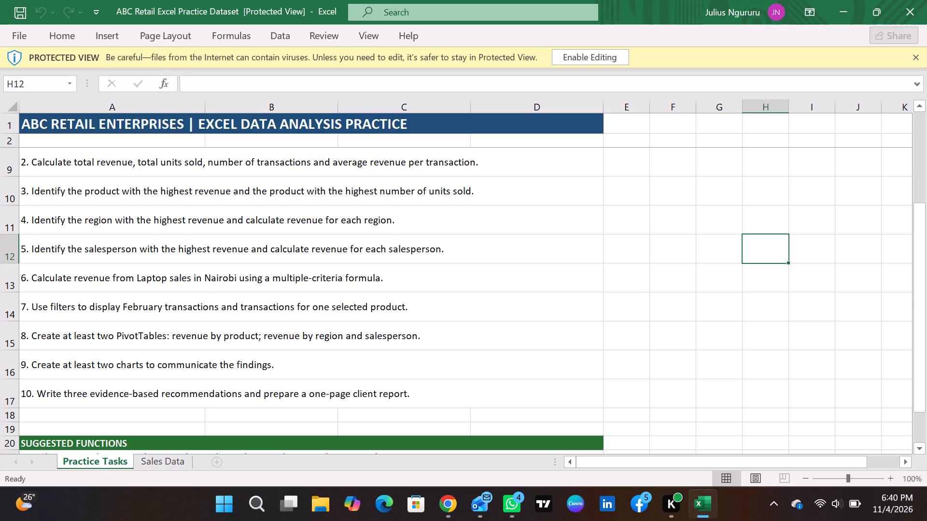
Enable editing of the protected ABC Retail practice workbook.
ctrl+scroll(556, 269, down, 1)
click(585, 68)
click(592, 57)
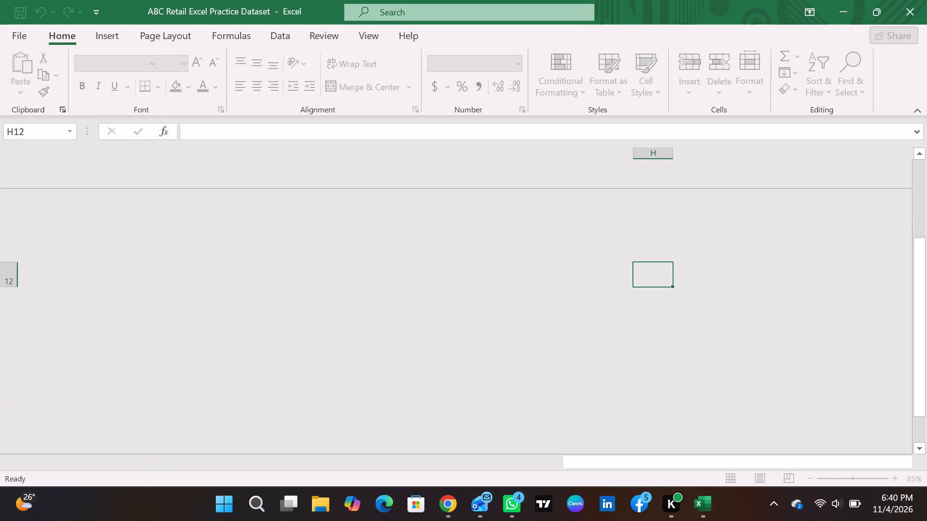
Read the client brief in cell A4 at the top of the Practice Tasks sheet.
scroll(131, 262, up, 5)
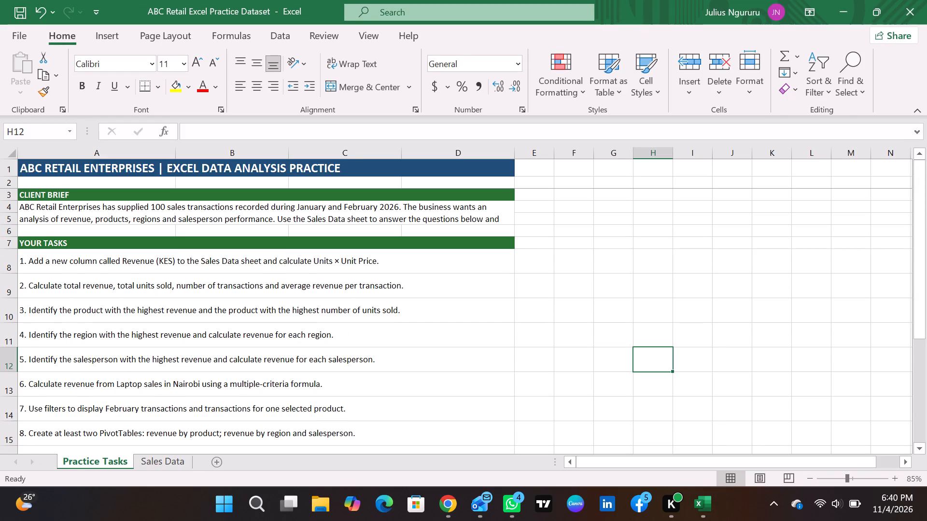
click(69, 206)
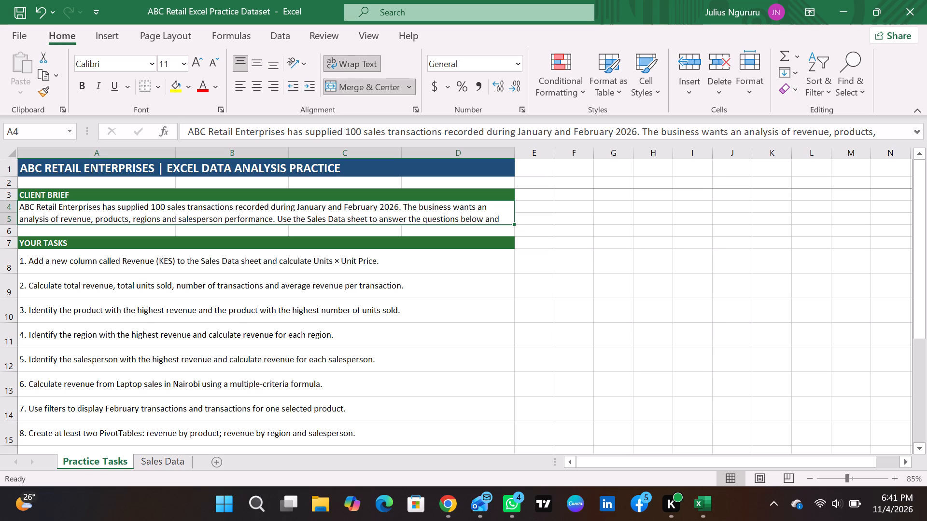
Read the client brief and task list on the Practice Tasks sheet and look over the Sales Data sheet.
click(144, 229)
click(198, 216)
click(204, 224)
click(144, 466)
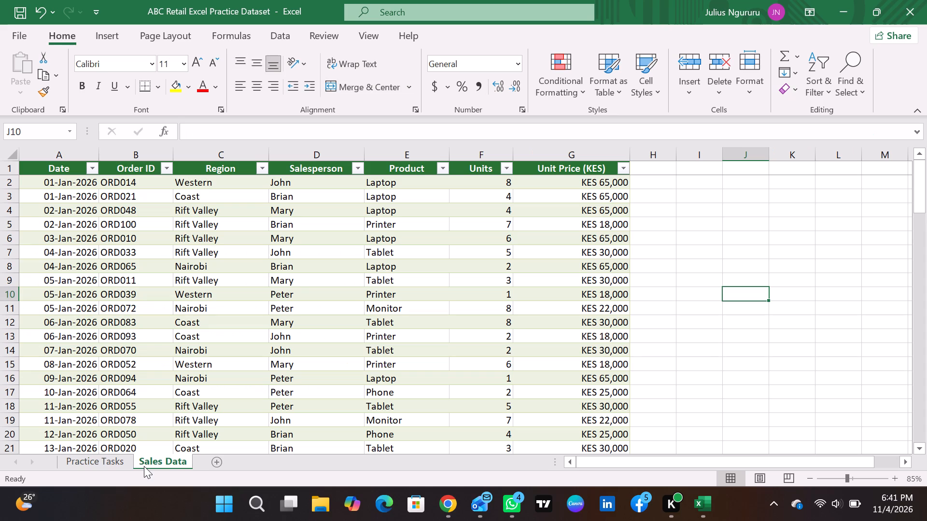
click(107, 464)
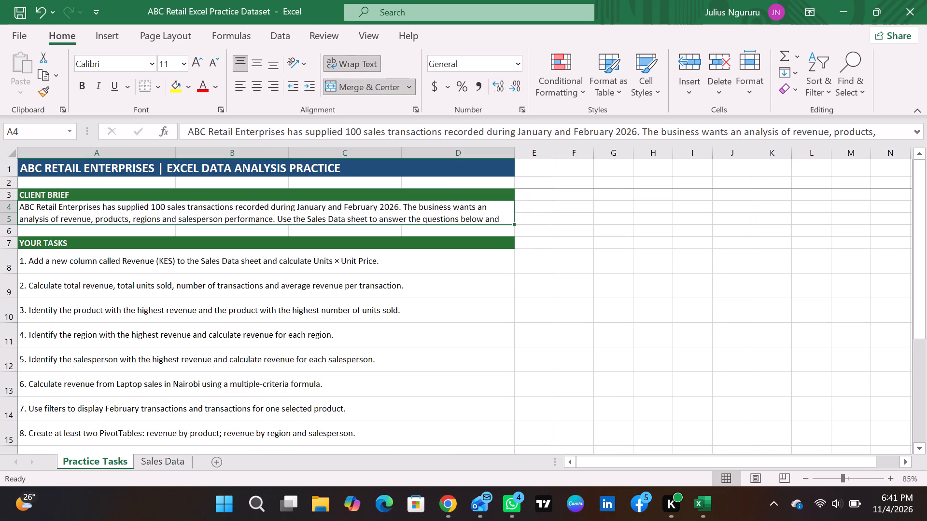
click(125, 263)
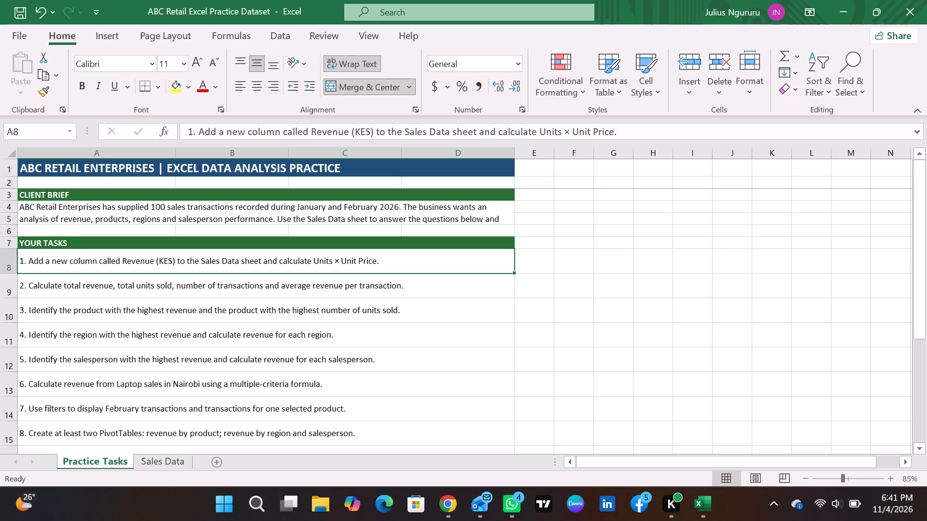
click(90, 293)
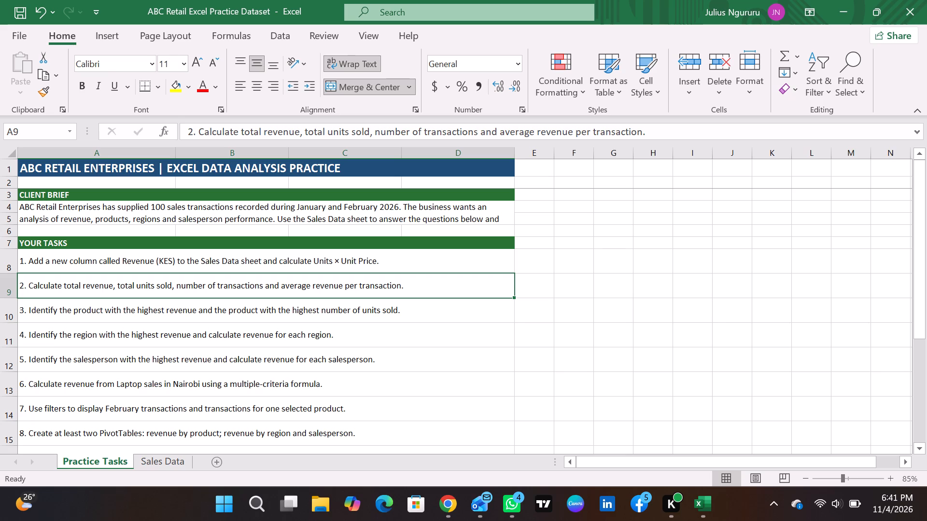
click(87, 314)
click(111, 260)
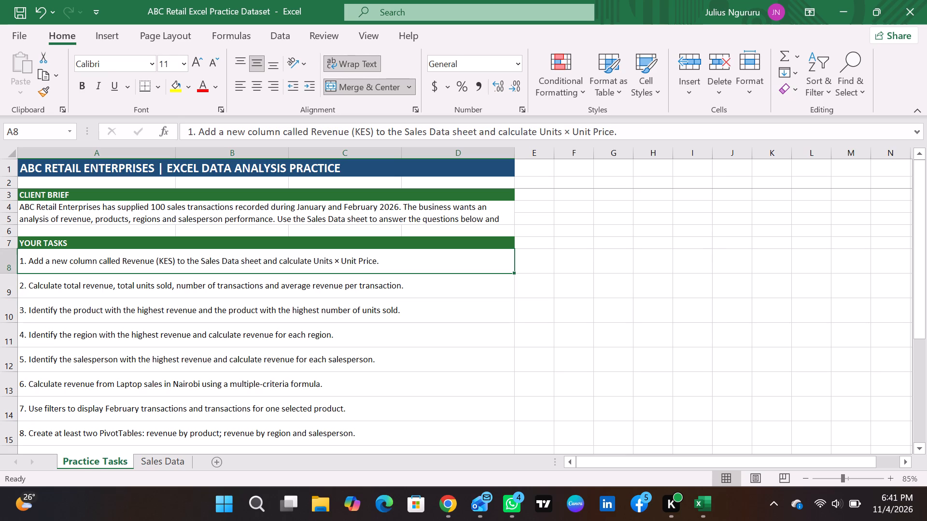
click(159, 462)
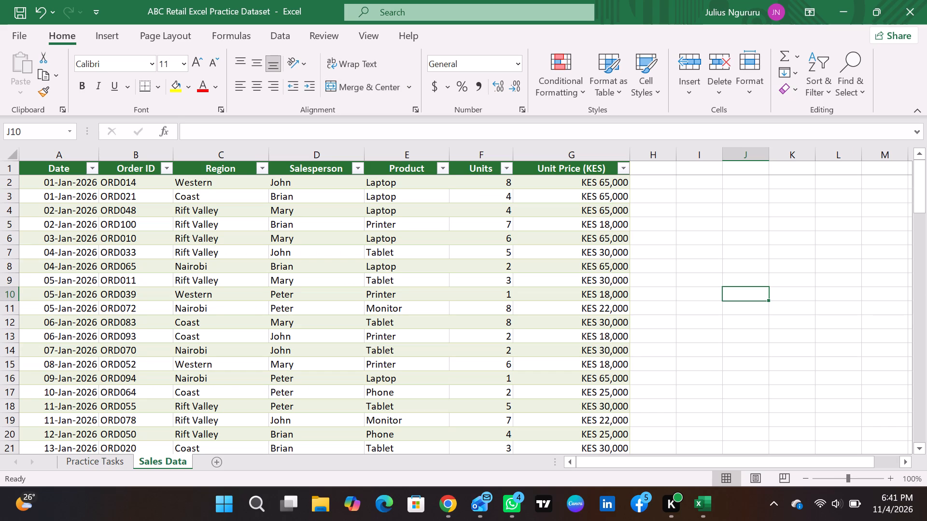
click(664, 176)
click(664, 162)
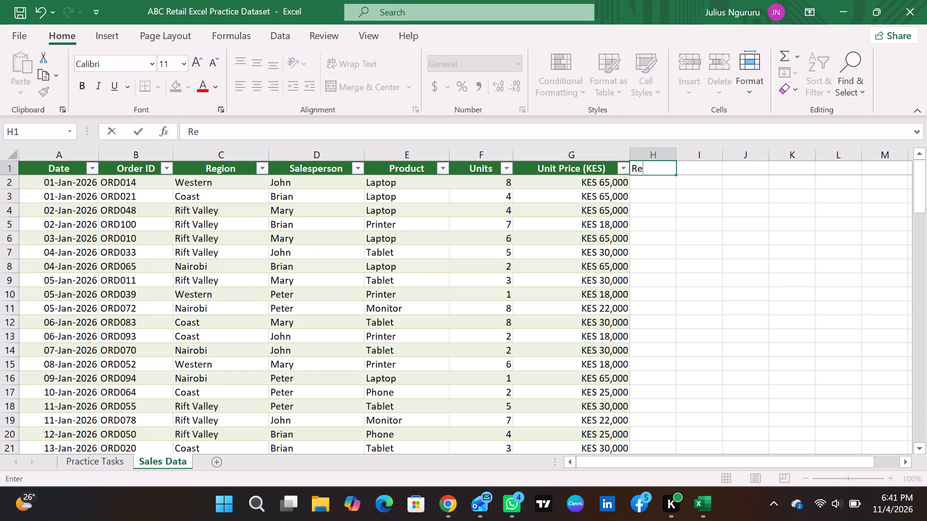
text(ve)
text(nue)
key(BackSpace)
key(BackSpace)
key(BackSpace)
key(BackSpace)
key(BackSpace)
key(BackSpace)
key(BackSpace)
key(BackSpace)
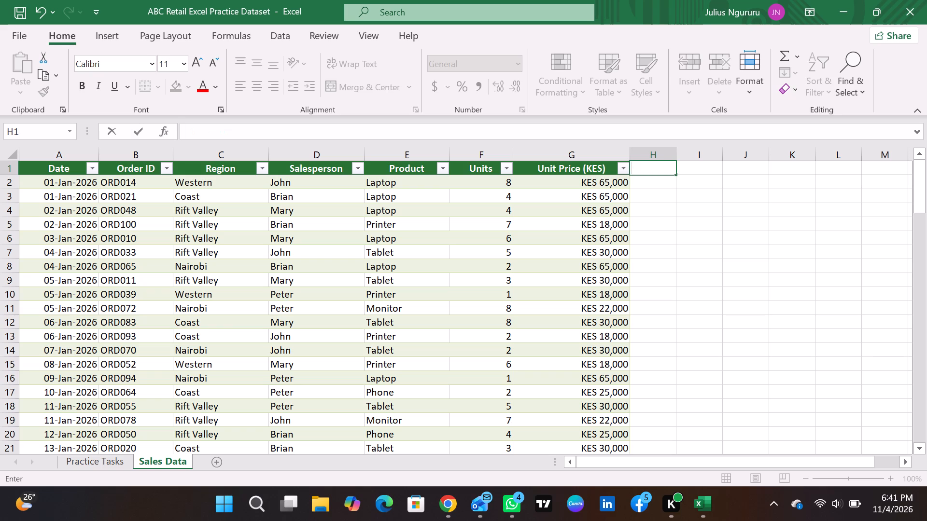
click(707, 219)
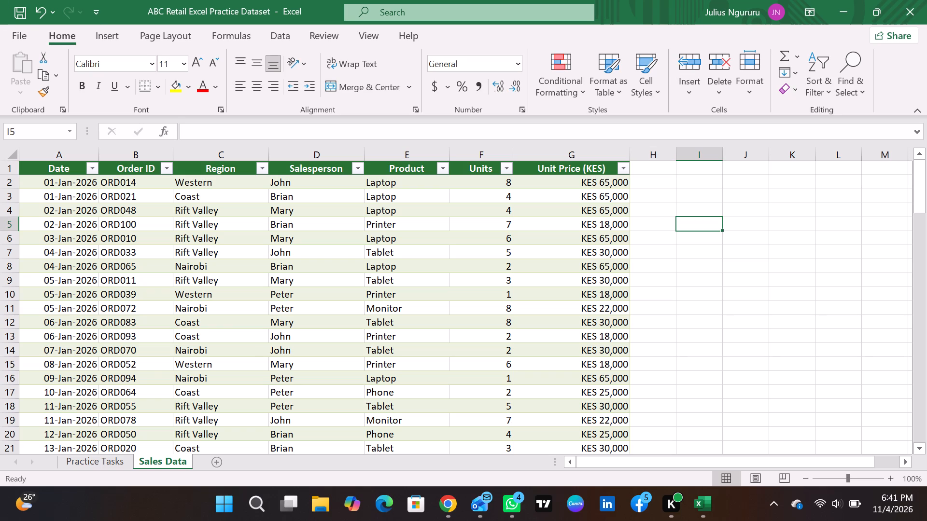
Copy the entire Sales Data sheet into a new worksheet.
key(ctrl+a)
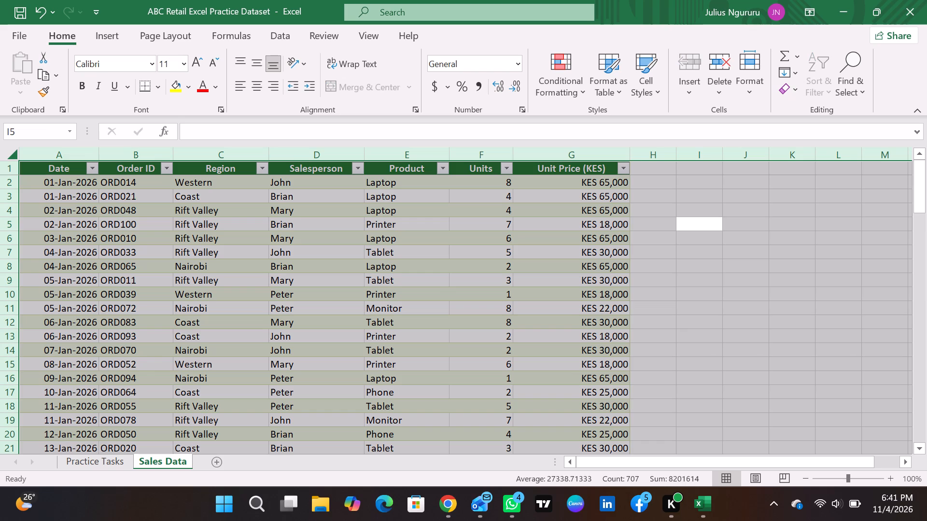
key(ctrl+c)
click(212, 460)
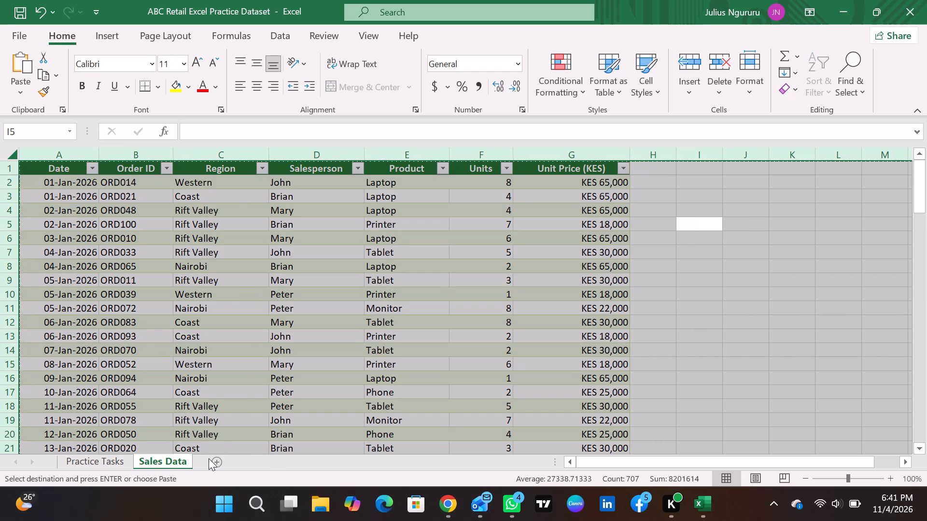
click(214, 460)
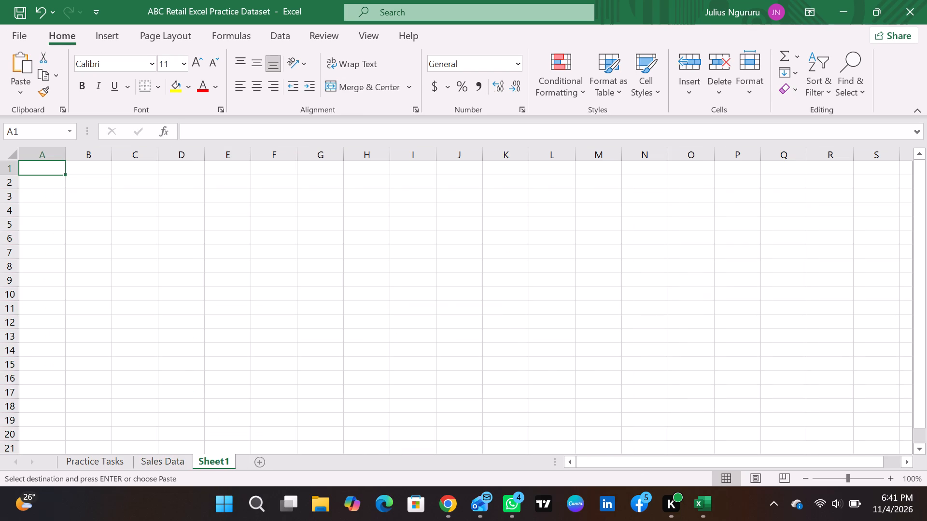
key(ctrl+v)
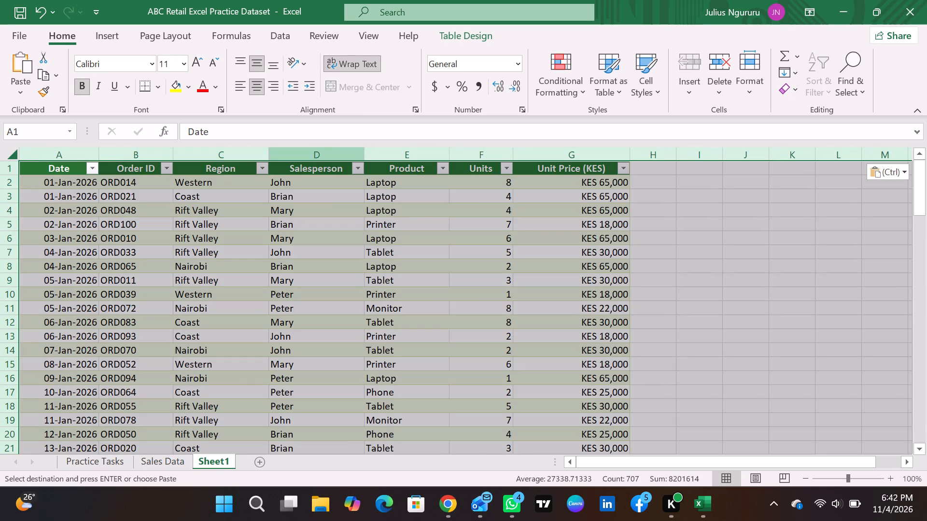
Add a column headed Revenue in H1 of the copied table and widen column H to fit the header.
click(667, 170)
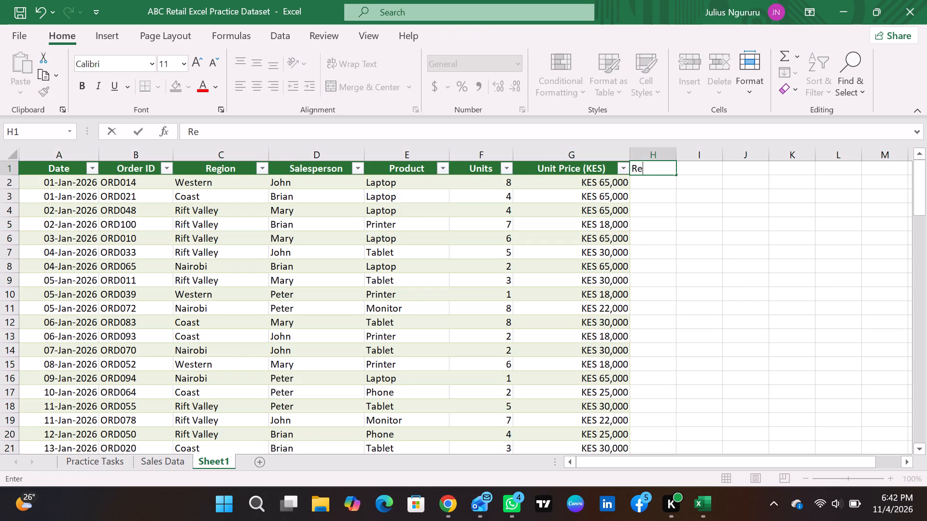
key(BackSpace)
key(BackSpace)
text(ve)
text(nue)
click(766, 236)
click(668, 155)
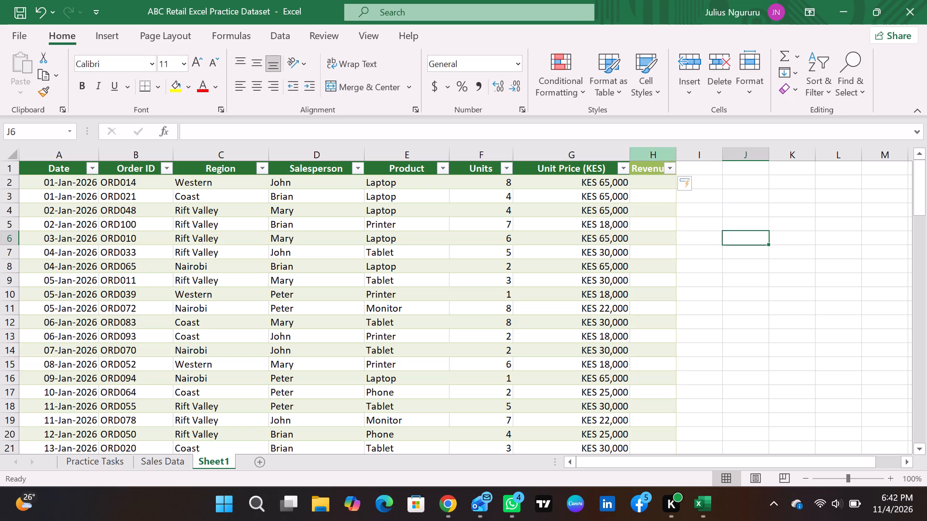
drag(681, 157, 693, 156)
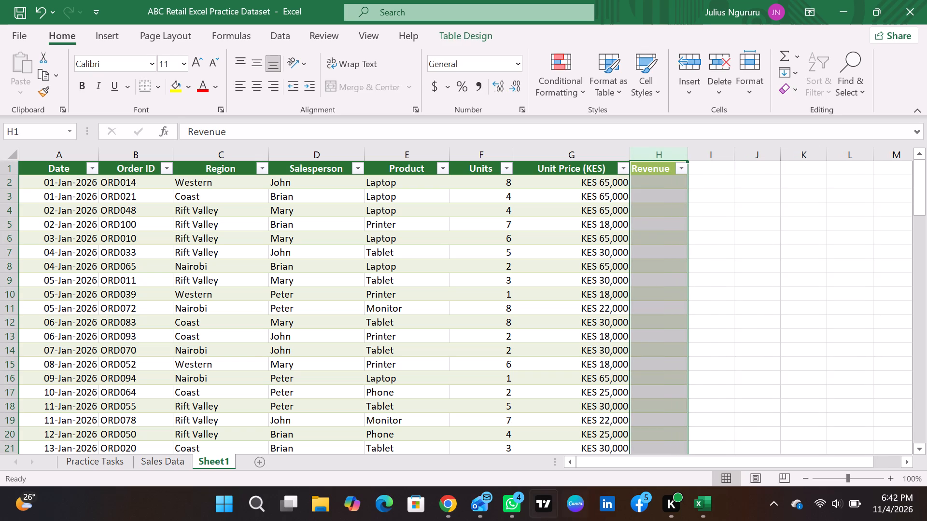
Switch to Chrome, where the music is playing, and raise the system volume to about 59.
click(440, 510)
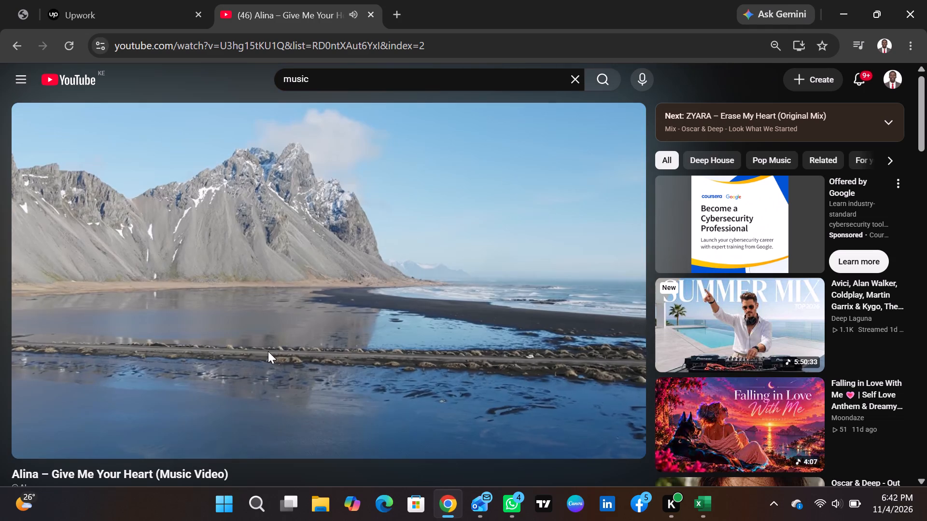
click(837, 500)
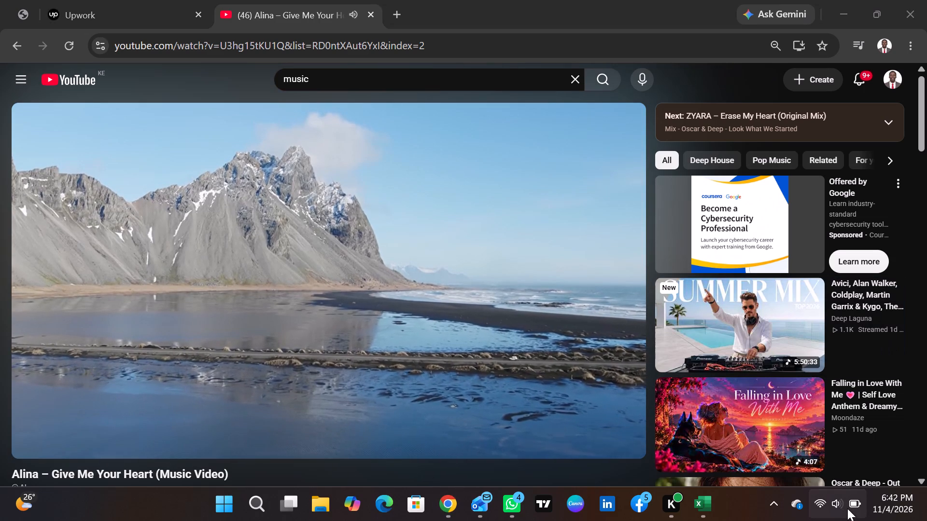
click(847, 508)
click(848, 505)
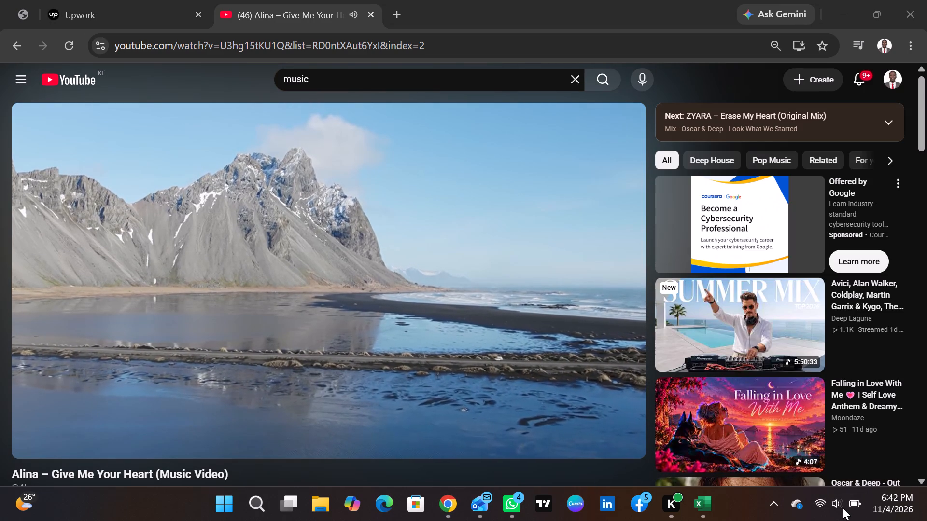
click(826, 512)
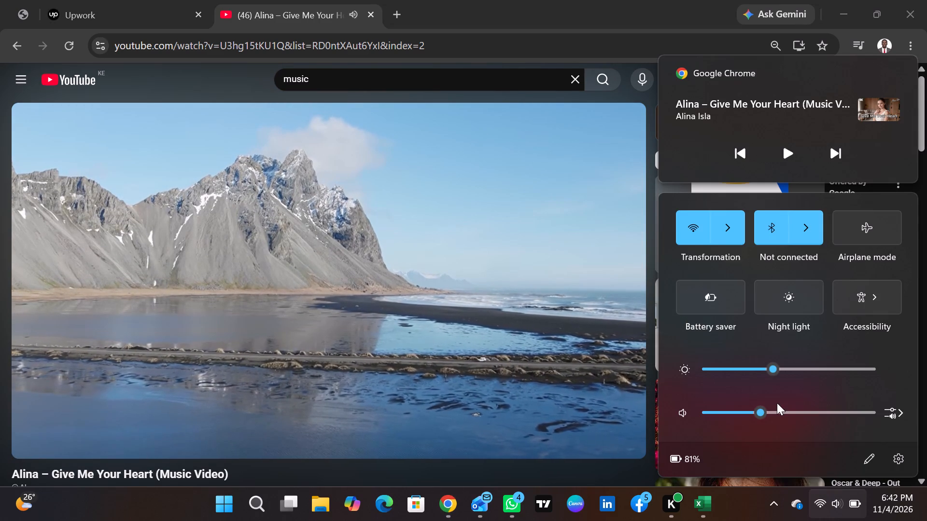
drag(761, 417, 780, 422)
drag(776, 409, 780, 409)
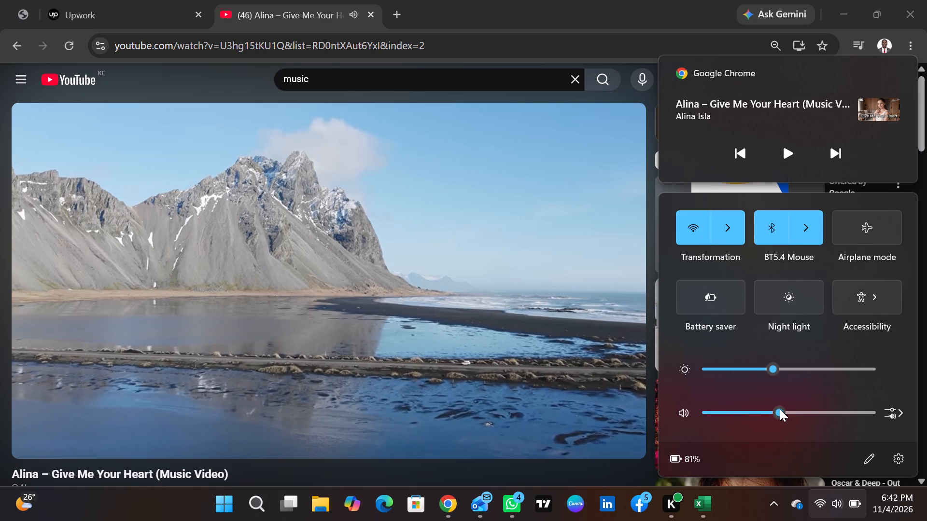
drag(780, 409, 796, 412)
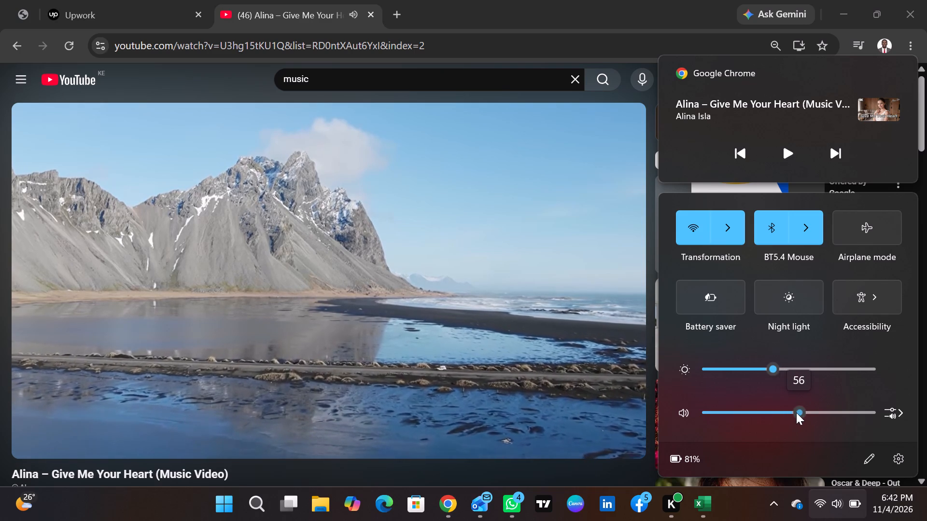
drag(796, 412, 801, 413)
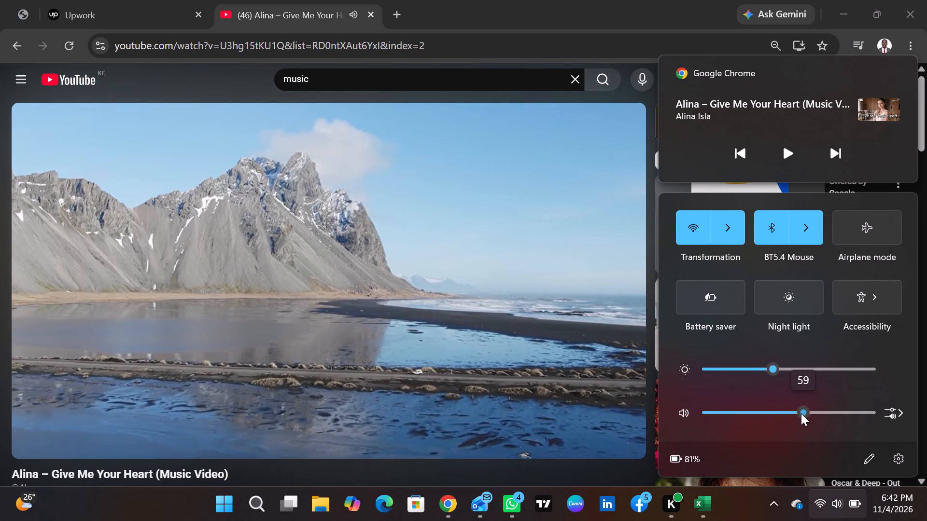
drag(801, 413, 802, 413)
click(843, 500)
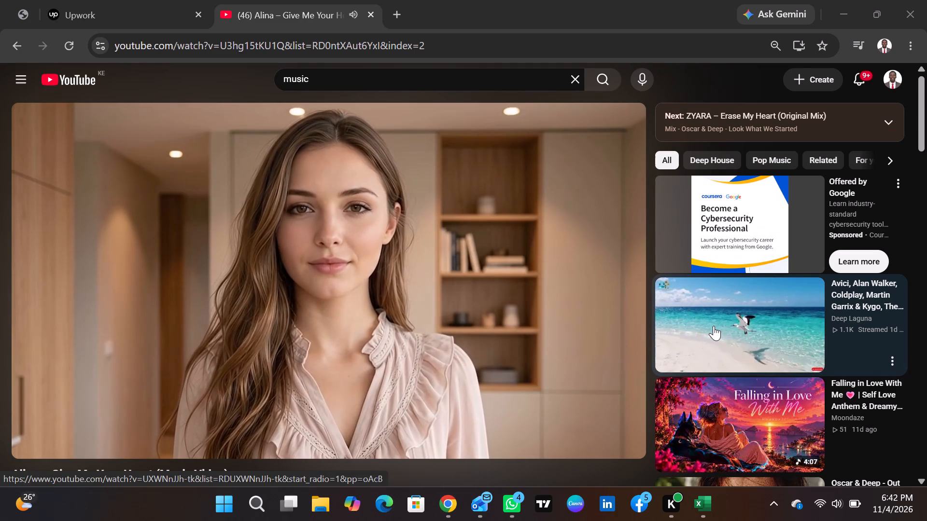
Switch back to Excel and rename the copied sheet as Answers.
click(704, 495)
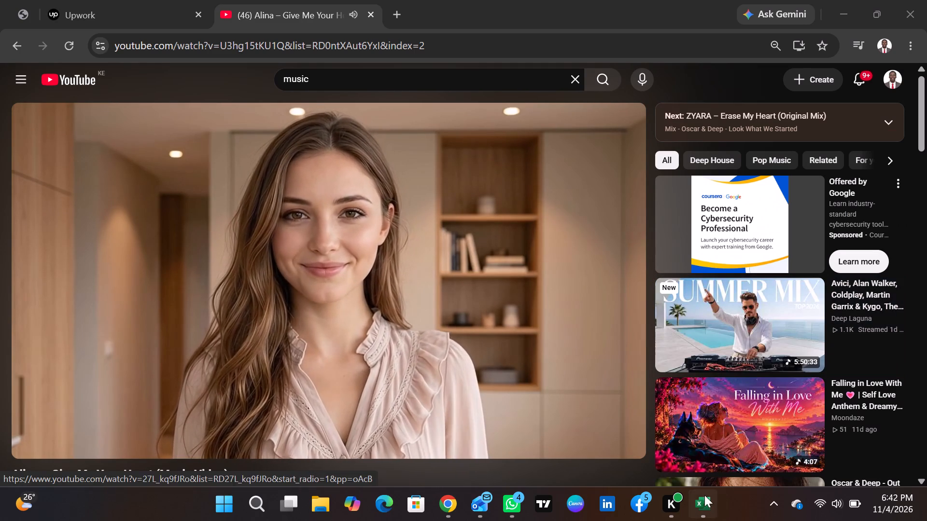
click(702, 511)
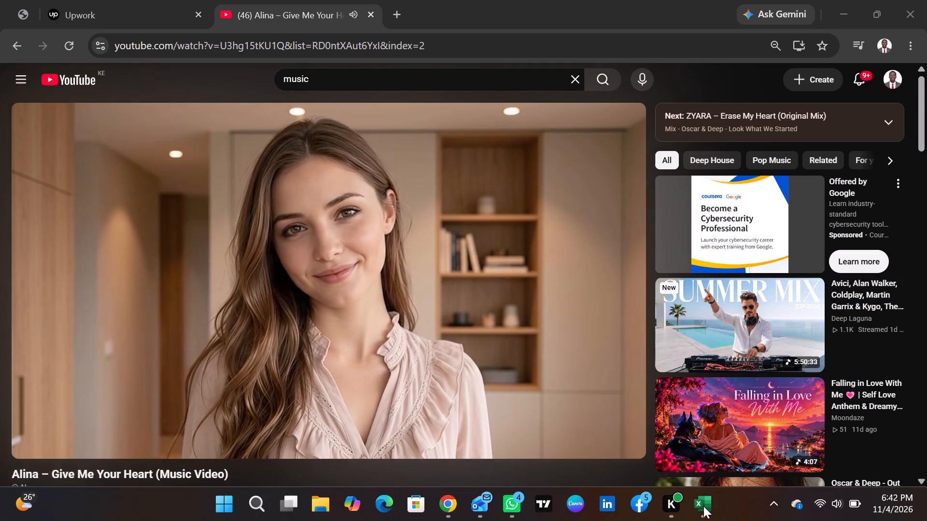
click(664, 199)
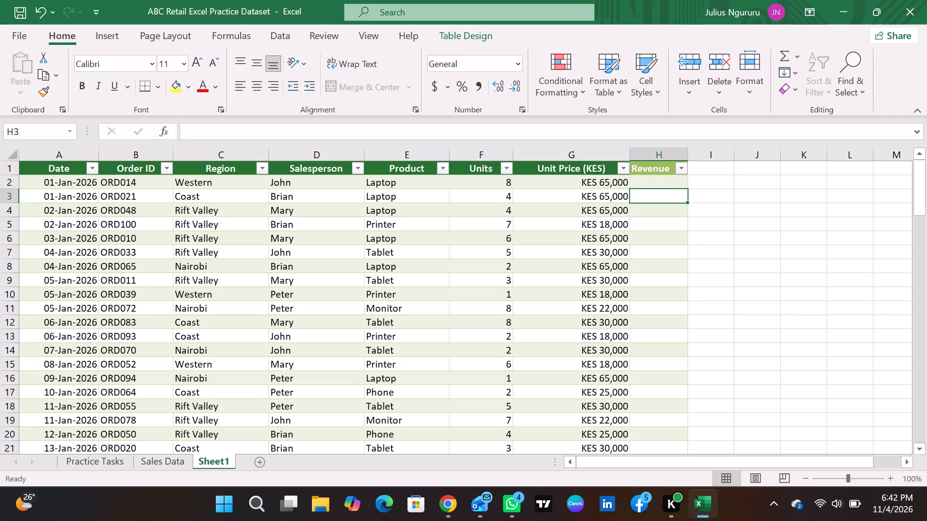
click(667, 185)
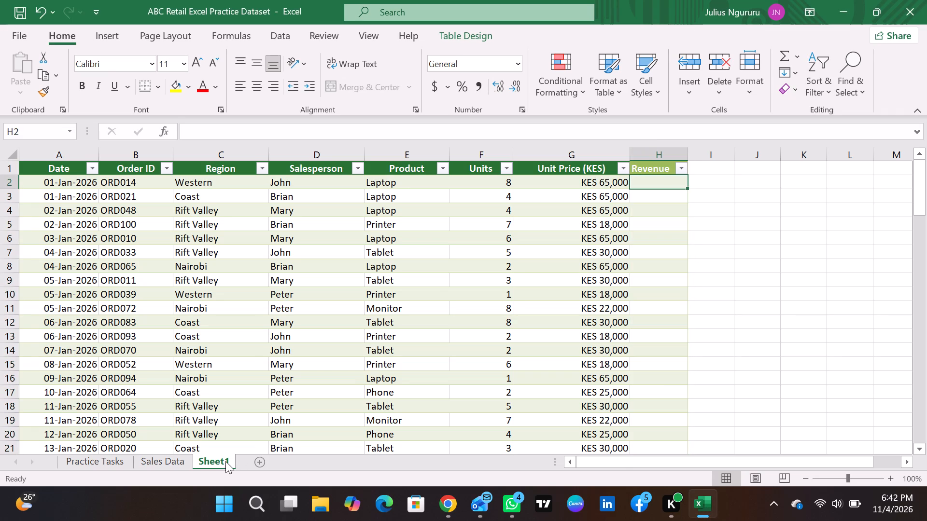
double_click(216, 460)
key(a)
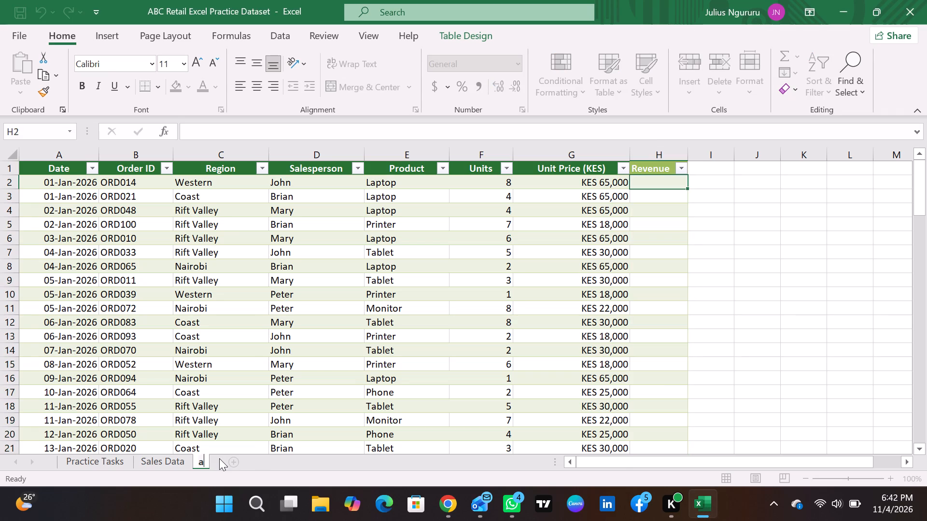
text(swers)
key(Return)
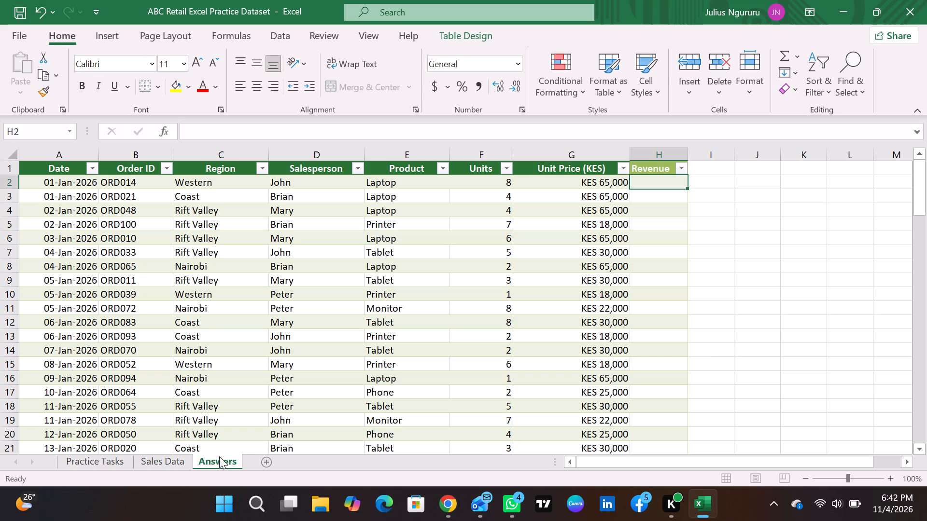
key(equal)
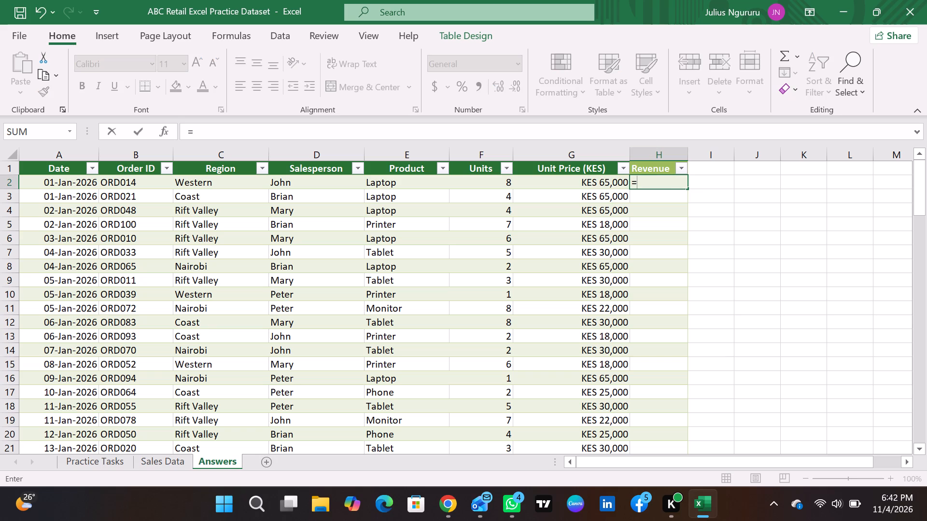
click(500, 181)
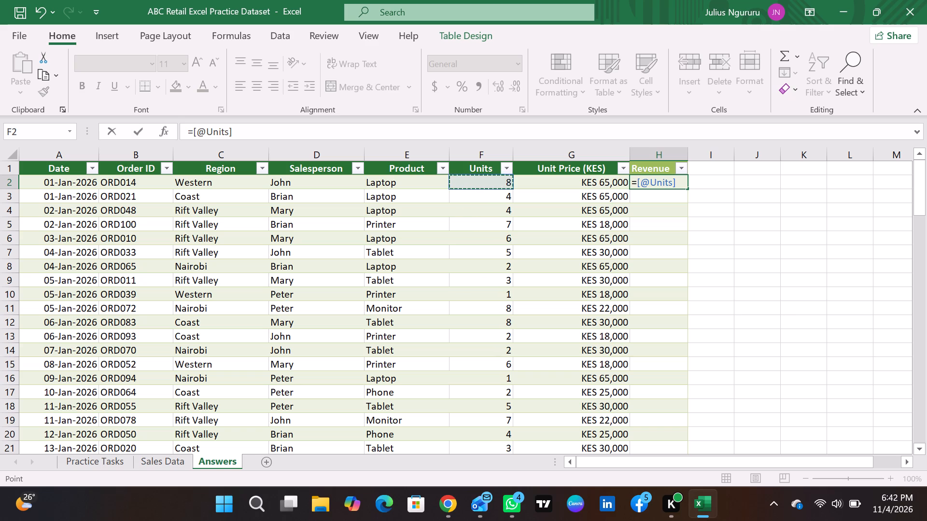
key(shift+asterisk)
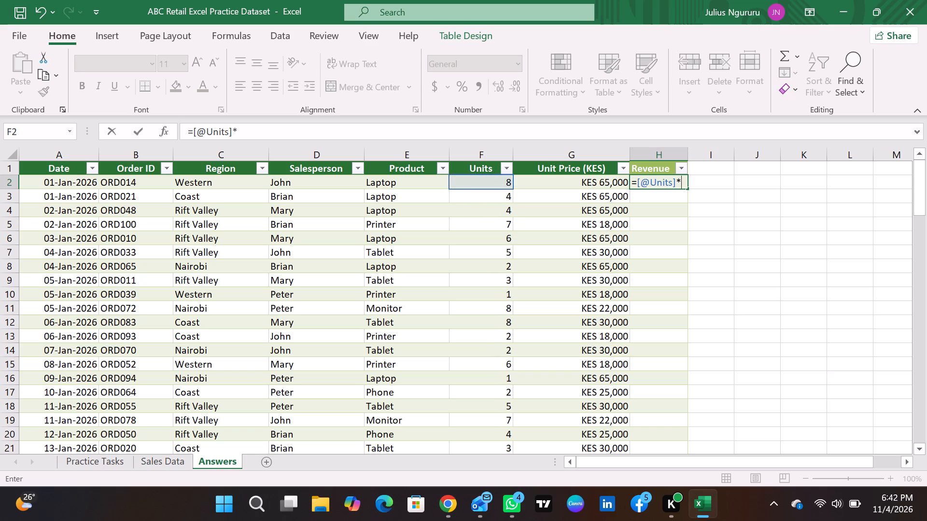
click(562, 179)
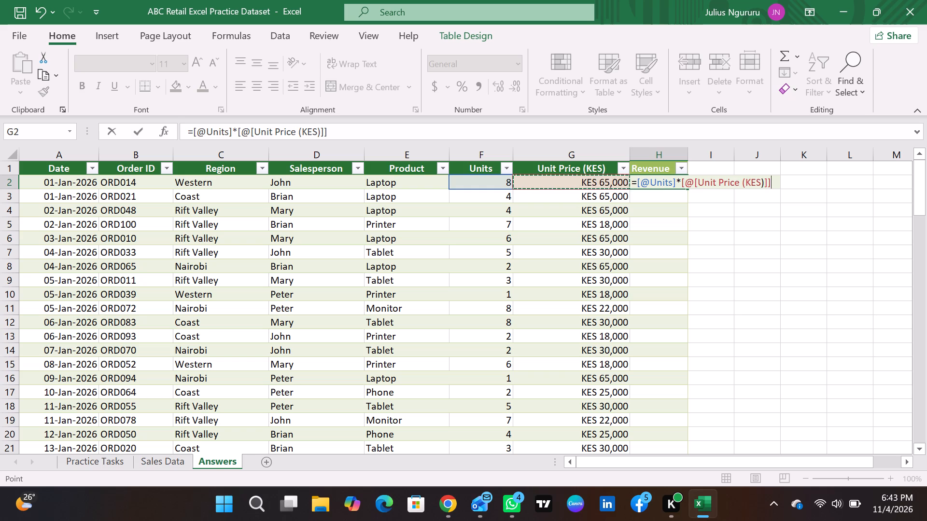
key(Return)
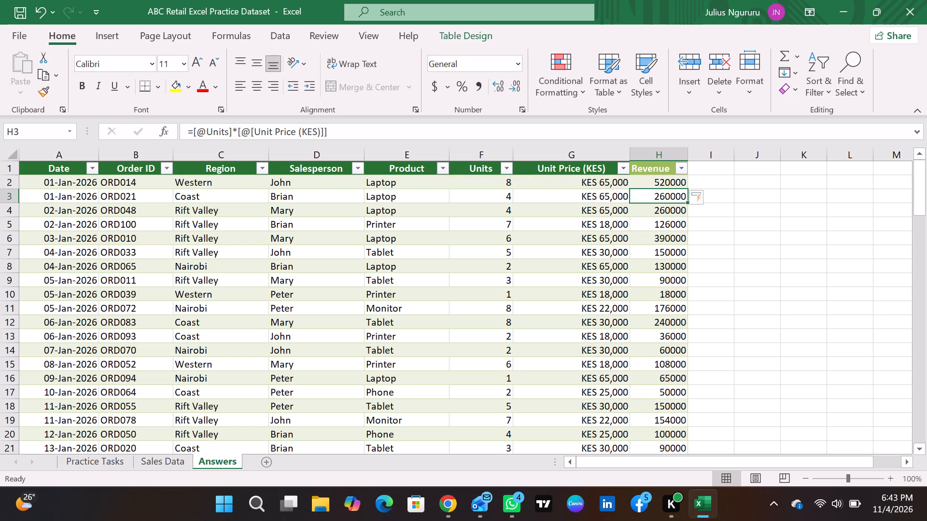
Replace the Revenue formula in H2 with the cell-reference formula =(F2*G2).
click(671, 183)
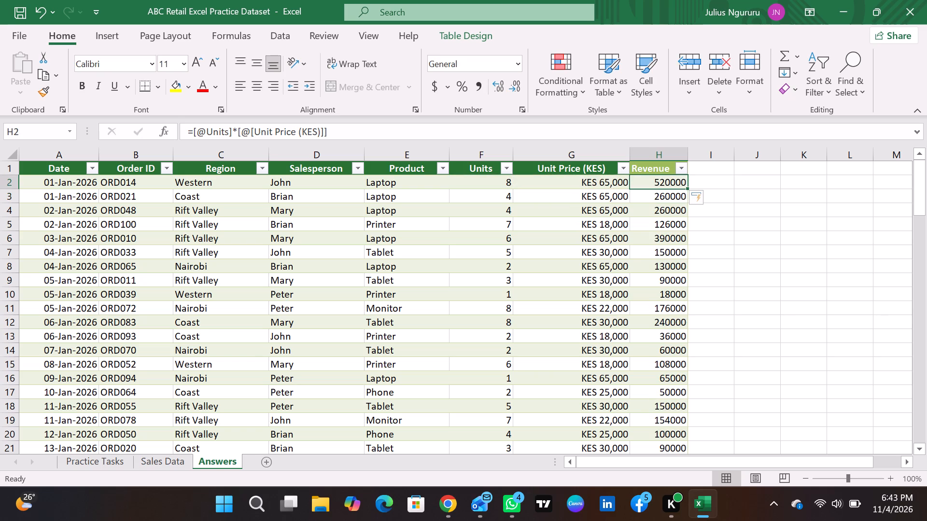
click(594, 176)
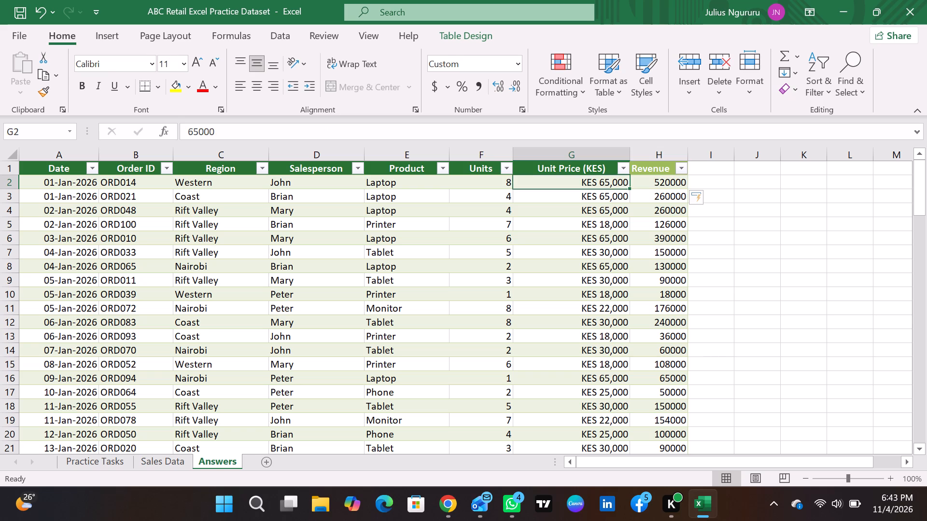
double_click(596, 178)
click(651, 188)
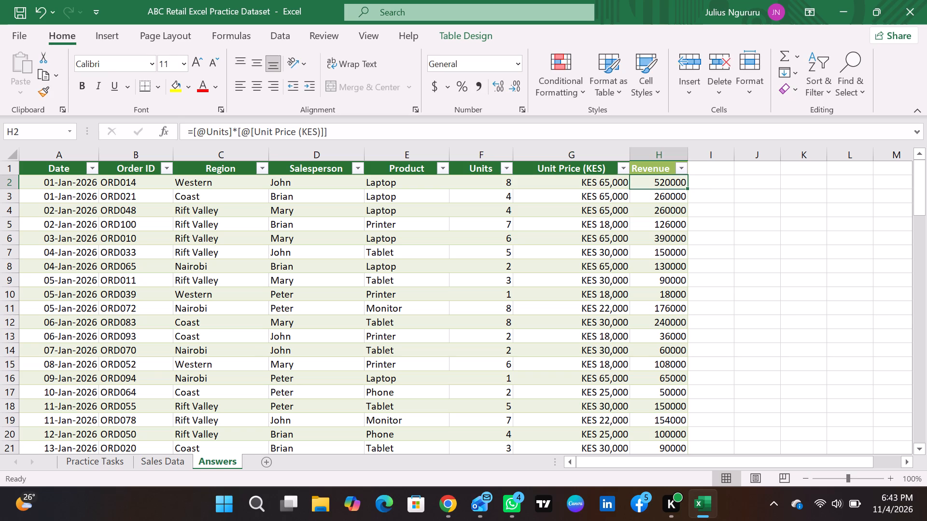
double_click(495, 185)
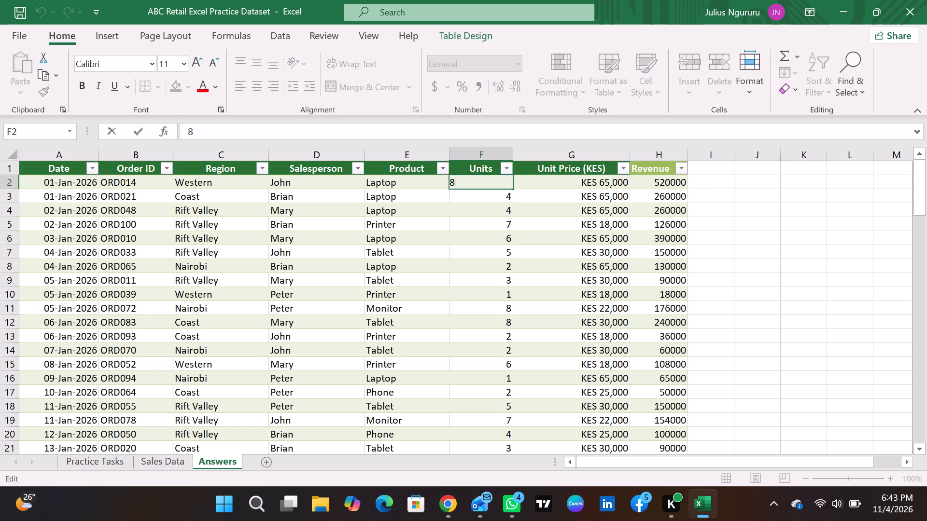
click(660, 180)
double_click(667, 180)
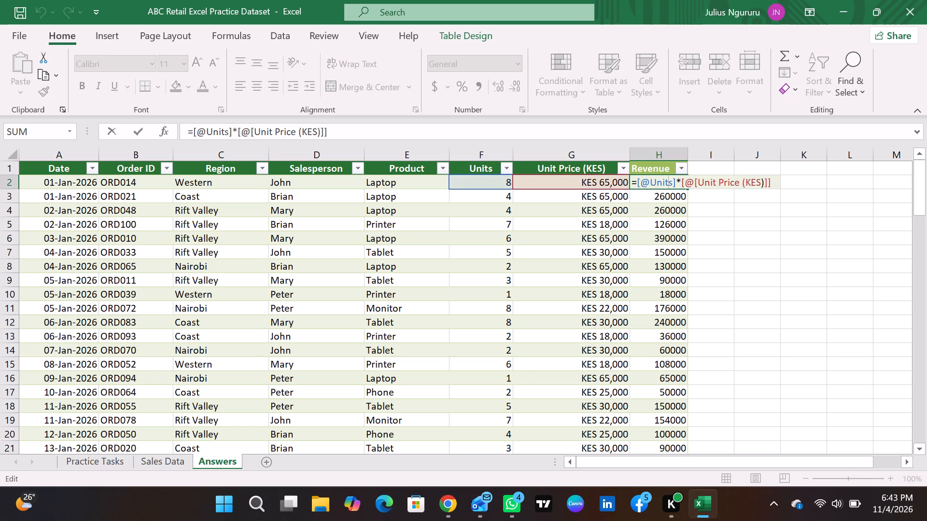
drag(642, 179, 661, 185)
click(674, 178)
drag(770, 181, 663, 180)
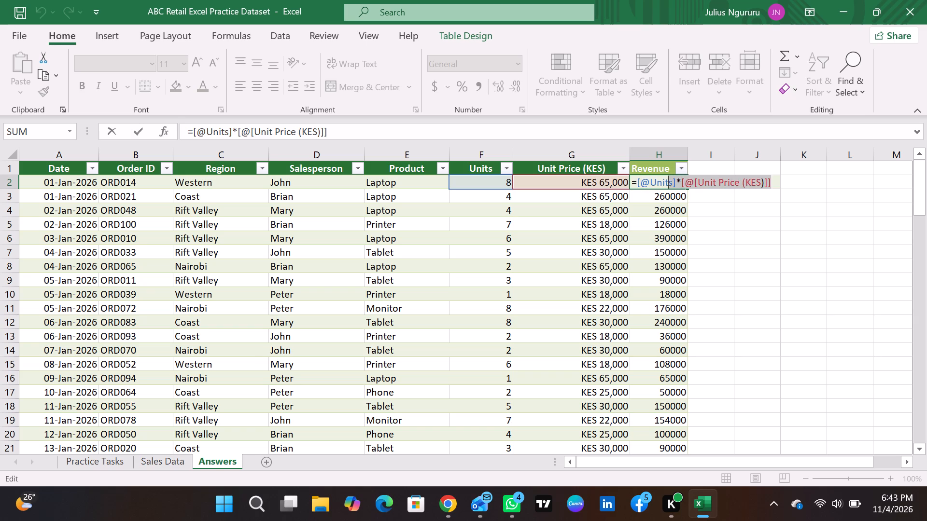
drag(663, 180, 638, 178)
key(BackSpace)
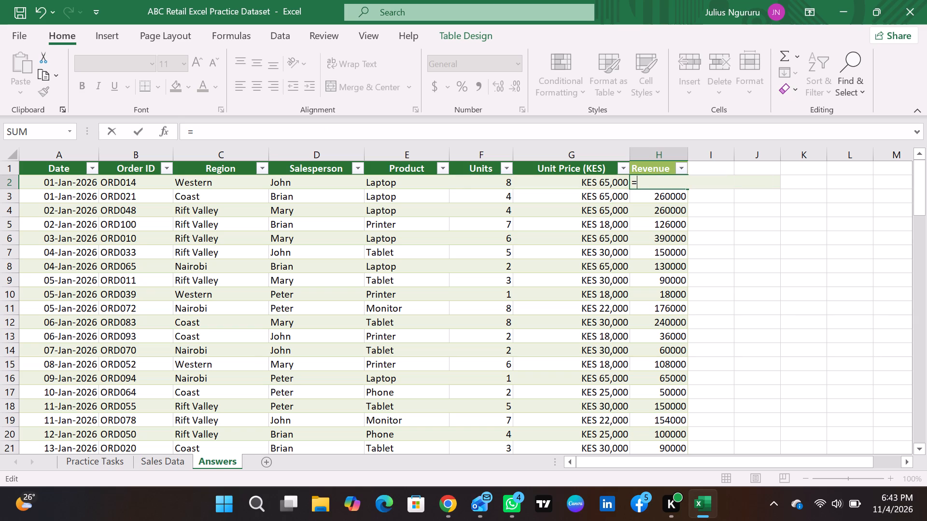
key(shift+parenleft)
key(f)
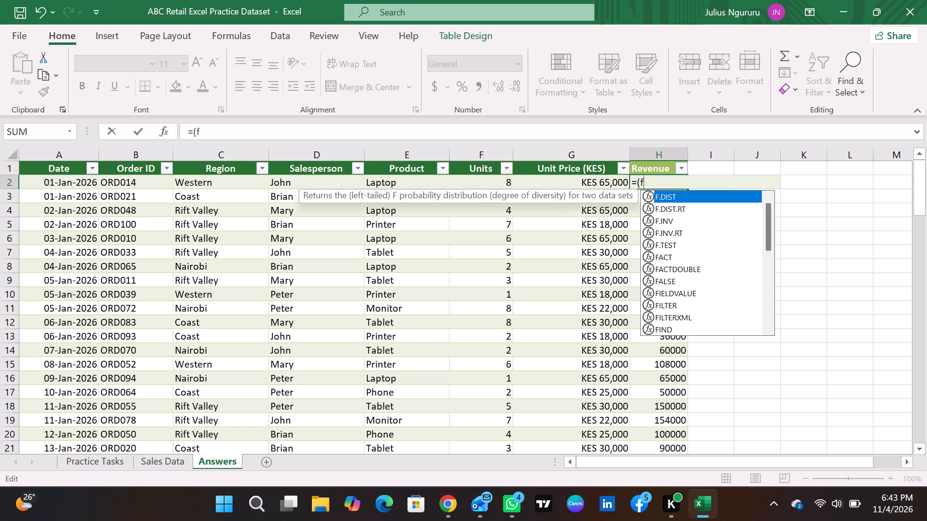
text(F2)
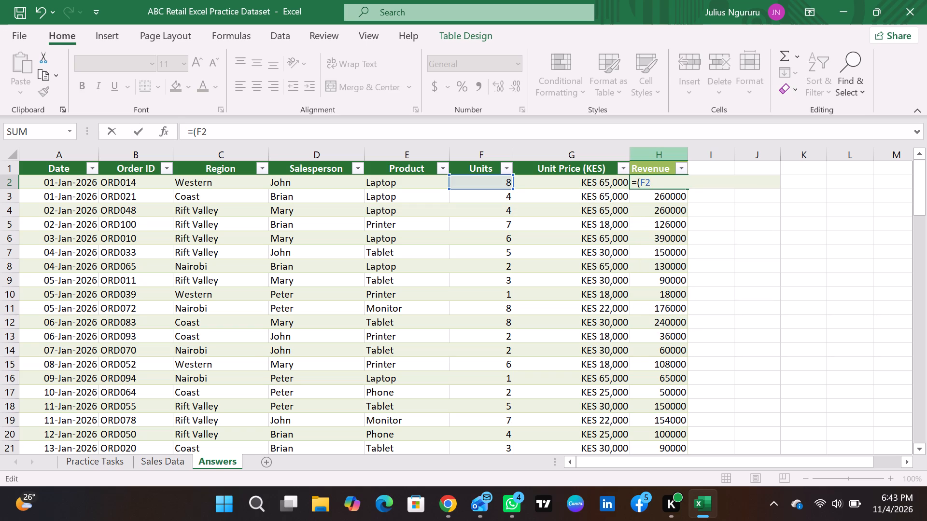
key(shift+asterisk)
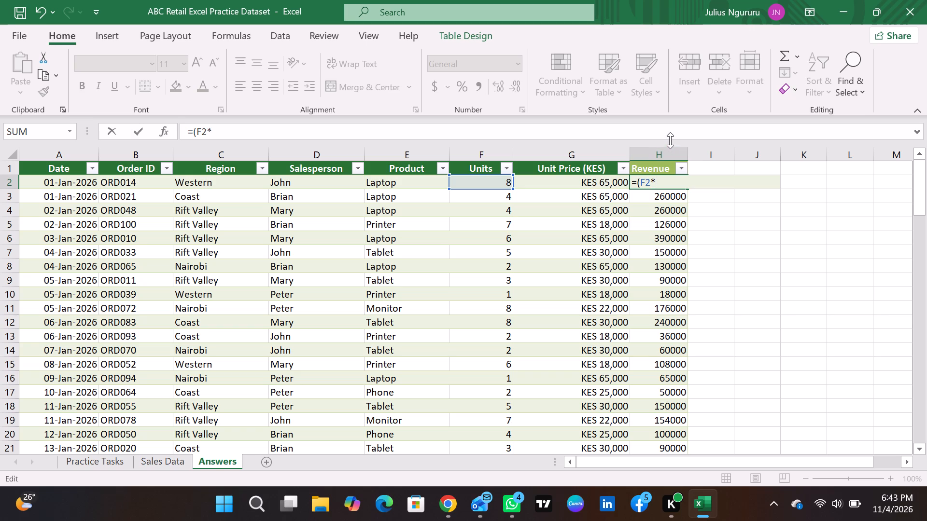
text(G2)
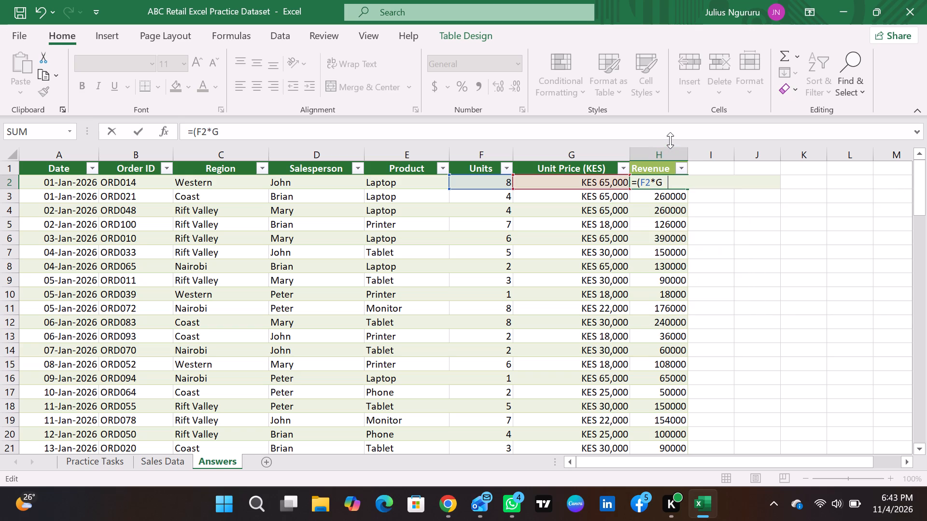
key(shift+underscore)
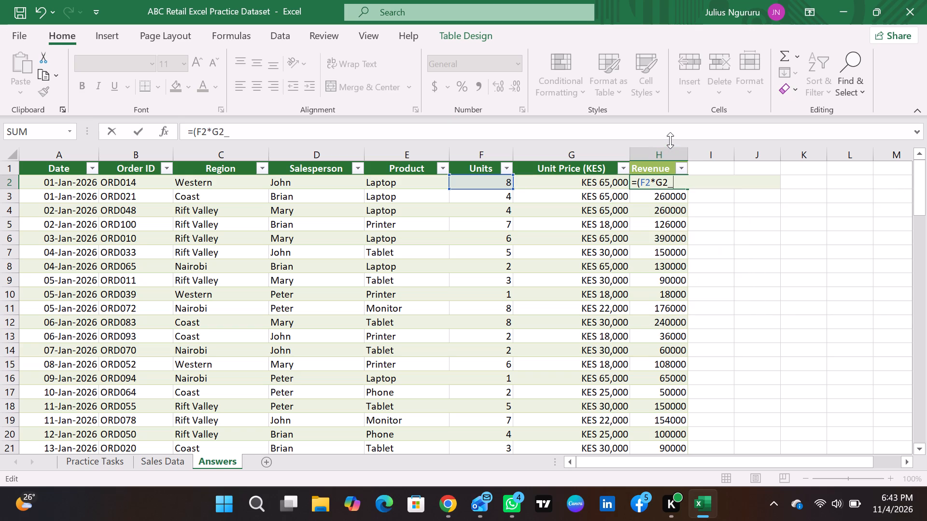
key(shift+BackSpace)
key(shift+parenright)
key(Return)
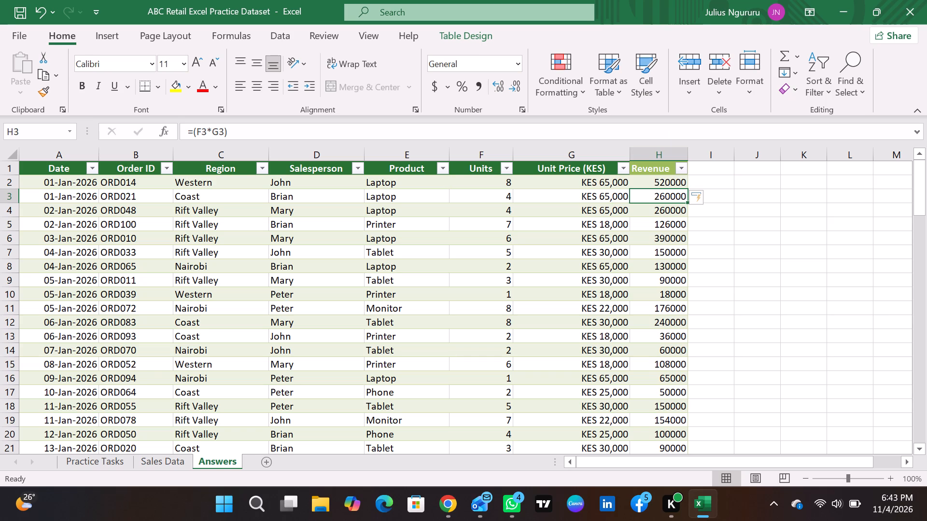
Check the formulas in the first few Revenue cells, from H2 to H4, for correct row references.
click(589, 185)
click(681, 184)
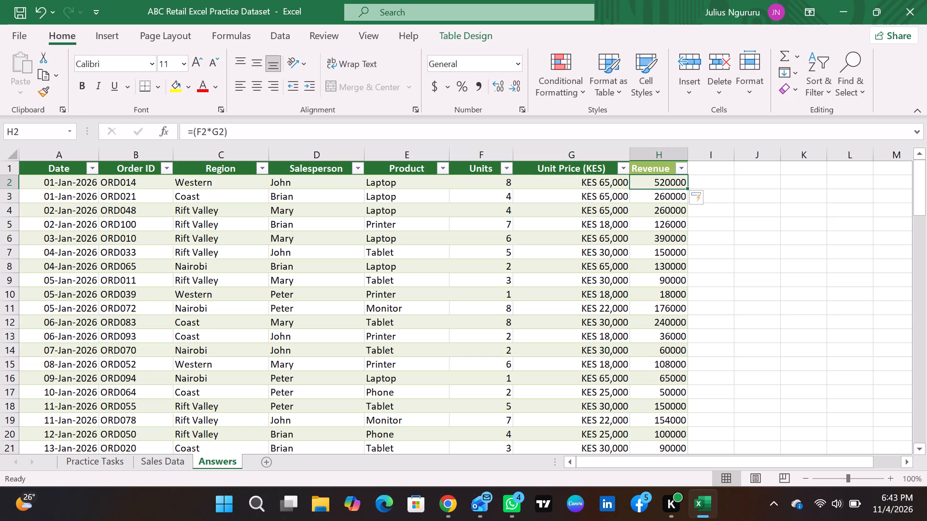
click(682, 185)
double_click(682, 185)
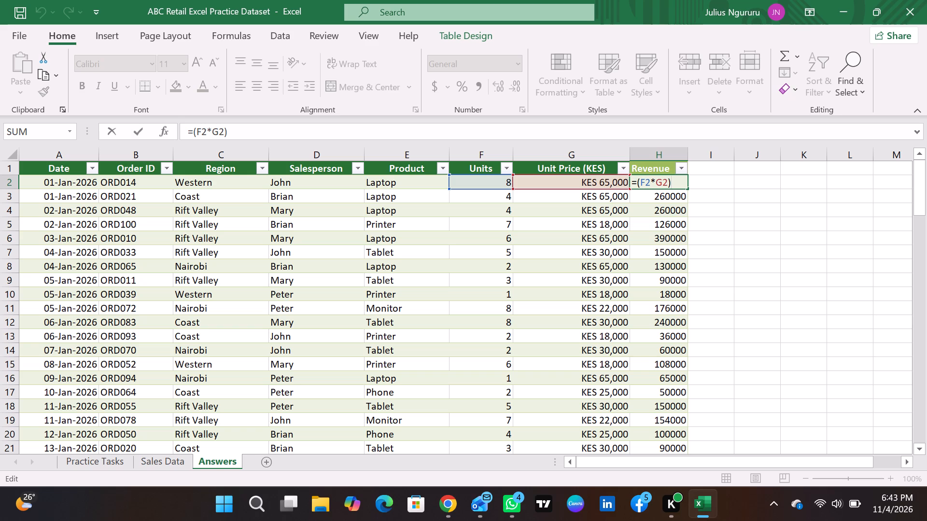
key(Return)
click(674, 184)
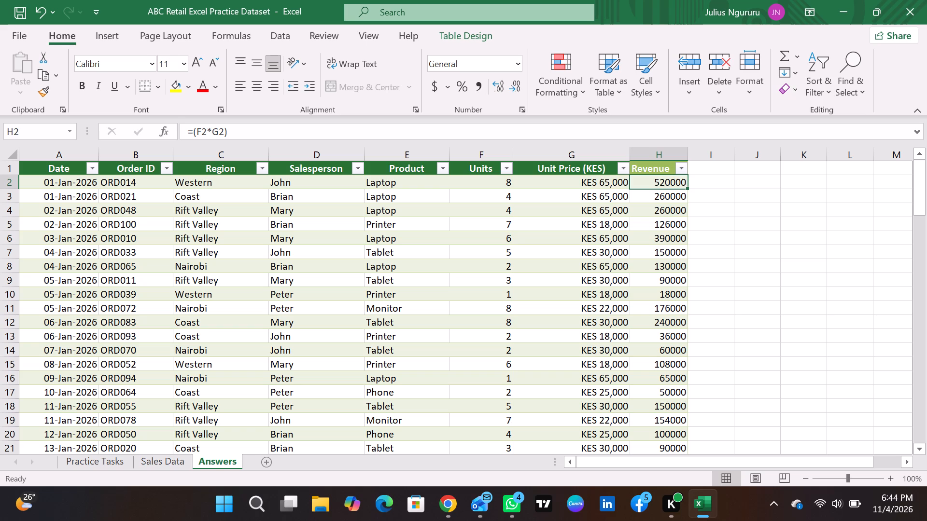
click(672, 198)
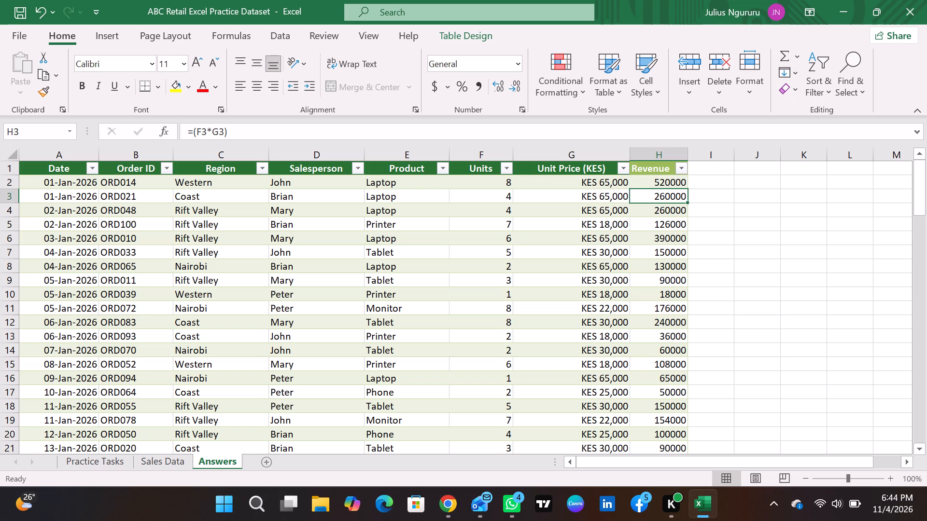
double_click(668, 209)
key(Return)
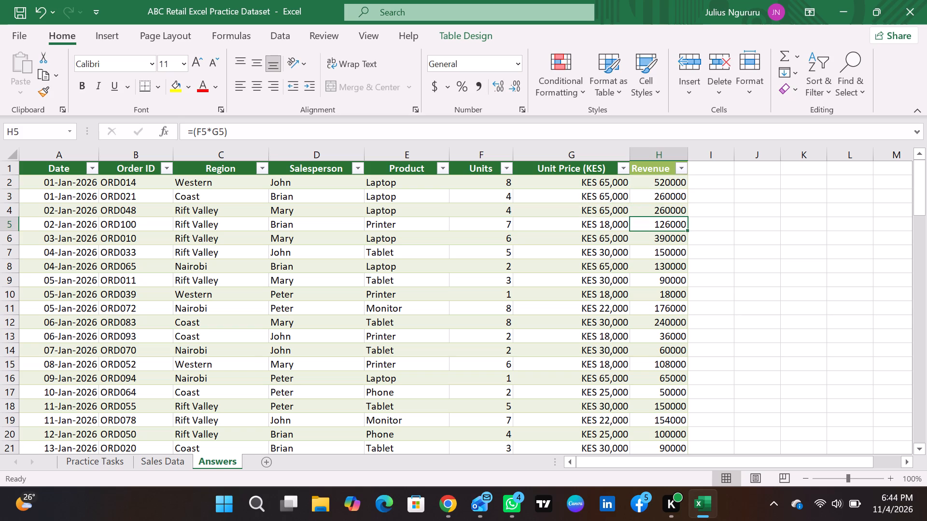
Fill the Revenue formula down from H2 to the table's last row and check the column to its end.
click(673, 182)
double_click(688, 187)
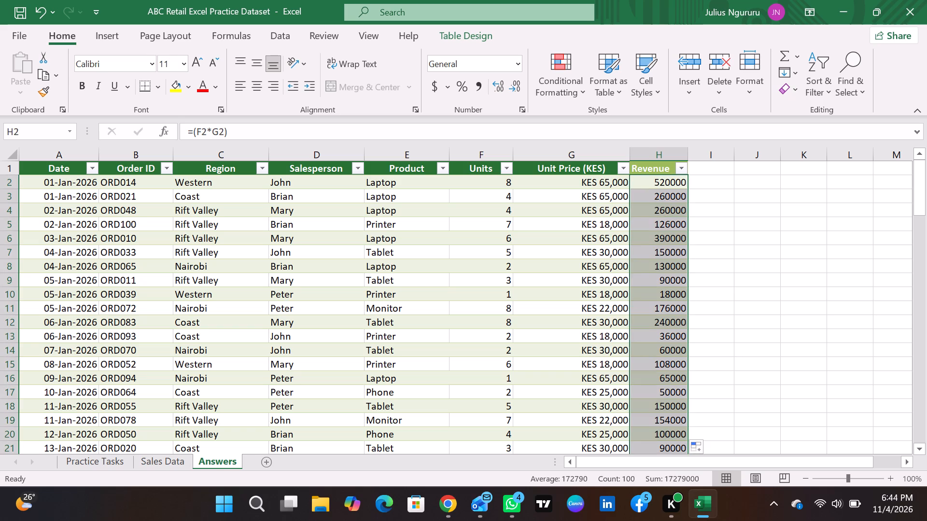
click(722, 215)
scroll(712, 240, down, 7)
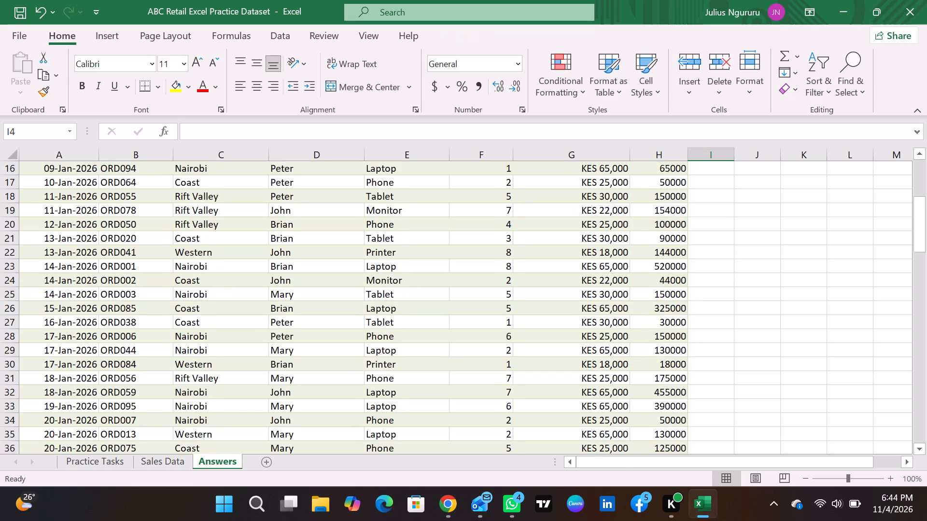
scroll(694, 250, down, 20)
scroll(694, 250, down, 9)
scroll(683, 276, up, 1)
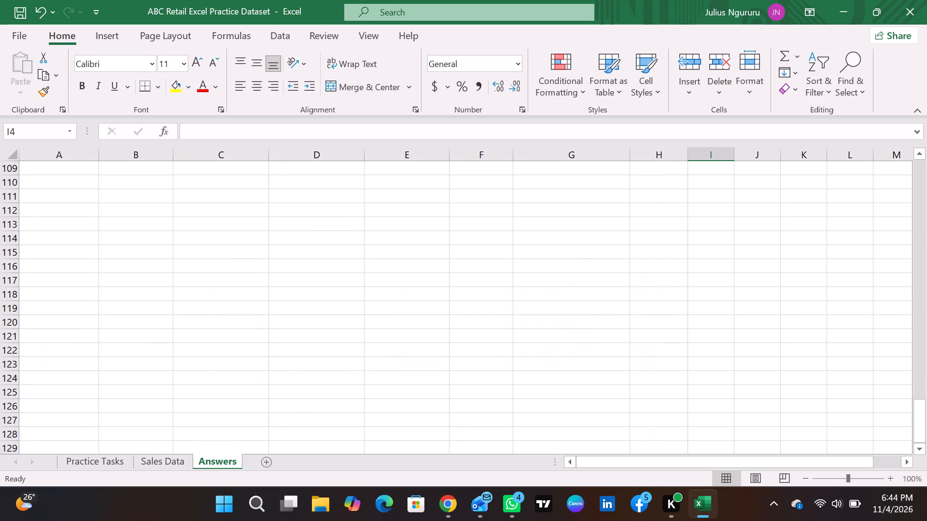
scroll(683, 276, up, 6)
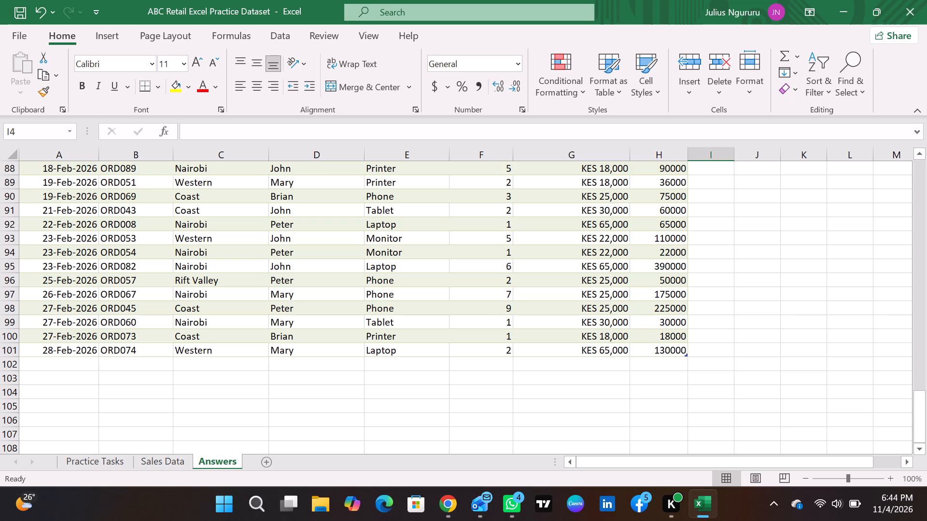
Switch to Chrome, where the music is playing, and open the system's list of Bluetooth devices.
click(440, 508)
click(841, 500)
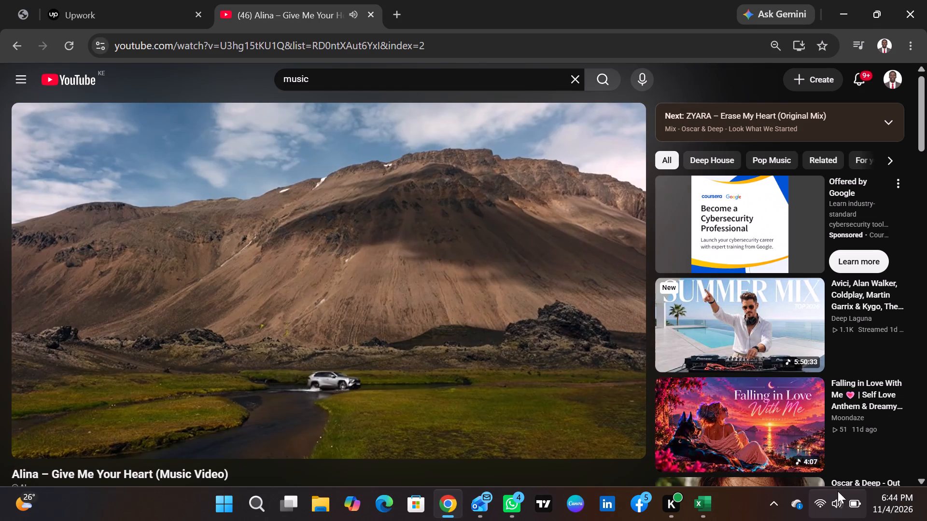
click(843, 513)
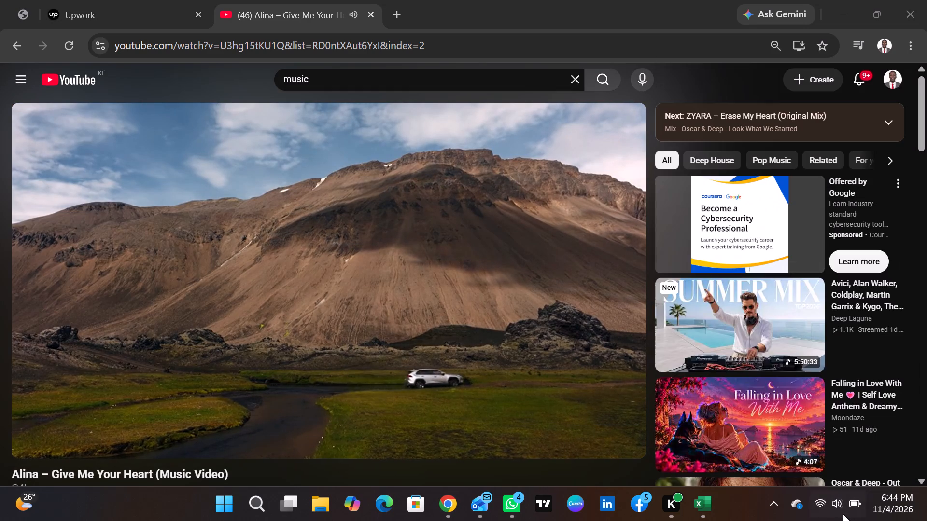
click(843, 513)
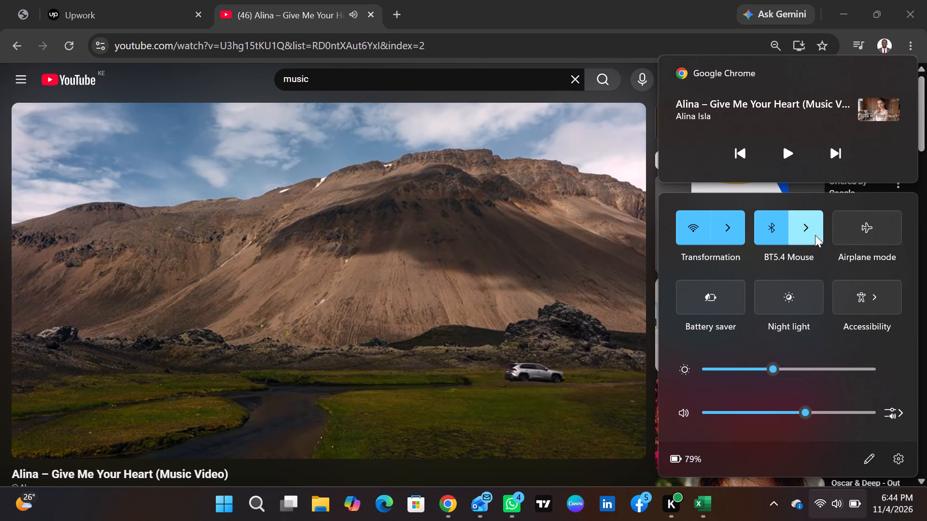
click(815, 235)
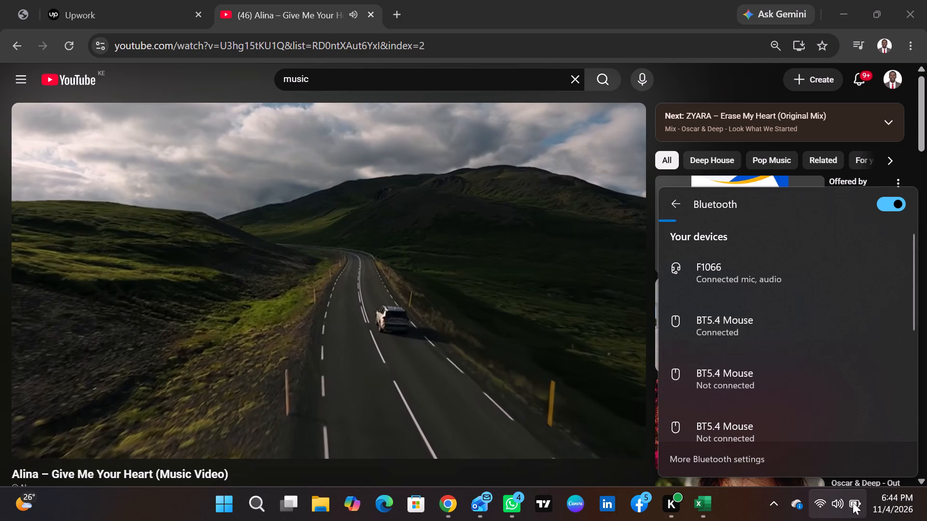
Raise the system volume to about the maximum and close the quick settings.
click(839, 509)
click(838, 509)
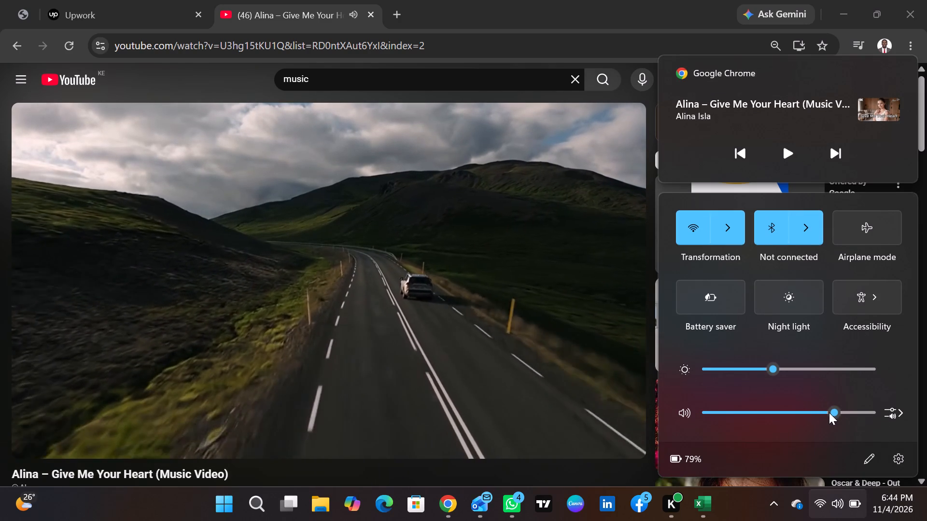
drag(832, 413, 863, 420)
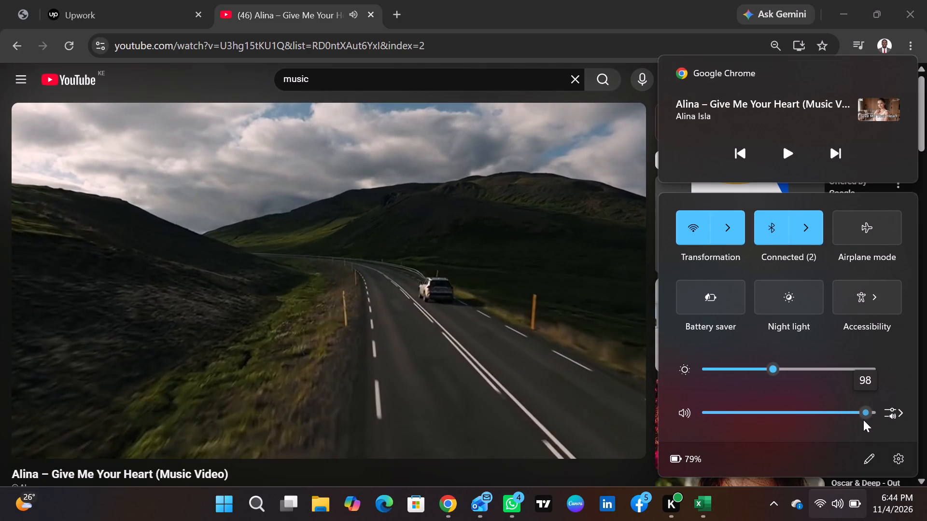
drag(863, 420, 868, 421)
click(844, 507)
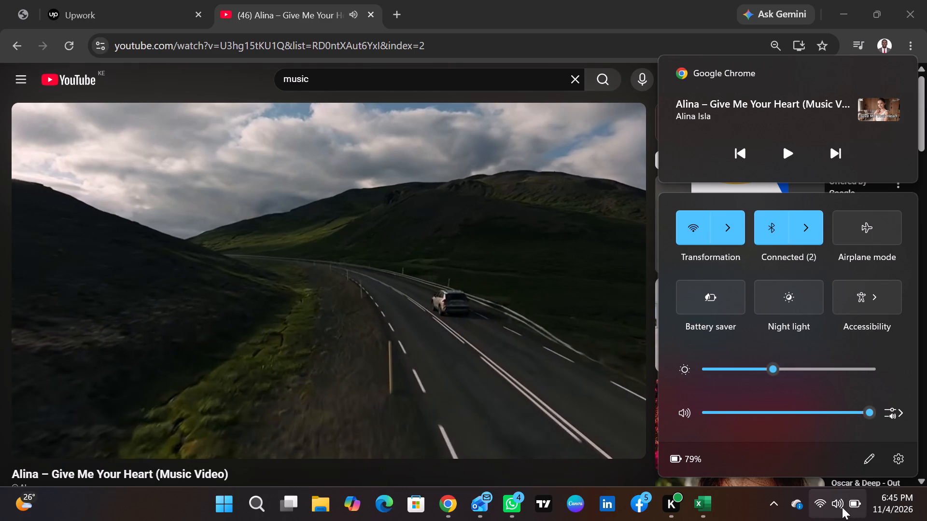
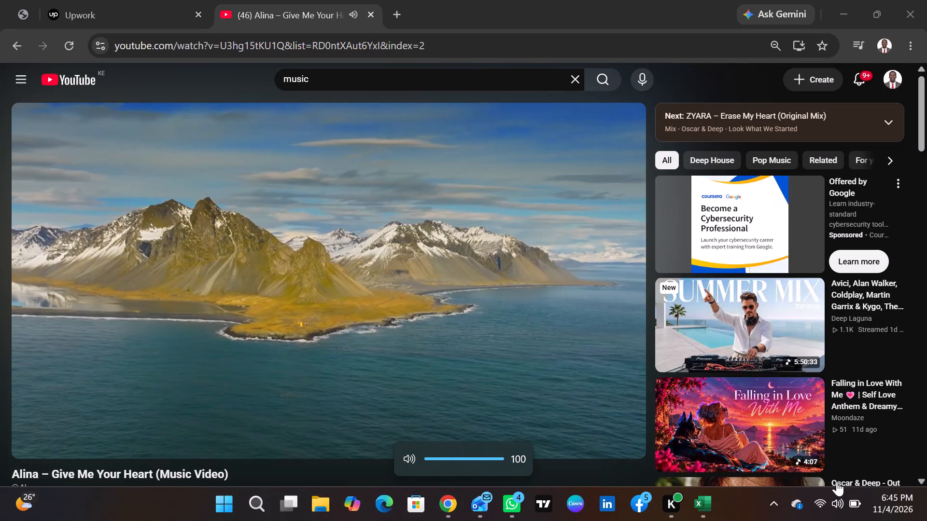
Switch back to Excel and reread the first two tasks on the Practice Tasks sheet.
click(702, 514)
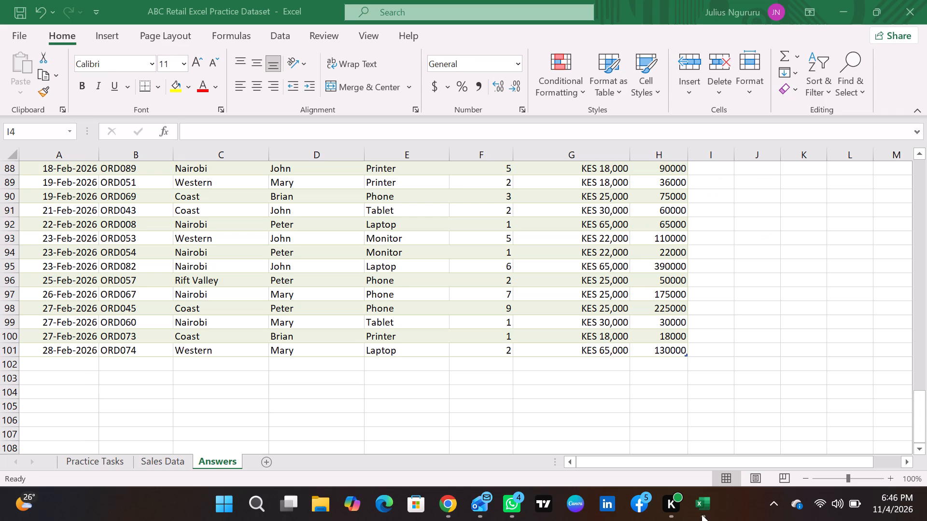
click(447, 390)
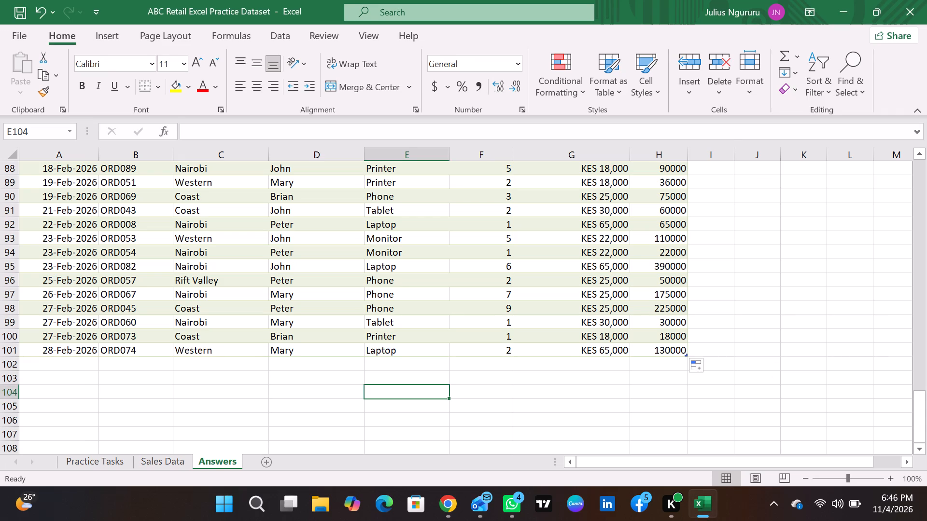
click(76, 461)
click(89, 459)
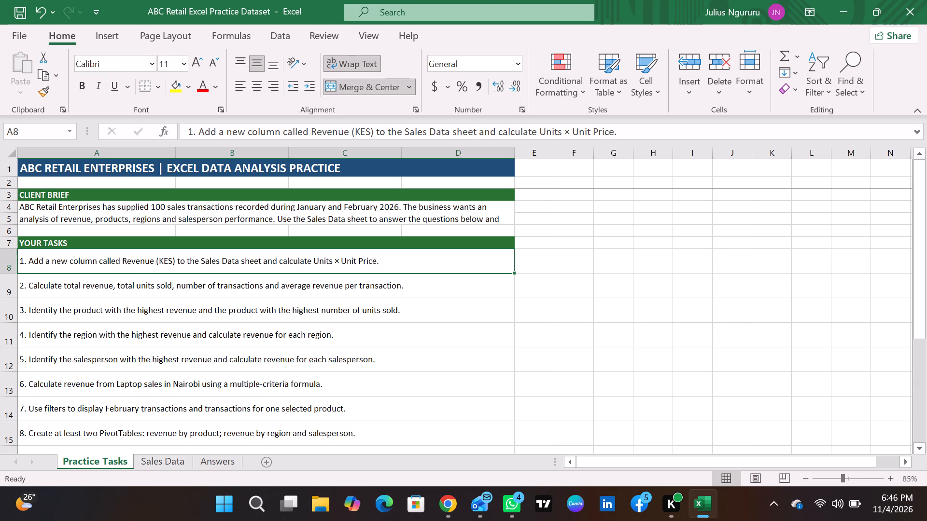
click(221, 283)
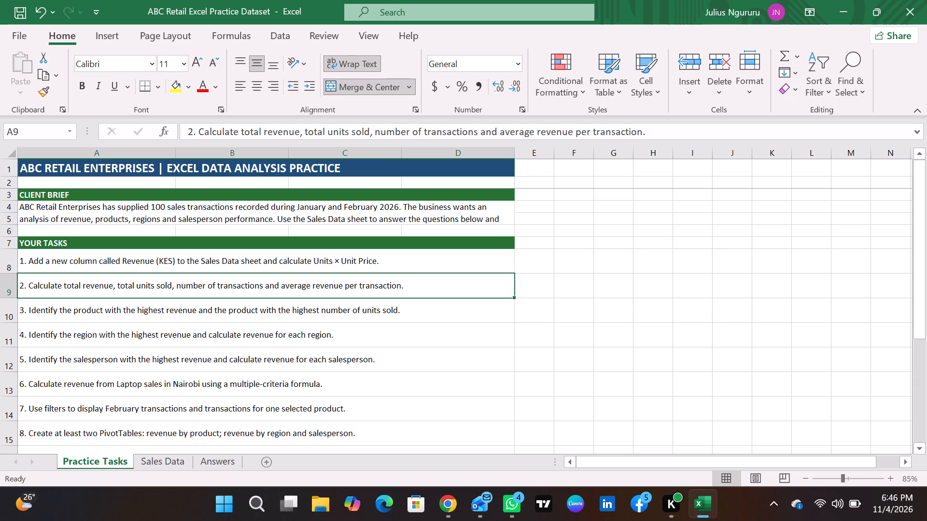
click(243, 263)
Rename the Answers sheet as Sales Data 2.
double_click(219, 461)
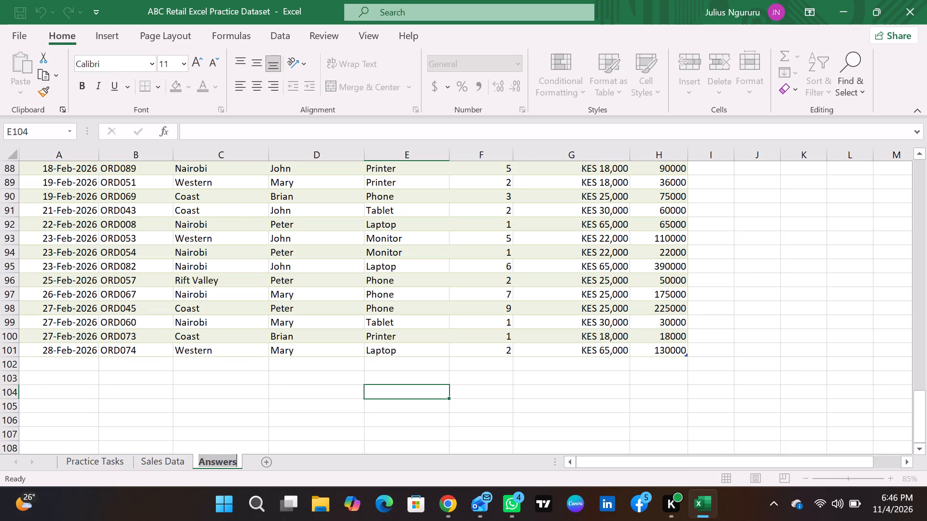
key(BackSpace)
key(BackSpace)
key(BackSpace)
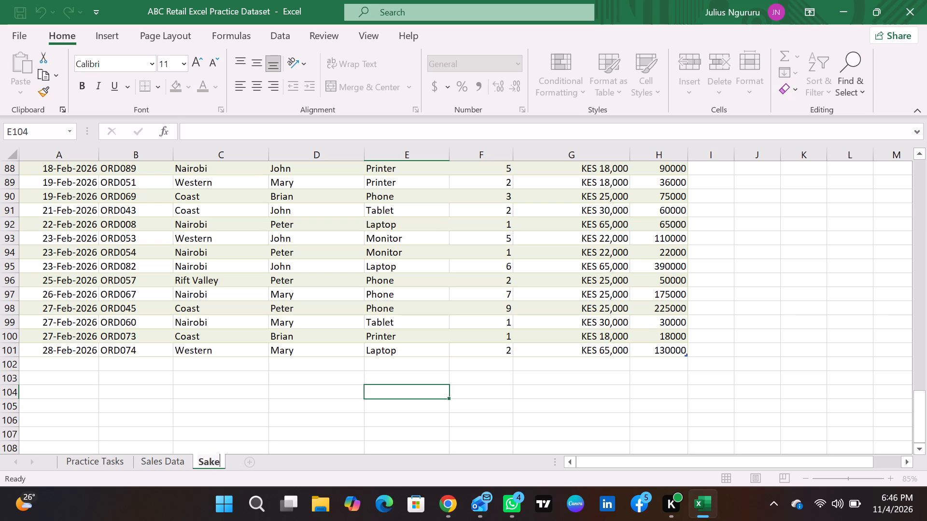
key(BackSpace)
key(BackSpace)
text(les)
key(space)
key(Return)
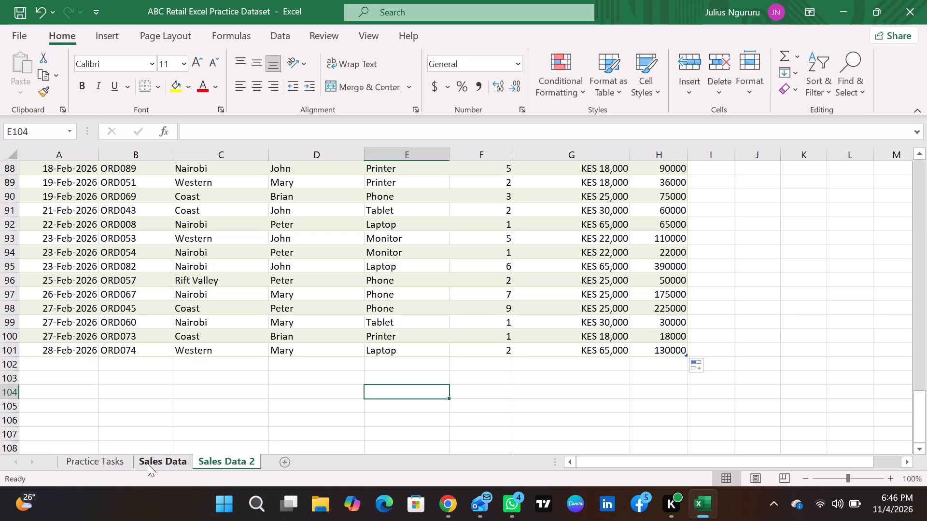
Recheck the wording of task 1 and change the Revenue header in H1 of Sales Data 2 to Revenue (KES).
click(148, 464)
click(109, 468)
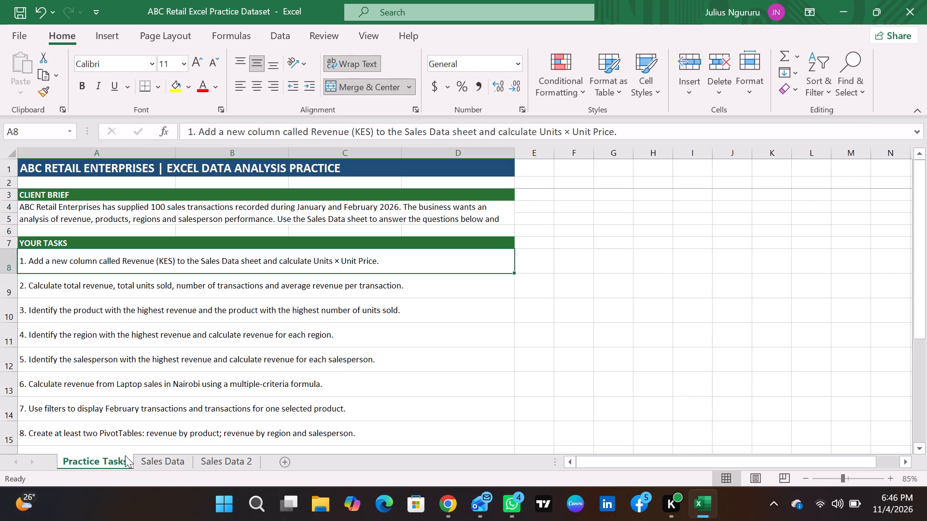
click(154, 284)
click(99, 311)
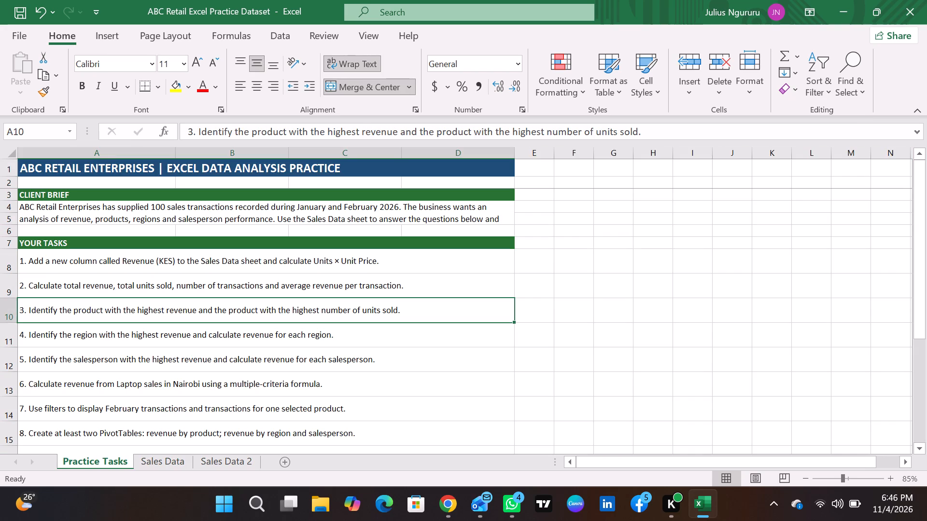
click(219, 253)
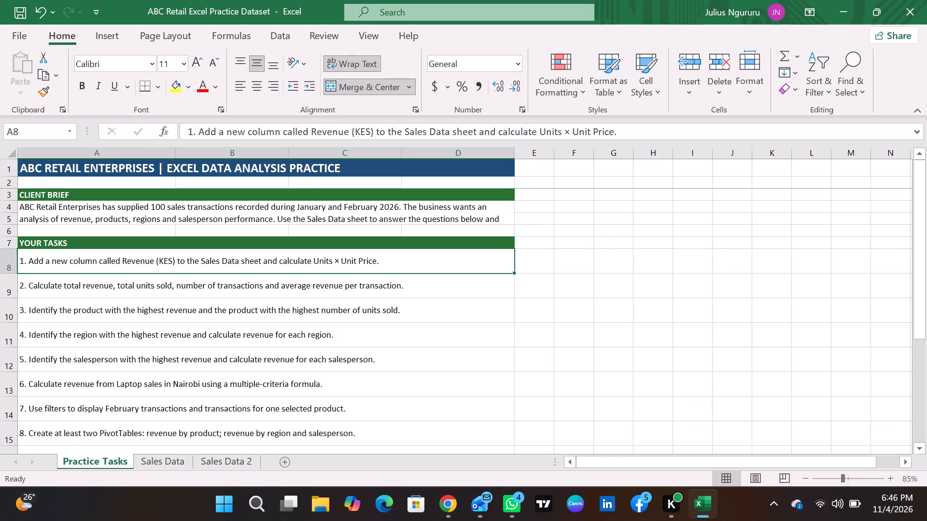
click(217, 461)
scroll(525, 276, up, 20)
scroll(525, 276, up, 19)
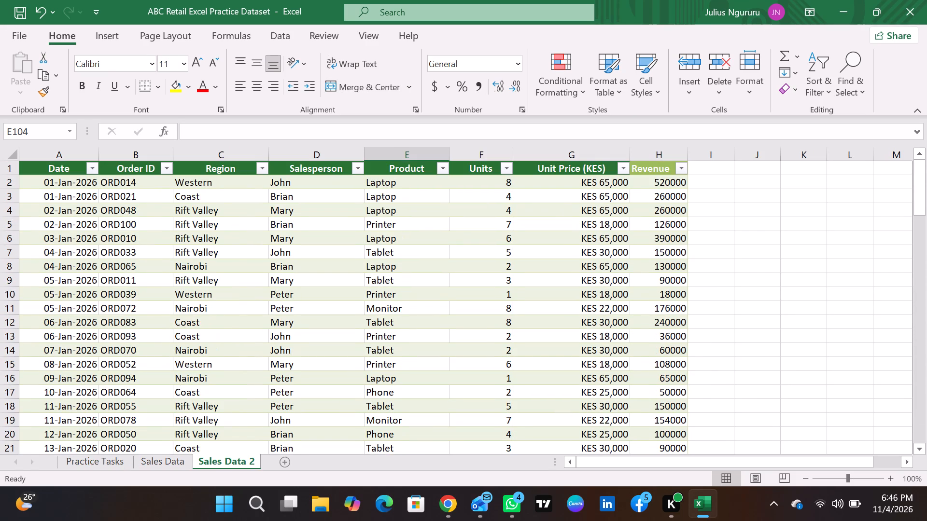
double_click(666, 171)
click(672, 172)
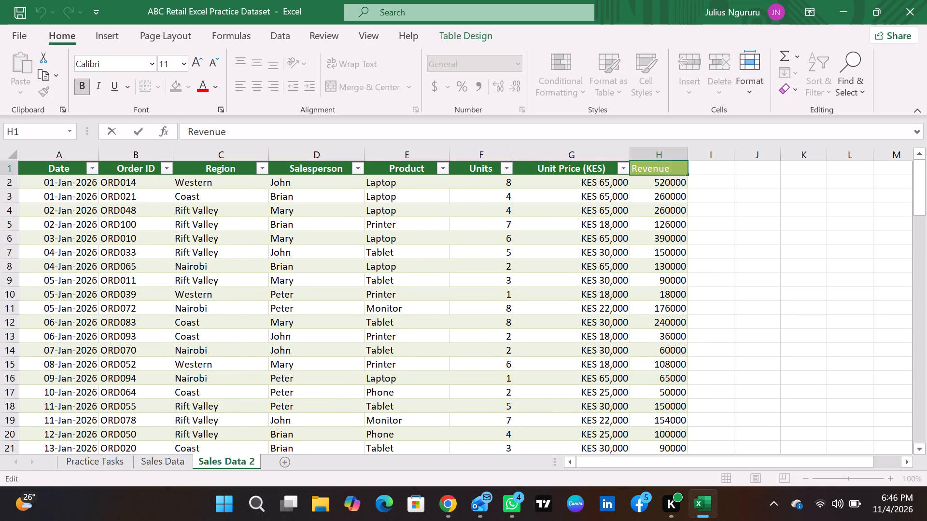
key(space)
text(()
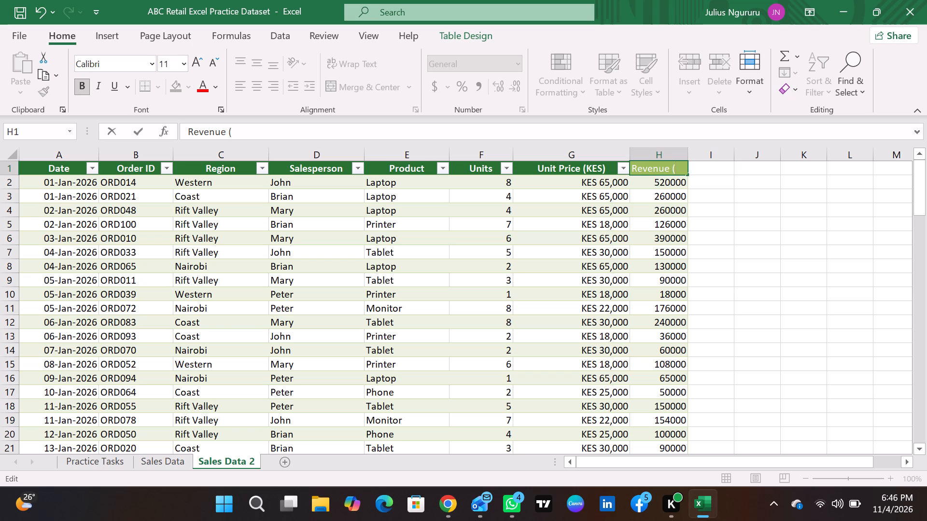
key(k)
text(KES)
key(shift+parenright)
key(Return)
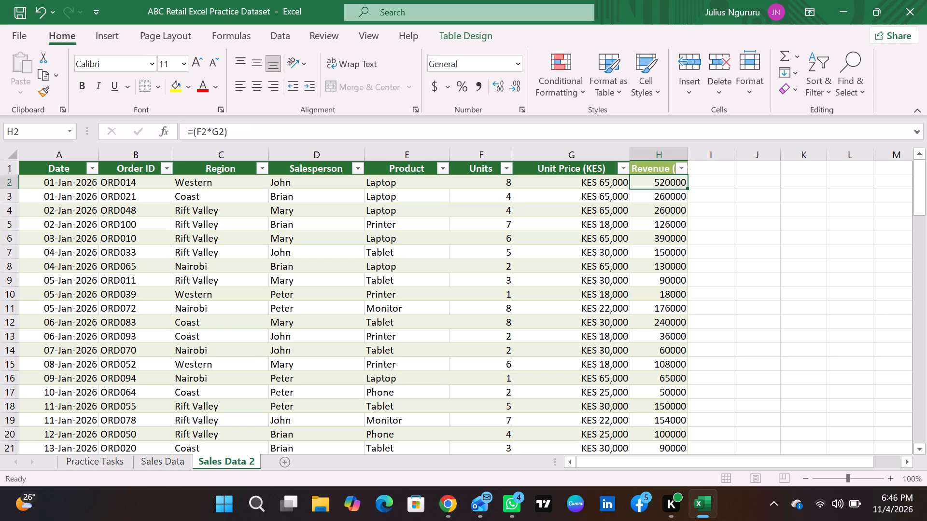
Format the whole Revenue (KES) column as Accounting with the KES symbol and two decimal places.
click(660, 154)
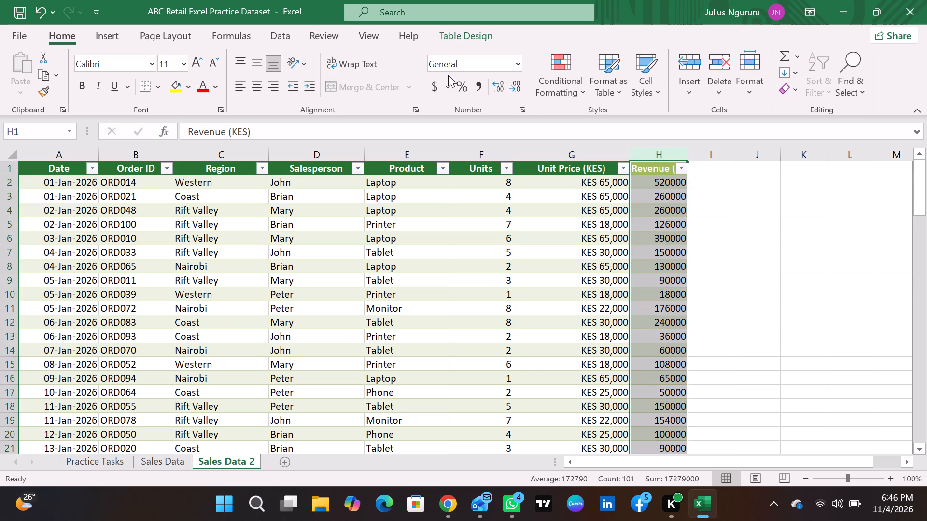
click(518, 68)
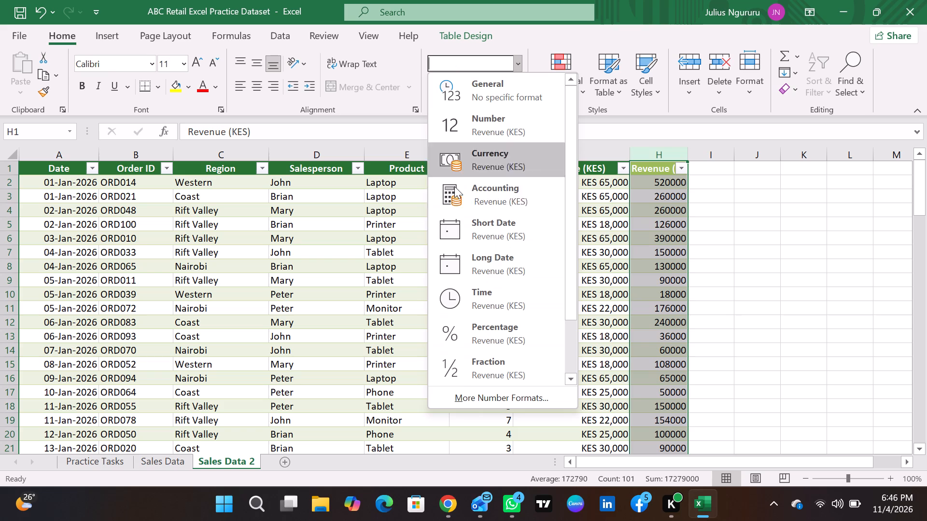
click(484, 158)
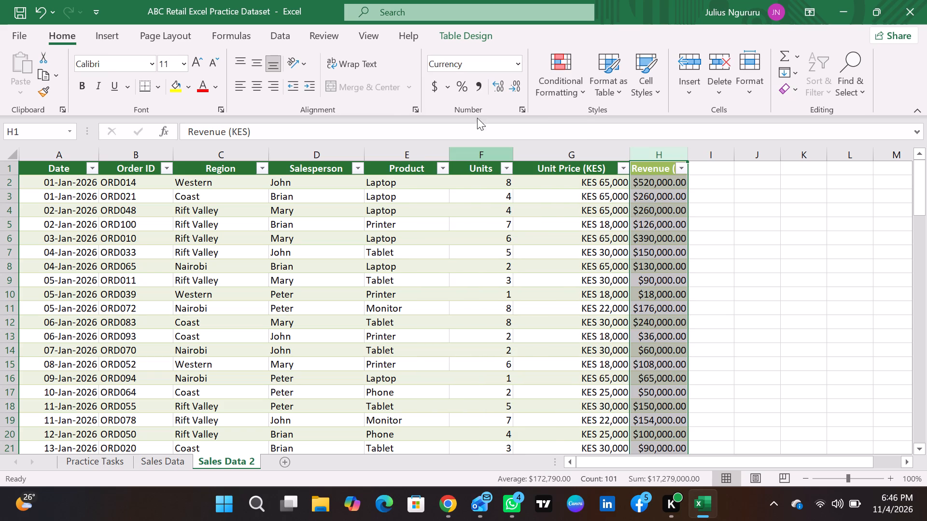
click(451, 87)
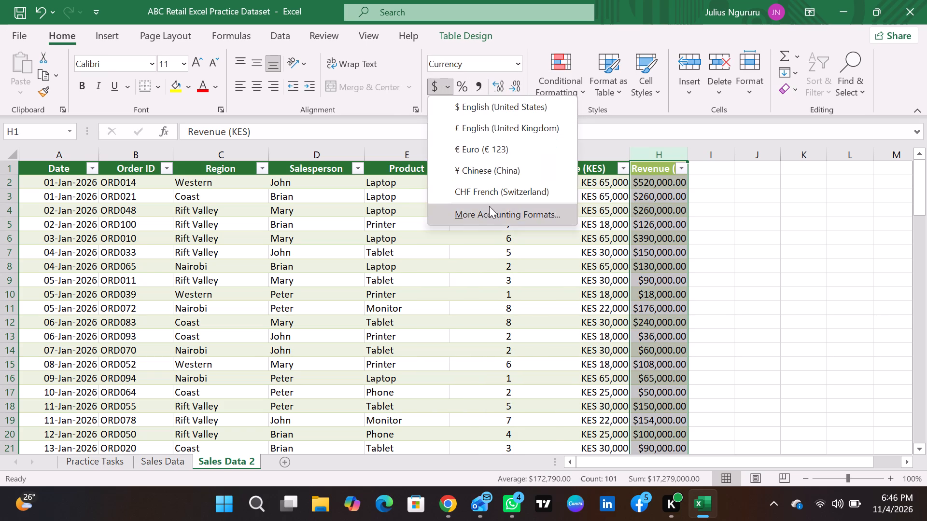
click(489, 212)
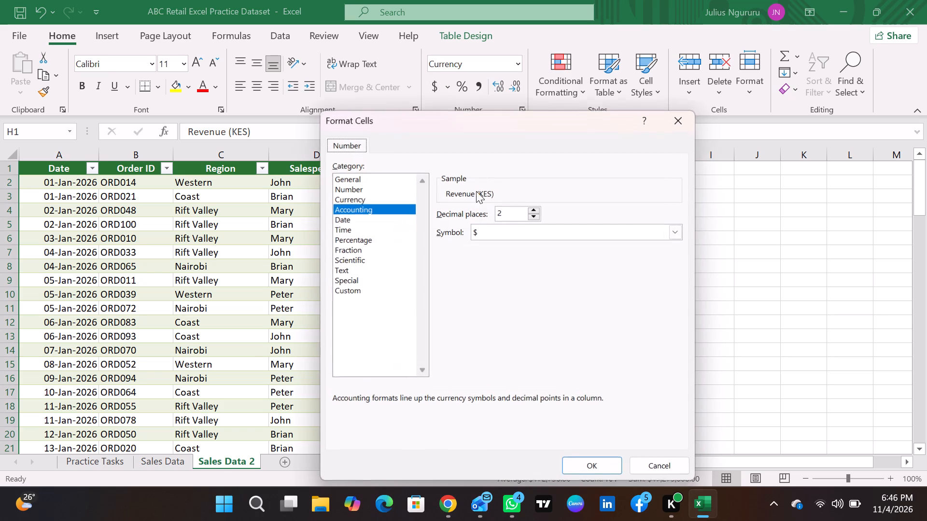
click(676, 233)
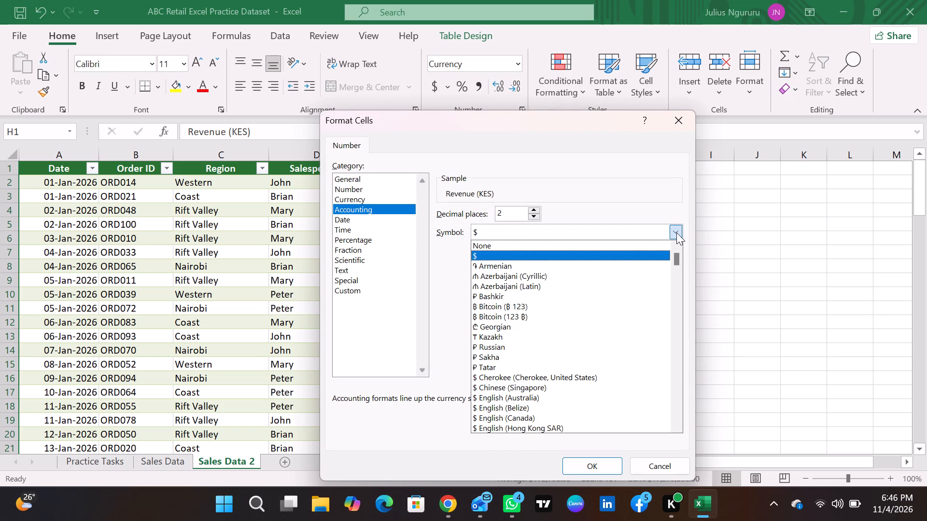
text(KES)
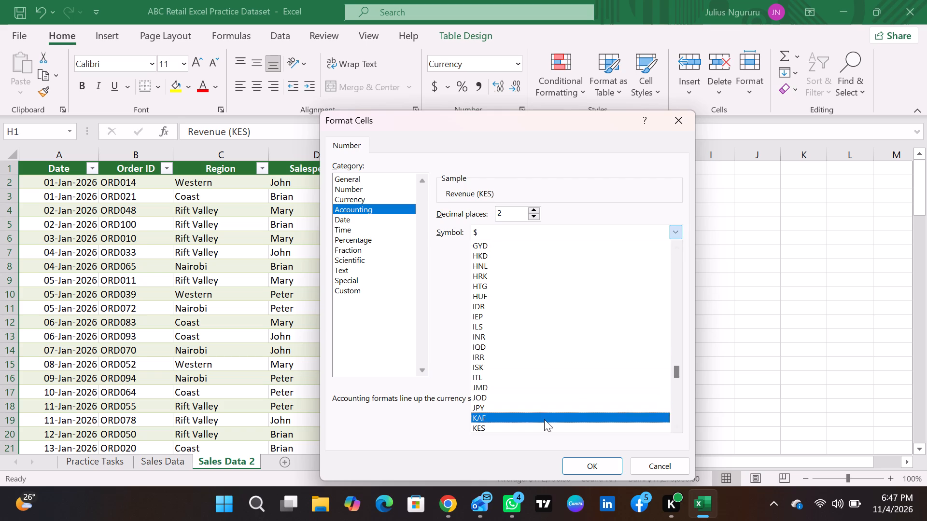
click(536, 425)
click(586, 466)
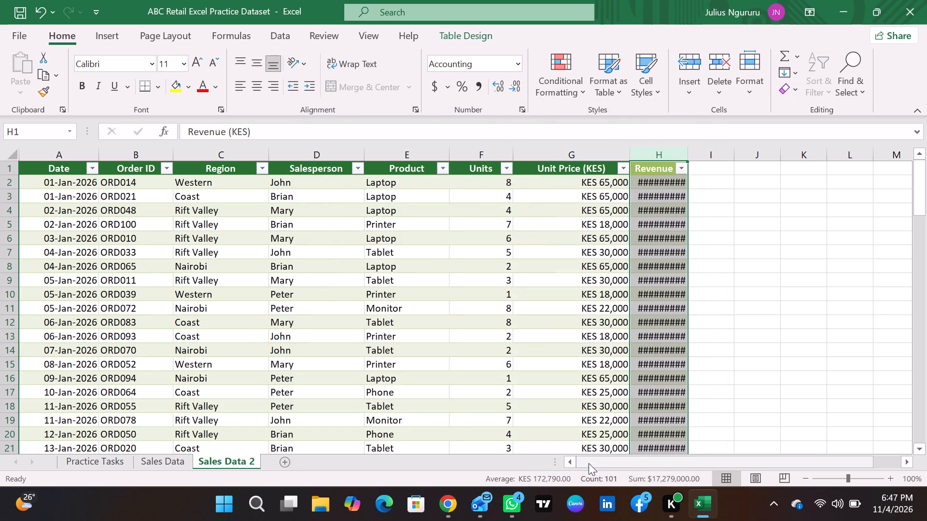
Fit the width of the Revenue (KES) column to its contents.
double_click(689, 153)
click(814, 279)
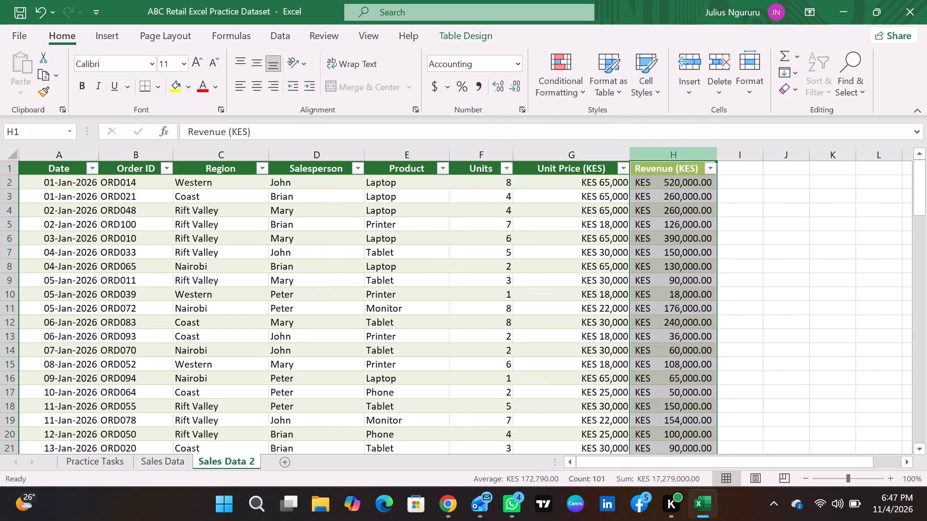
Read tasks 2 and 3 on the Practice Tasks sheet.
click(110, 456)
click(105, 294)
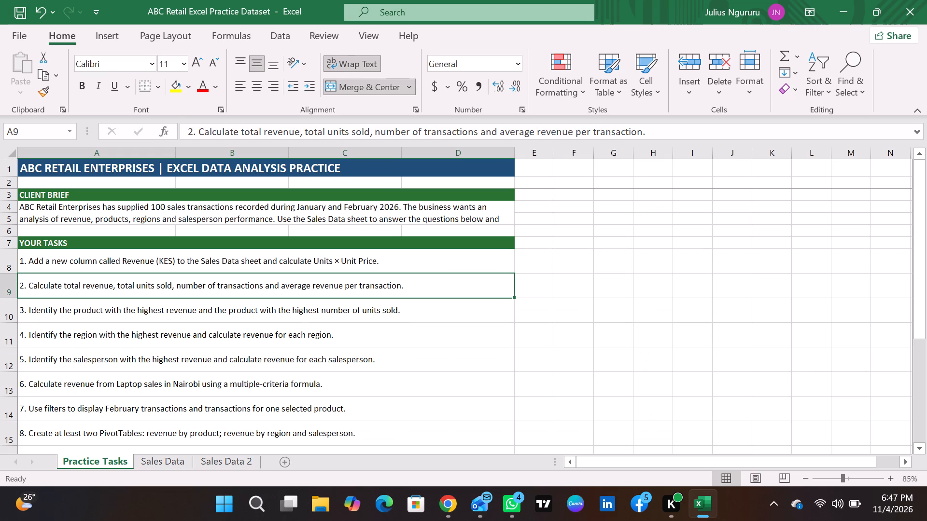
click(97, 311)
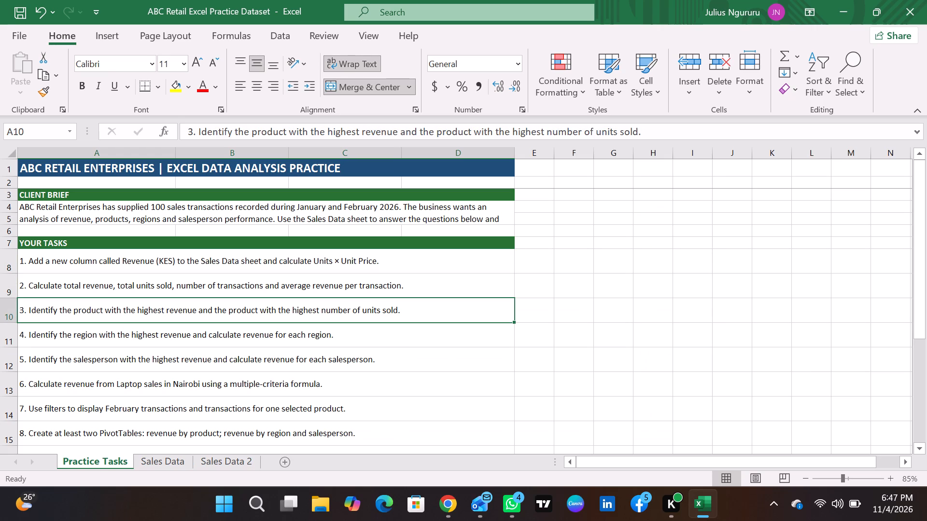
click(128, 286)
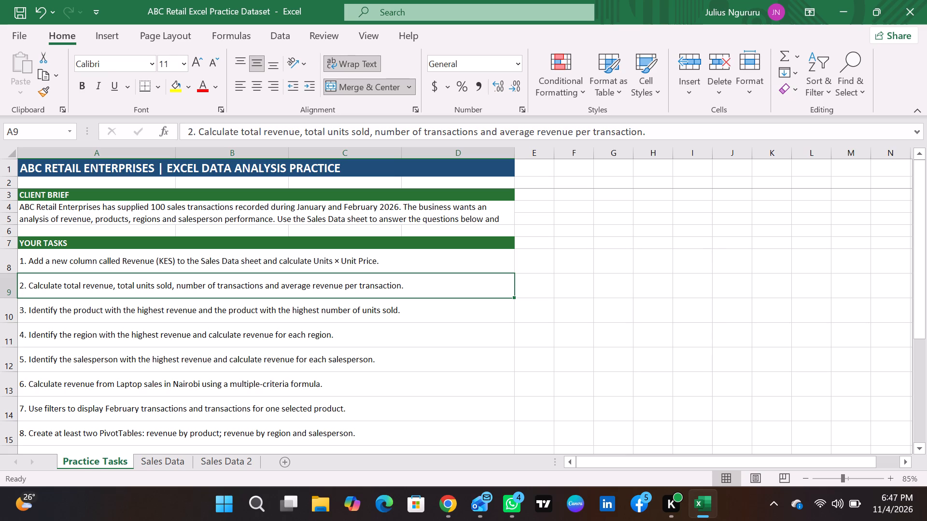
Examine the Sales Data 2 table from its header row to its last record, with the sheet zoomed to 70%.
click(234, 459)
scroll(596, 317, down, 11)
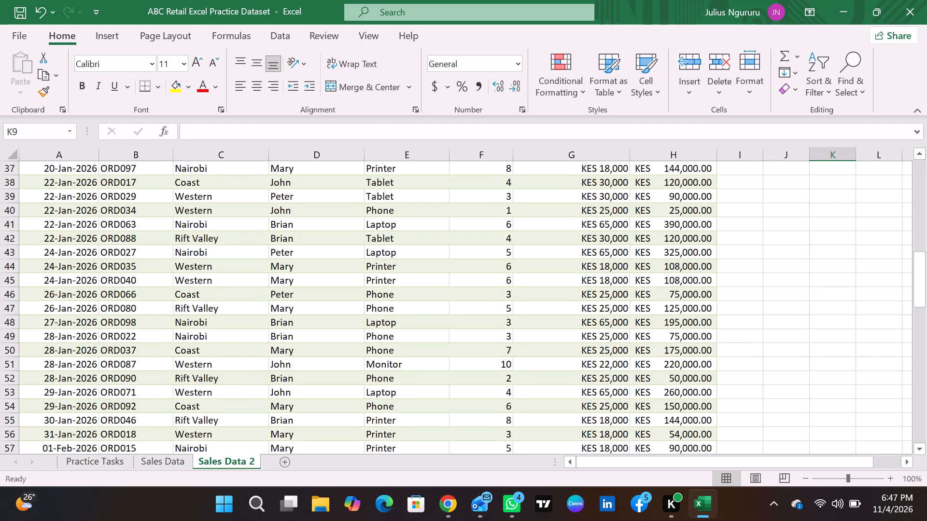
scroll(600, 306, down, 20)
scroll(600, 306, down, 2)
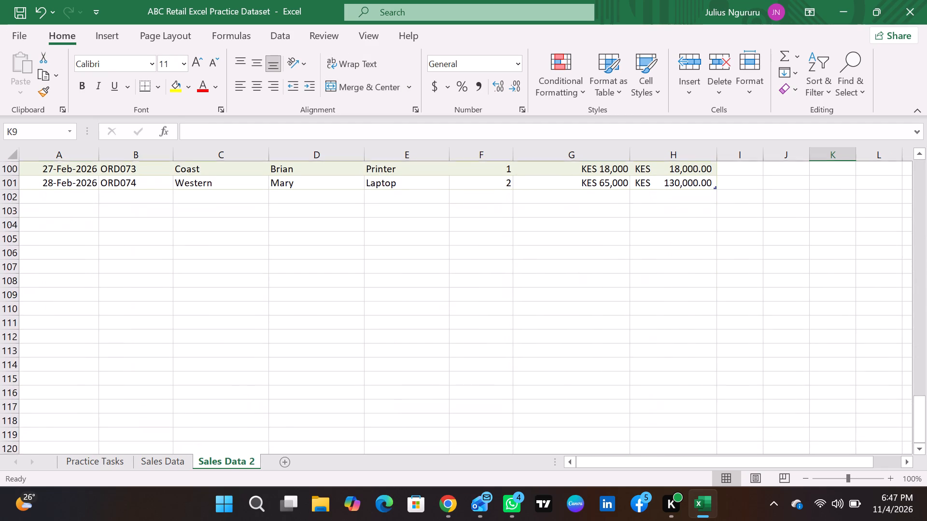
scroll(601, 306, up, 3)
ctrl+scroll(601, 306, up, 2)
ctrl+scroll(603, 306, down, 7)
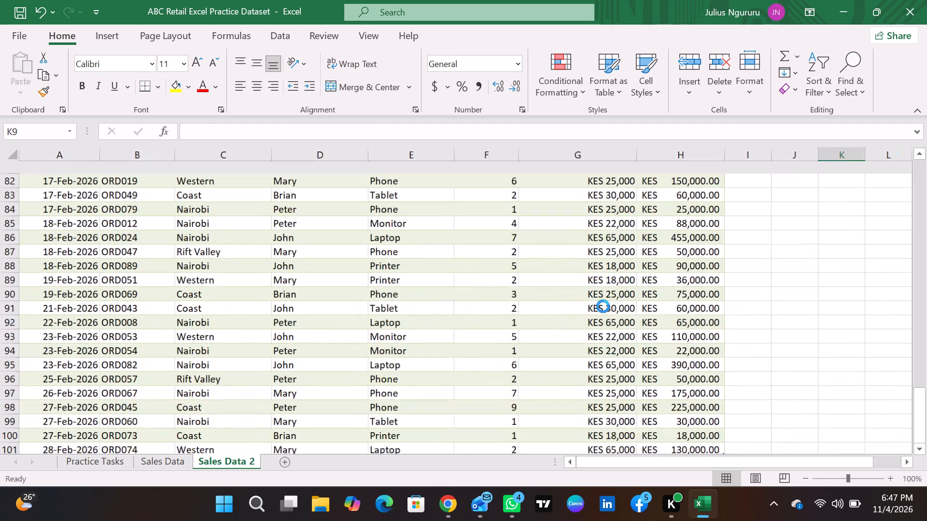
ctrl+scroll(603, 306, down, 6)
scroll(218, 305, up, 17)
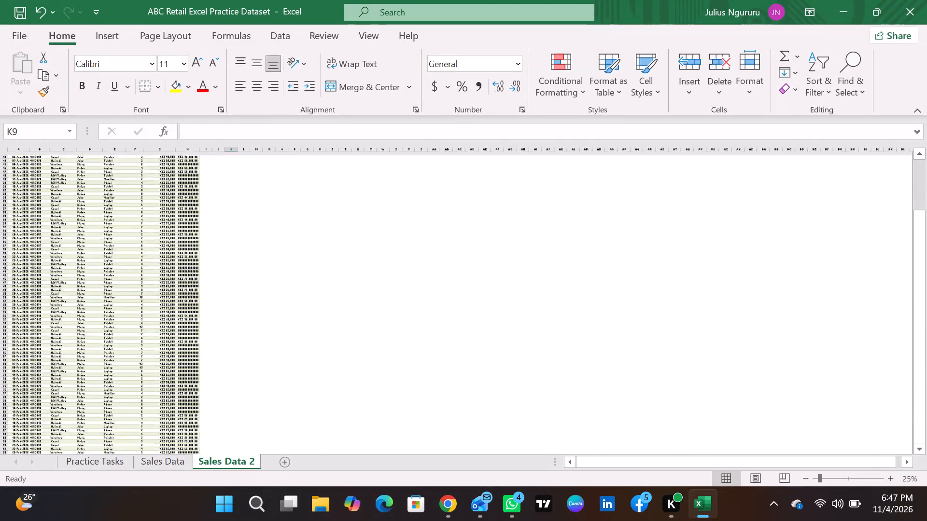
scroll(237, 344, up, 8)
ctrl+scroll(217, 291, up, 3)
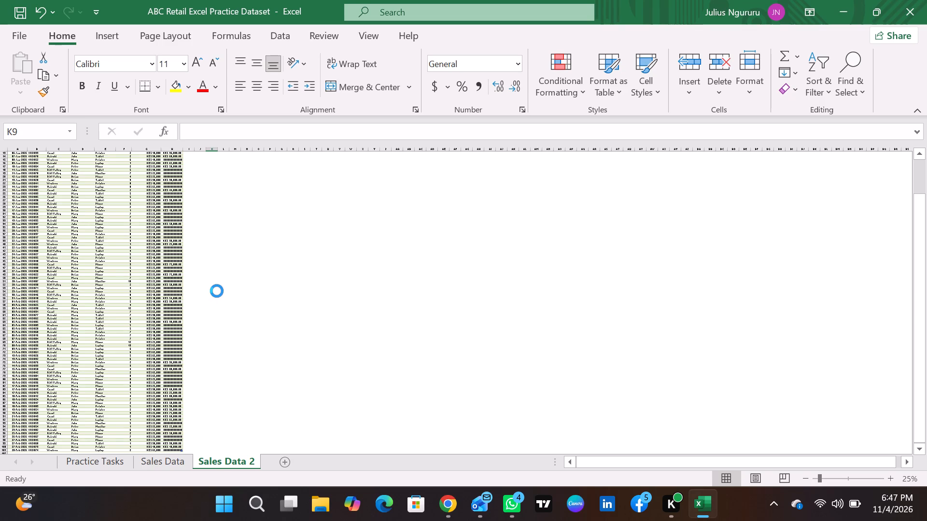
ctrl+scroll(217, 291, down, 7)
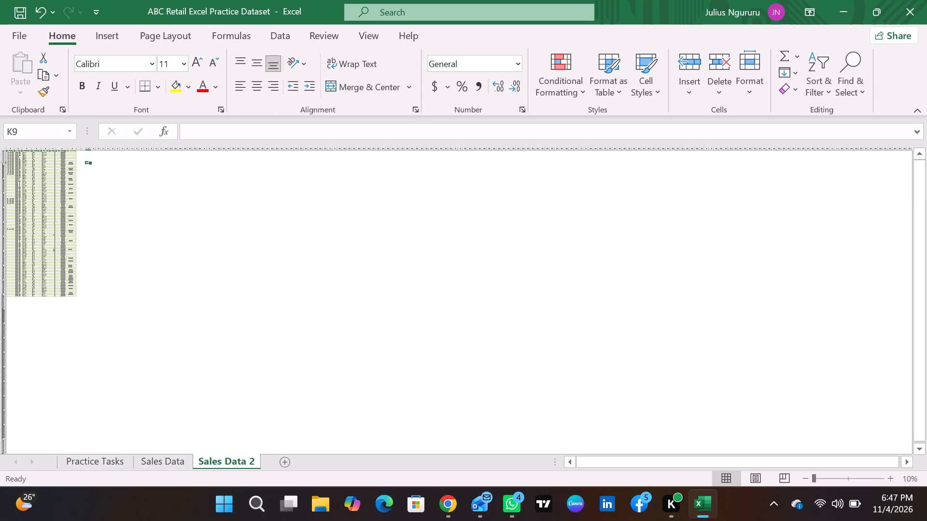
ctrl+scroll(114, 250, down, 3)
ctrl+scroll(114, 250, up, 2)
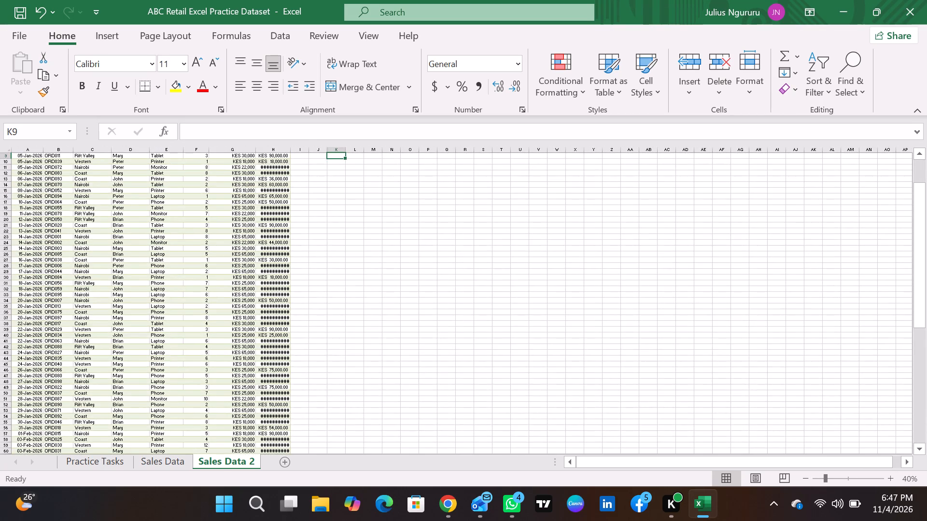
ctrl+scroll(114, 250, up, 2)
scroll(292, 282, up, 2)
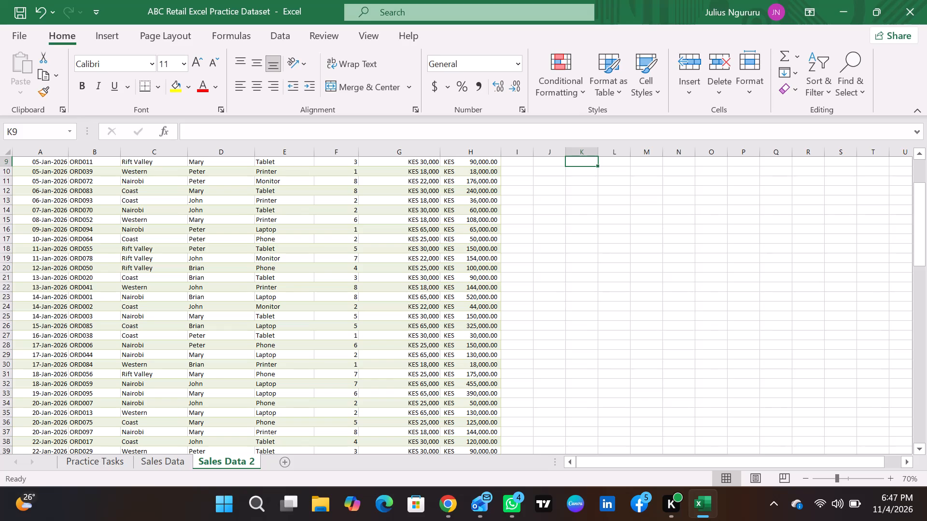
scroll(292, 282, up, 12)
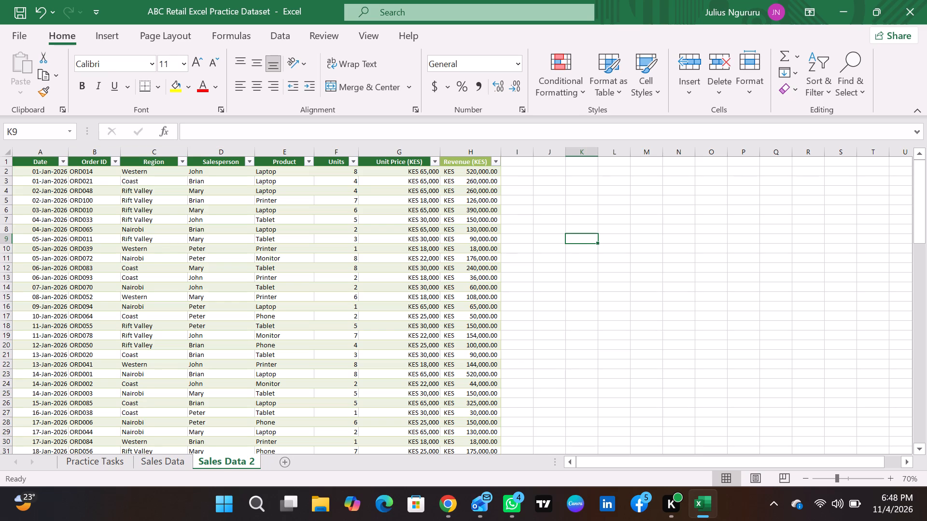
scroll(388, 250, down, 14)
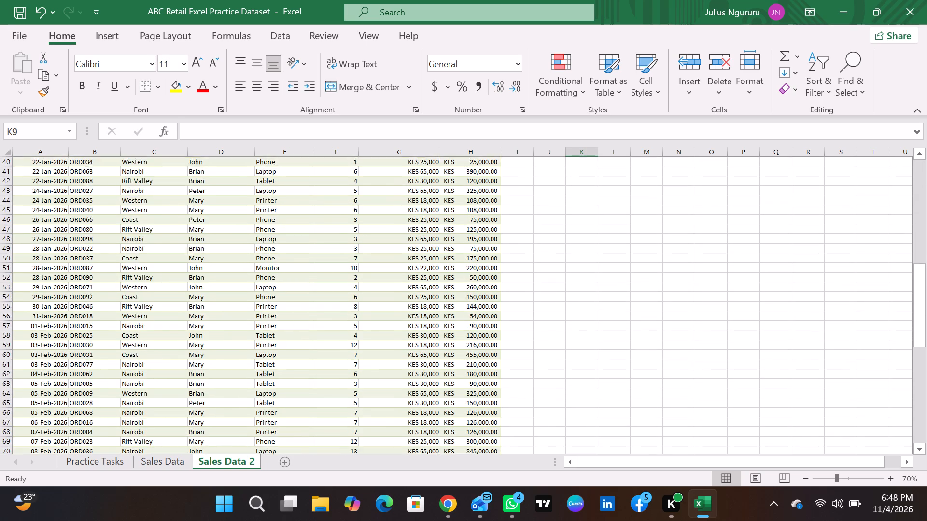
scroll(397, 261, up, 20)
scroll(397, 261, up, 6)
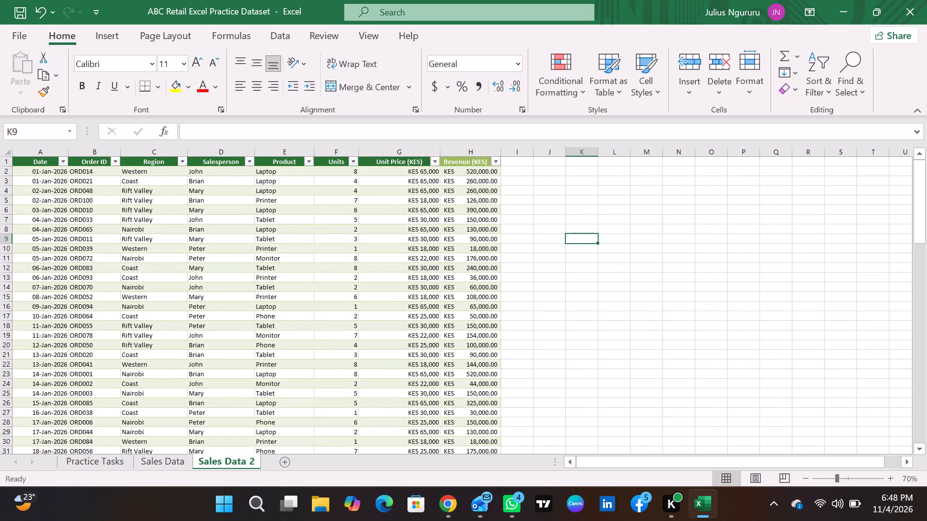
Enter the label TOTALS in B103, two rows below the last record on Sales Data 2.
scroll(290, 196, down, 2)
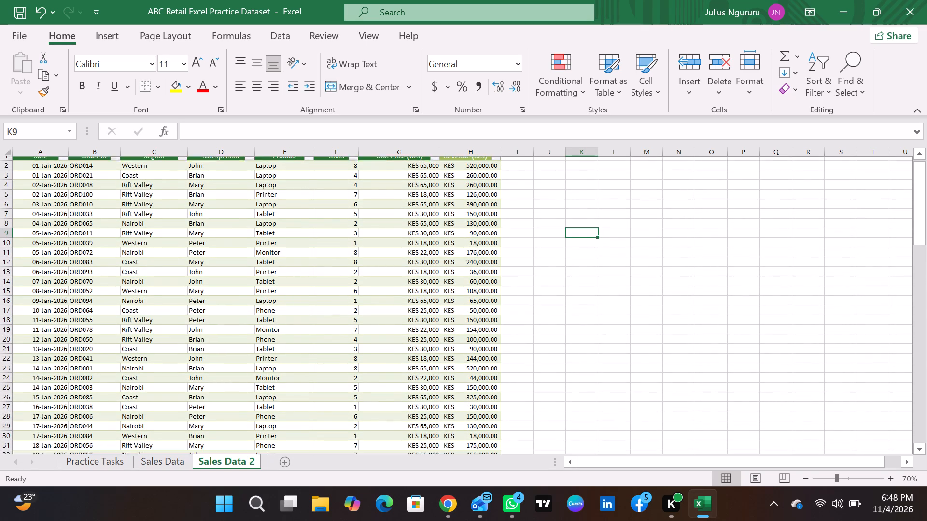
scroll(290, 196, down, 20)
scroll(290, 196, down, 11)
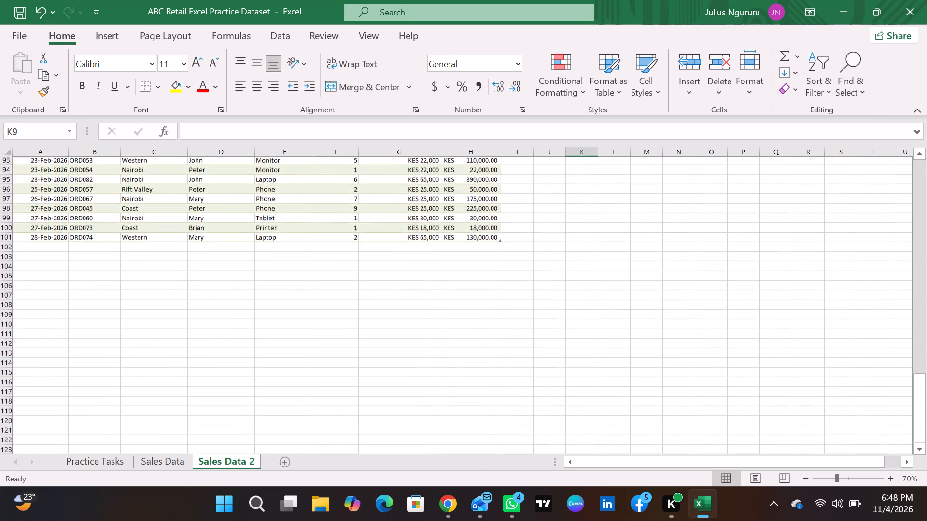
click(100, 191)
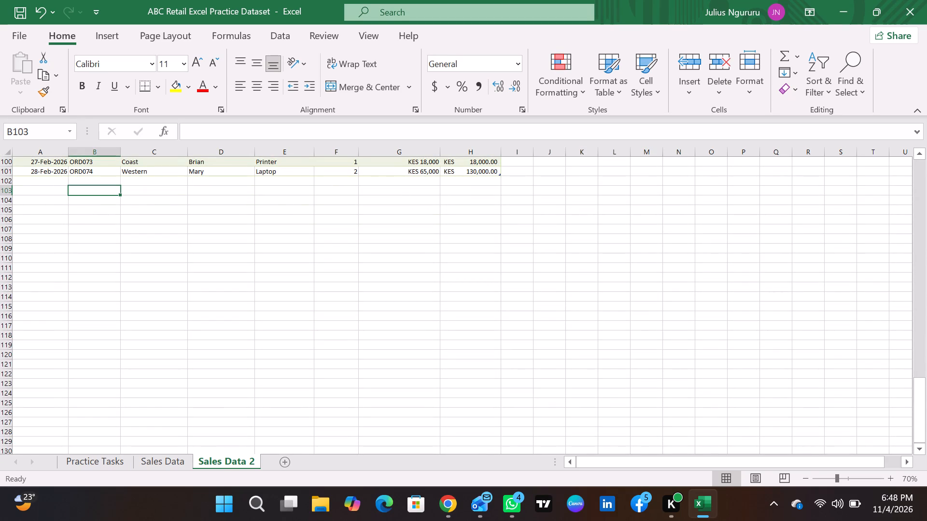
text(ta)
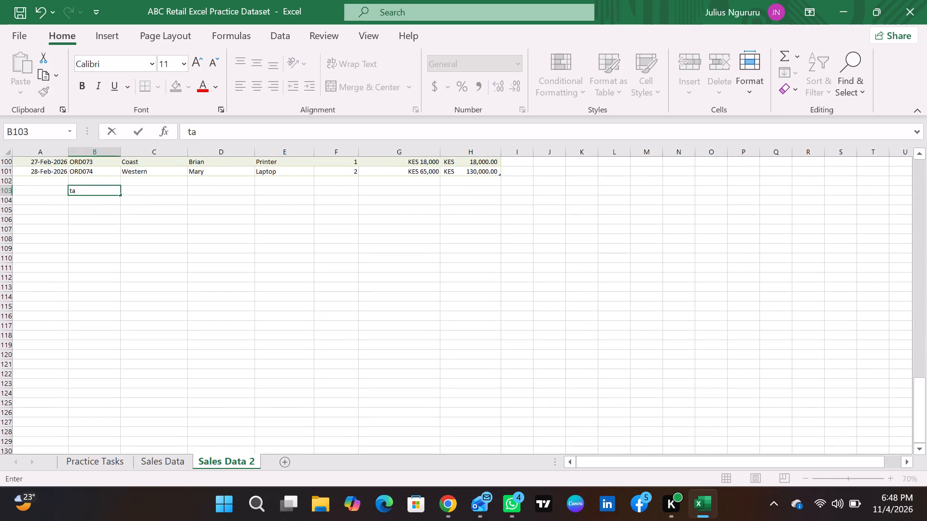
key(BackSpace)
key(BackSpace)
text(TA)
key(BackSpace)
text(OTALS)
key(Return)
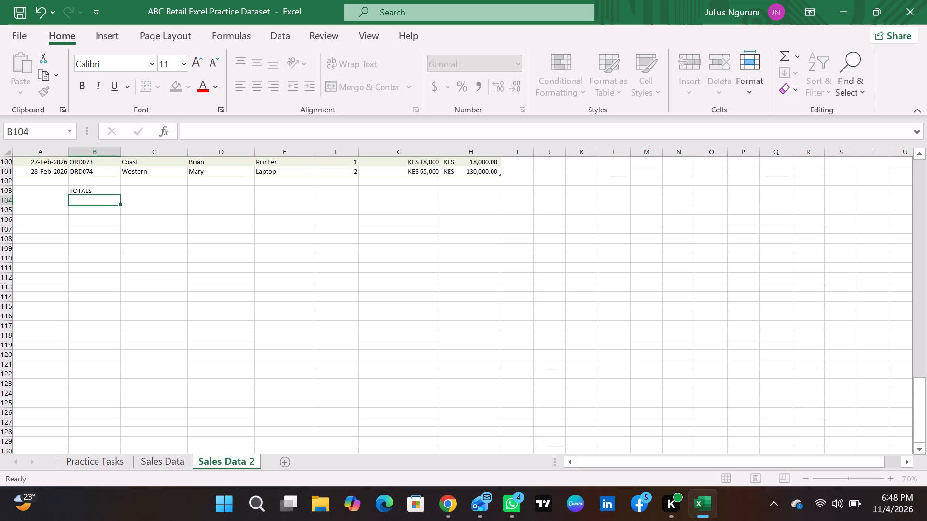
Enter the label Revenue (KES) in C103, beside the TOTALS label.
click(156, 189)
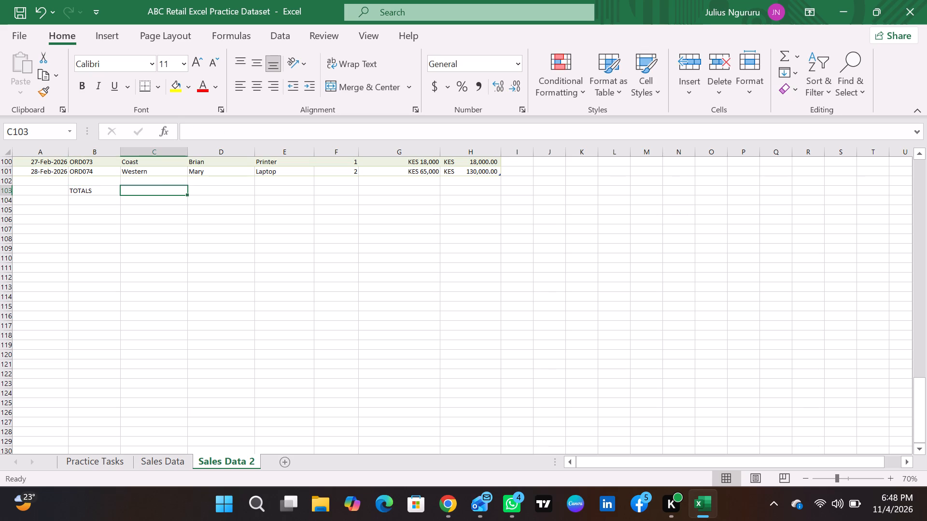
text(RE)
text(ev)
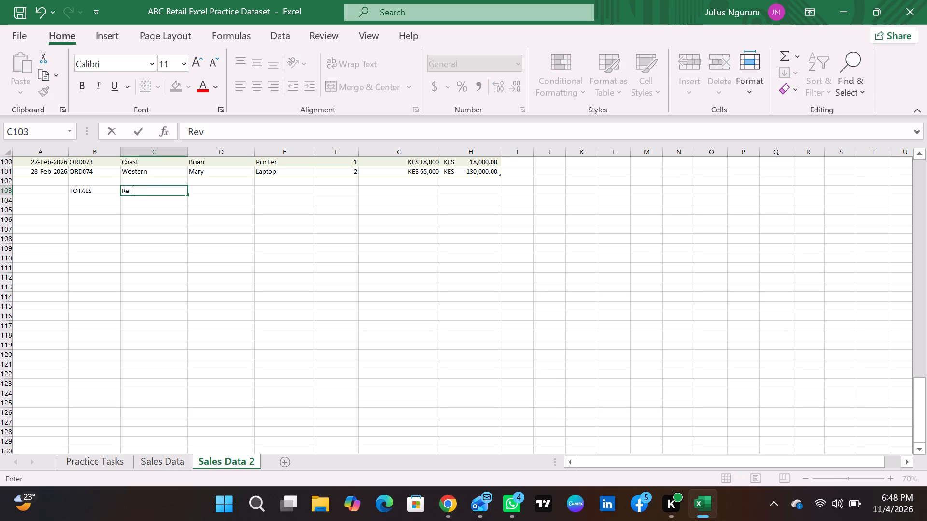
text(enue)
key(Return)
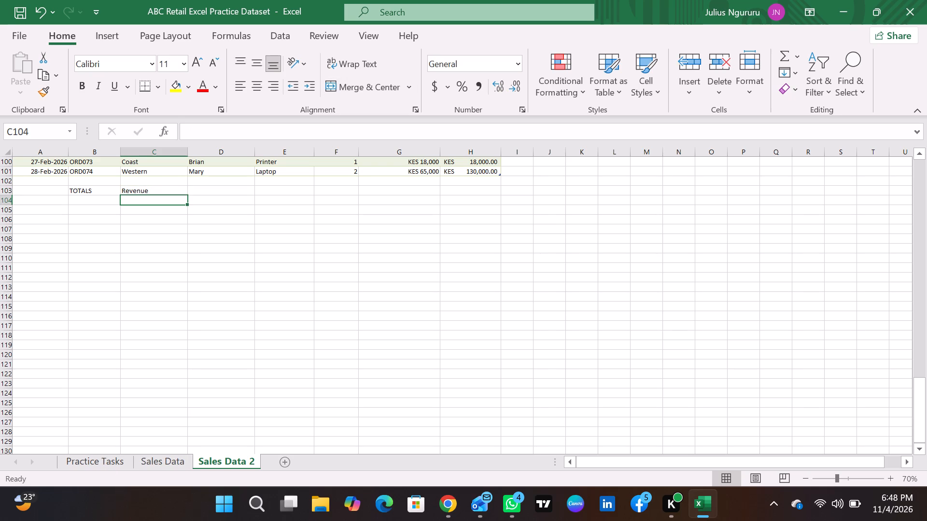
click(153, 193)
click(164, 185)
double_click(159, 192)
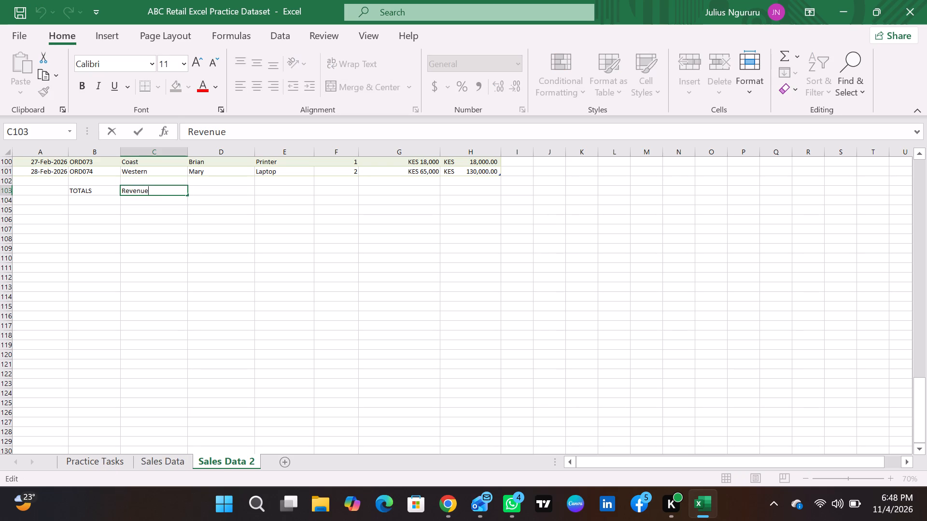
key(space)
text(()
key(k)
key(Return)
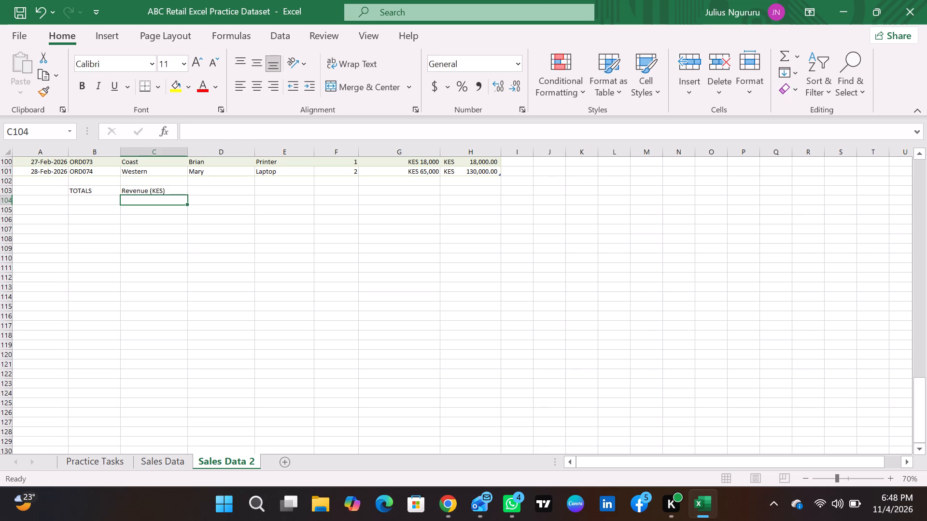
Following task 2's wording on Practice Tasks, enter the labels Units Sold in C104 and Number of Transactions in C105 of Sales Data 2.
click(90, 461)
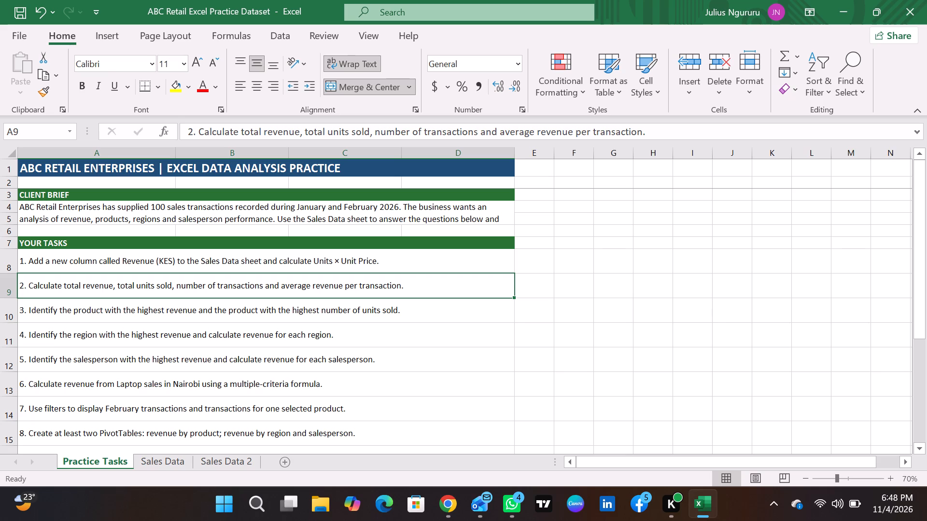
click(208, 455)
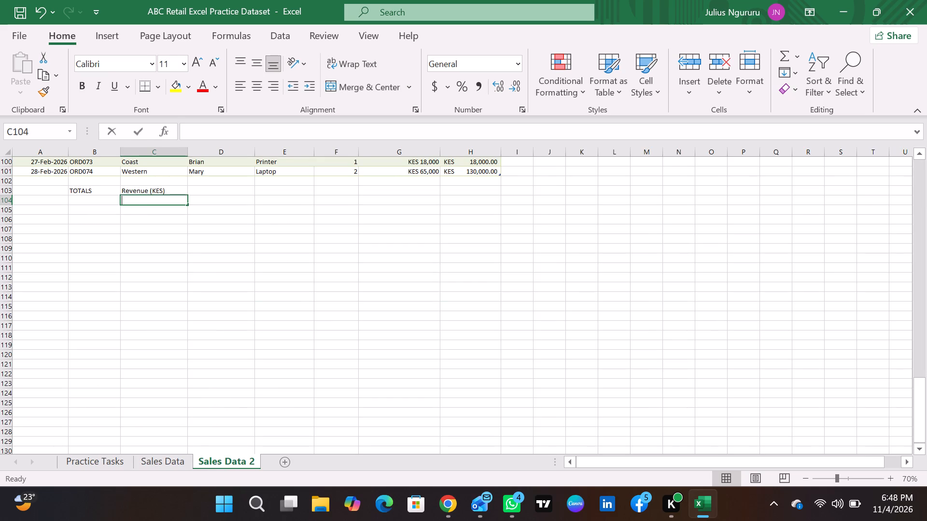
key(BackSpace)
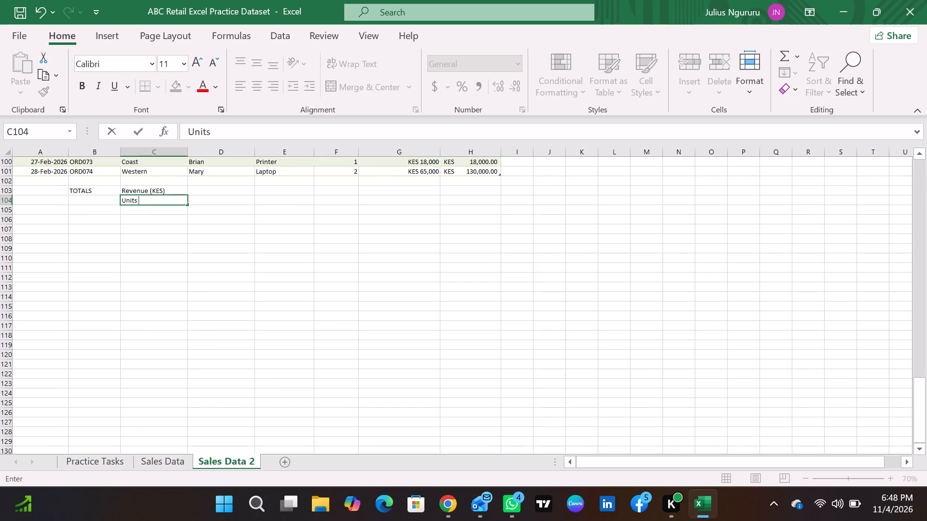
key(Return)
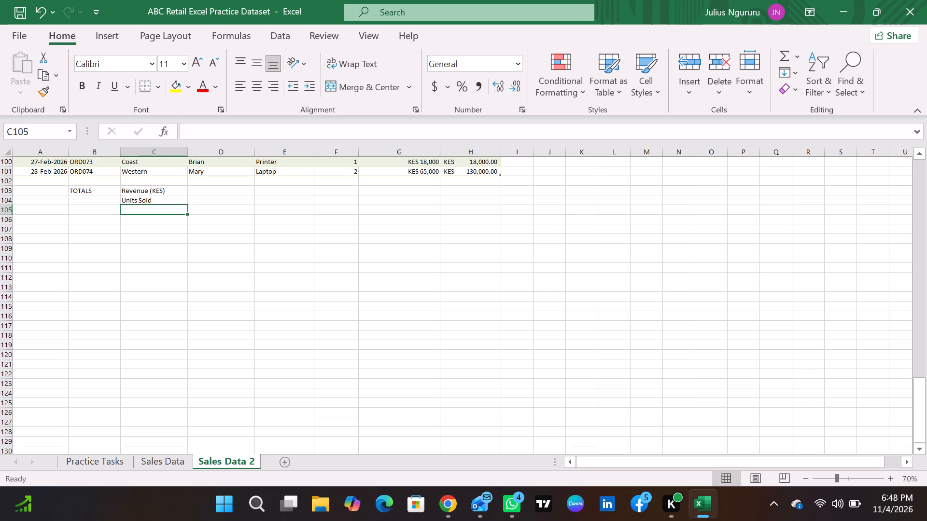
click(110, 464)
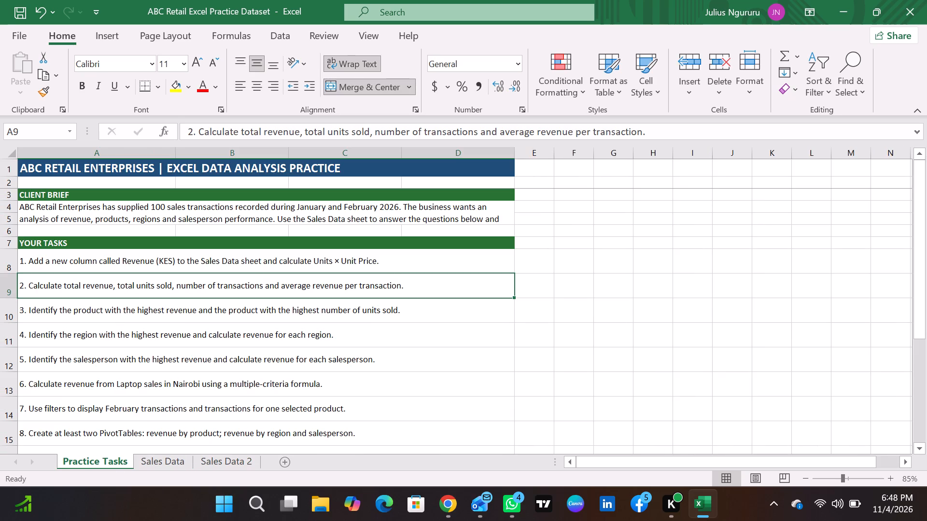
click(216, 461)
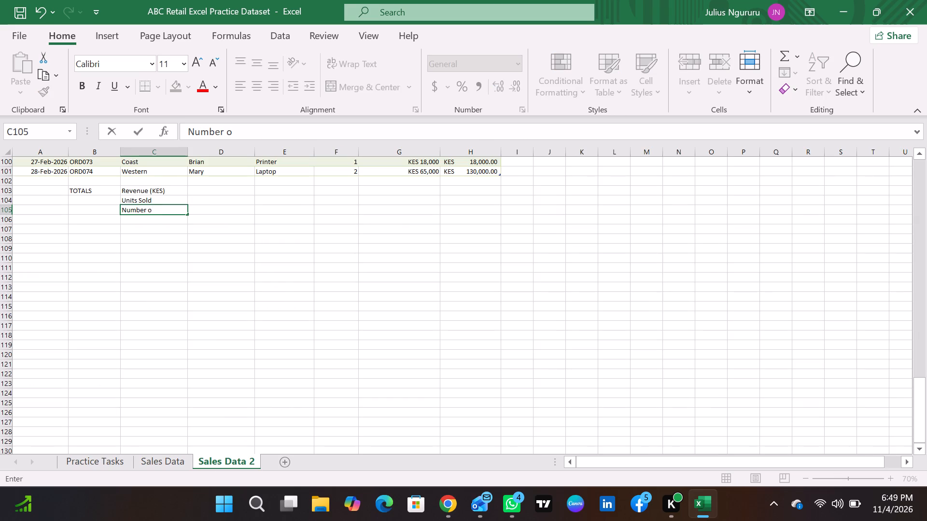
text(ransactions)
key(Return)
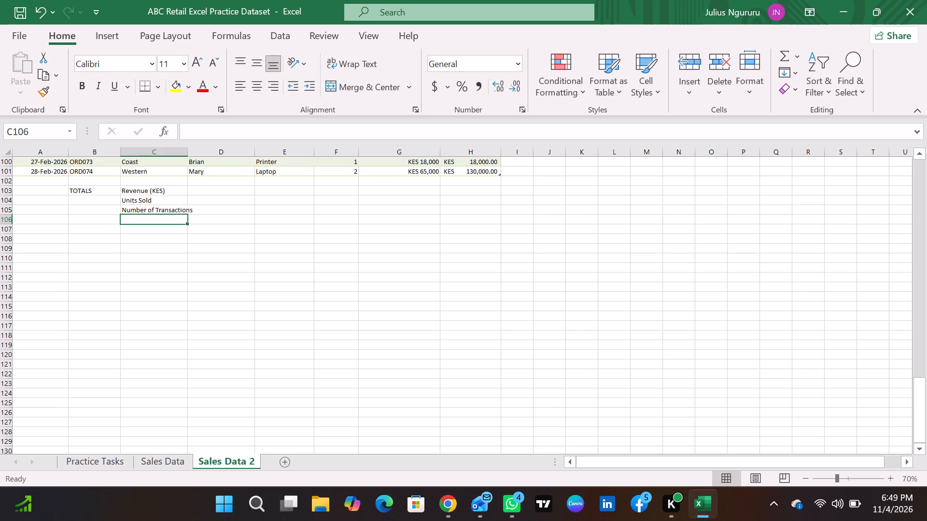
Fit the width of column C on Sales Data 2 to its contents.
double_click(187, 151)
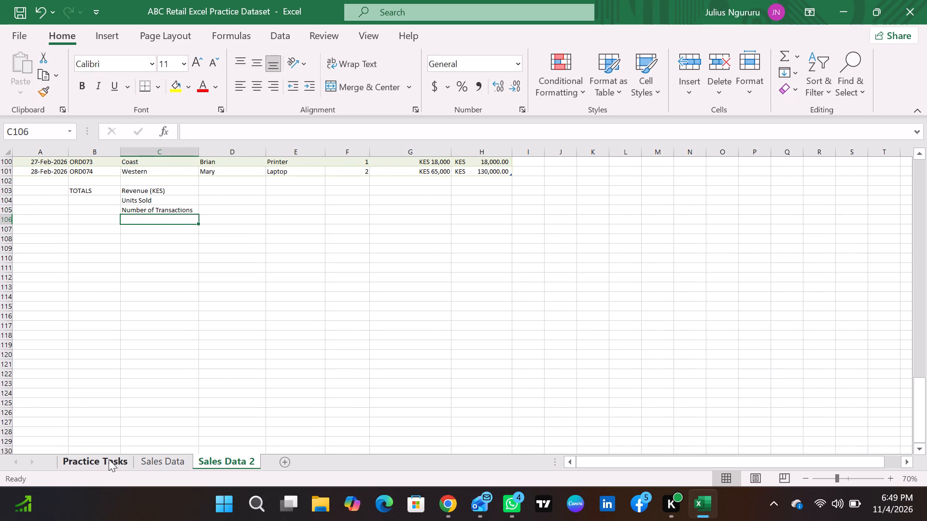
Following task 2's wording on Practice Tasks, enter the label Average Revenue per Transactions in B106 of Sales Data 2.
click(109, 459)
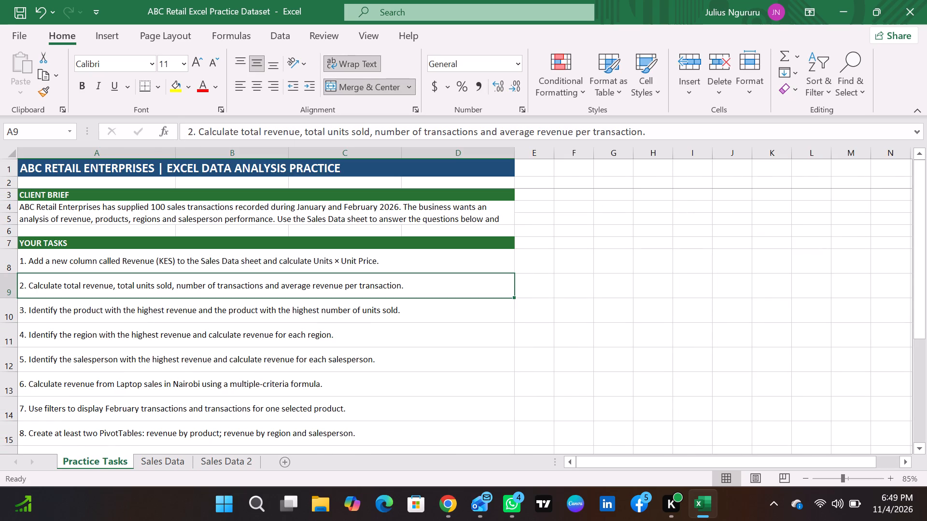
click(208, 461)
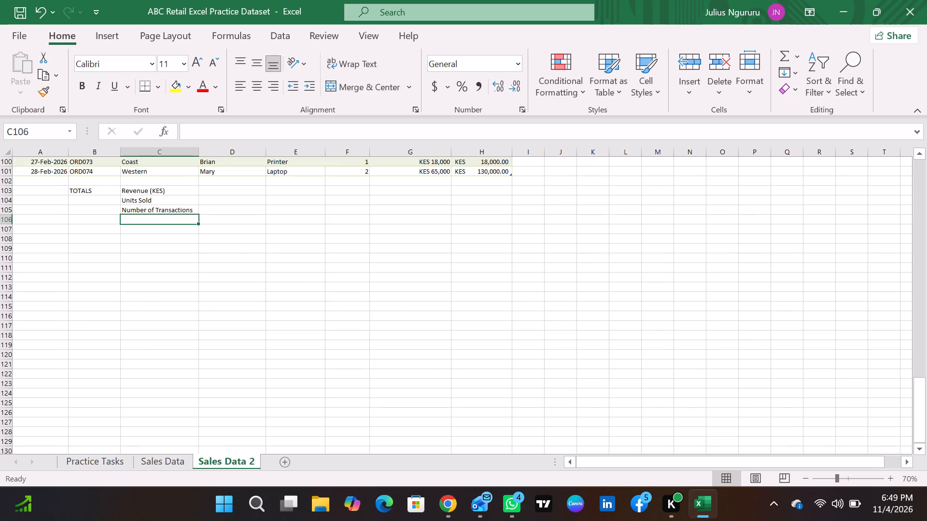
click(101, 218)
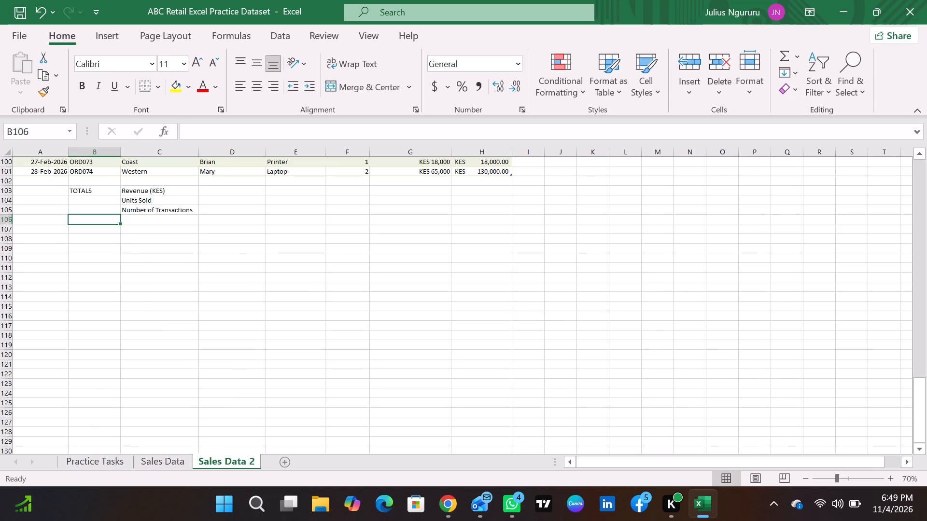
text(verage)
key(space)
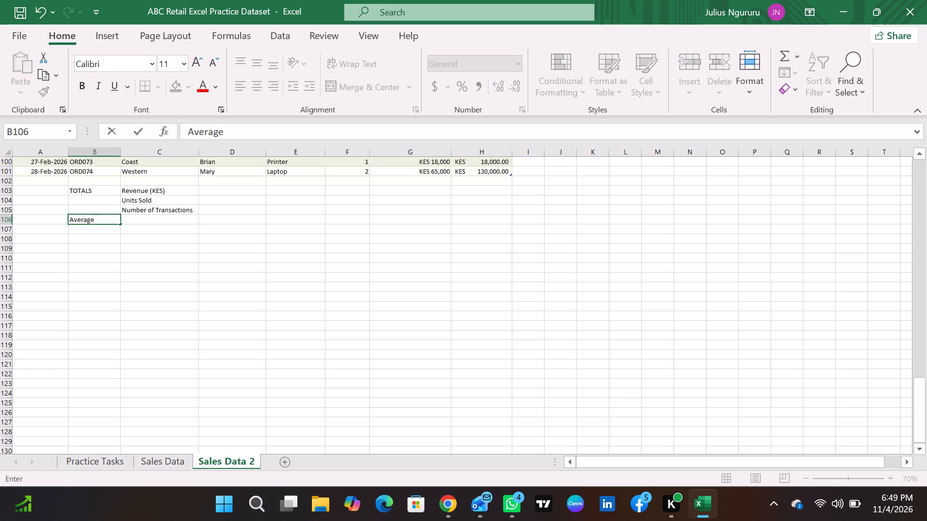
key(BackSpace)
key(BackSpace)
key(BackSpace)
key(BackSpace)
key(BackSpace)
key(BackSpace)
key(BackSpace)
text(VERA)
text(GE)
key(space)
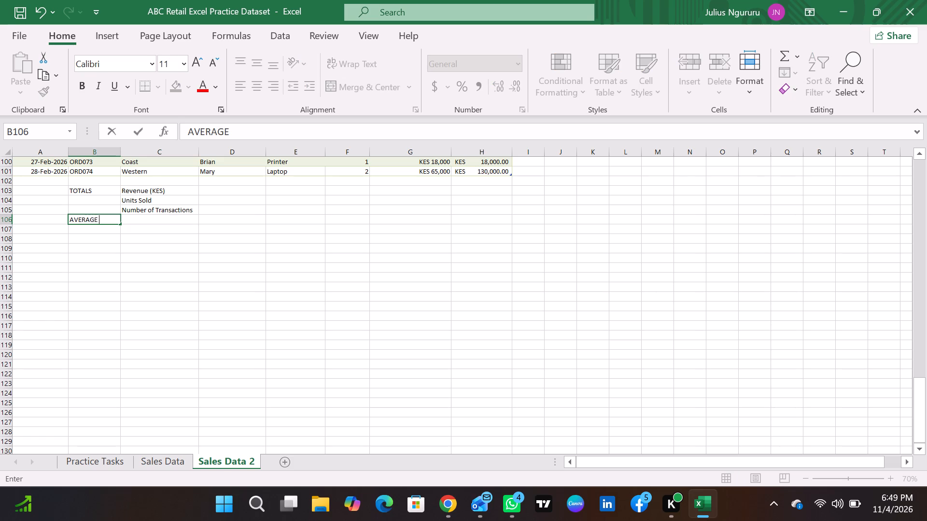
text(revenue)
drag(126, 220, 65, 220)
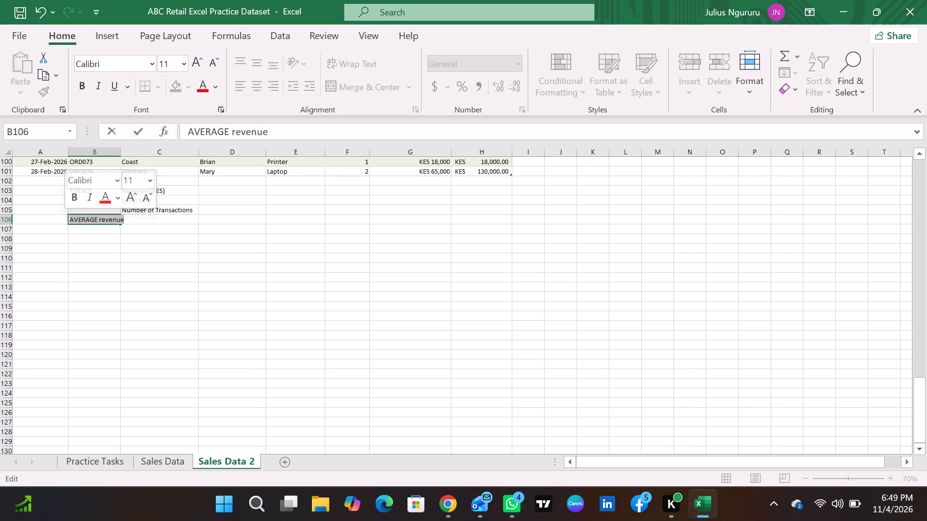
key(BackSpace)
text(vera)
text(ge)
key(space)
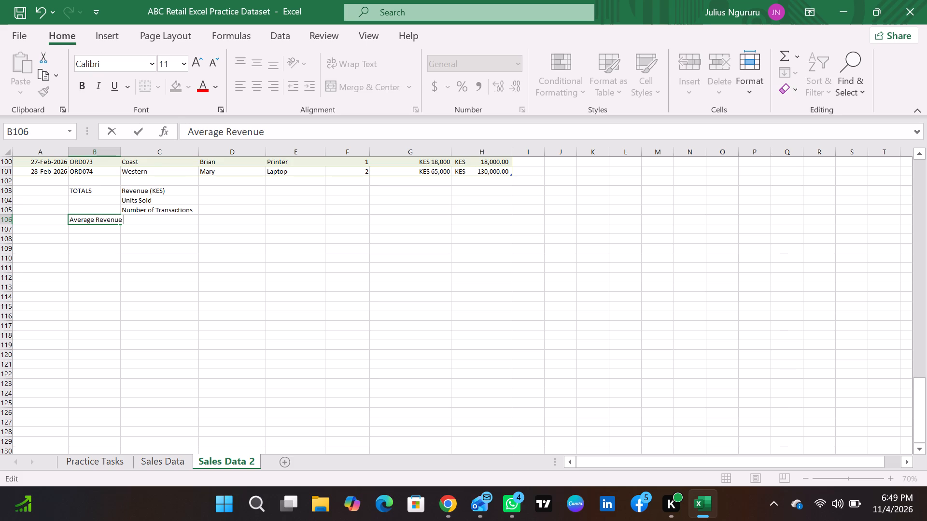
key(BackSpace)
text(per)
key(space)
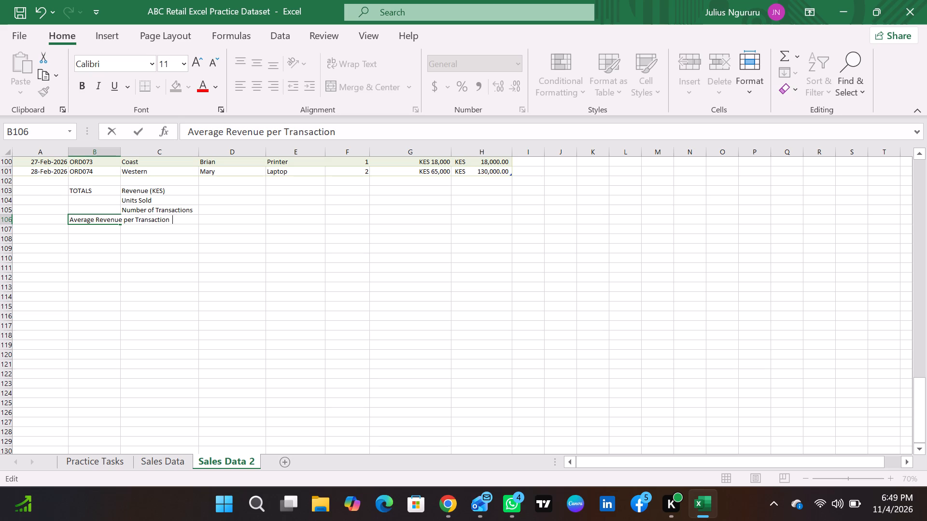
key(Return)
Correct the last word of the B106 label to the singular, Transaction.
click(155, 220)
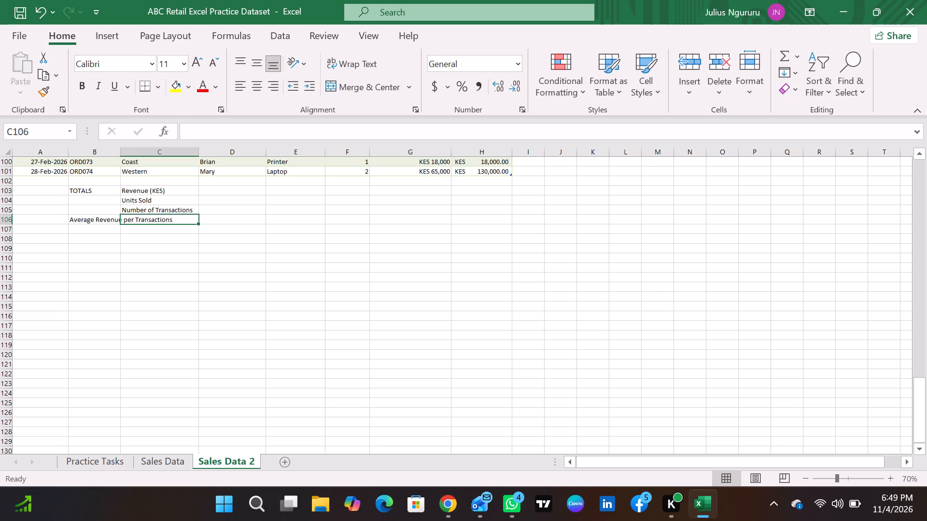
double_click(103, 218)
click(187, 216)
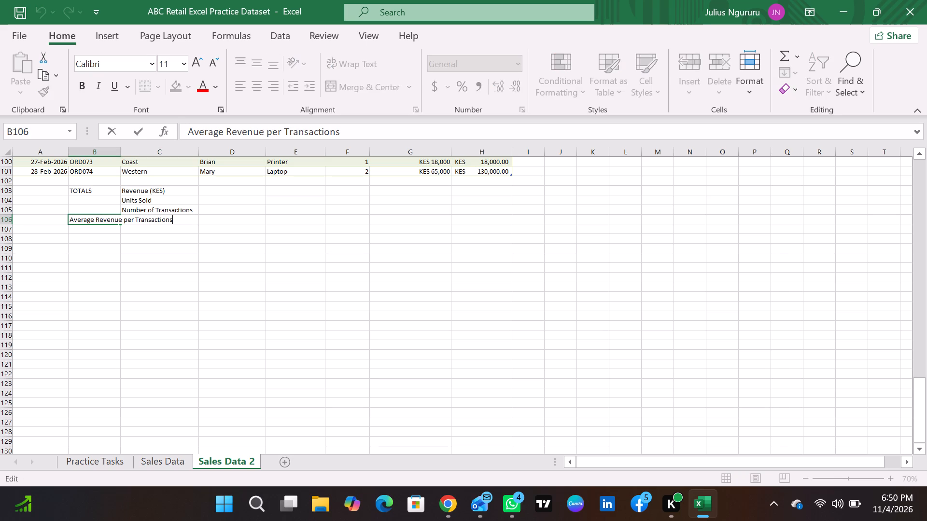
key(BackSpace)
key(Return)
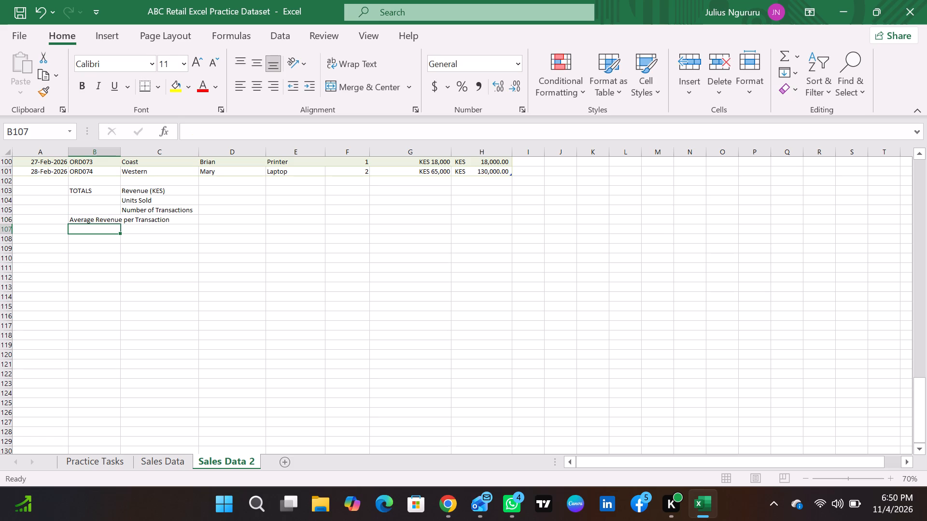
Merge B106 with C106 and right-align the Average Revenue per Transaction label.
drag(113, 218, 143, 223)
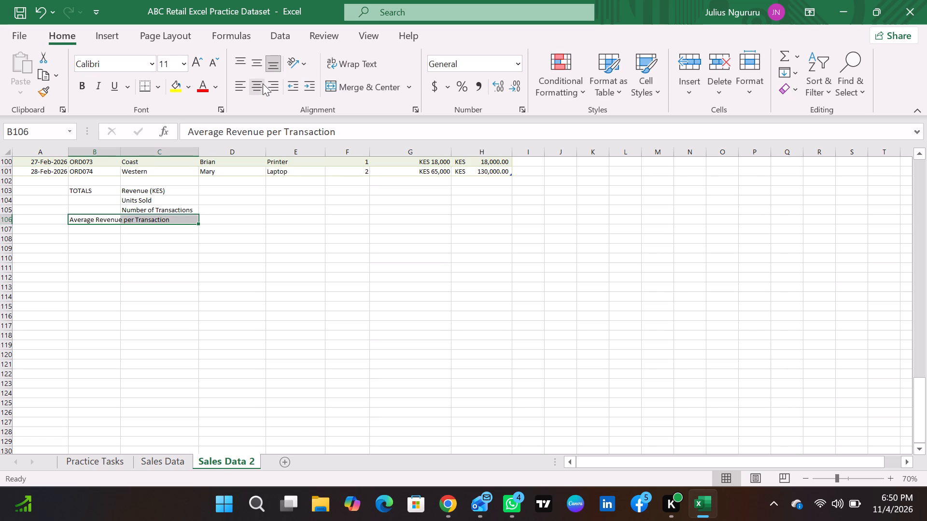
click(348, 83)
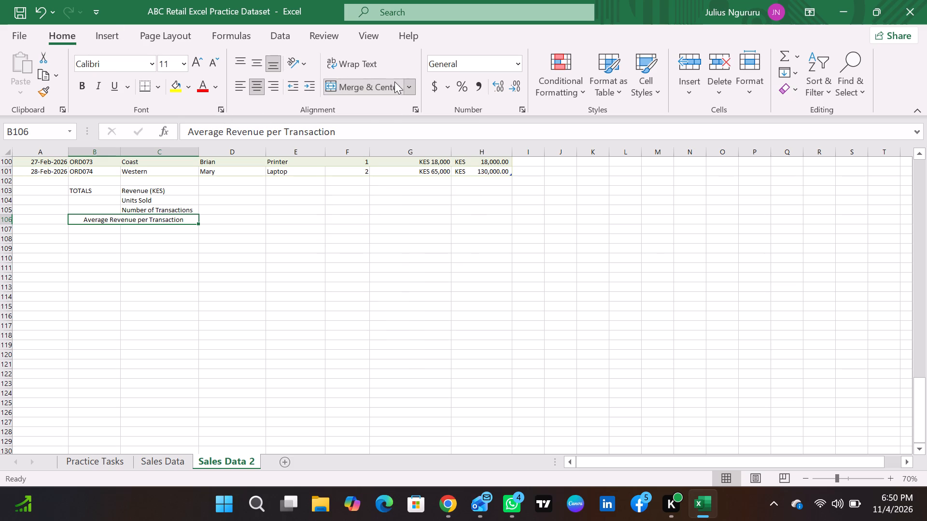
click(276, 86)
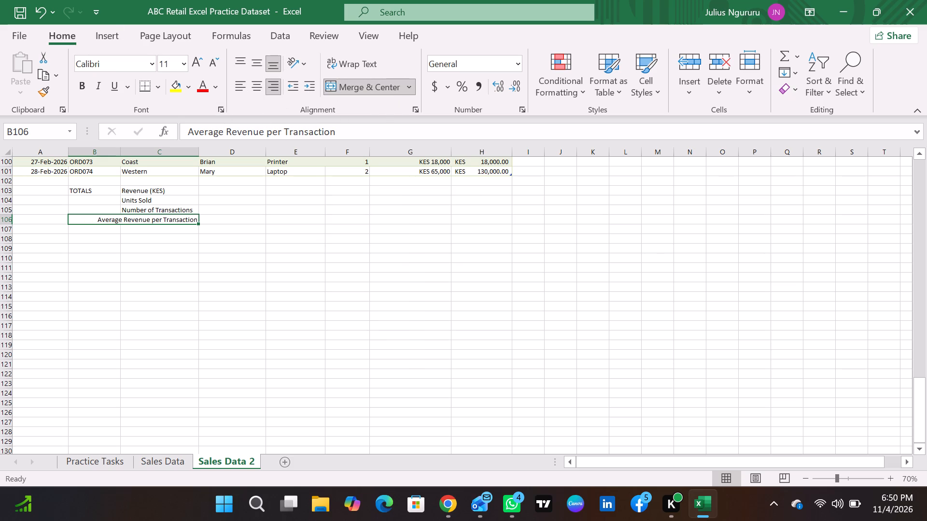
Make all the labels of the totals block, B103 to C106, bold.
click(220, 219)
drag(172, 219, 164, 203)
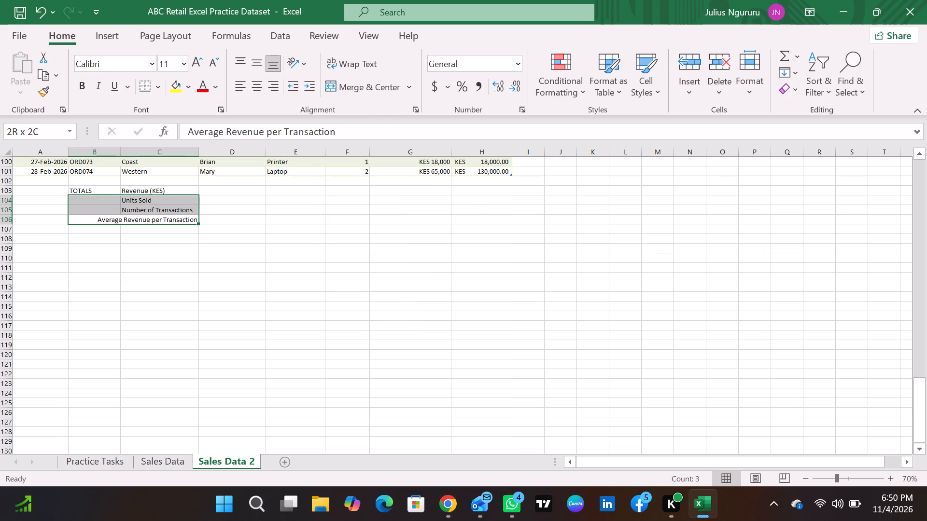
drag(164, 203, 164, 193)
click(80, 91)
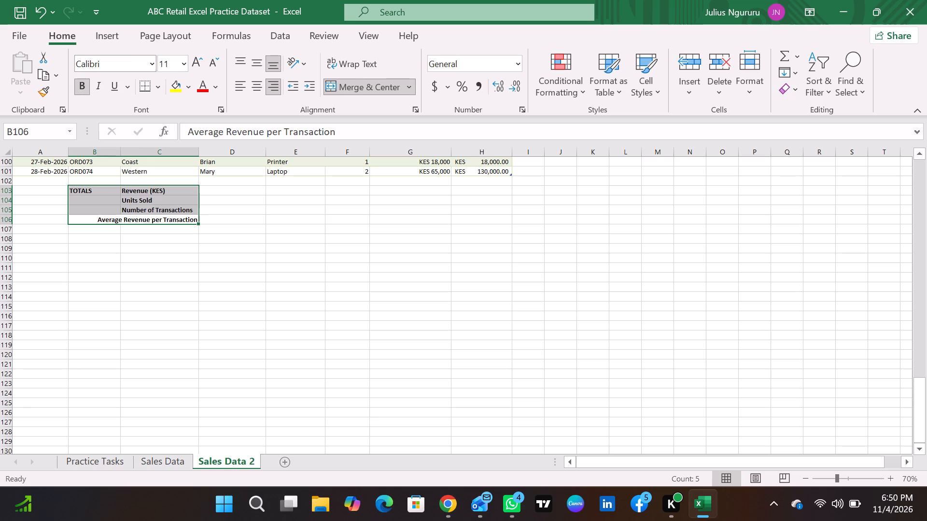
Change the font of the entire Sales Data 2 sheet to Times New Roman.
click(261, 208)
key(ctrl+a)
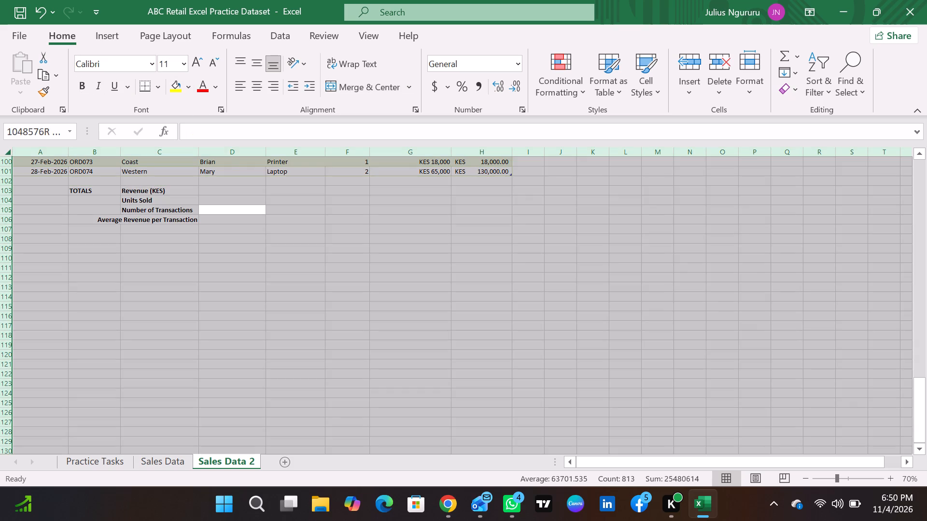
click(154, 64)
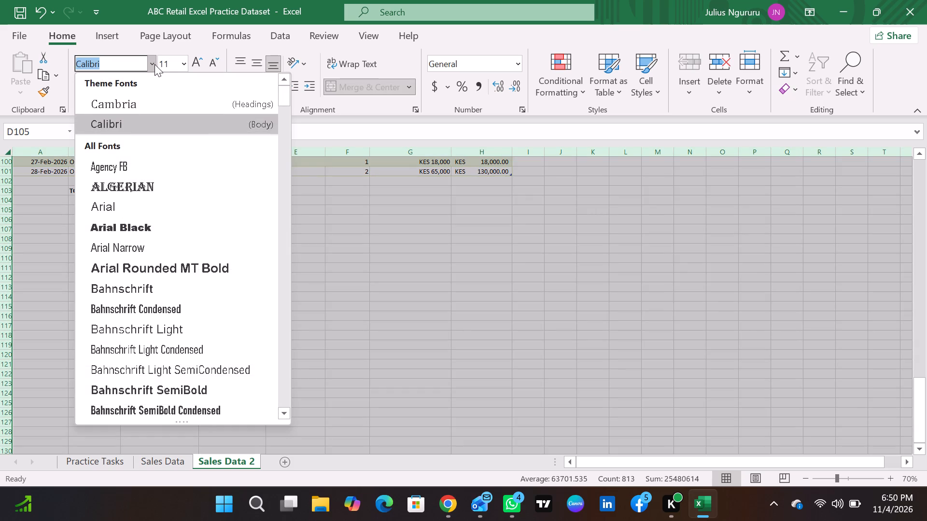
text(time)
key(Return)
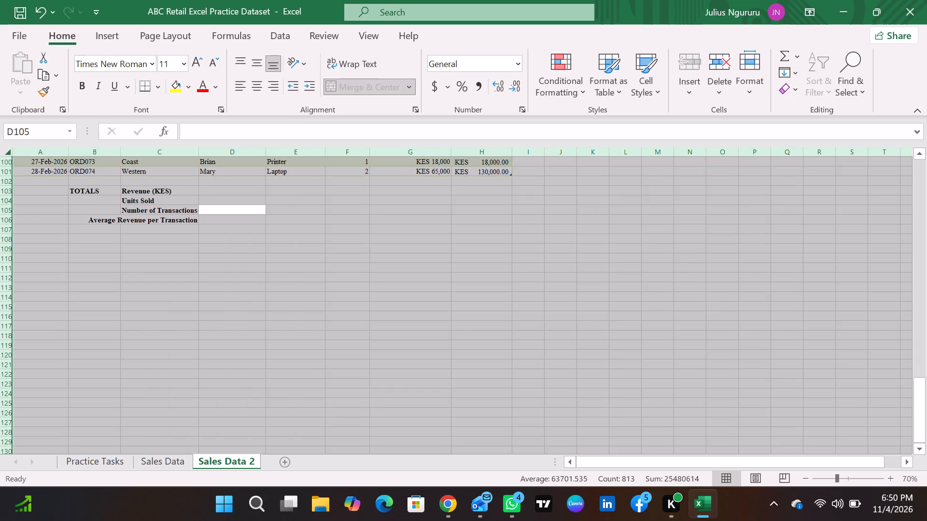
click(229, 255)
Widen column C slightly to give the totals labels more room.
drag(198, 152, 206, 152)
click(138, 254)
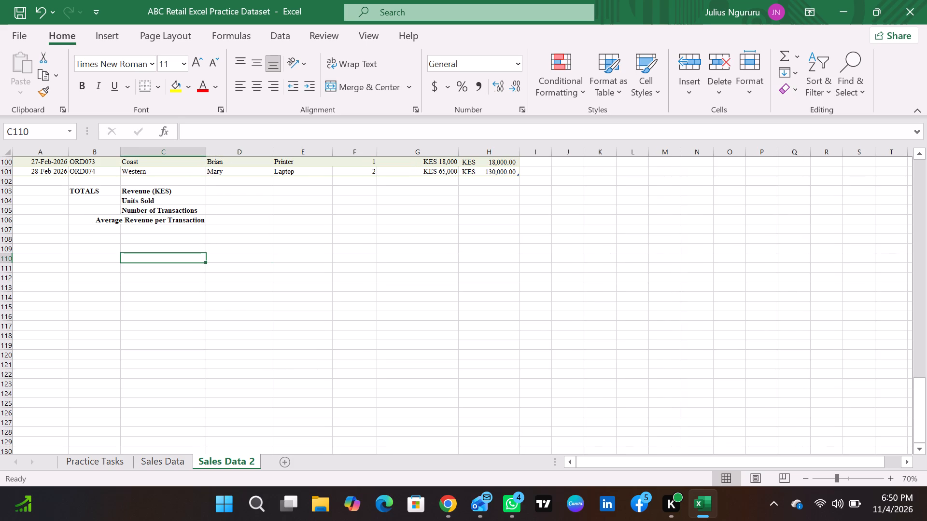
Increase the font size of the Average Revenue per Transaction label to 12.
click(112, 219)
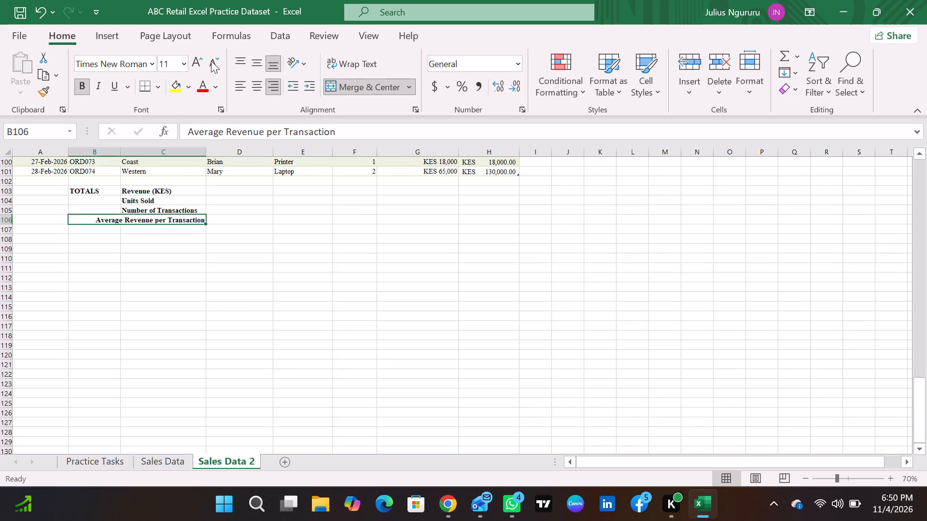
click(199, 60)
click(171, 272)
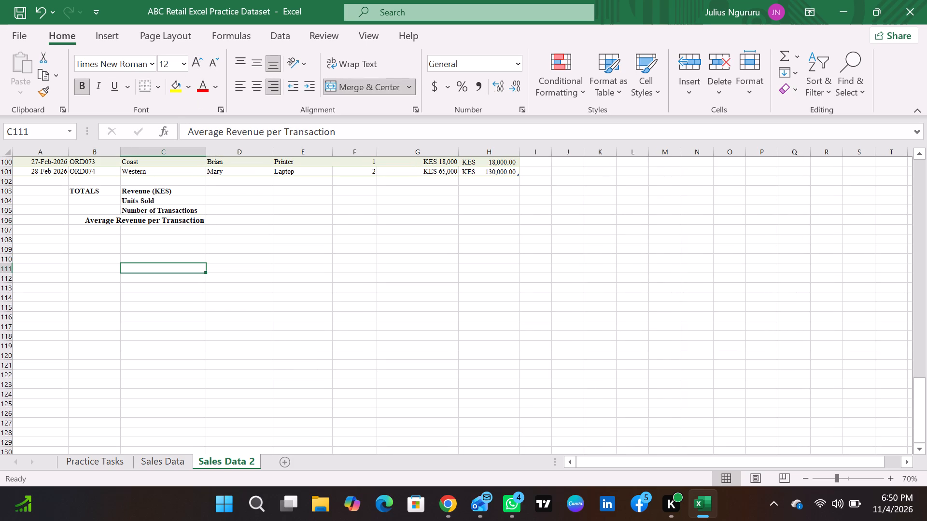
Calculate total revenue in D103, beside the Revenue (KES) label, with =SUM(H2:H101).
click(227, 218)
click(225, 188)
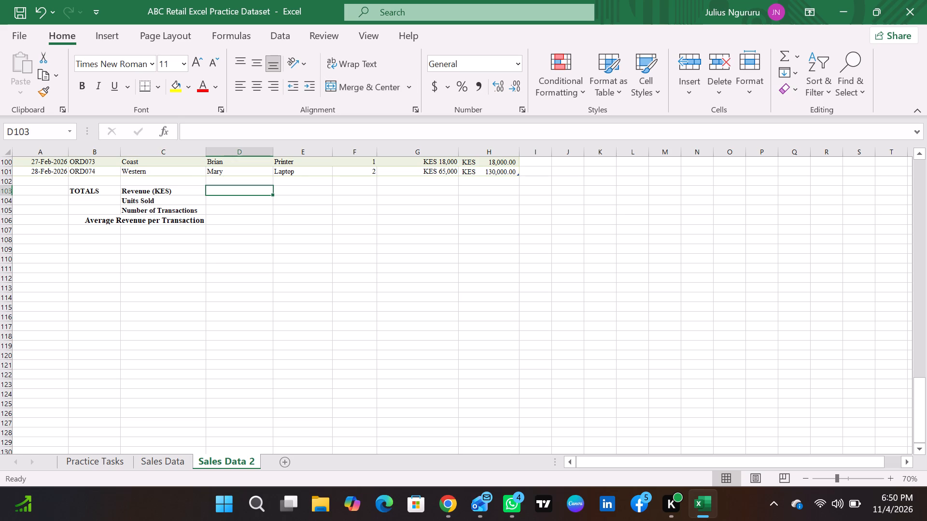
text(=sum)
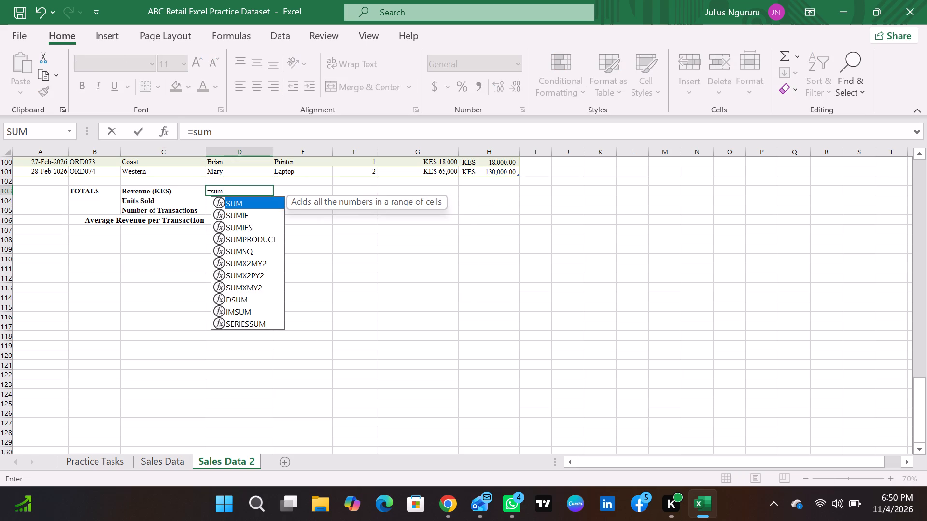
key(shift+parenleft)
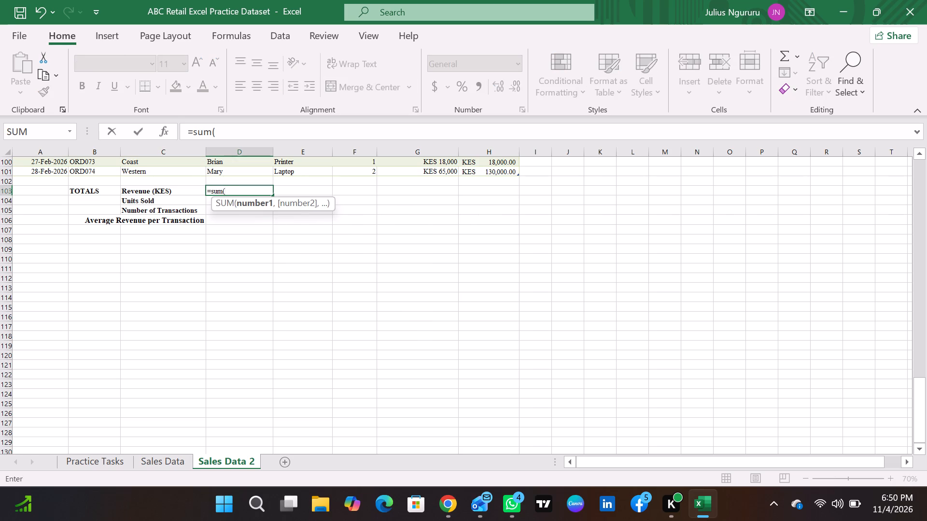
key(h)
key(2)
key(BackSpace)
text(H2)
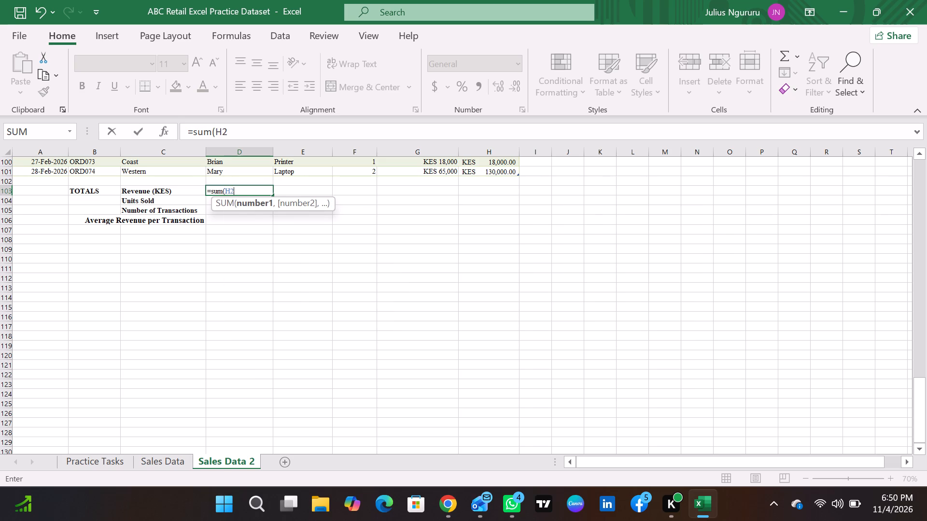
key(shift+colon)
text(H101)
key(shift+parenright)
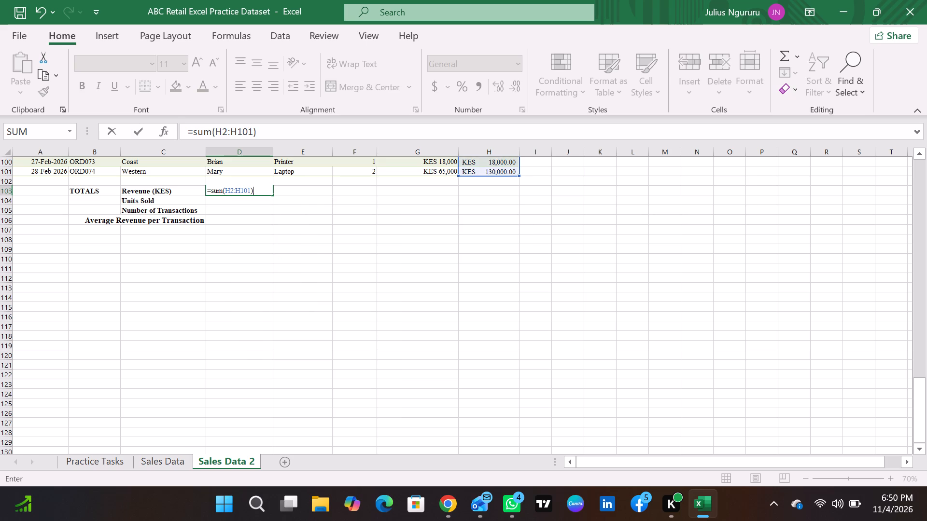
key(Return)
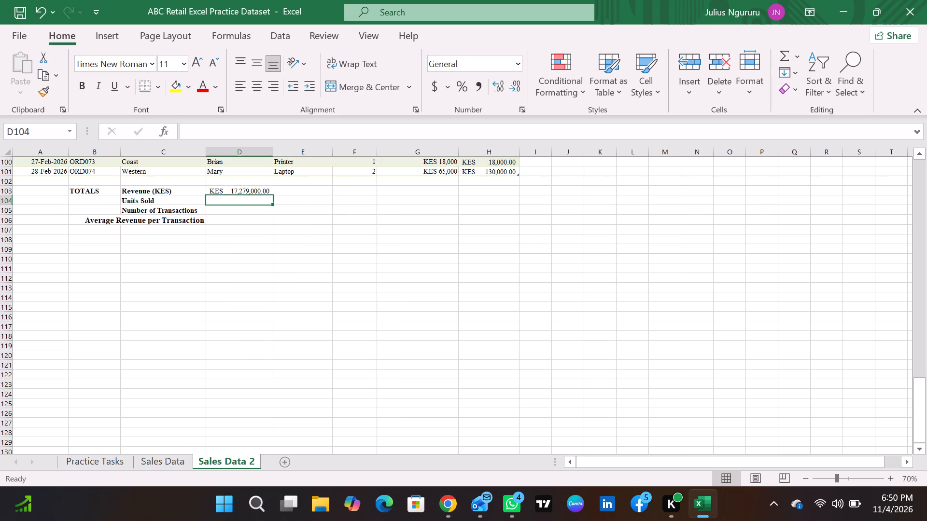
Review the total revenue formula in D103 and check its referenced range against the Revenue column of the sales table.
click(267, 190)
double_click(267, 190)
scroll(417, 226, up, 3)
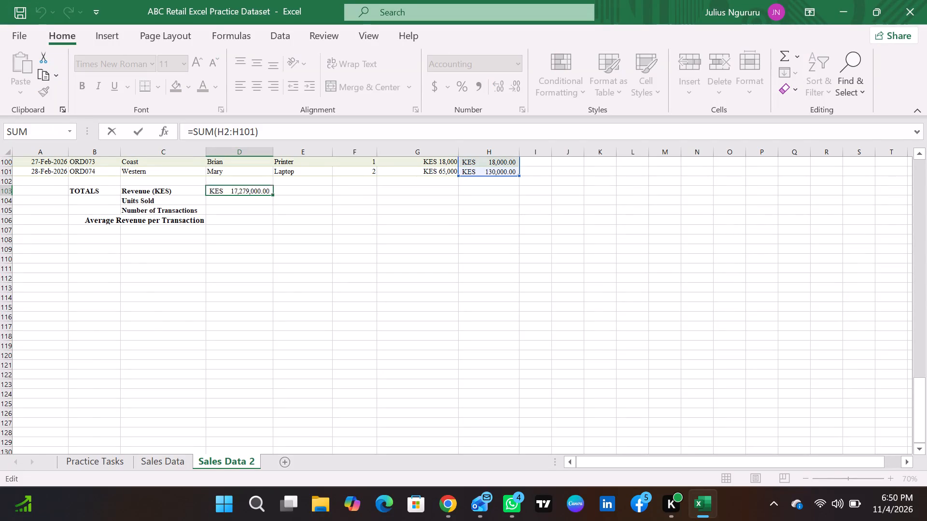
scroll(417, 226, up, 20)
scroll(417, 226, up, 17)
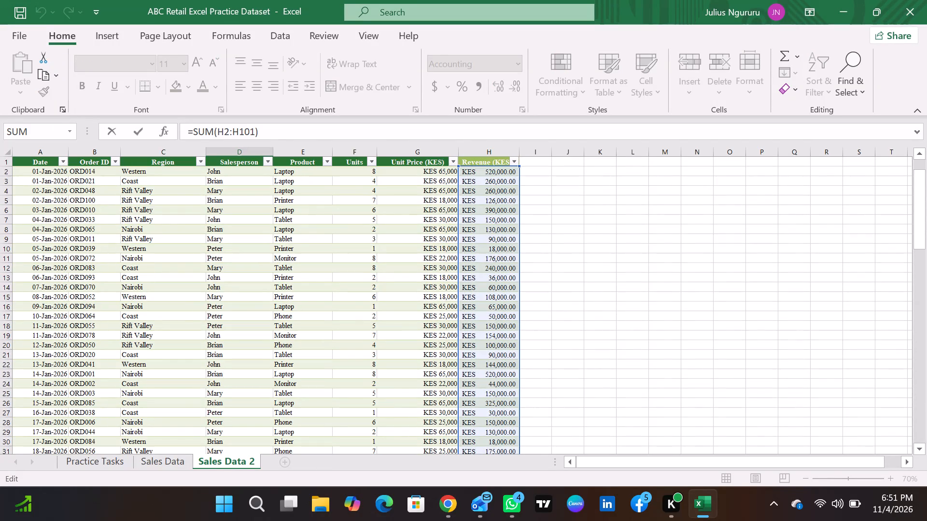
scroll(431, 226, up, 9)
scroll(431, 226, down, 20)
scroll(431, 226, down, 8)
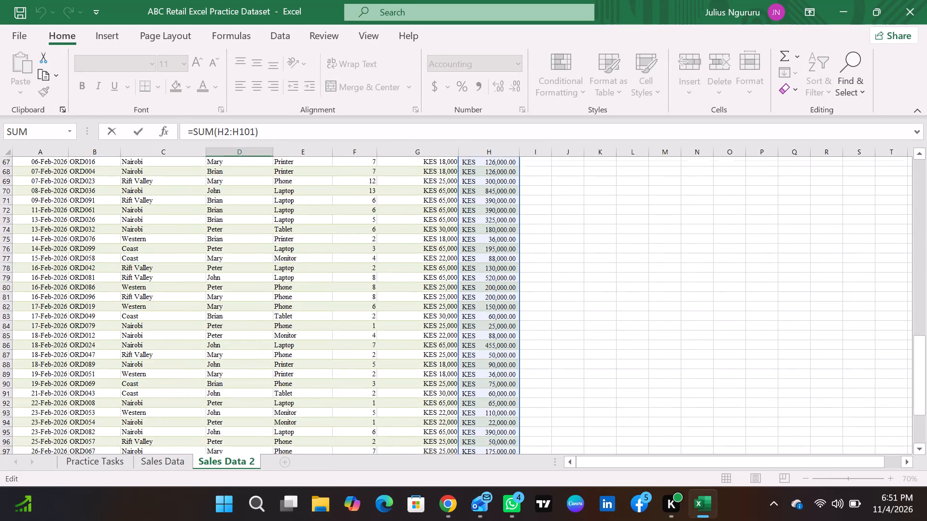
scroll(387, 242, down, 15)
scroll(312, 283, up, 8)
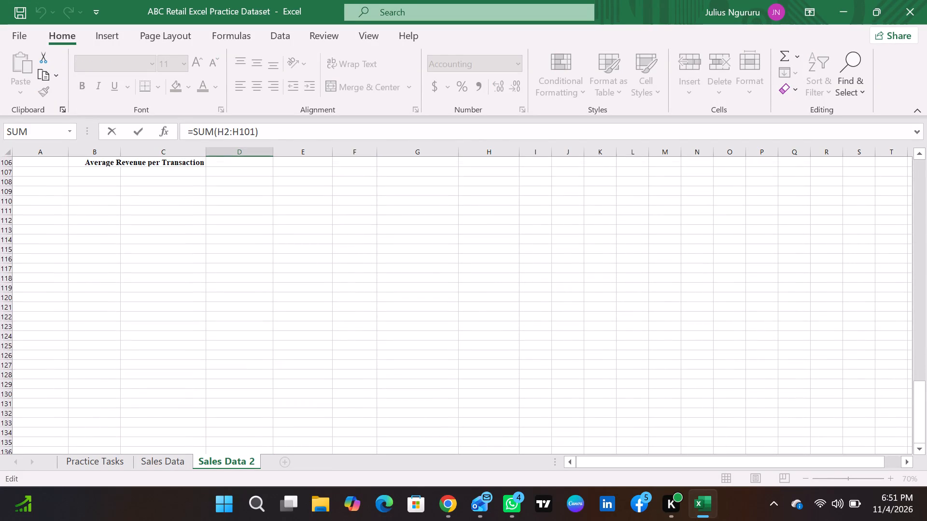
scroll(209, 290, up, 6)
click(265, 305)
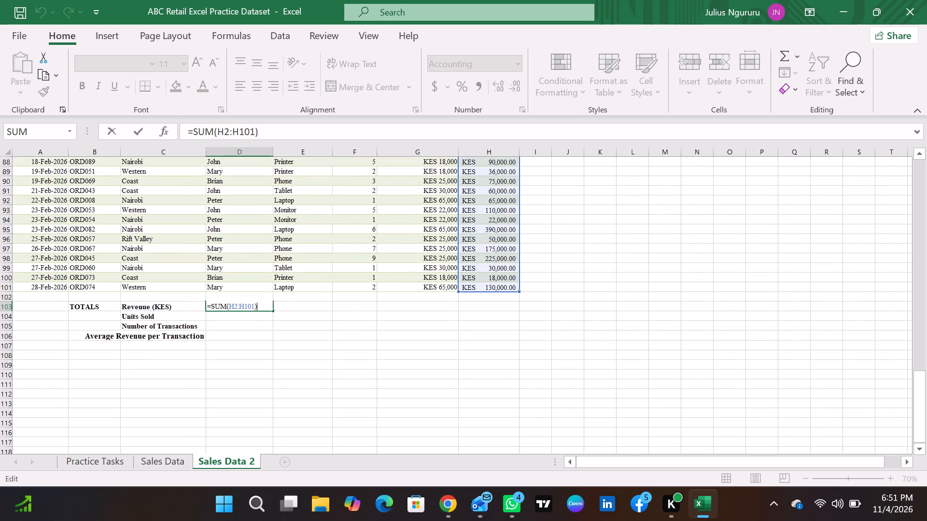
key(Return)
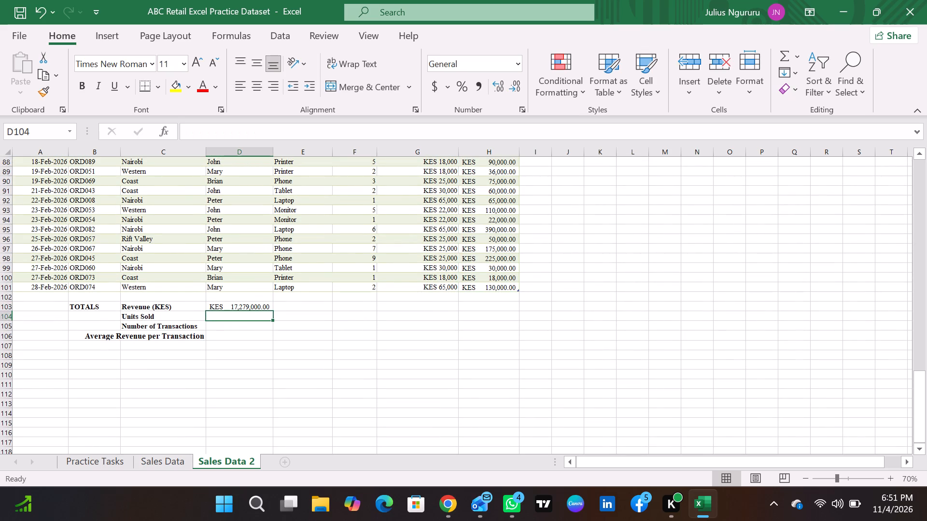
scroll(317, 274, up, 20)
scroll(317, 274, up, 15)
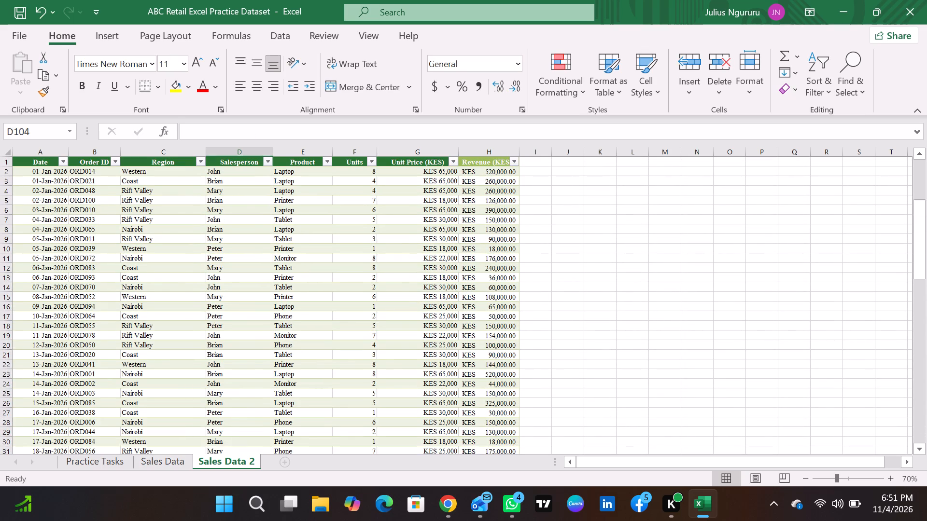
scroll(334, 286, up, 9)
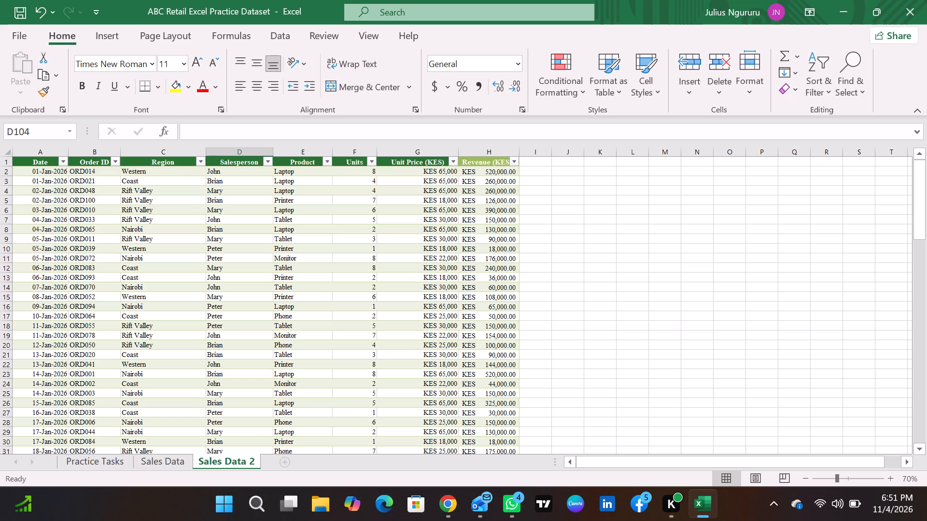
Read through tasks 3 to 10 on the Practice Tasks sheet to see which analyses and deliverables are required.
click(102, 465)
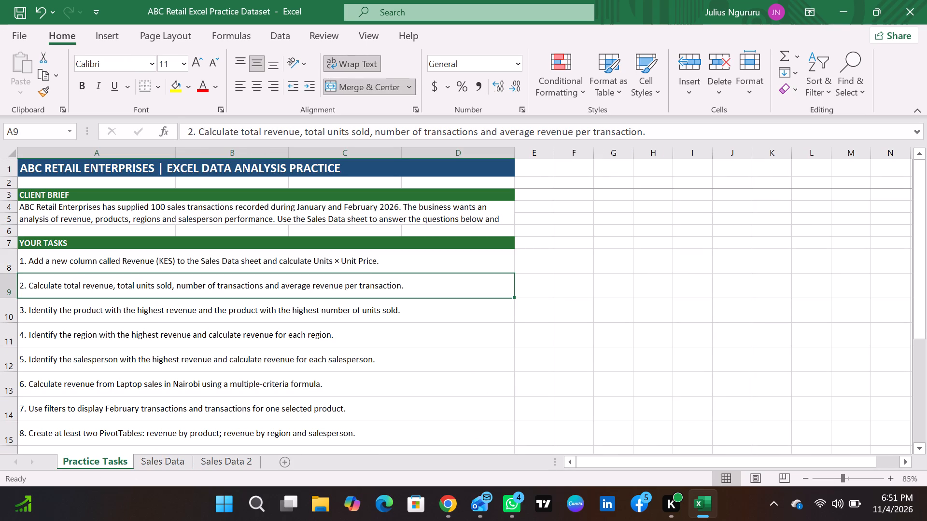
click(36, 305)
click(163, 341)
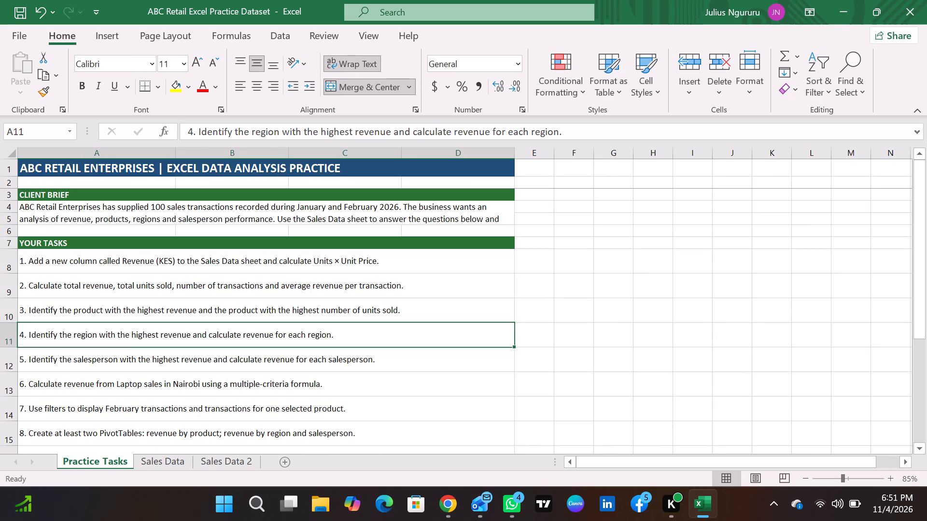
click(192, 309)
click(166, 336)
click(159, 307)
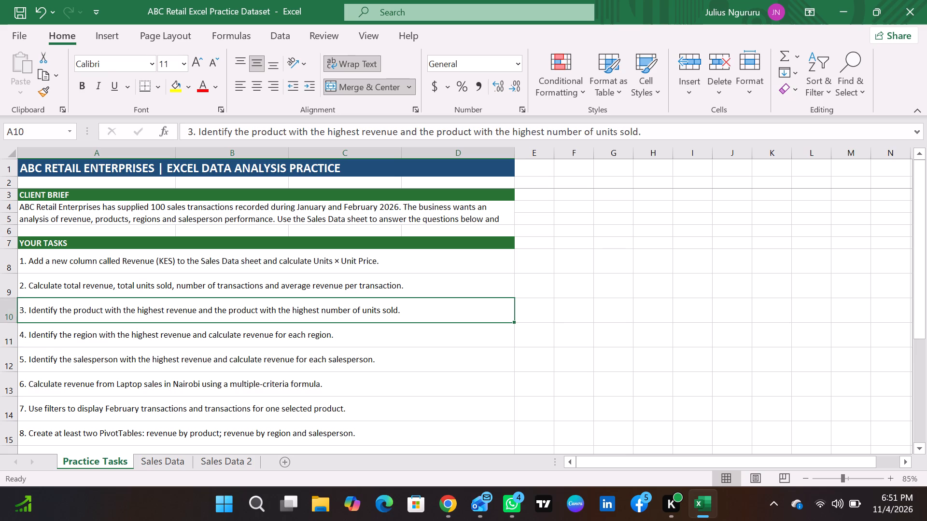
click(154, 336)
click(181, 309)
click(183, 334)
click(197, 307)
click(195, 332)
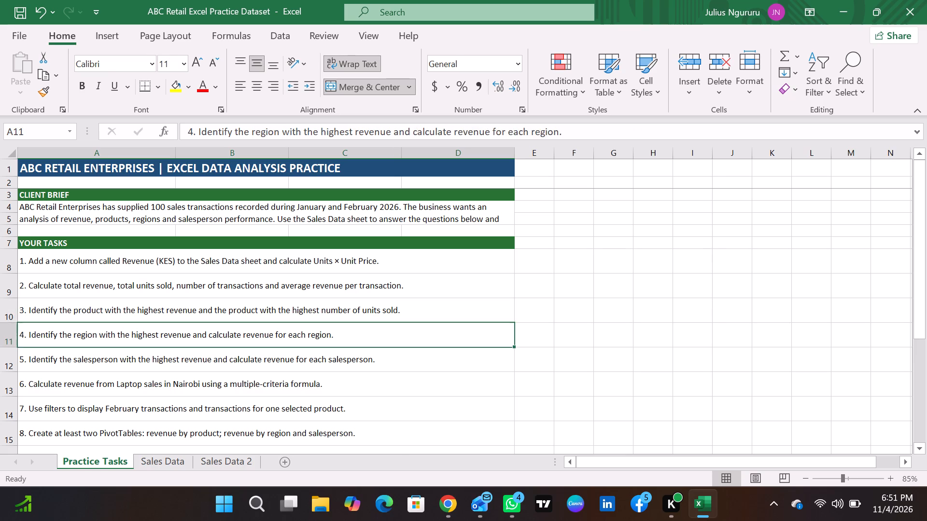
click(204, 309)
click(192, 341)
click(162, 363)
click(159, 372)
click(153, 385)
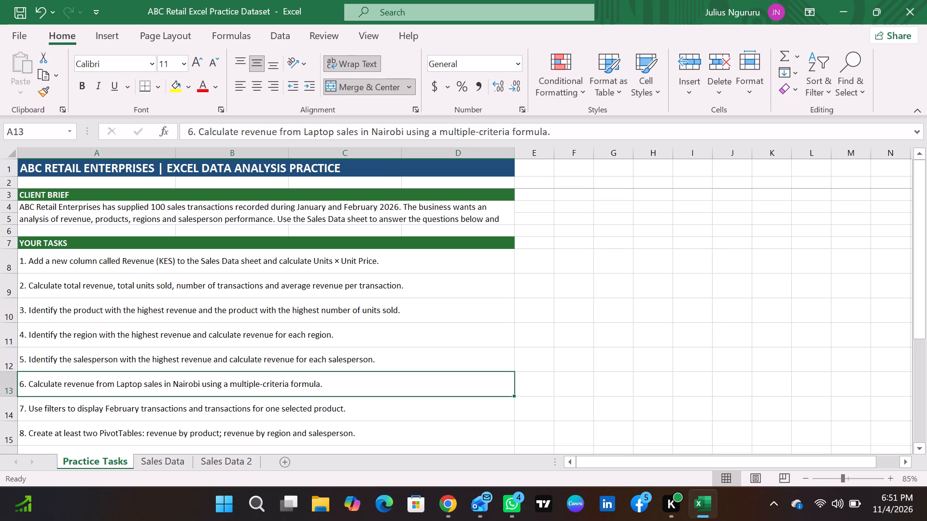
click(89, 412)
click(126, 386)
click(117, 413)
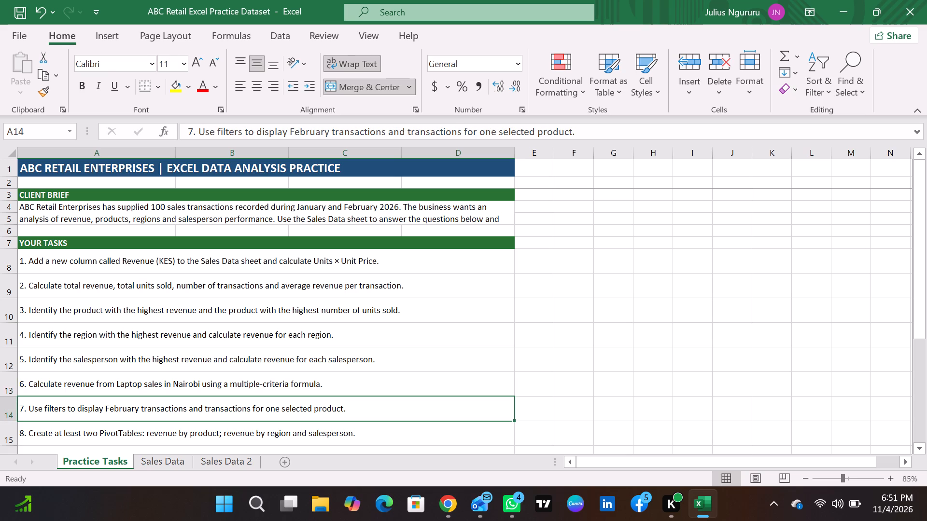
click(260, 436)
scroll(262, 416, down, 2)
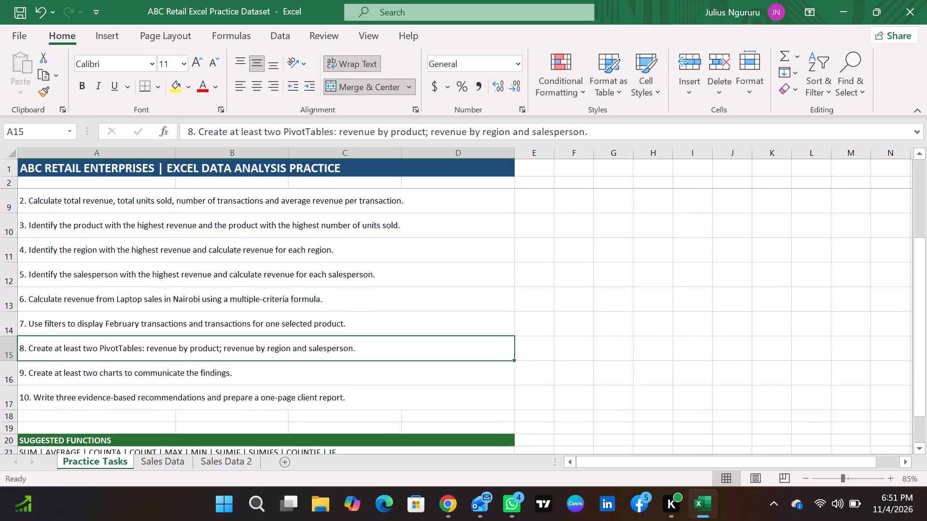
click(136, 376)
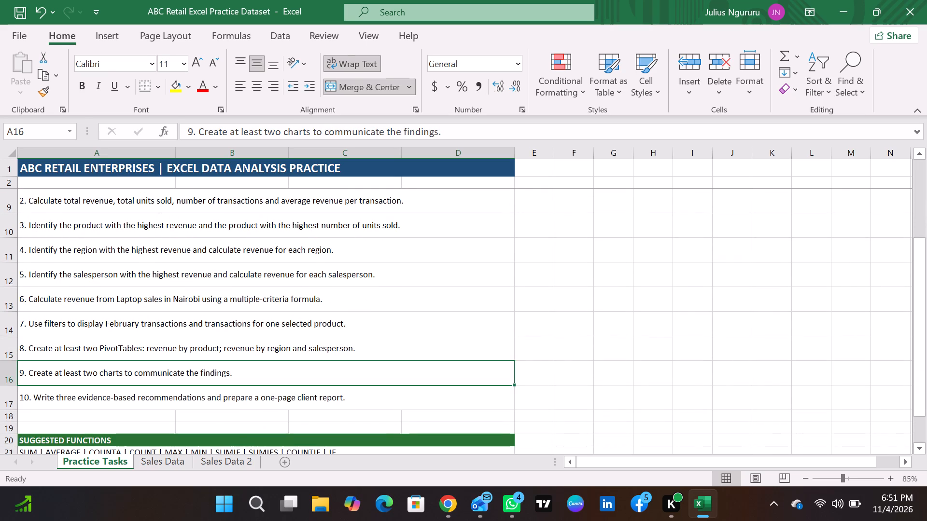
click(148, 403)
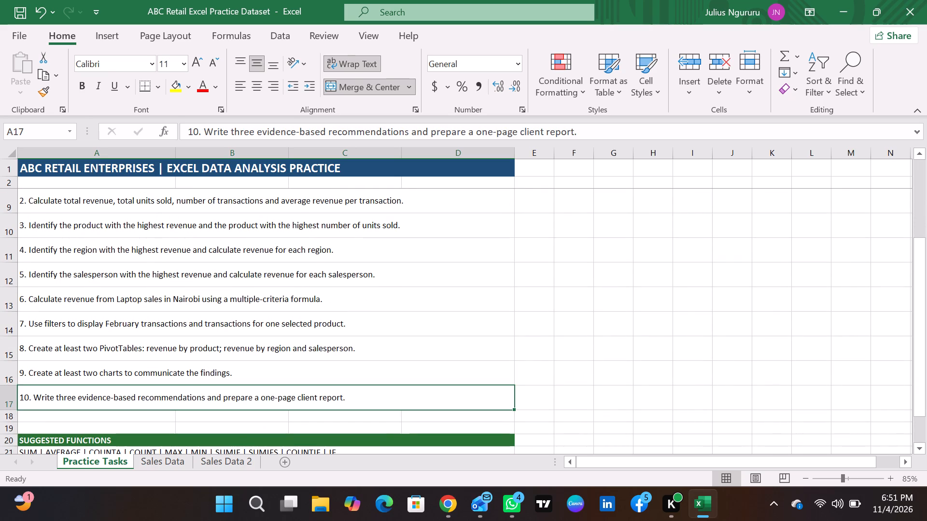
scroll(204, 343, up, 4)
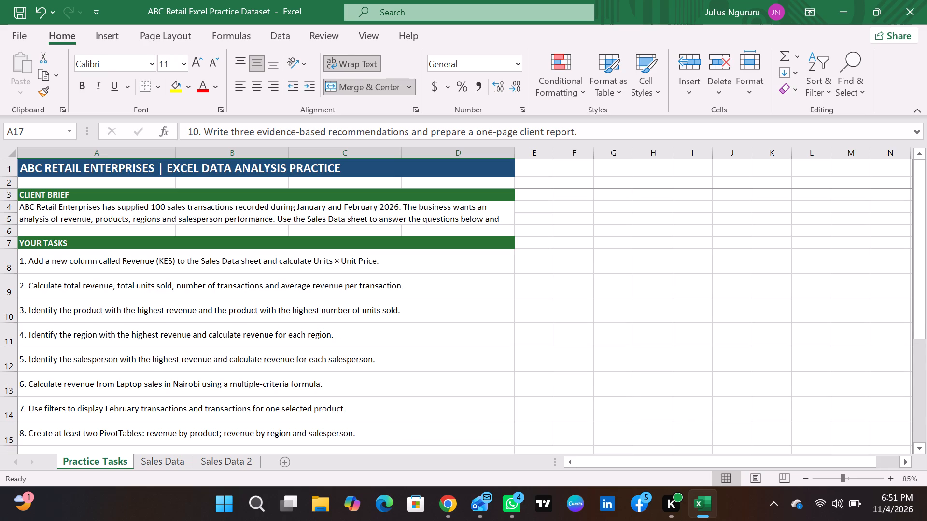
Delete the Sales Data 2 sheet from the workbook.
click(219, 468)
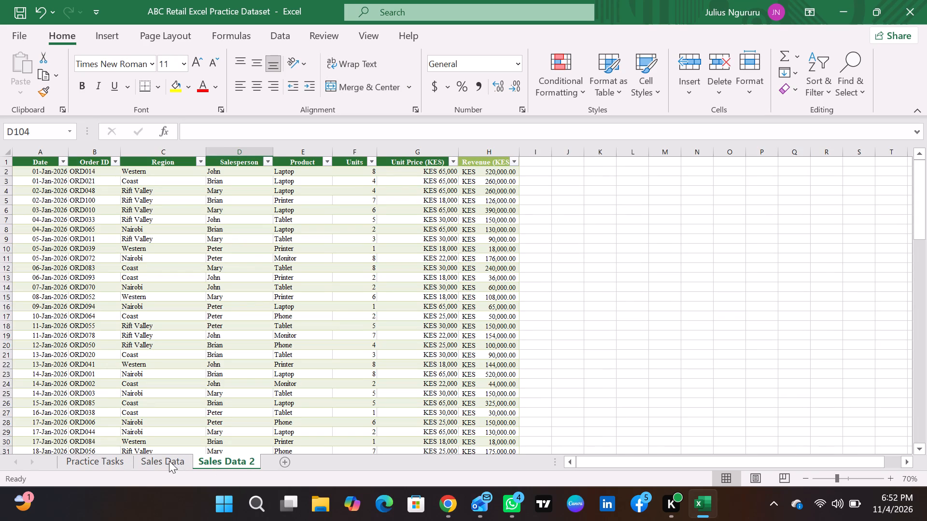
click(212, 456)
click(148, 469)
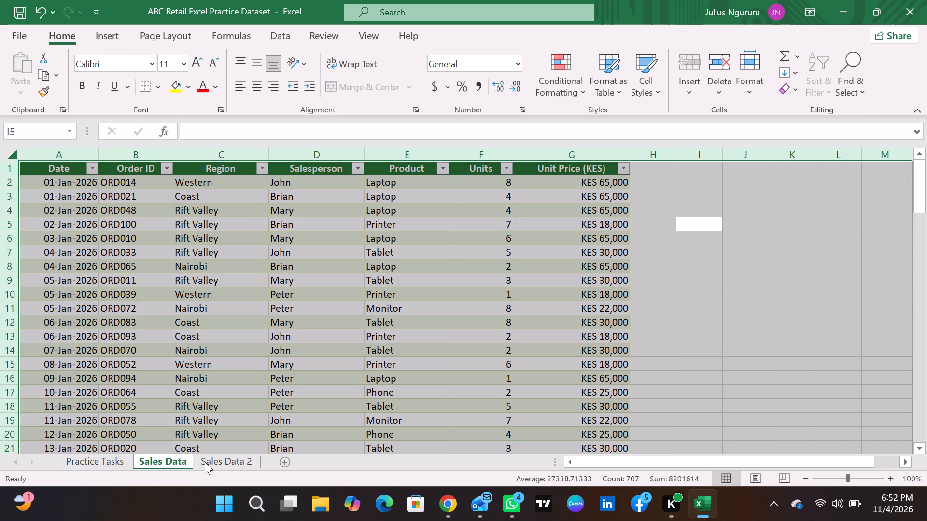
click(209, 461)
right_click(216, 464)
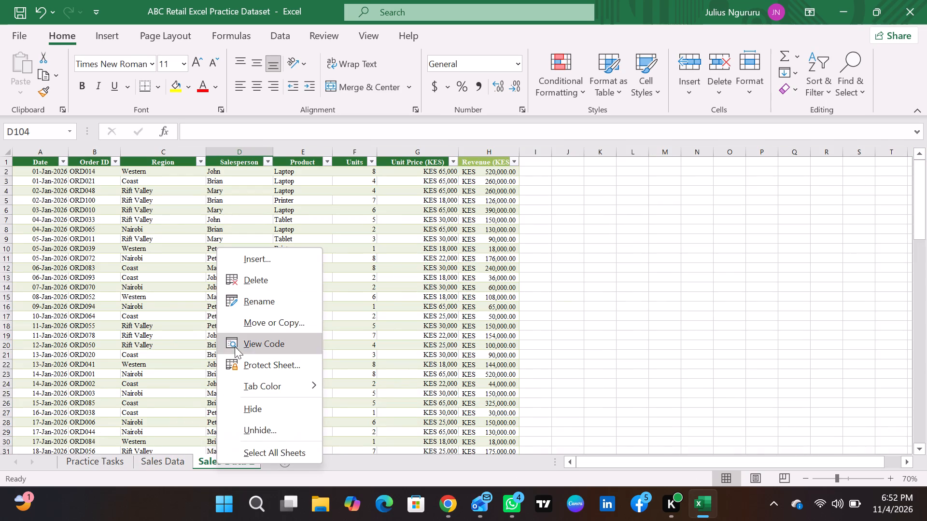
click(257, 286)
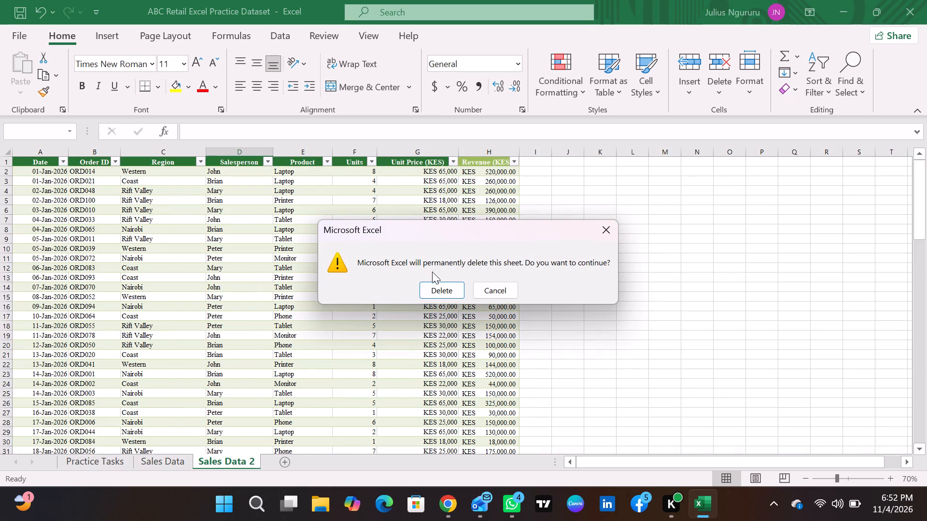
click(445, 288)
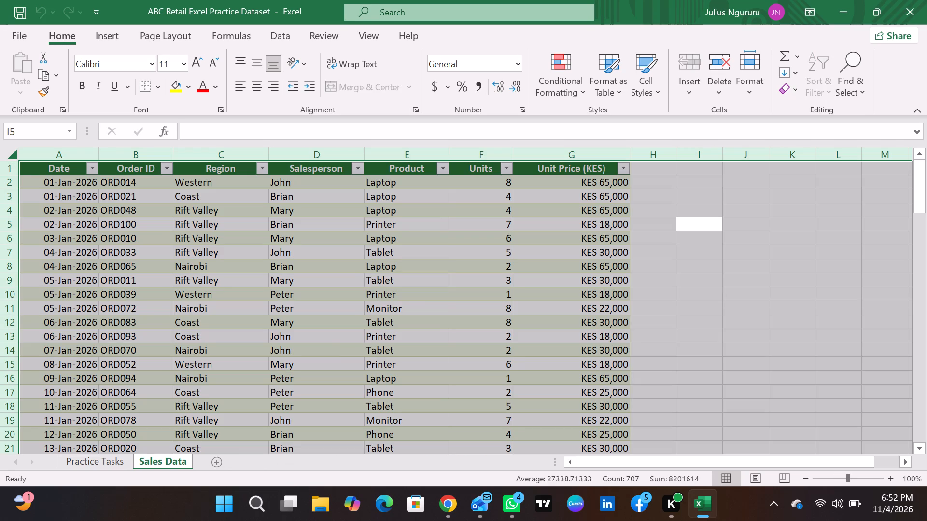
Change the font of the entire Sales Data sheet to Times New Roman.
click(405, 324)
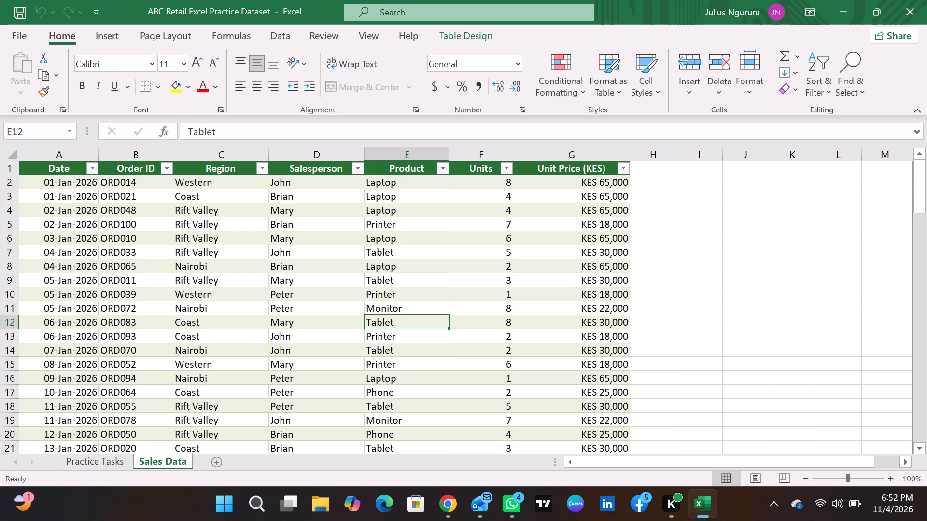
key(ctrl+a)
click(657, 208)
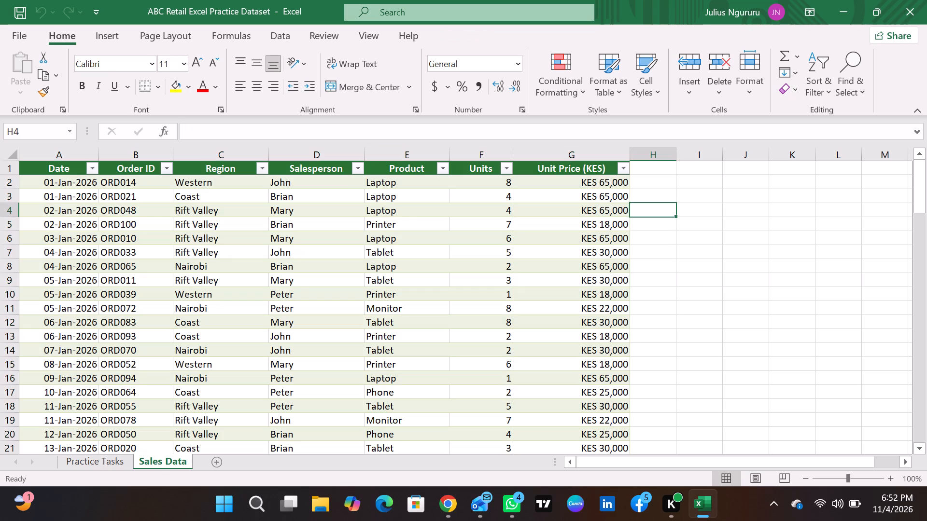
click(758, 248)
key(ctrl+a)
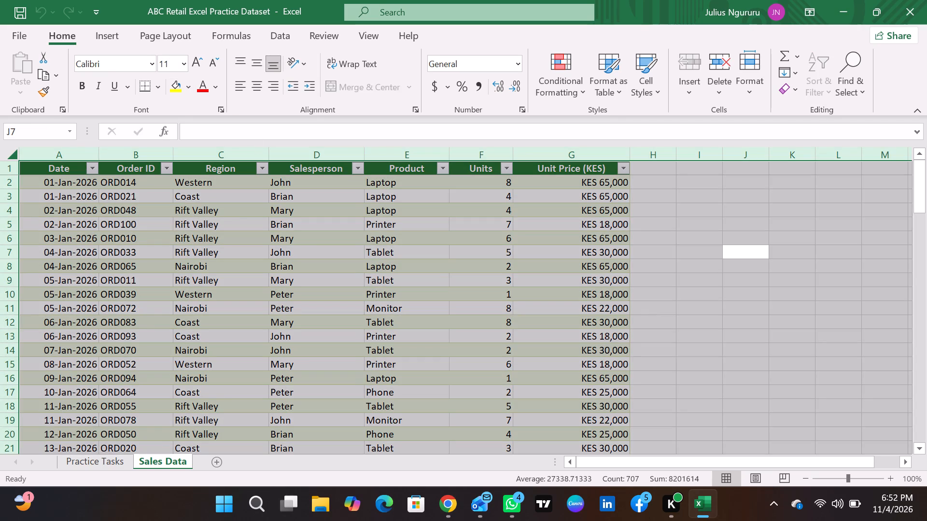
click(150, 66)
text(TIM)
key(Return)
click(799, 273)
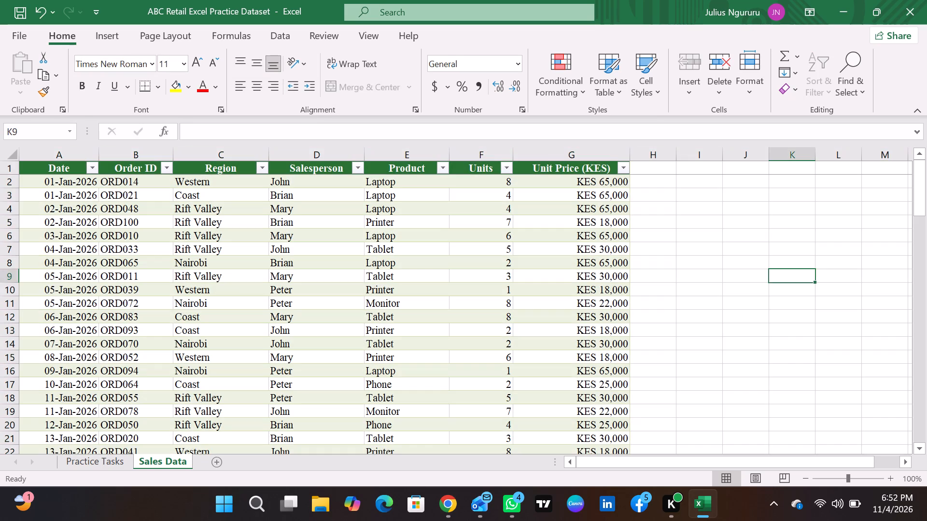
Add a new table column headed Revenue in H1, beside Unit Price (KES).
click(660, 194)
click(657, 188)
click(661, 181)
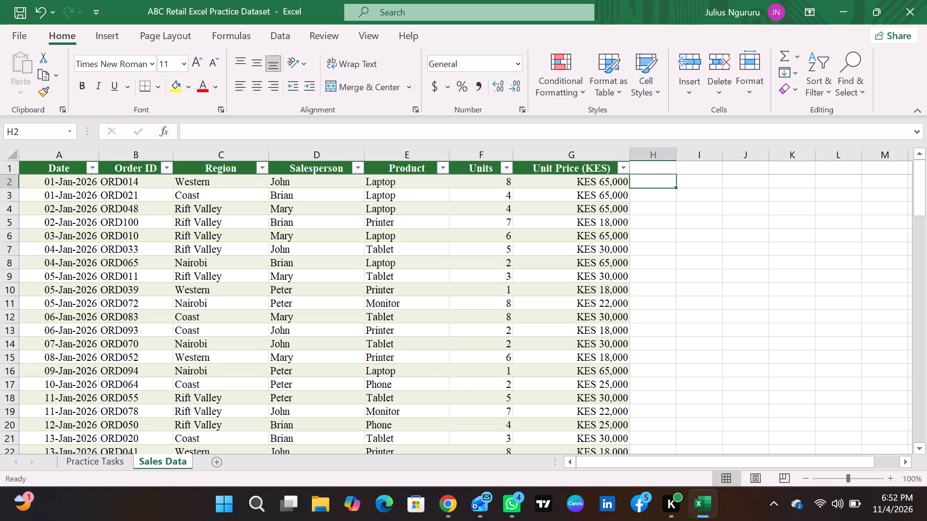
click(660, 168)
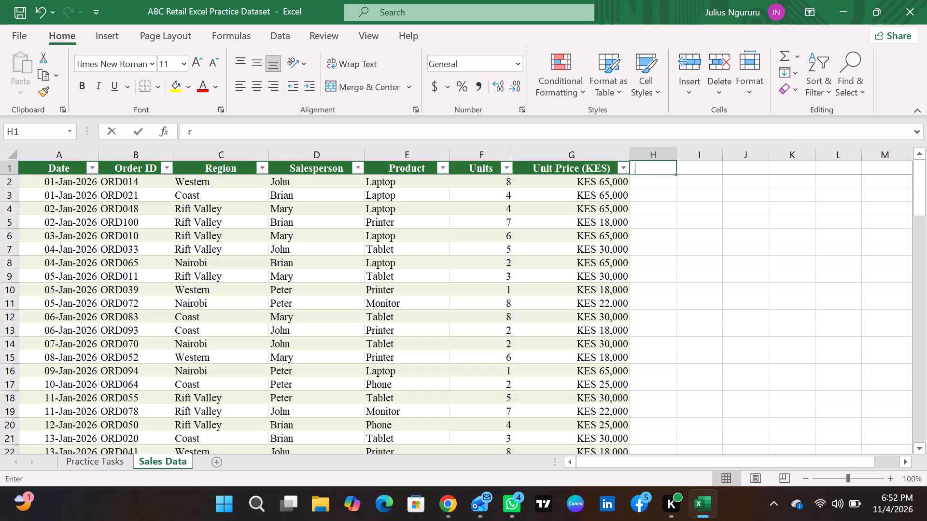
key(BackSpace)
key(BackSpace)
text(RE)
text(evenue)
key(Return)
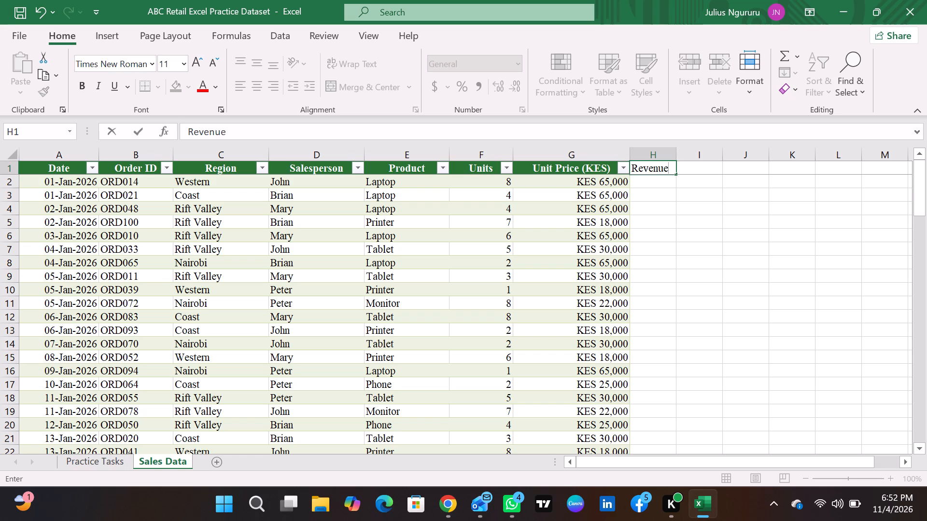
Calculate the Revenue column from H2 with the formula =F2*G2 and widen the column to fit its heading.
double_click(661, 181)
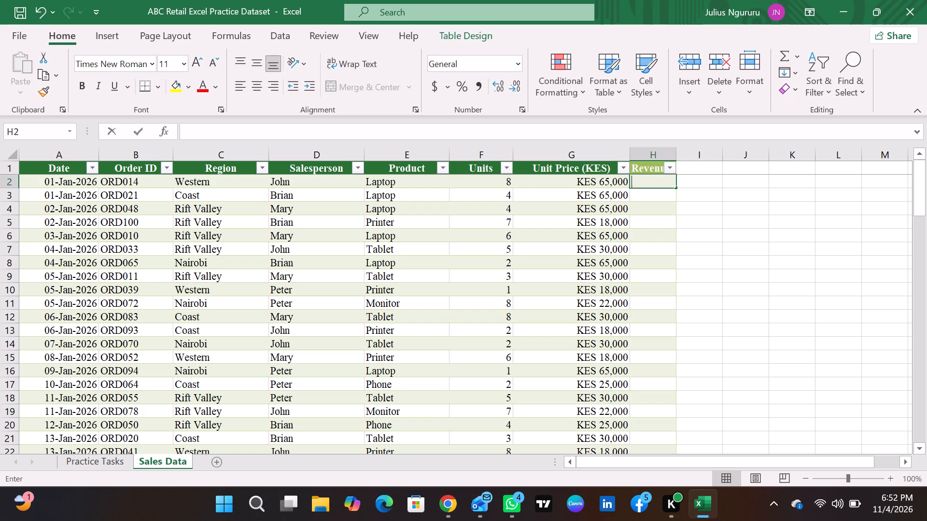
key(equal)
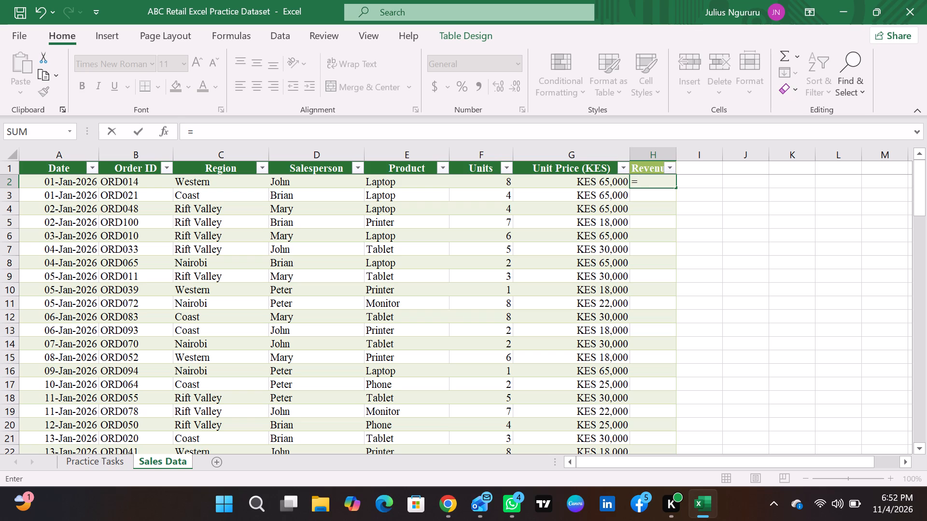
text(f2)
key(shift+asterisk)
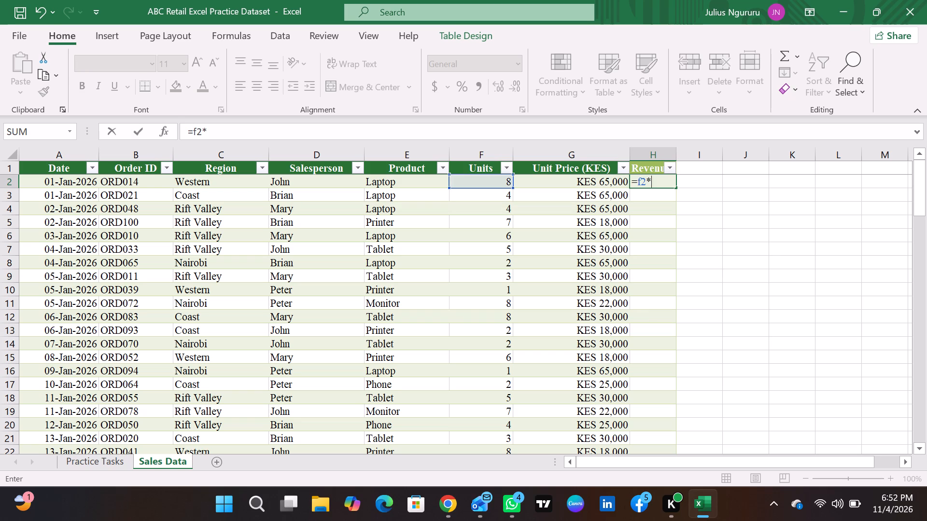
text(g2)
key(Return)
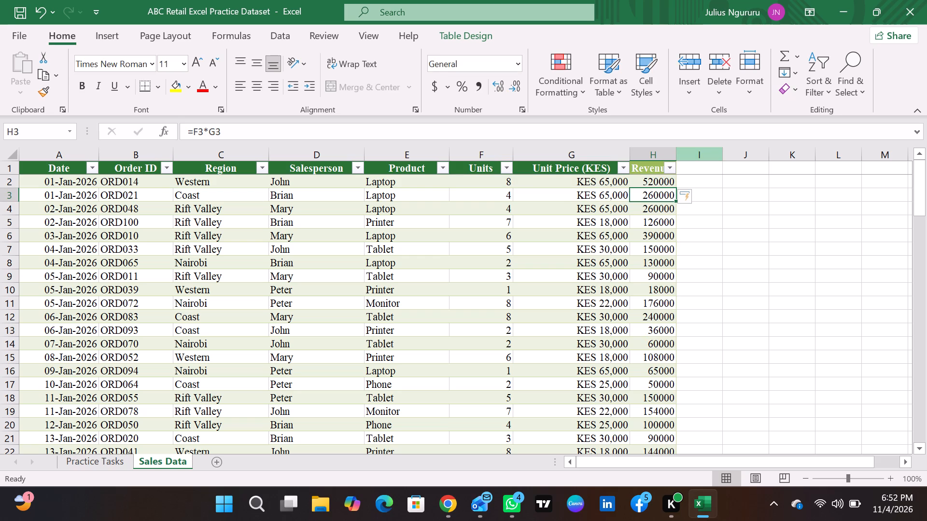
drag(674, 155, 682, 155)
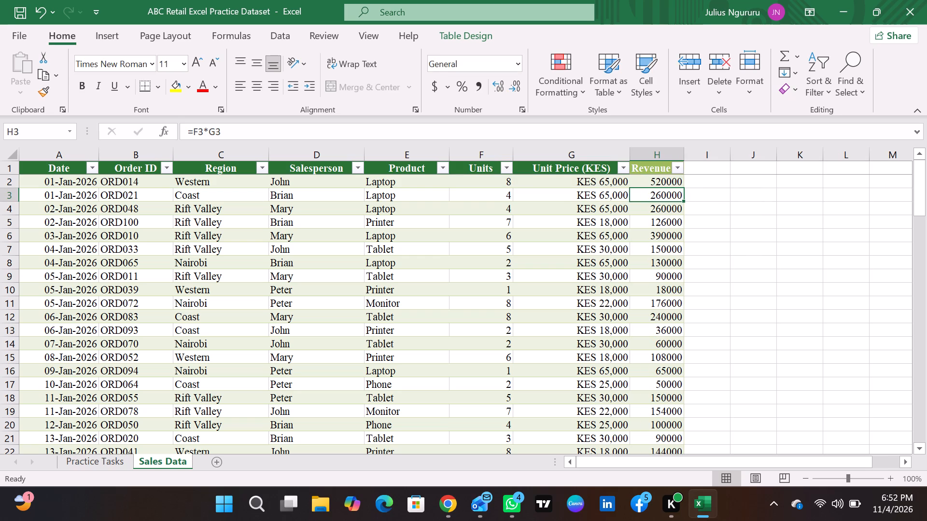
Format the Revenue column as Accounting with the KES symbol and two decimal places, and autofit its width.
click(659, 182)
click(665, 154)
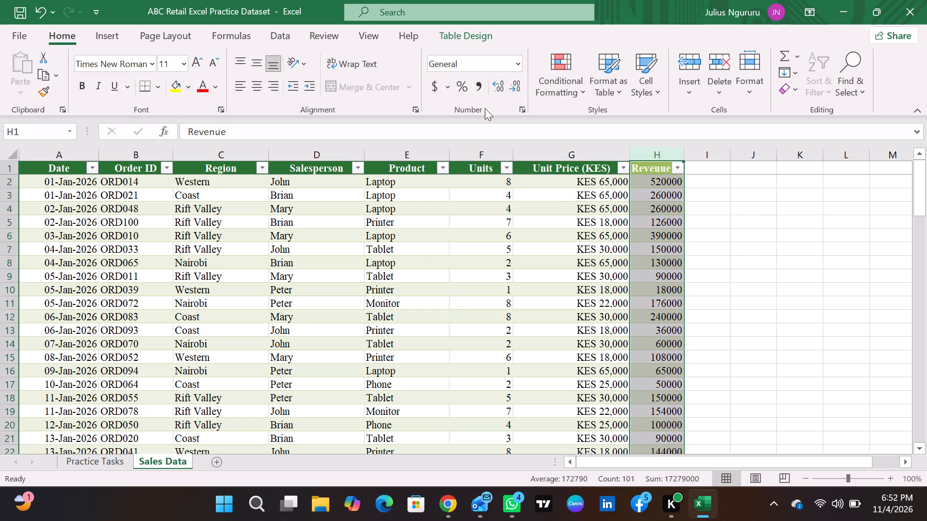
click(514, 60)
click(505, 160)
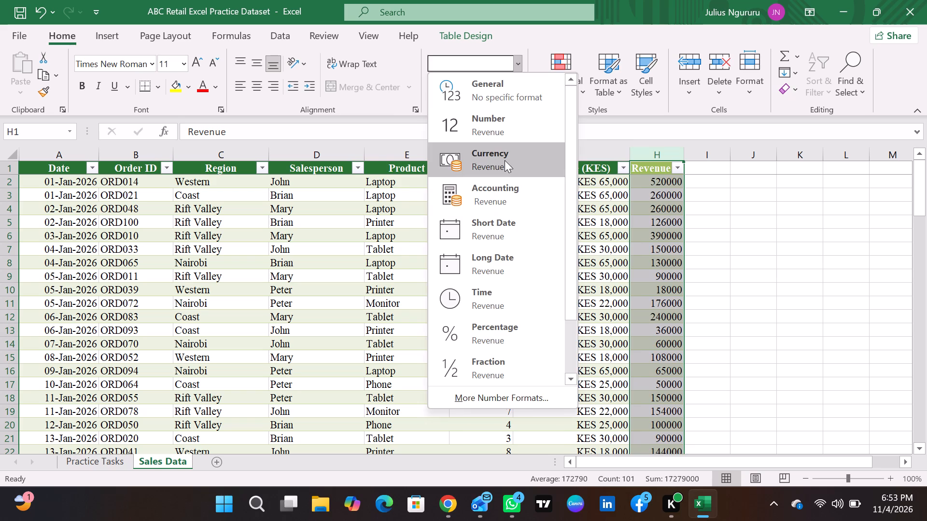
click(450, 83)
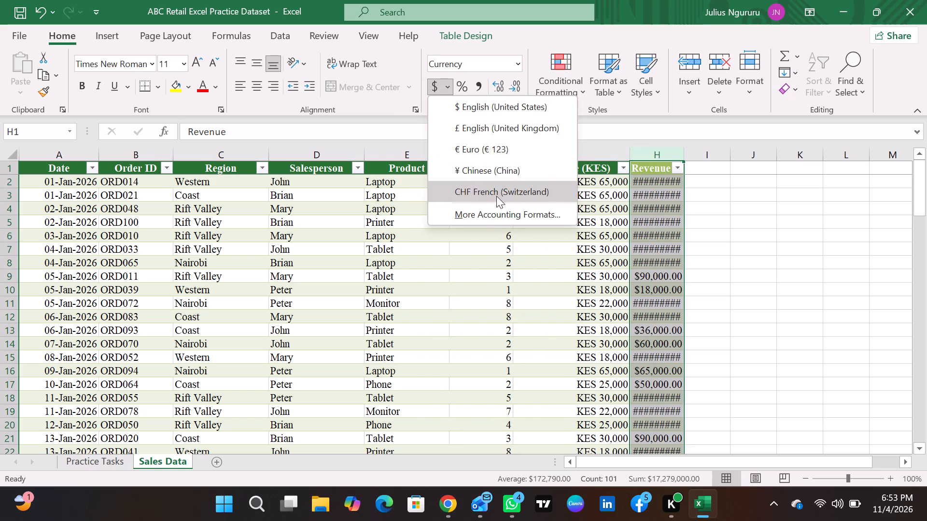
click(496, 211)
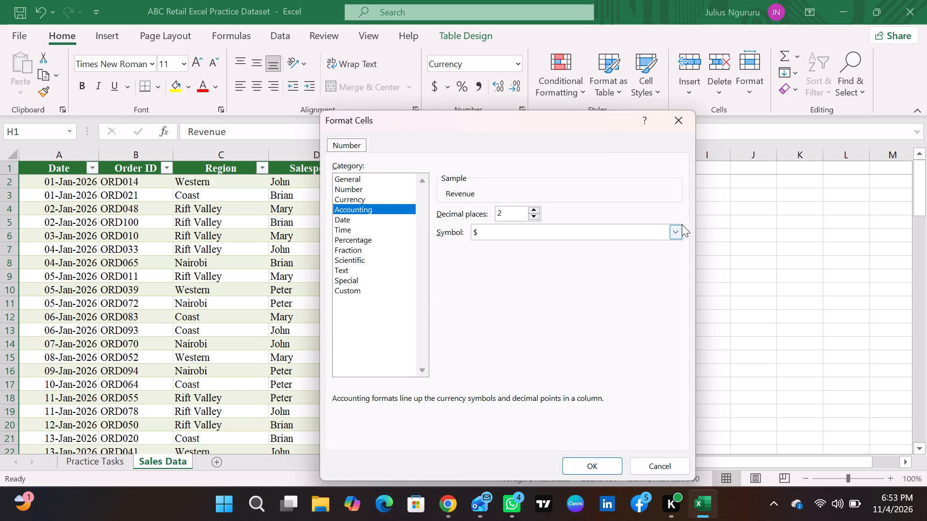
click(678, 230)
text(ke)
click(580, 429)
click(602, 468)
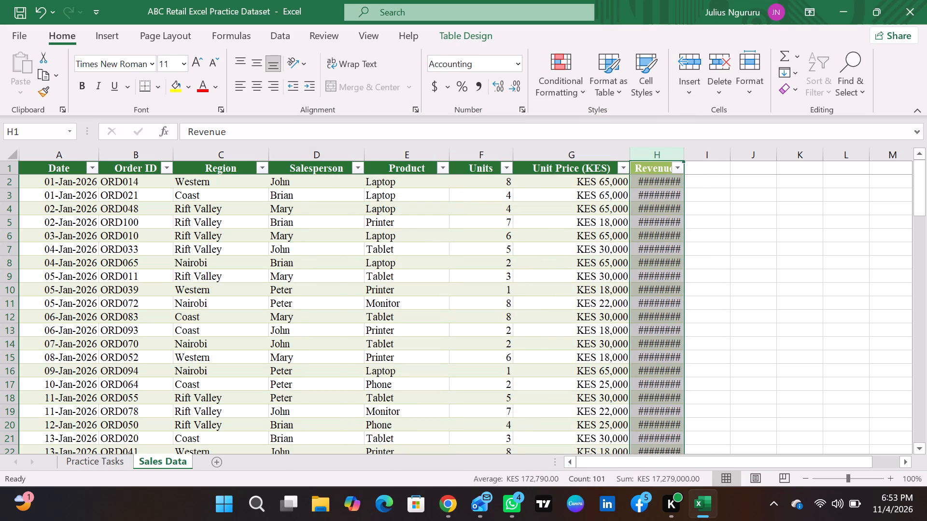
double_click(679, 151)
click(755, 239)
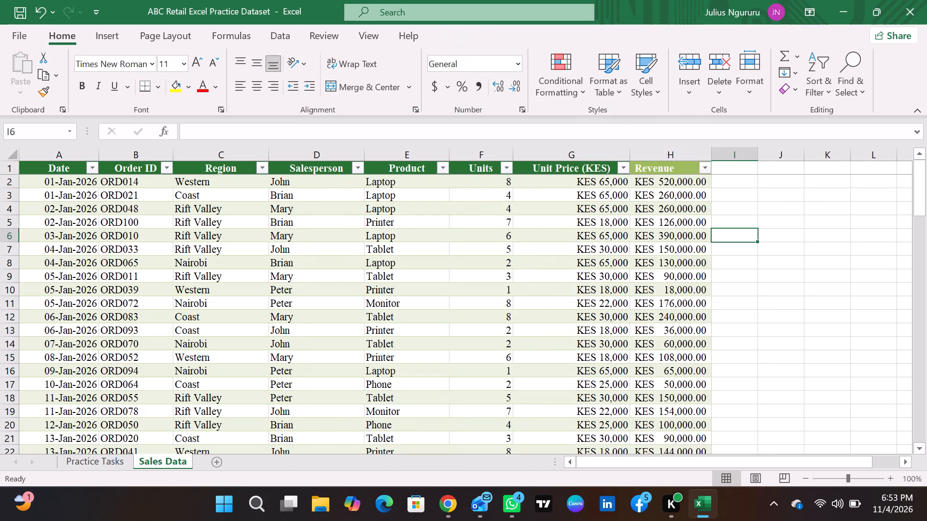
click(771, 219)
click(799, 259)
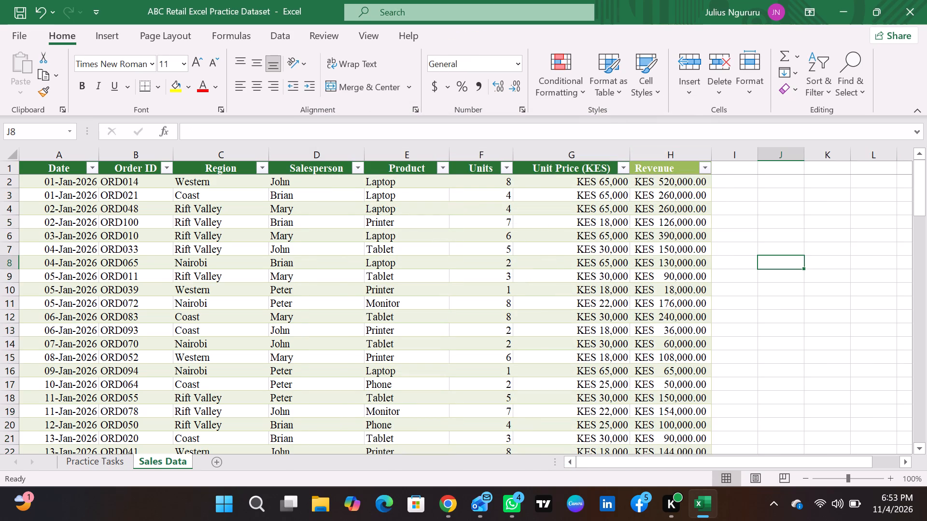
Enter the heading TOTALS in B103, below the end of the sales table.
scroll(605, 305, down, 6)
scroll(606, 307, down, 15)
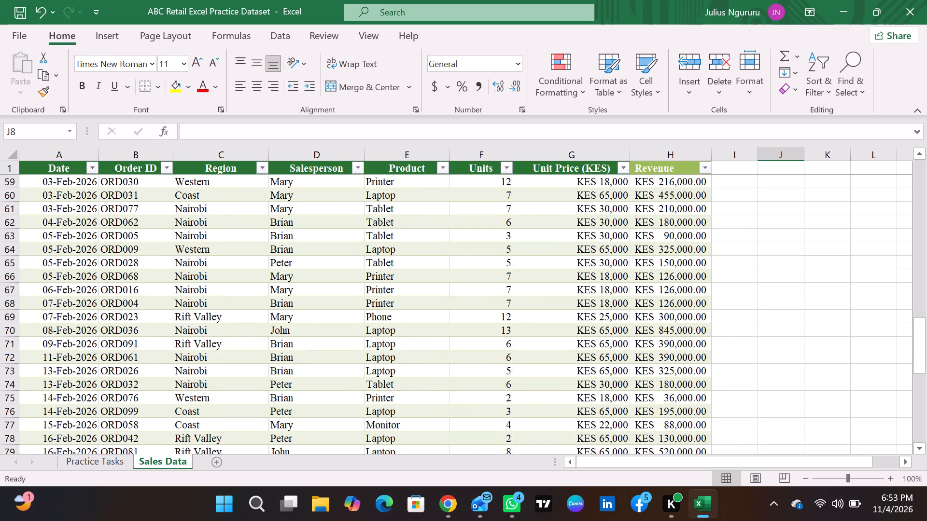
scroll(605, 307, down, 18)
scroll(605, 307, up, 2)
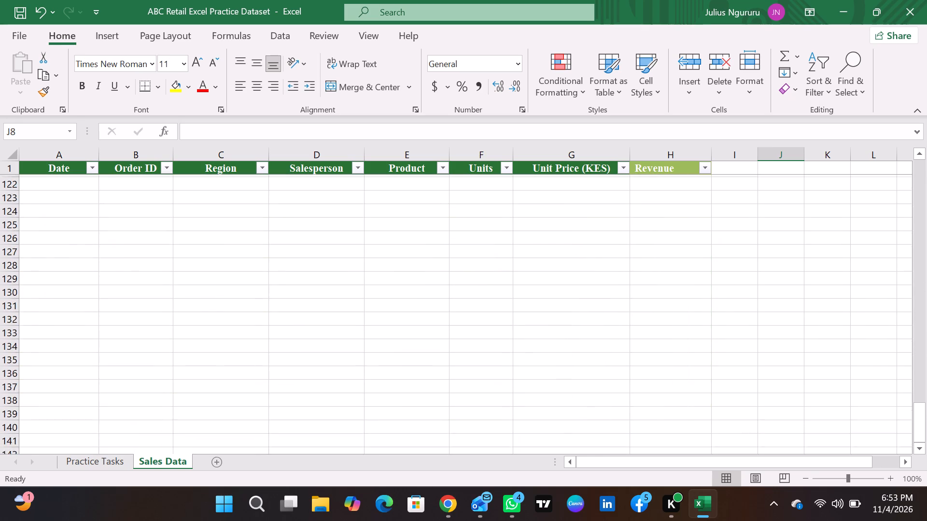
scroll(605, 307, up, 8)
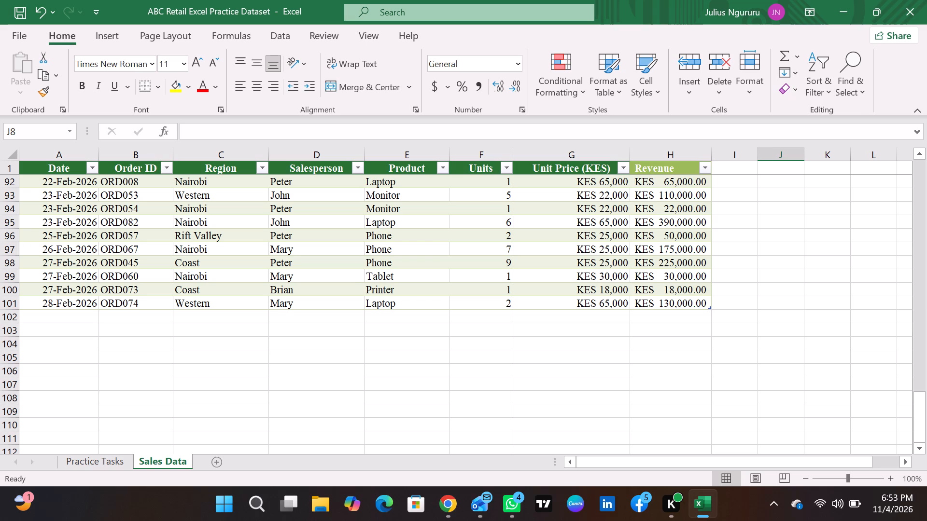
click(124, 335)
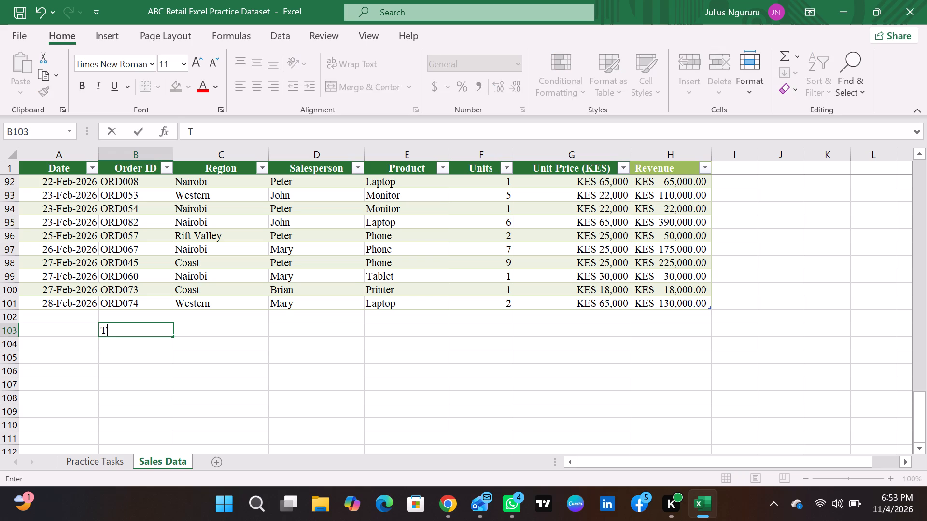
text(TALS)
click(114, 349)
Label A104 as Total Revenue (KES) and widen column A to fit the label.
click(55, 348)
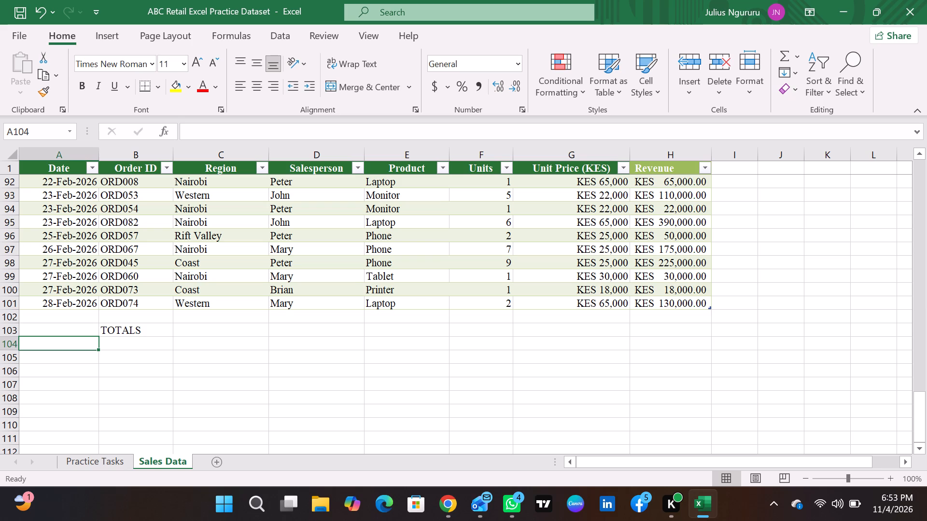
key(BackSpace)
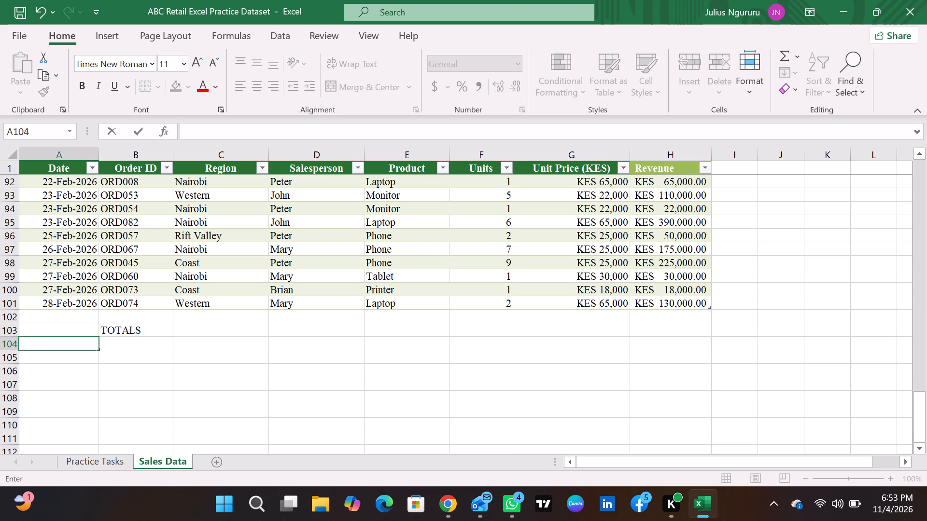
key(t)
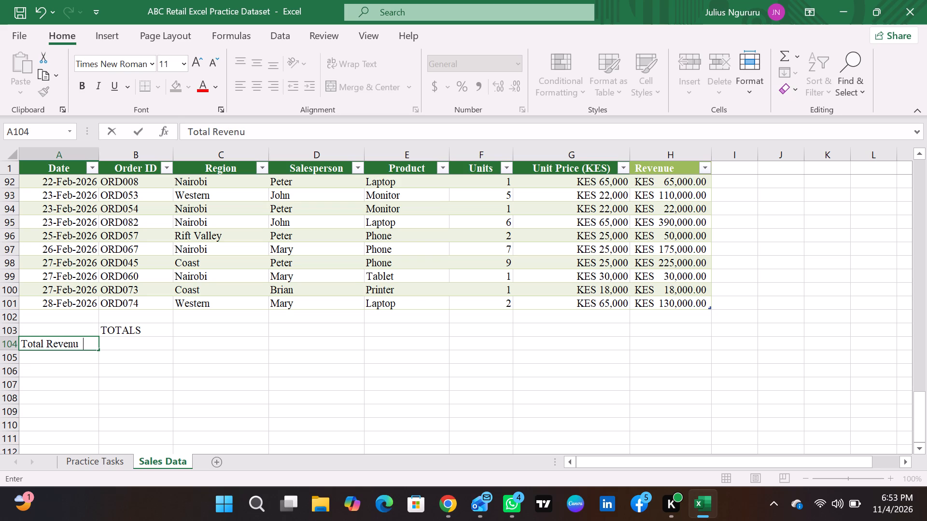
key(space)
text(()
key(shift+parenright)
key(Return)
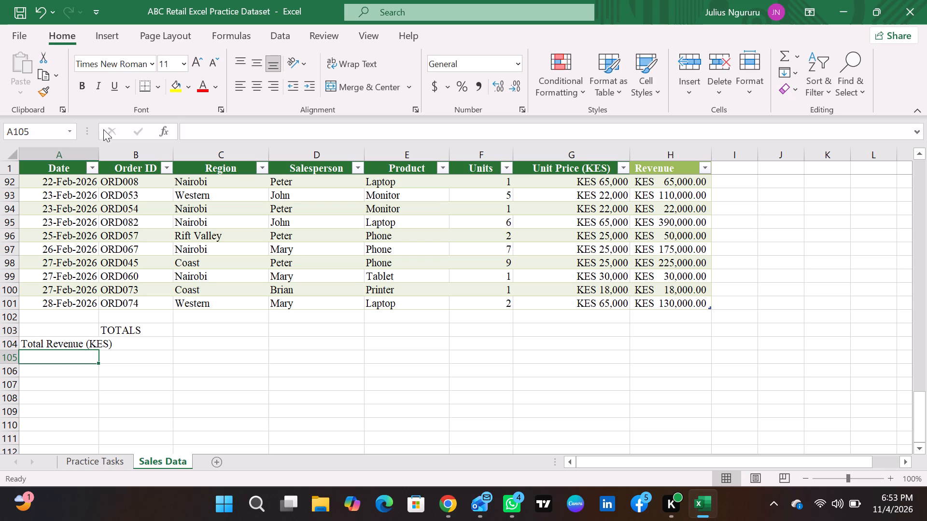
drag(99, 151, 122, 156)
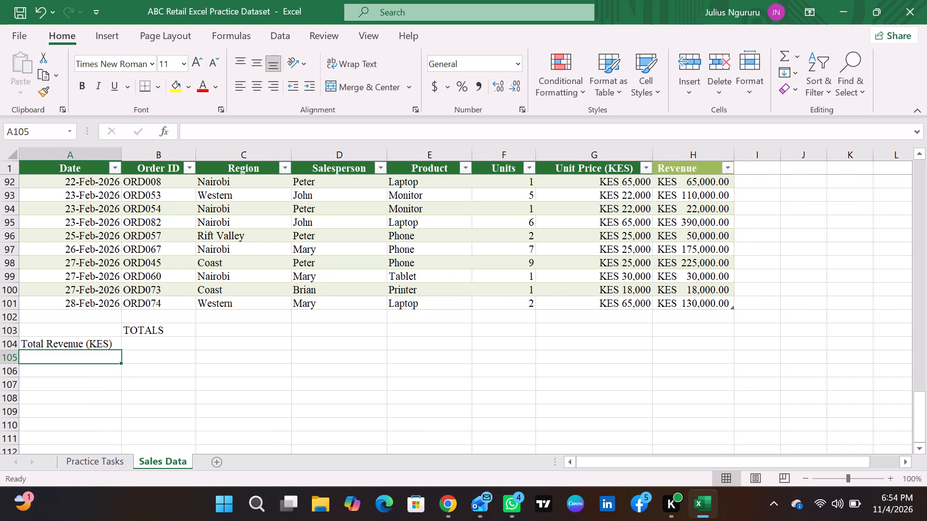
Sum the revenue in B104 with =SUM(H2:H101) and autofit column B.
click(151, 346)
key(equal)
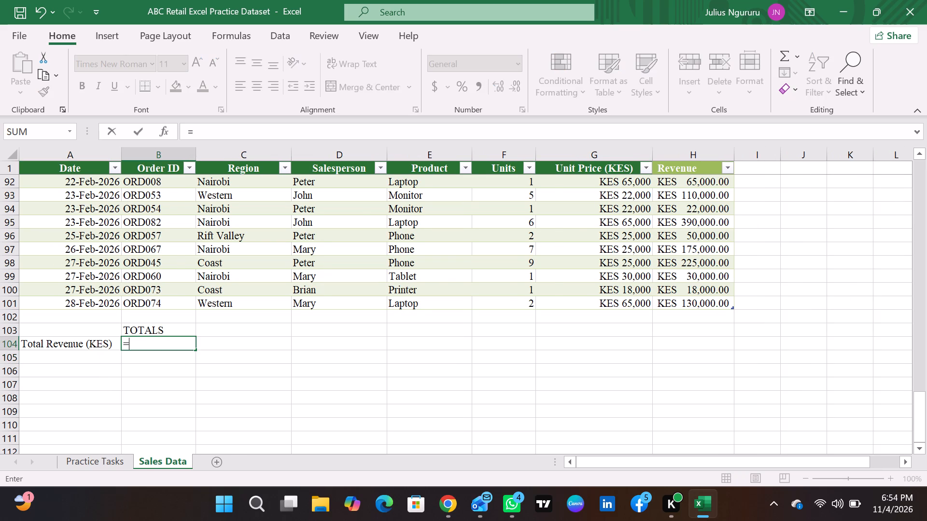
key(s)
text(UM()
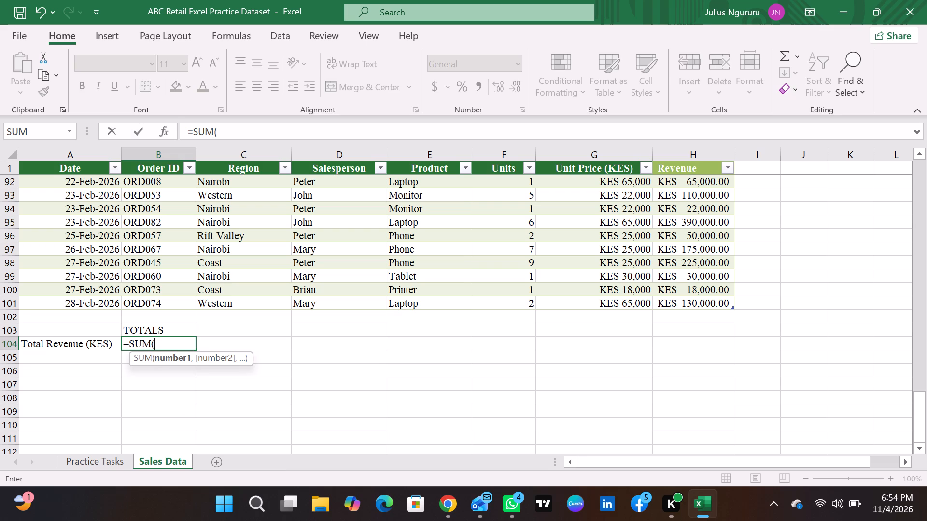
text(H2)
key(shift+colon)
text(H101)
key(shift+parenright)
key(Return)
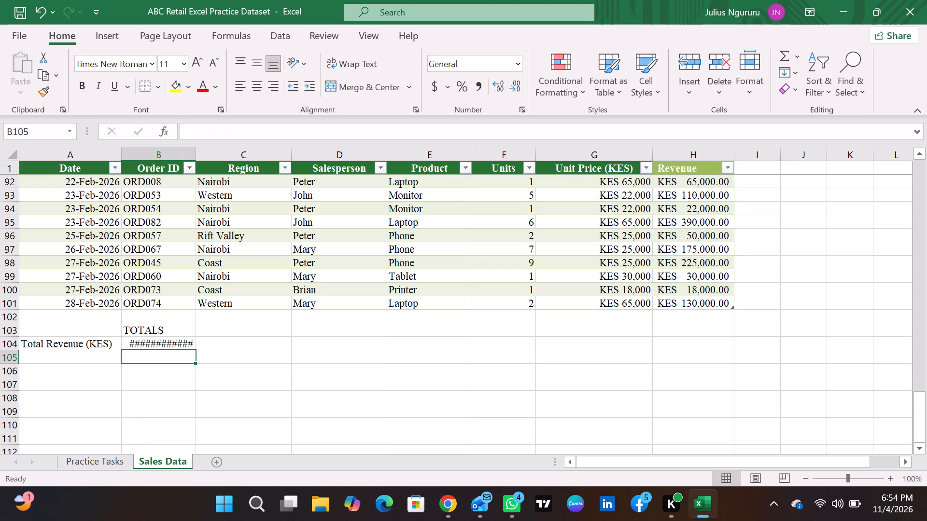
double_click(195, 149)
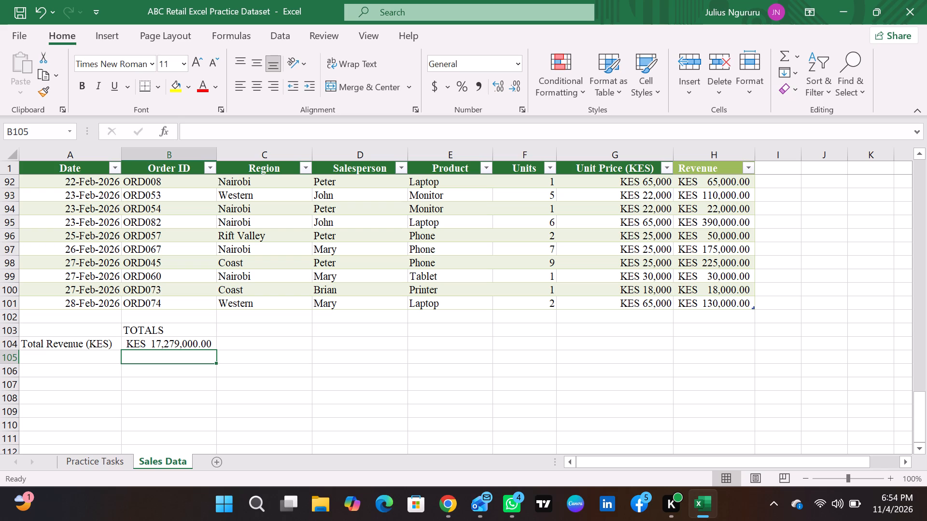
Label A105 as Total Units Sold, below the total revenue label.
click(88, 361)
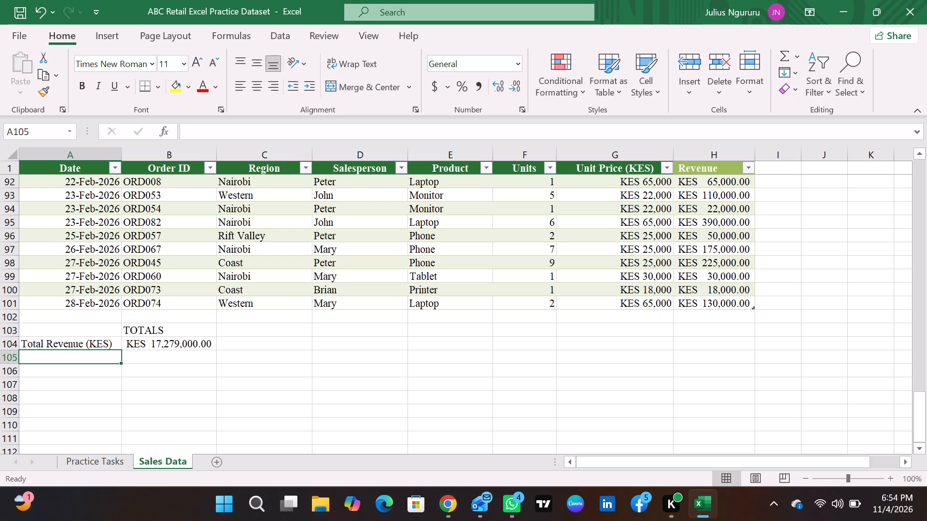
key(BackSpace)
key(BackSpace)
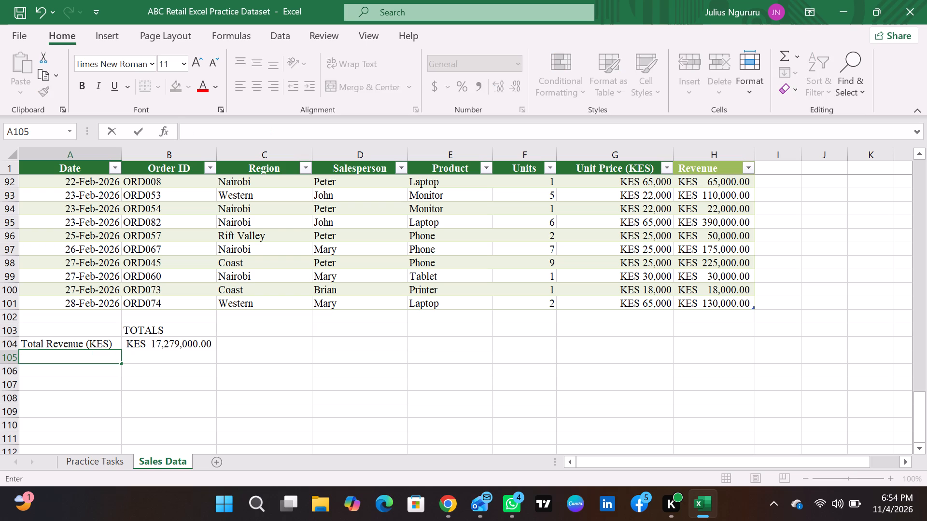
key(t)
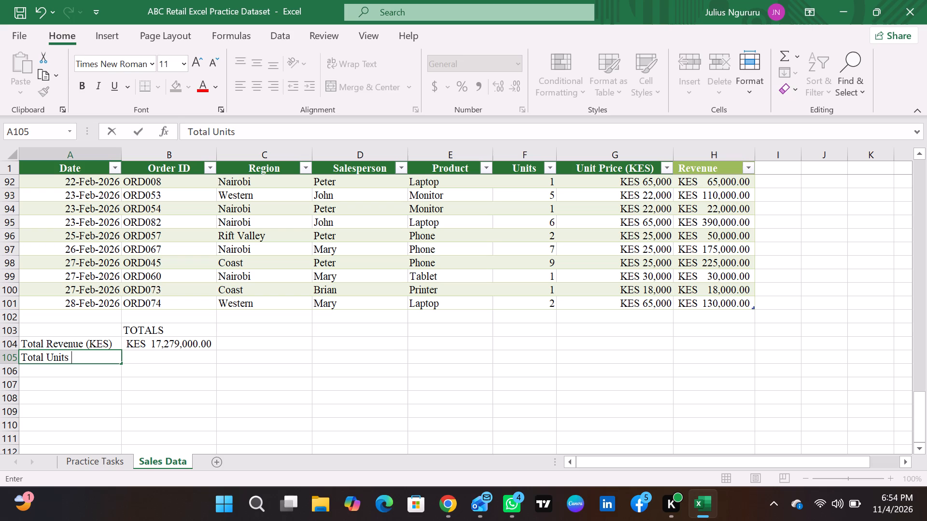
text(old)
key(Return)
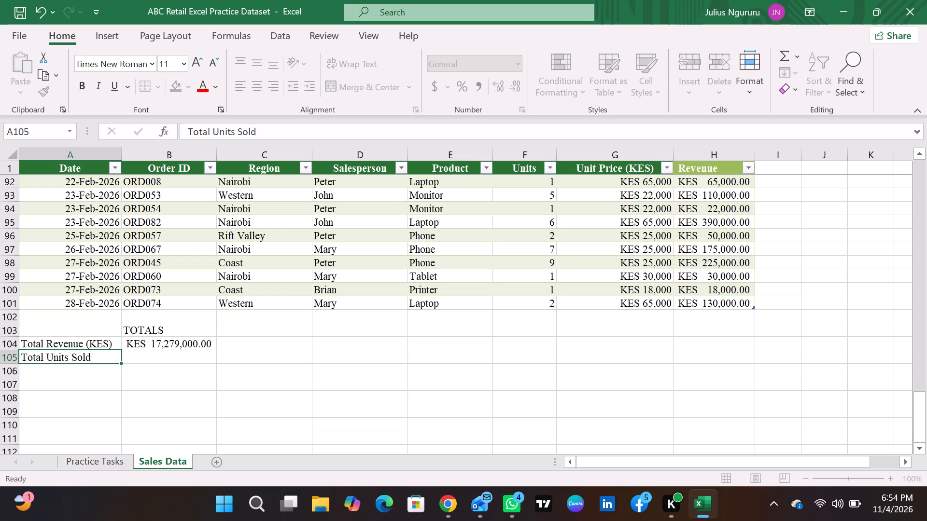
Copy the product names Laptop and Printer from E4:E5 into B105:B106, beside the Total Units Sold label.
click(141, 357)
scroll(461, 270, up, 3)
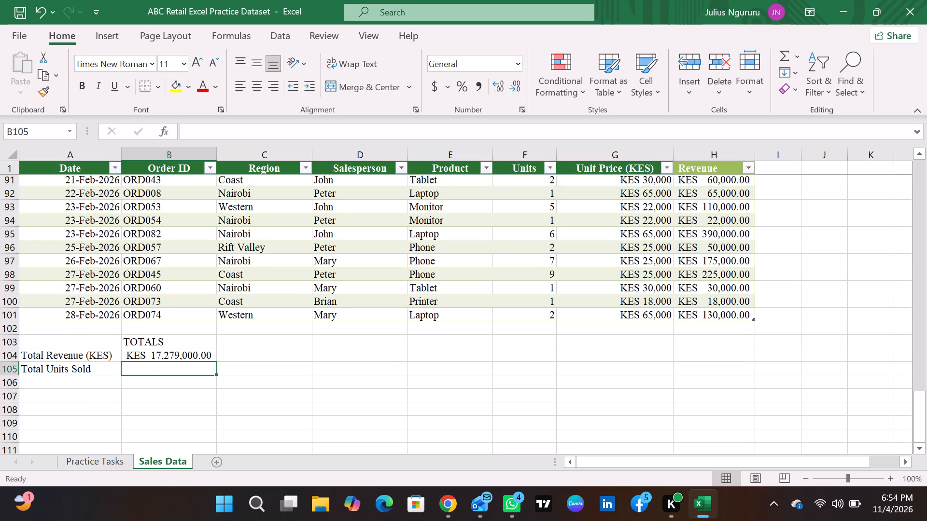
scroll(457, 268, up, 20)
scroll(457, 268, up, 20)
scroll(457, 268, up, 3)
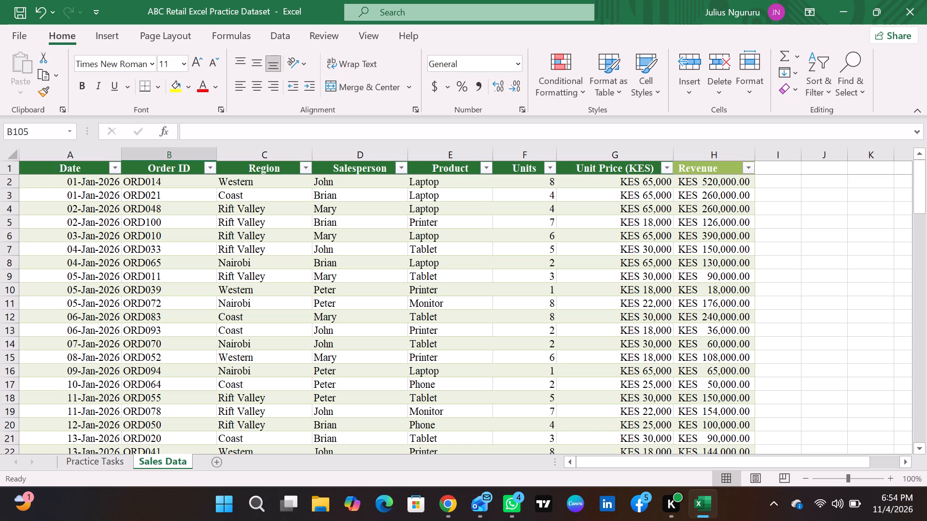
scroll(445, 314, down, 14)
scroll(427, 305, up, 3)
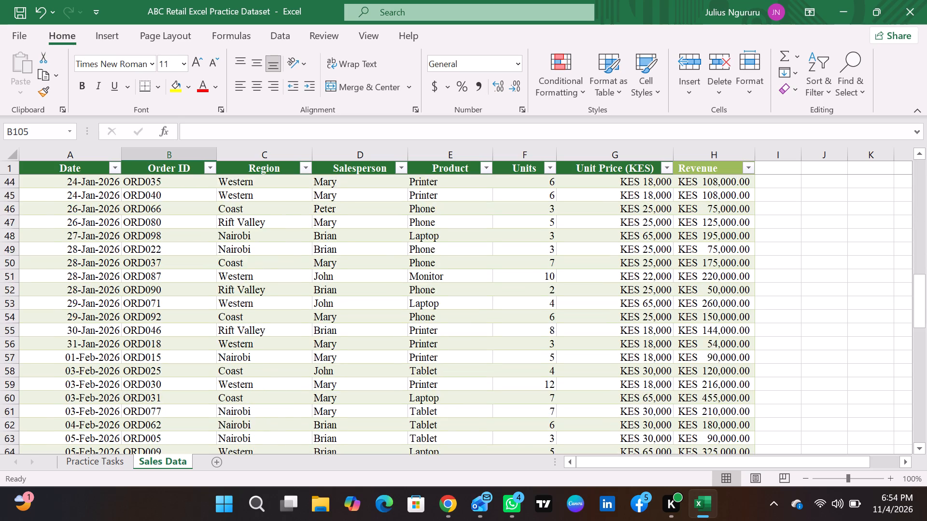
scroll(427, 305, up, 20)
scroll(427, 305, up, 6)
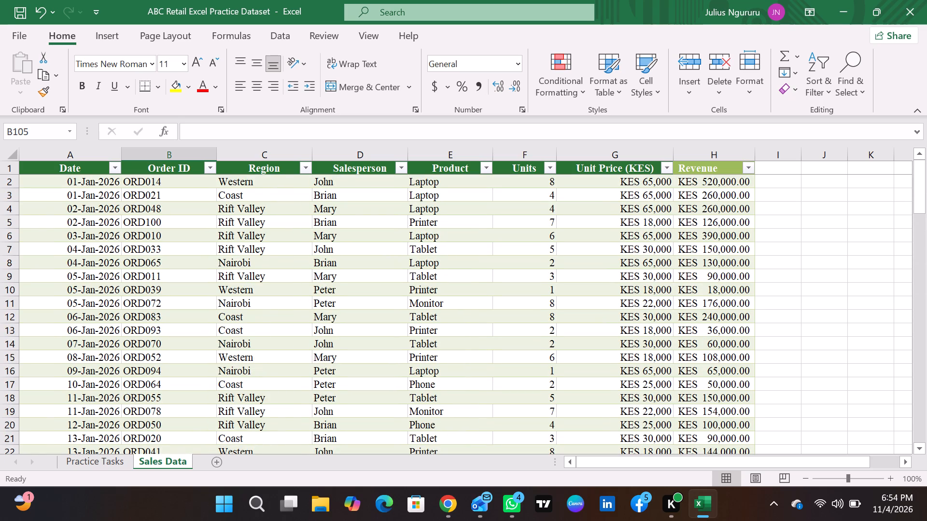
drag(459, 212, 459, 220)
key(ctrl+c)
scroll(371, 307, down, 9)
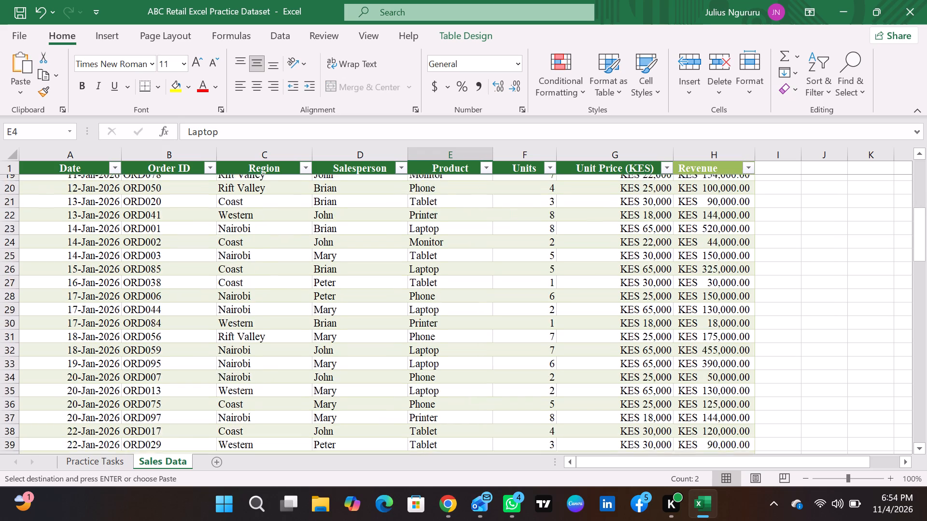
scroll(369, 303, down, 20)
scroll(369, 303, down, 12)
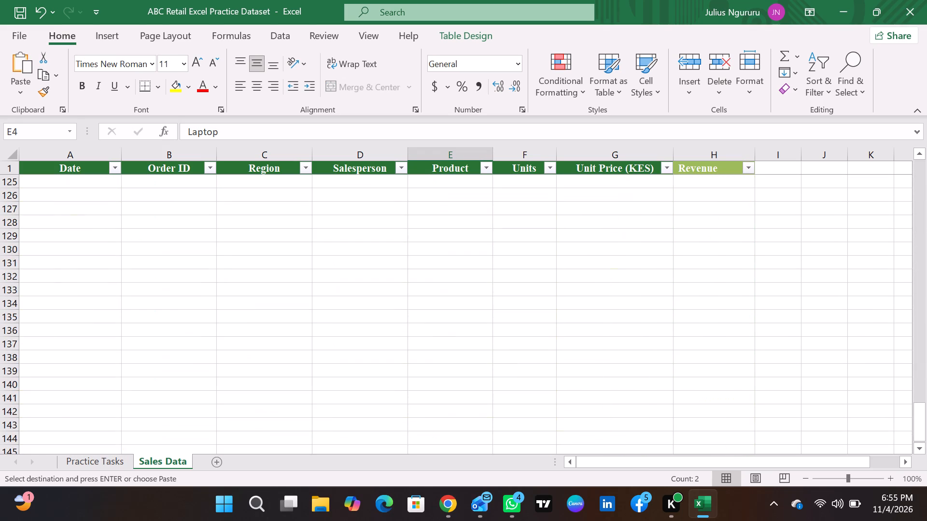
scroll(200, 310, up, 9)
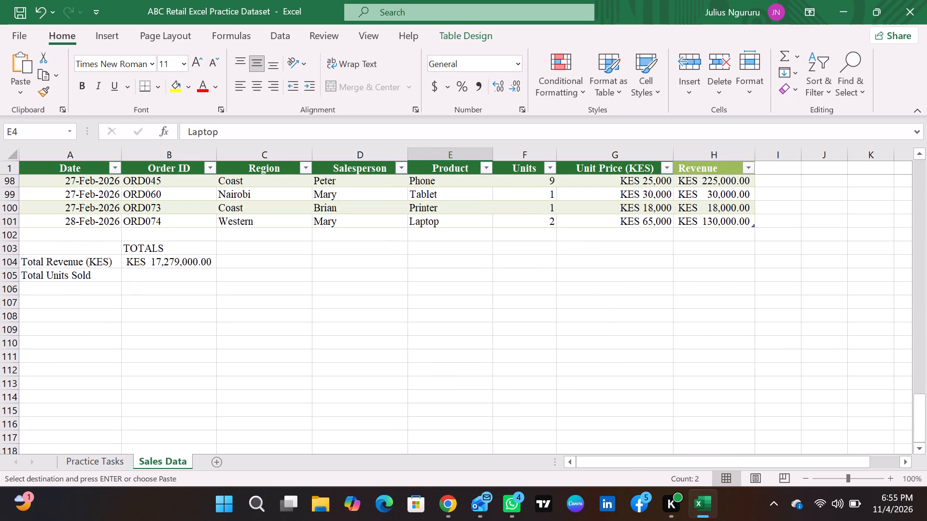
click(147, 276)
key(ctrl+v)
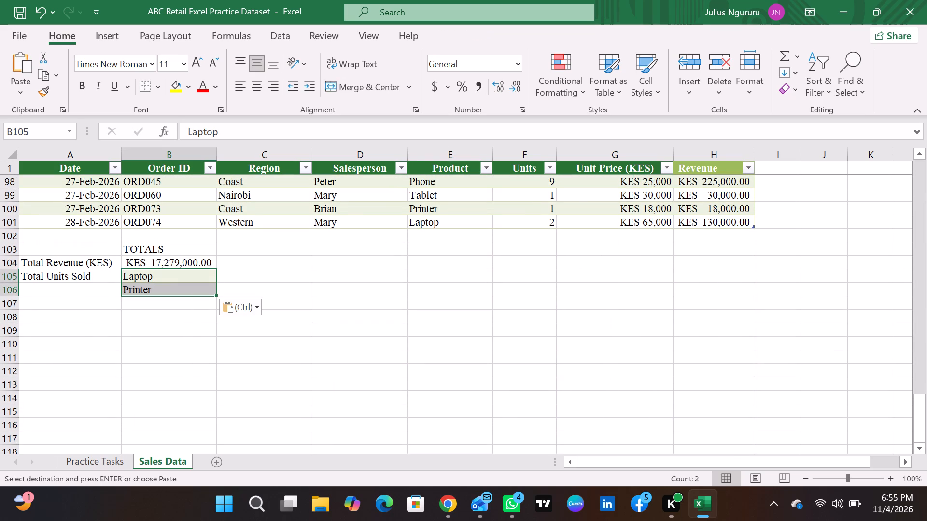
Copy the product name Tablet from E7 into B107, extending the product list under TOTALS.
click(177, 303)
scroll(449, 271, up, 20)
scroll(449, 271, up, 1)
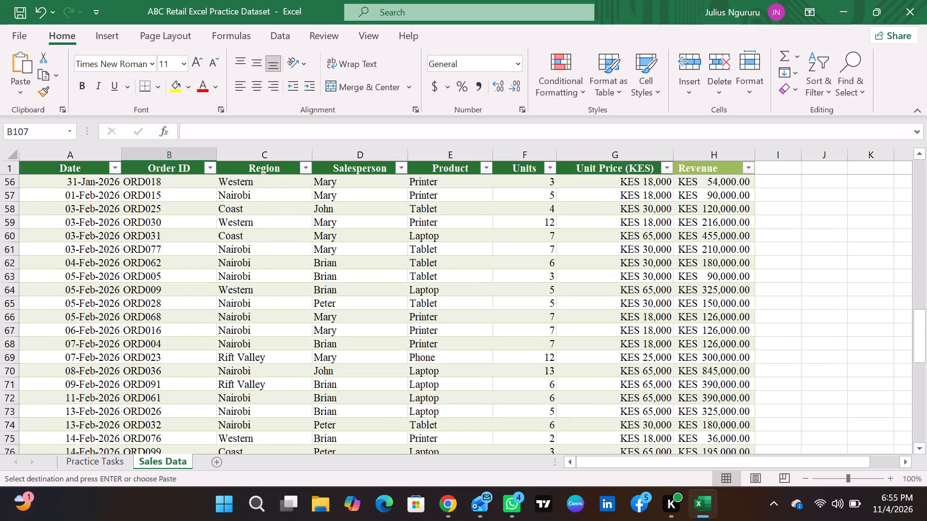
scroll(453, 265, up, 20)
scroll(453, 265, up, 2)
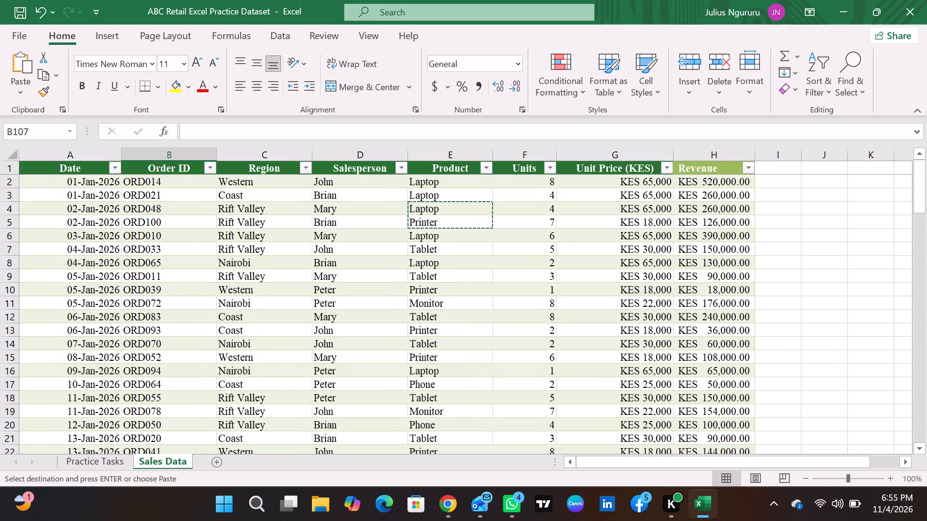
double_click(453, 251)
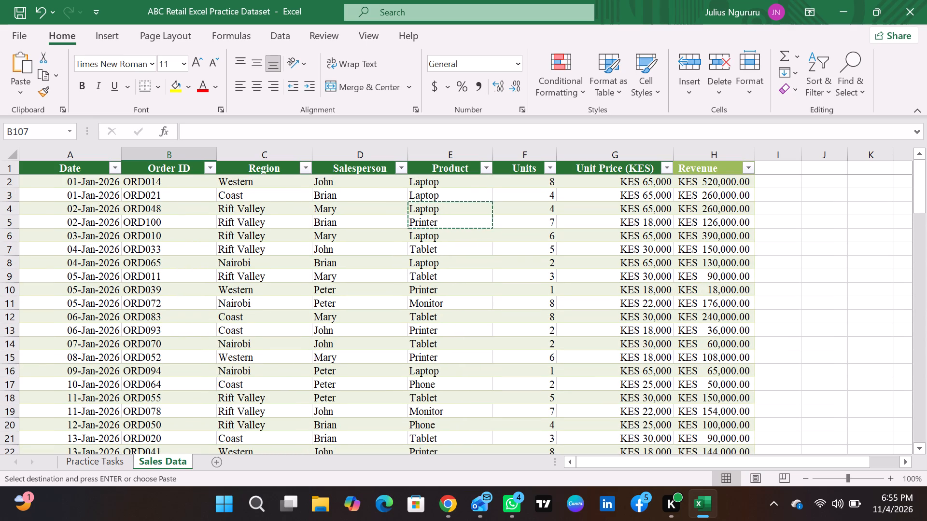
click(451, 267)
click(461, 250)
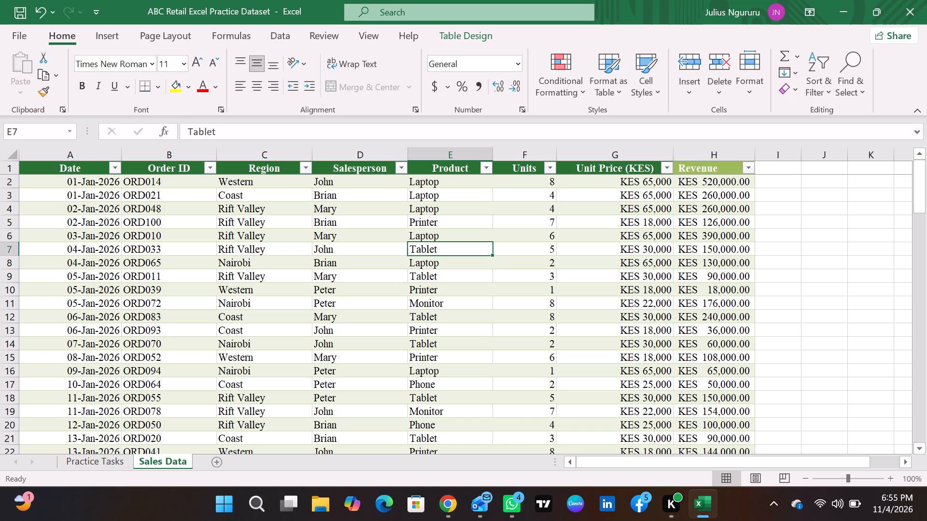
key(ctrl+c)
scroll(449, 269, down, 5)
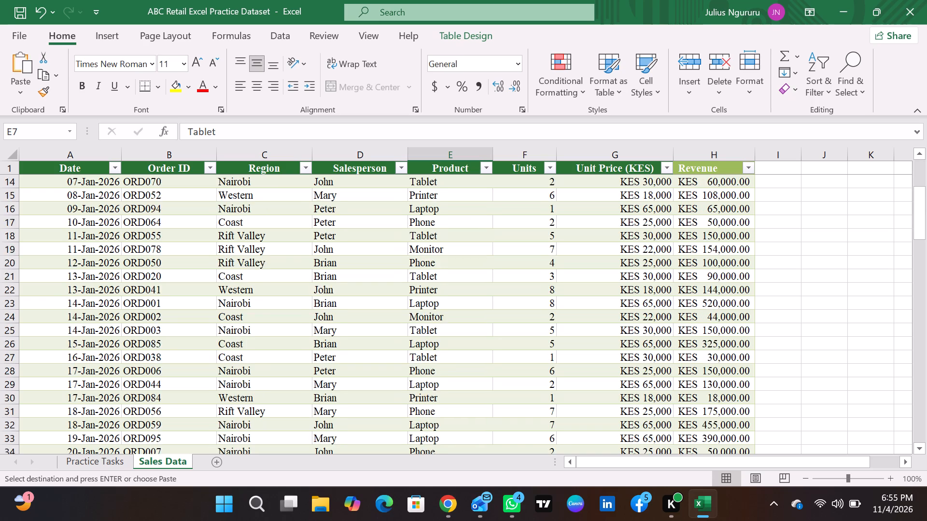
scroll(449, 269, down, 20)
scroll(449, 269, down, 7)
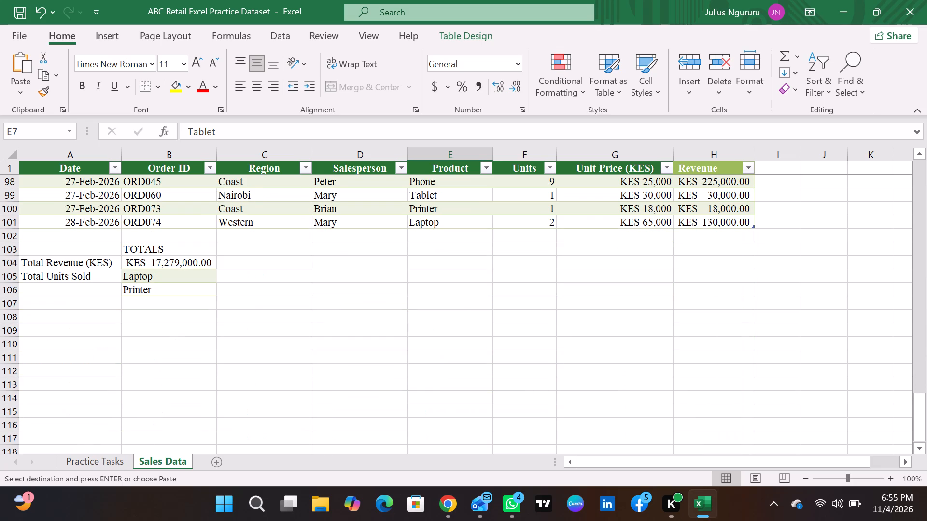
click(157, 300)
key(ctrl+v)
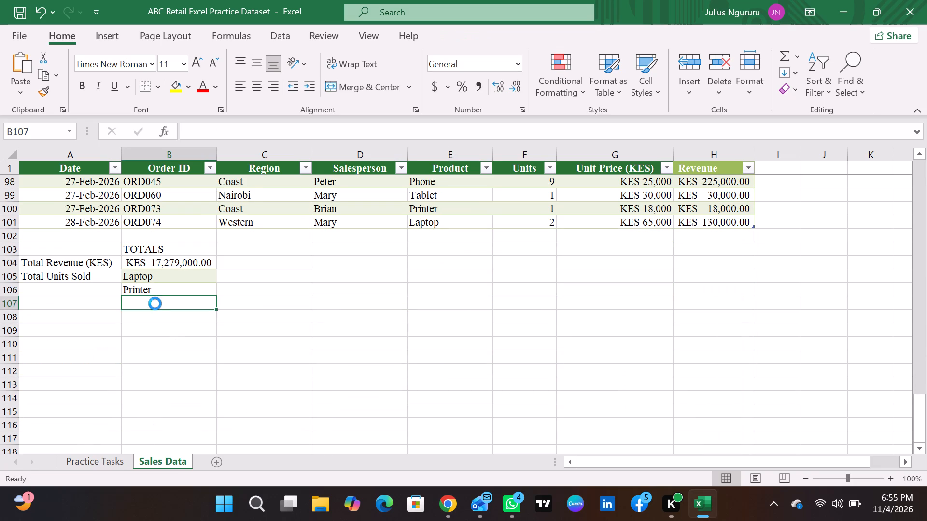
Copy the product name Monitor from E94 into B108, below Tablet in the product list.
click(163, 322)
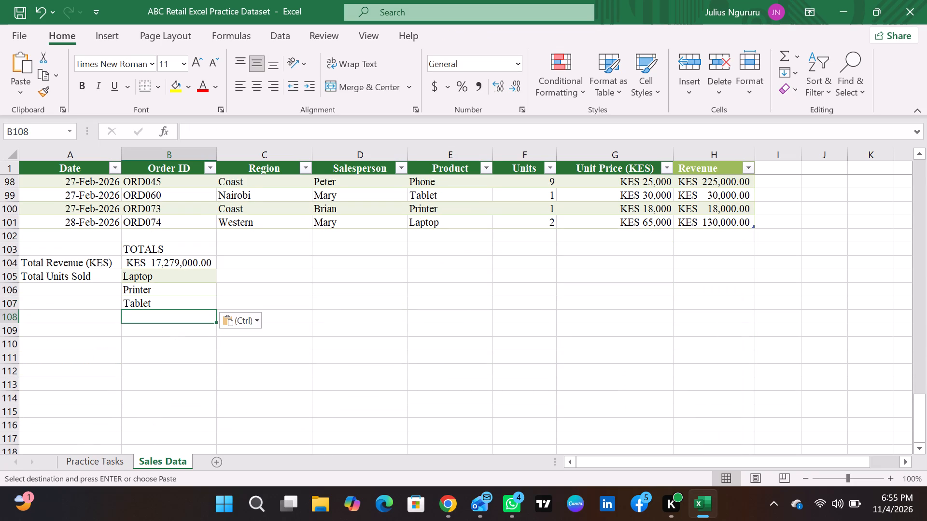
scroll(415, 257, up, 3)
click(444, 251)
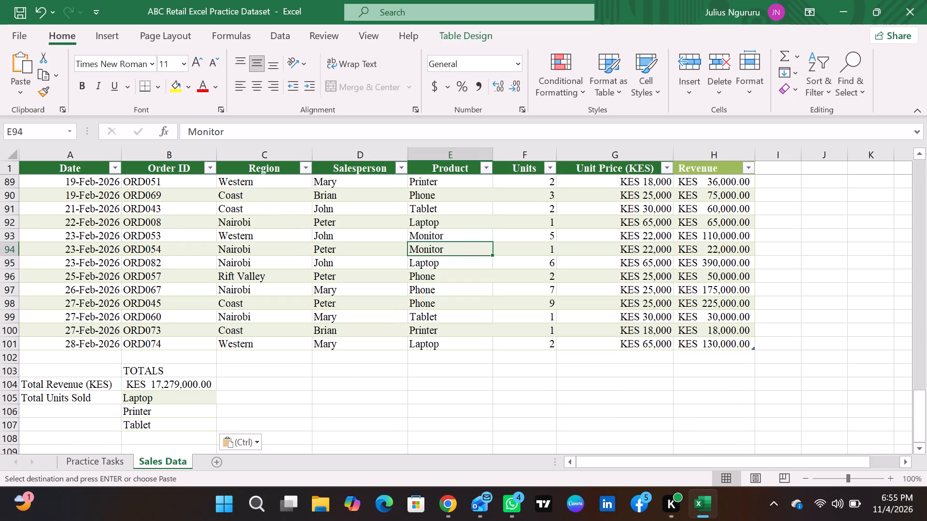
key(ctrl+c)
click(156, 440)
key(ctrl+v)
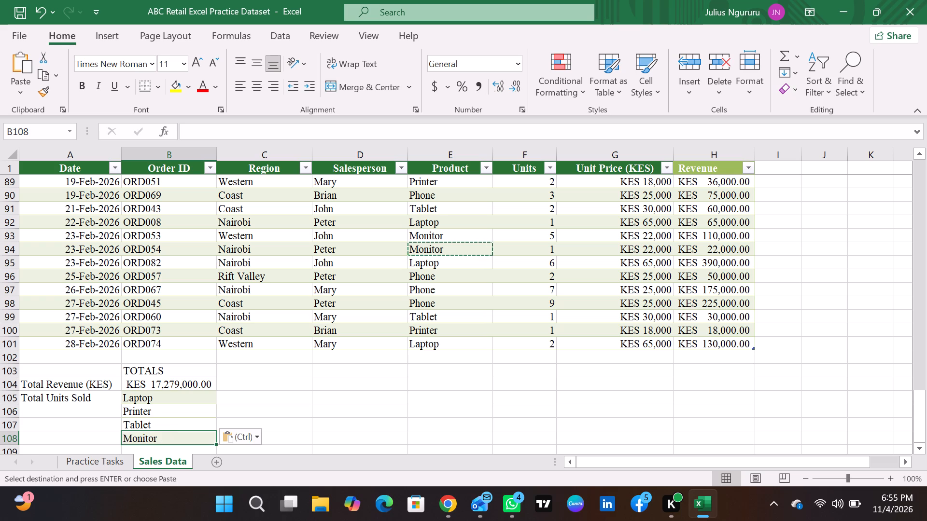
Copy the product name Phone from E96 into B109, below Monitor in the product list.
click(446, 282)
key(ctrl+c)
scroll(157, 313, down, 1)
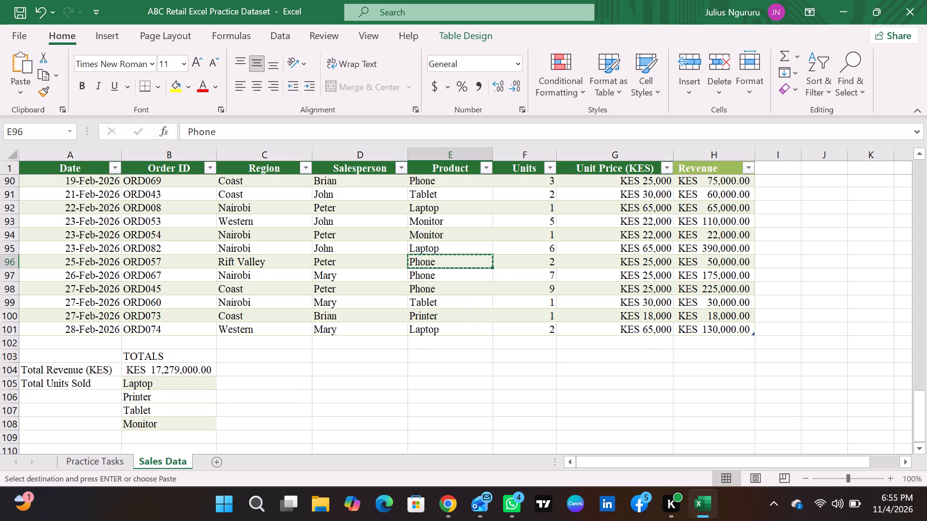
scroll(157, 314, down, 2)
click(157, 326)
key(ctrl+v)
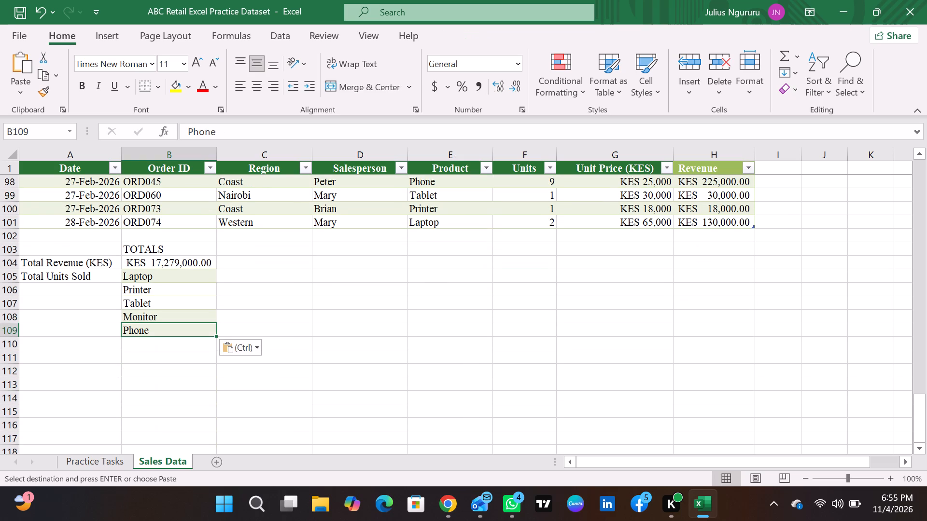
Check the Product column throughout the sales table for any product name missing from the list in B105:B109.
scroll(267, 309, up, 4)
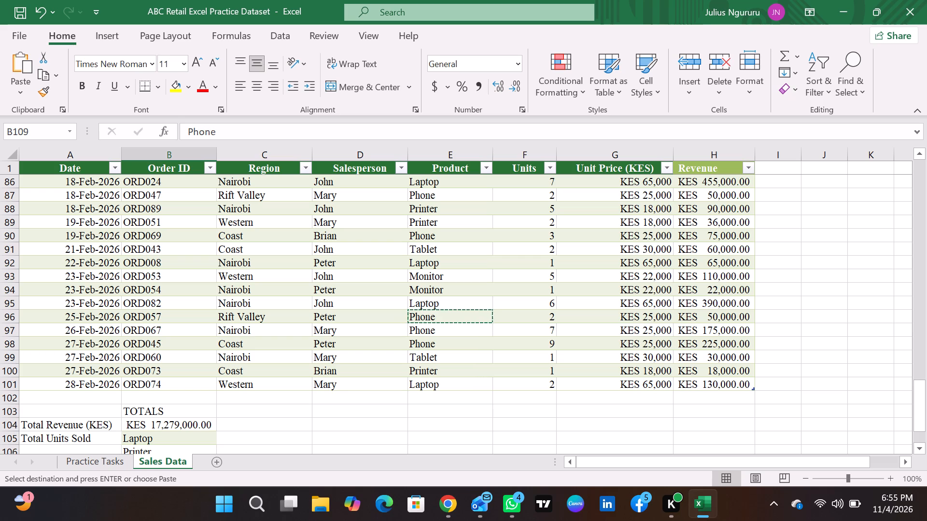
scroll(446, 232, up, 4)
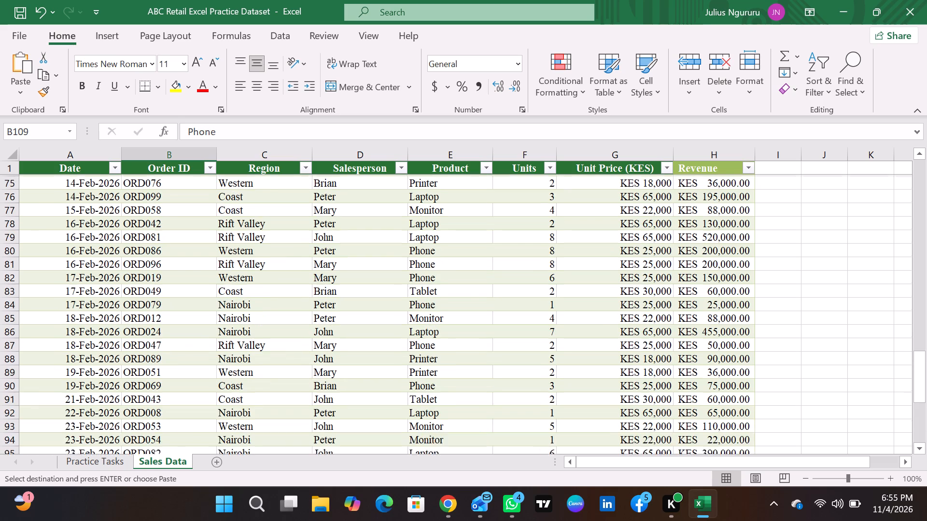
scroll(447, 263, up, 4)
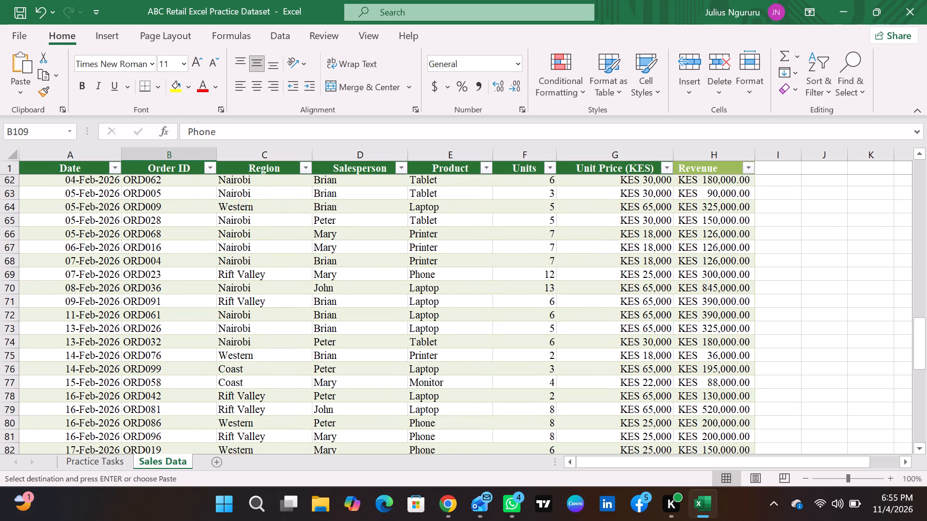
scroll(449, 223, up, 2)
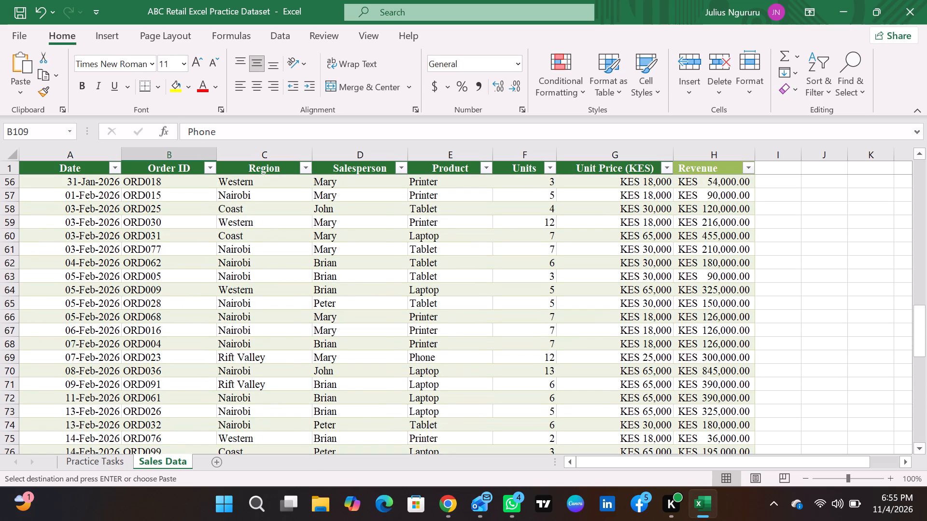
scroll(449, 223, up, 5)
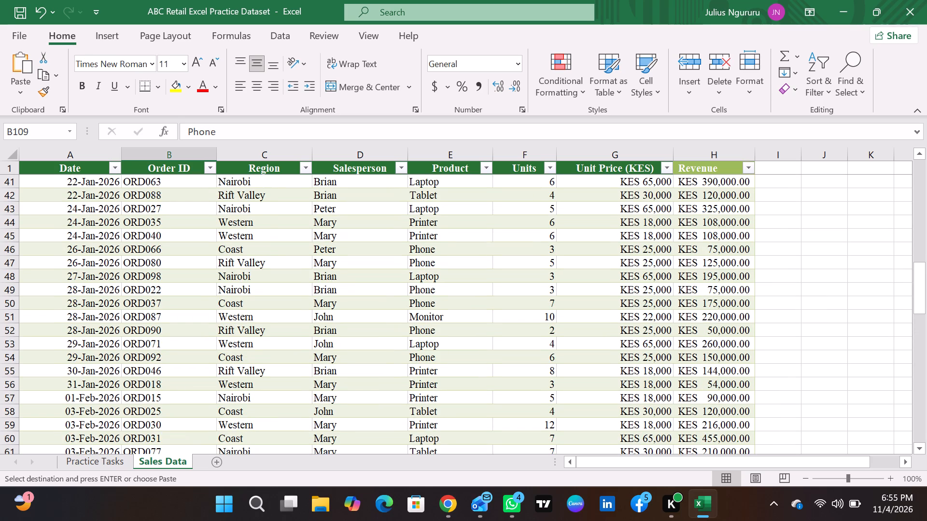
scroll(456, 274, up, 4)
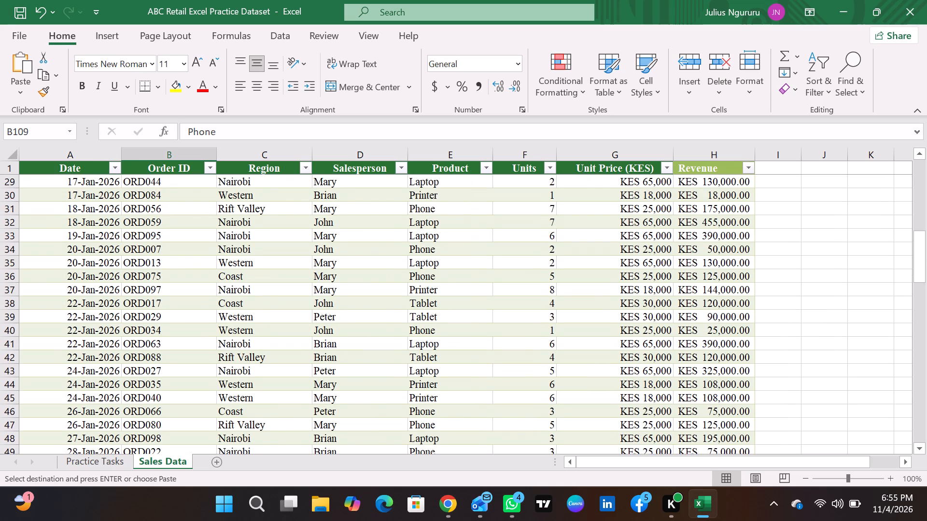
scroll(456, 274, up, 1)
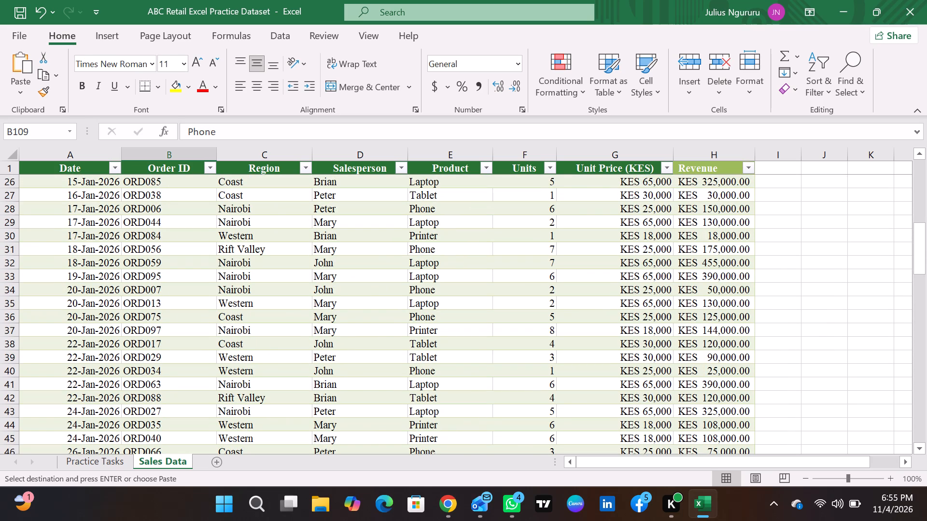
scroll(456, 274, up, 7)
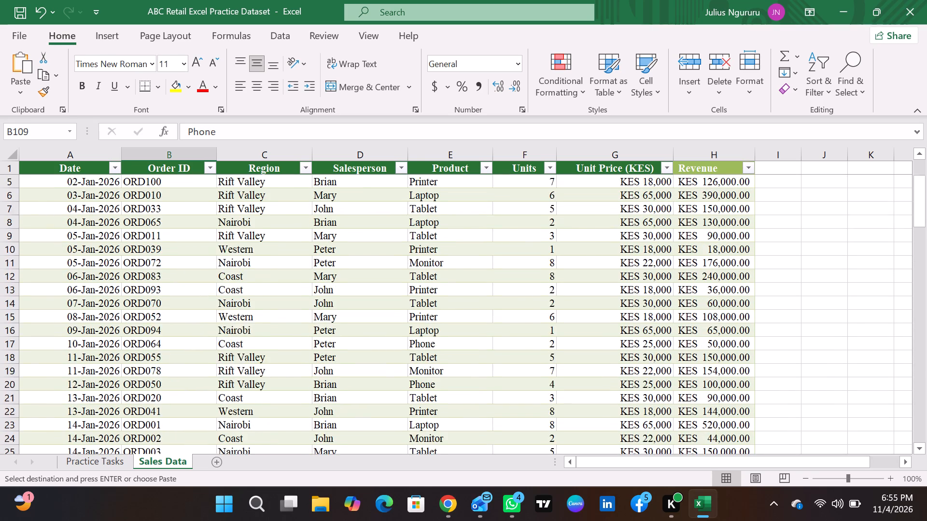
scroll(456, 266, up, 12)
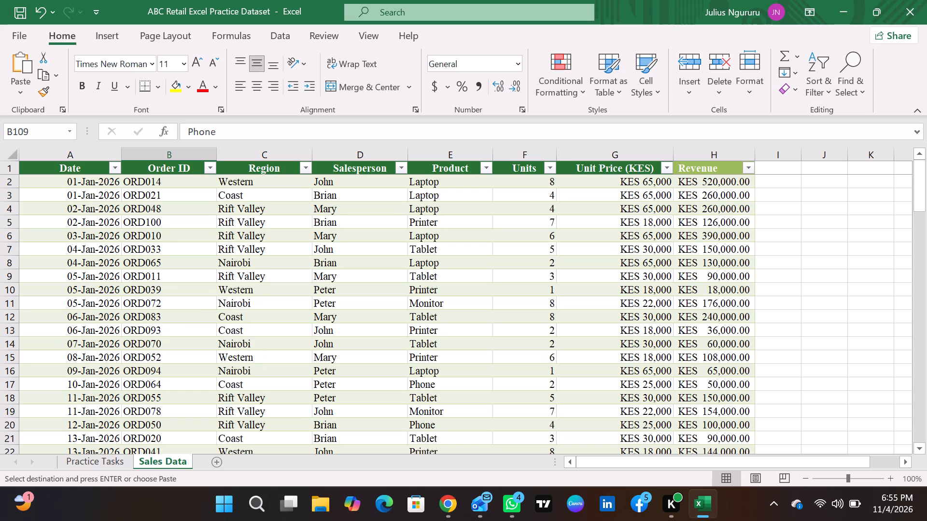
scroll(439, 281, down, 1)
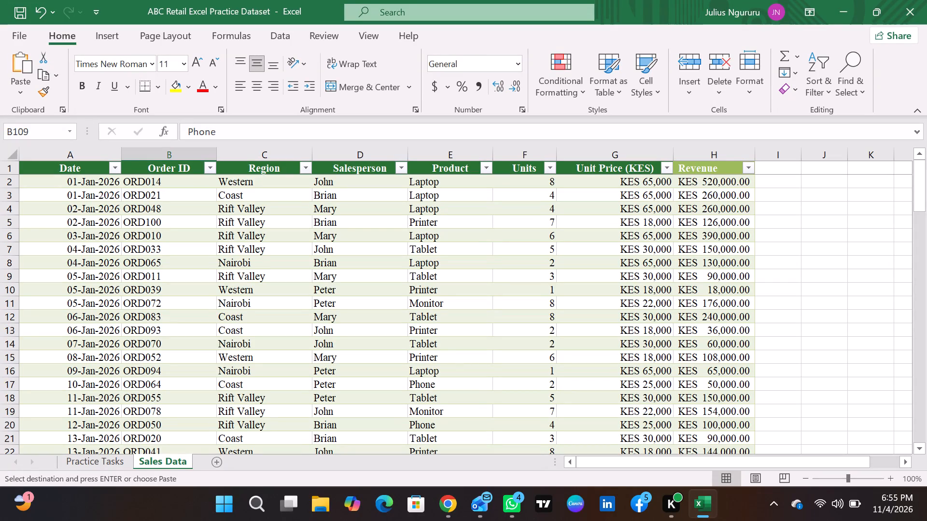
scroll(439, 281, down, 20)
scroll(439, 281, down, 7)
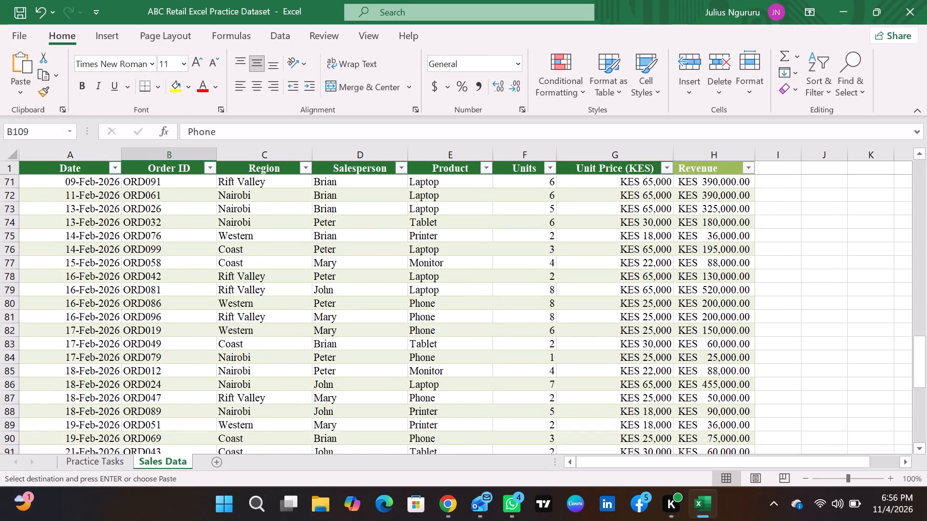
Remove the fill colour from the product list cells B105:B111 under TOTALS.
scroll(393, 281, down, 8)
scroll(168, 281, up, 6)
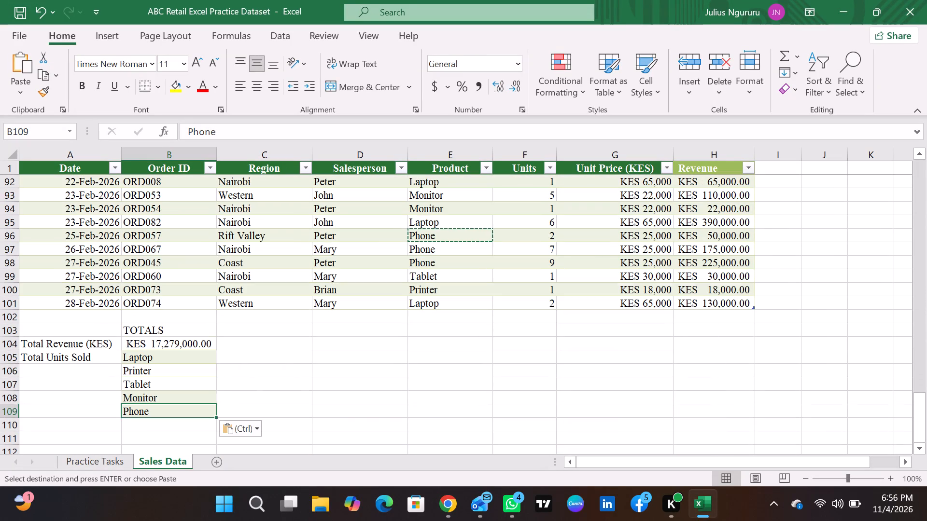
drag(165, 439, 163, 361)
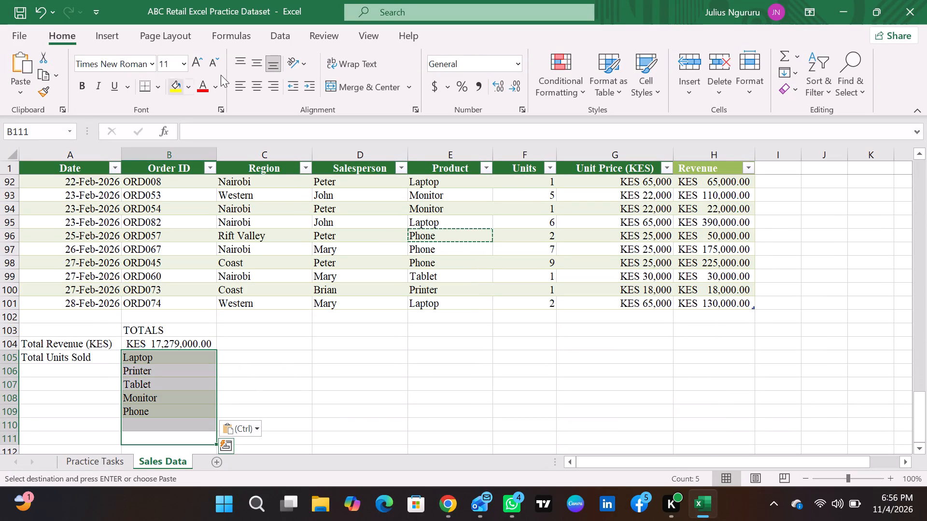
click(191, 84)
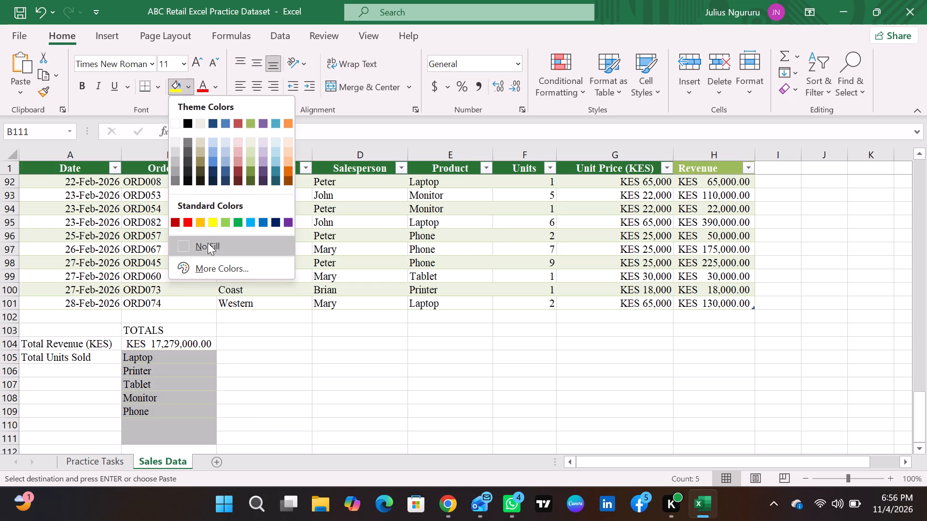
click(193, 418)
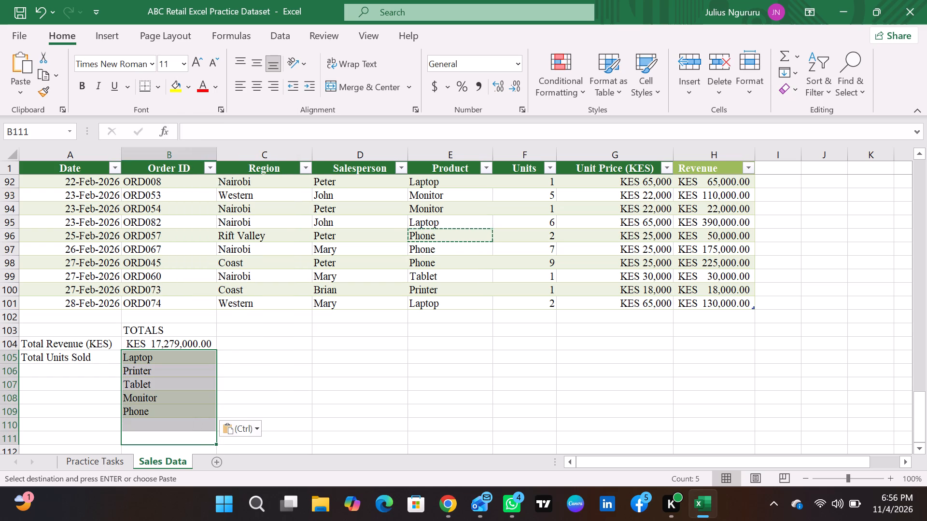
click(187, 94)
click(208, 248)
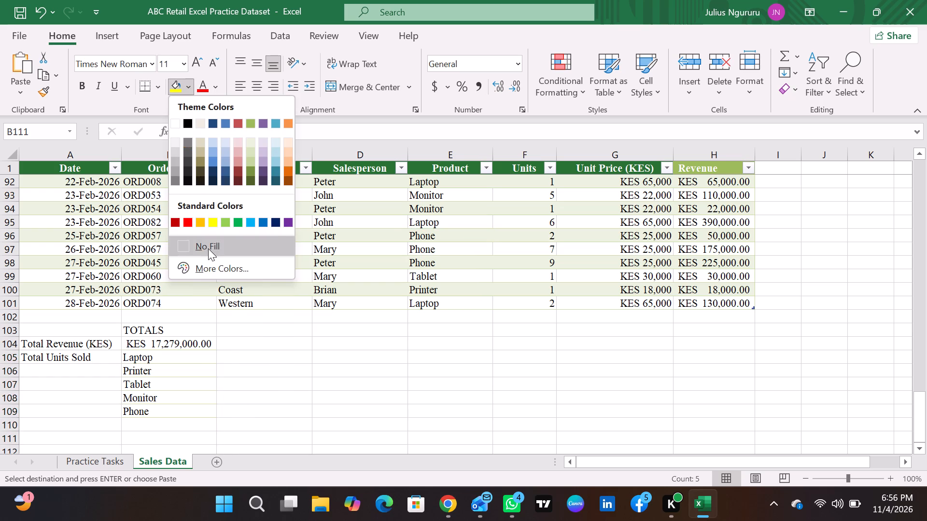
click(270, 388)
click(241, 356)
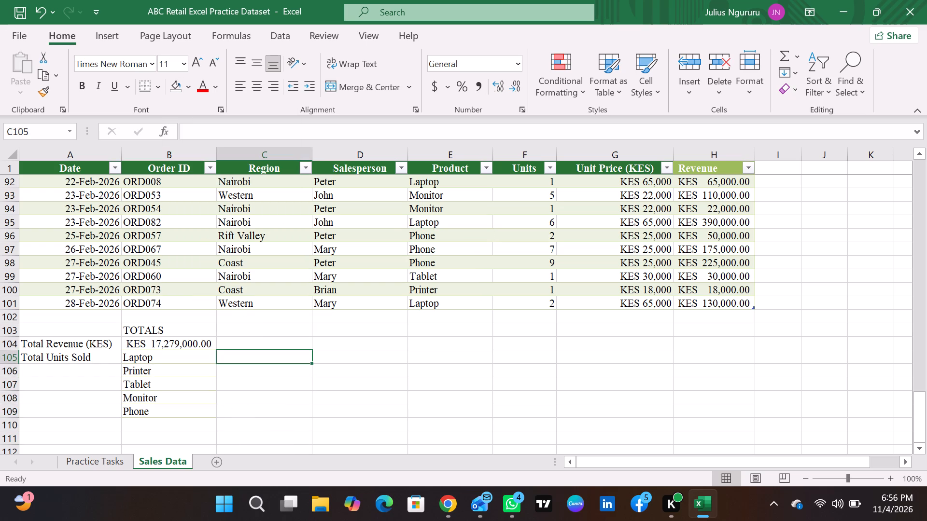
Merge cells B104:C104 holding the total revenue and set the merged cell to left alignment.
drag(239, 344, 198, 346)
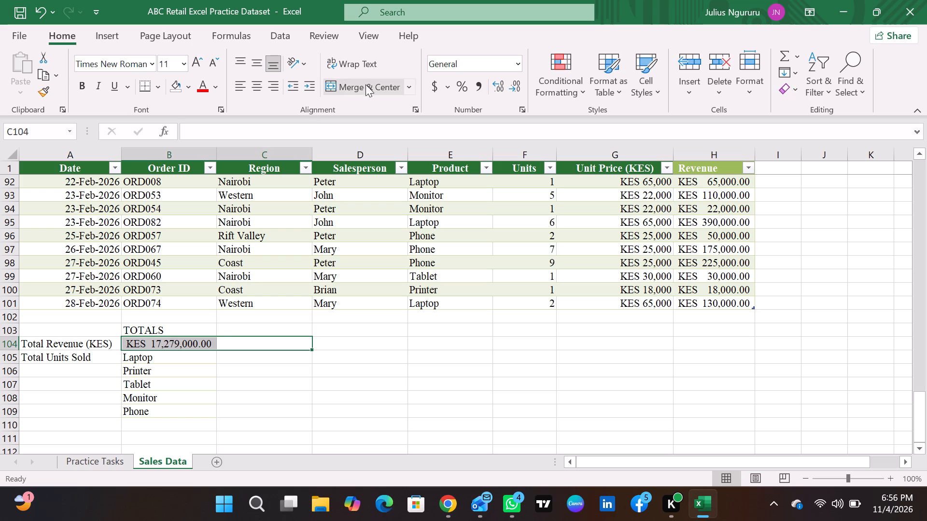
click(365, 84)
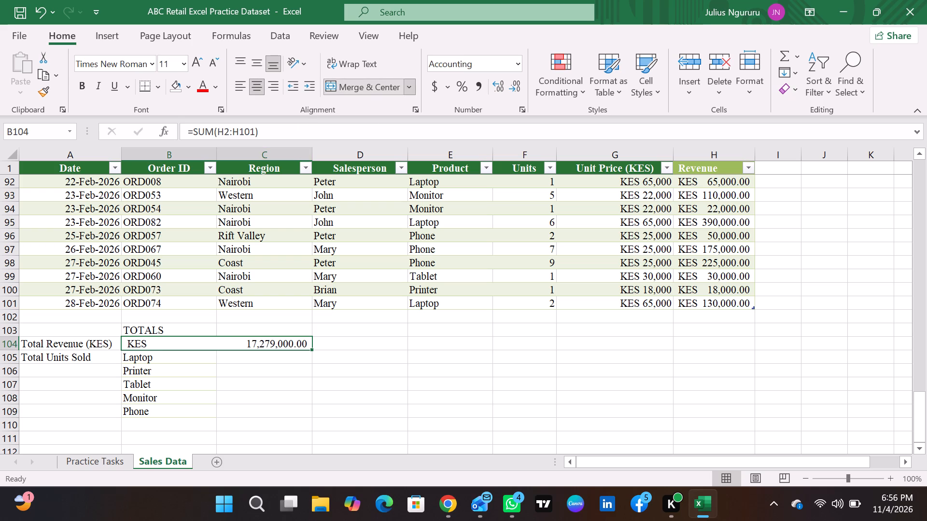
click(277, 89)
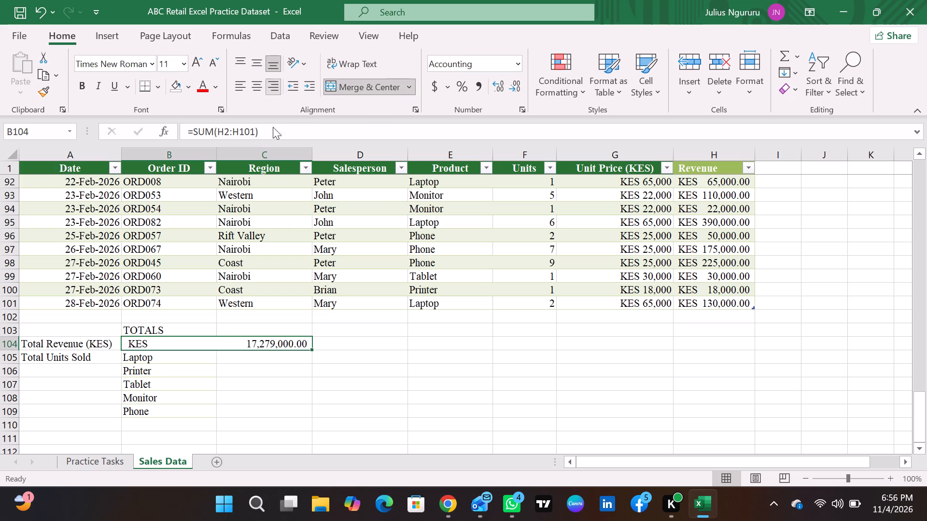
click(276, 89)
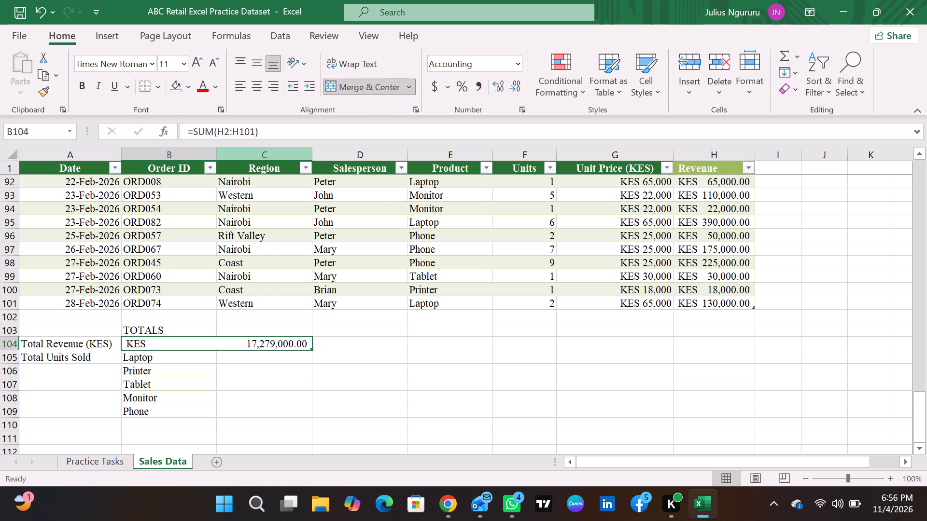
click(355, 85)
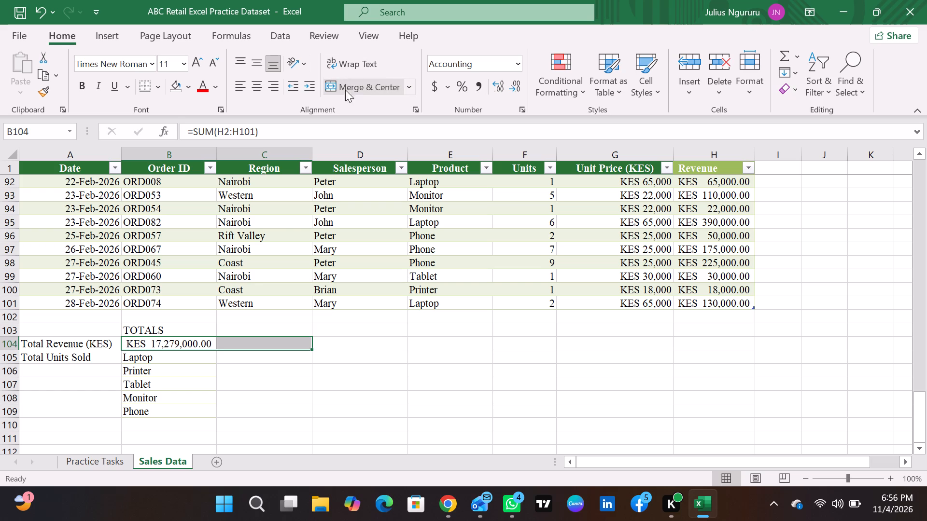
click(354, 87)
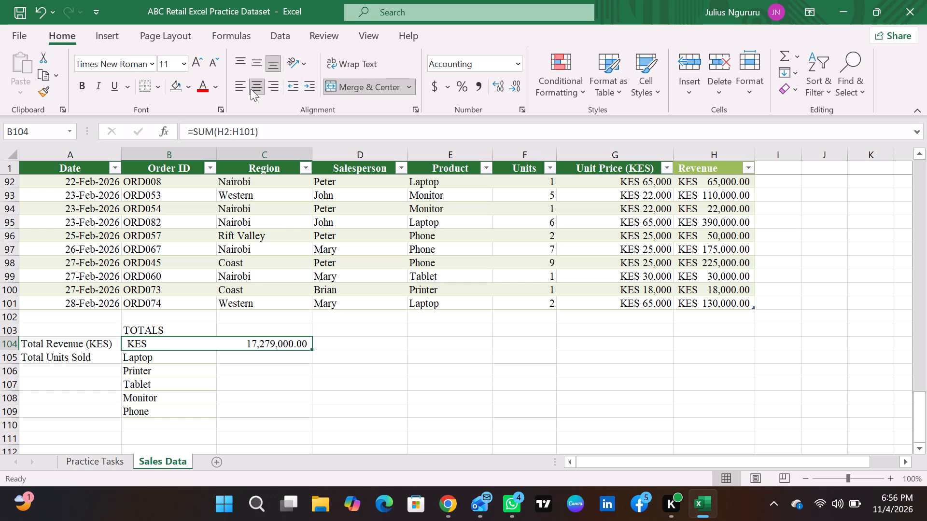
click(239, 87)
click(247, 361)
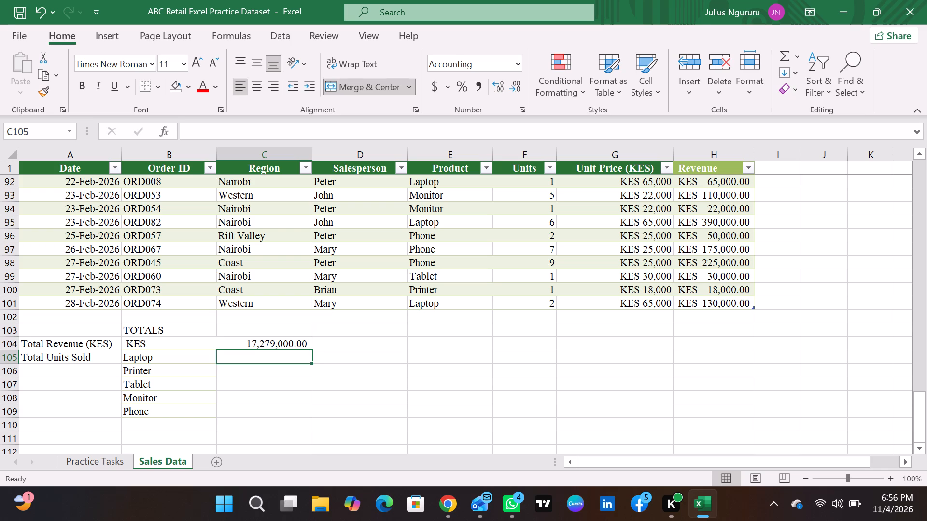
click(205, 343)
click(238, 360)
click(250, 343)
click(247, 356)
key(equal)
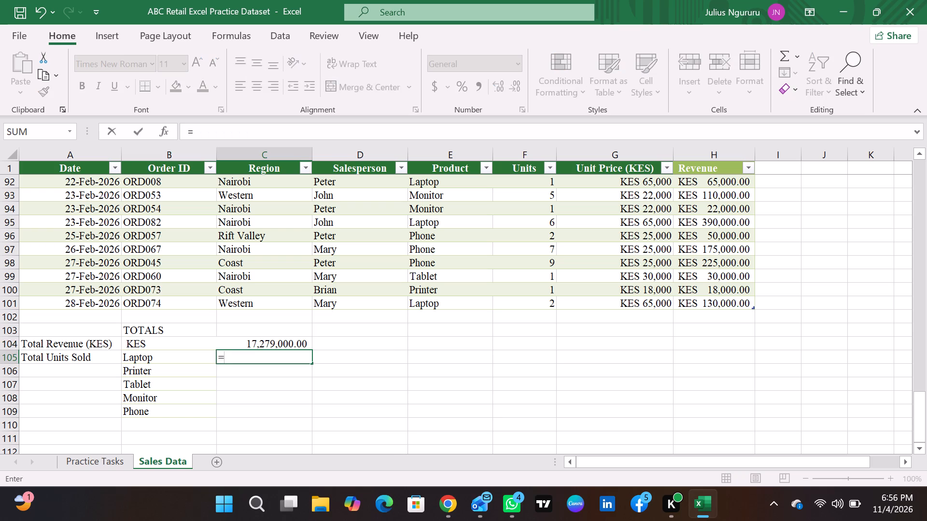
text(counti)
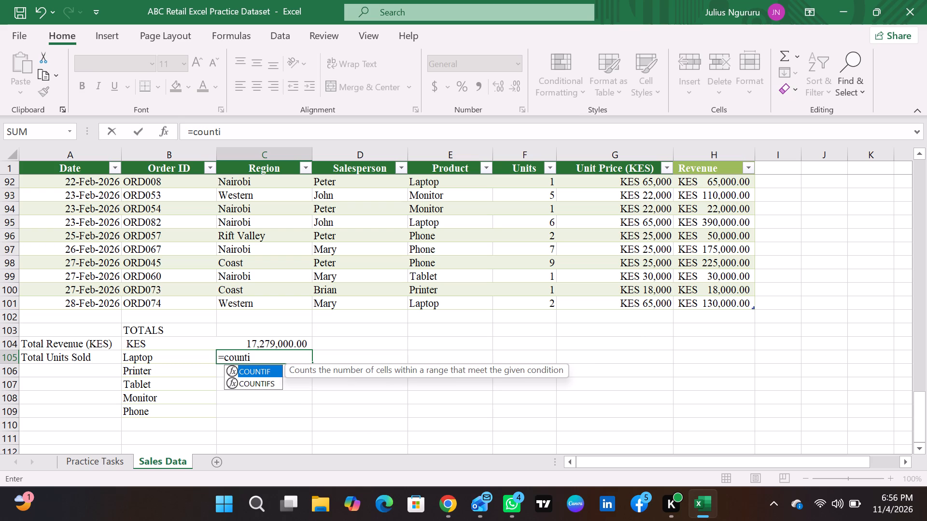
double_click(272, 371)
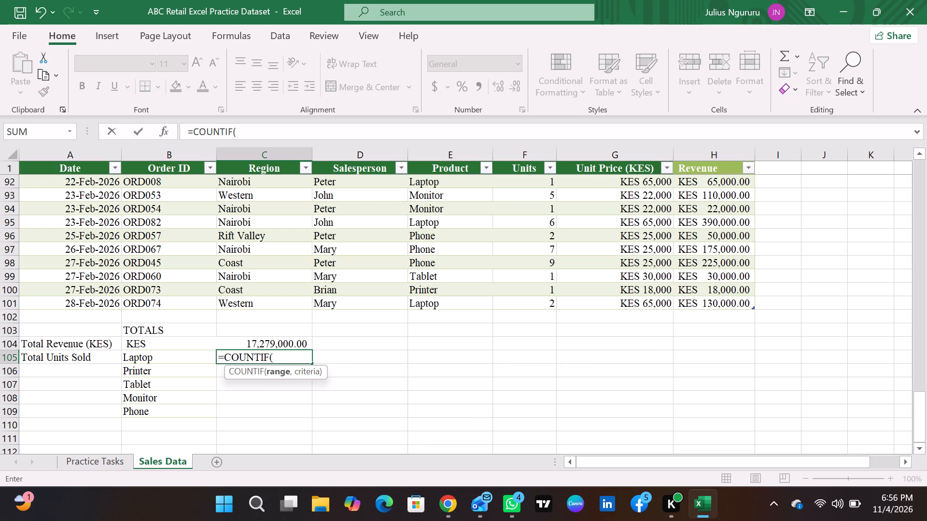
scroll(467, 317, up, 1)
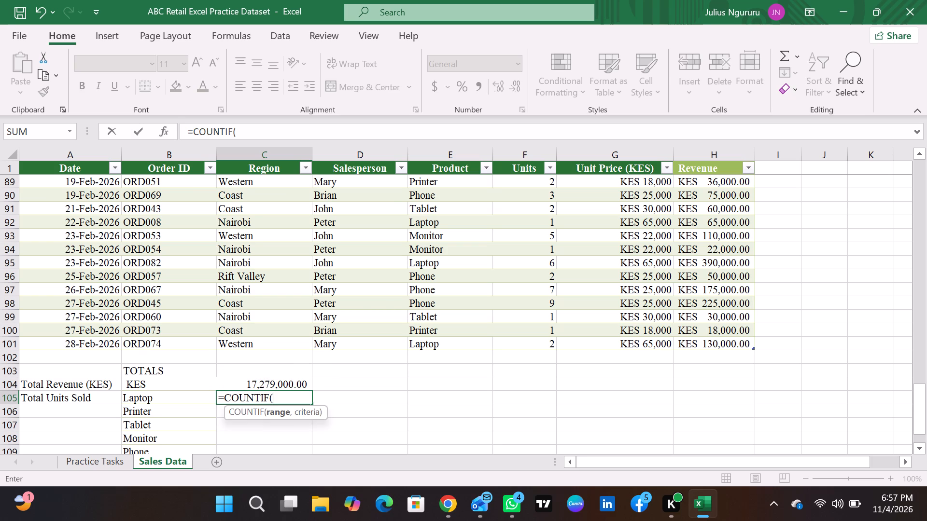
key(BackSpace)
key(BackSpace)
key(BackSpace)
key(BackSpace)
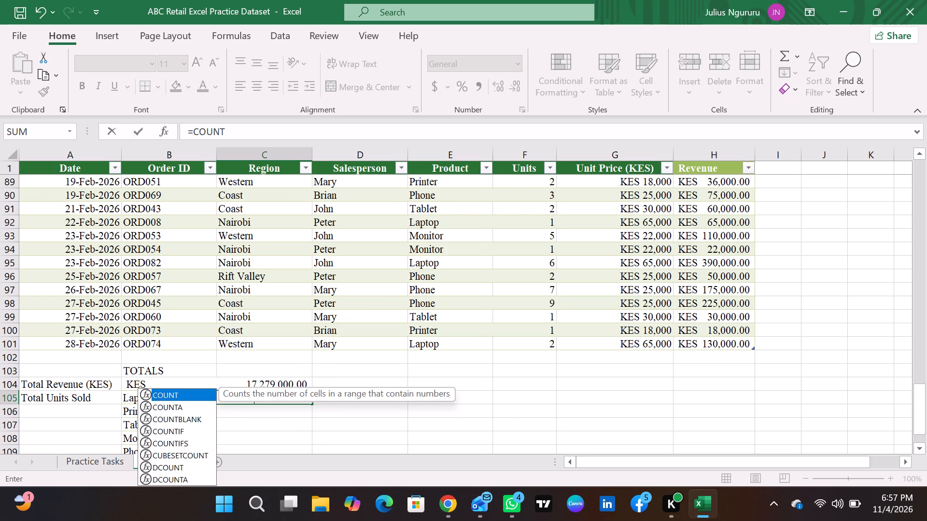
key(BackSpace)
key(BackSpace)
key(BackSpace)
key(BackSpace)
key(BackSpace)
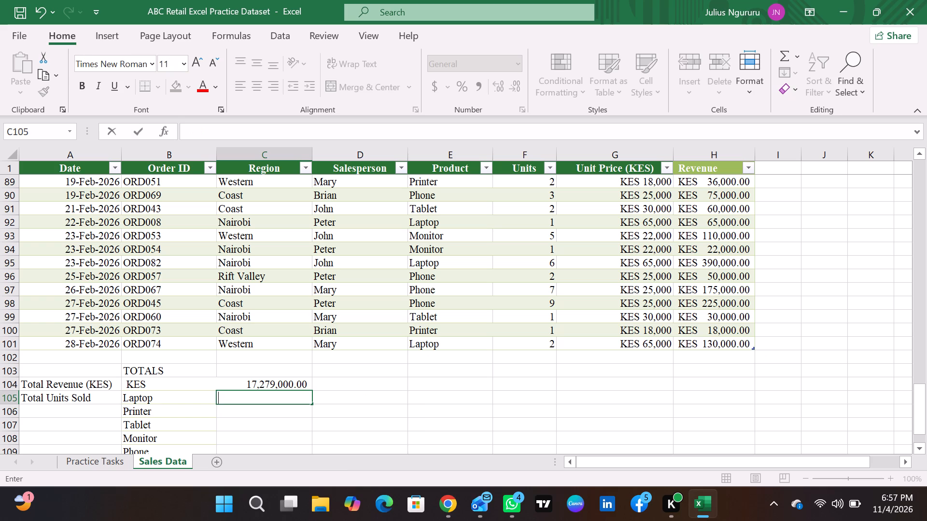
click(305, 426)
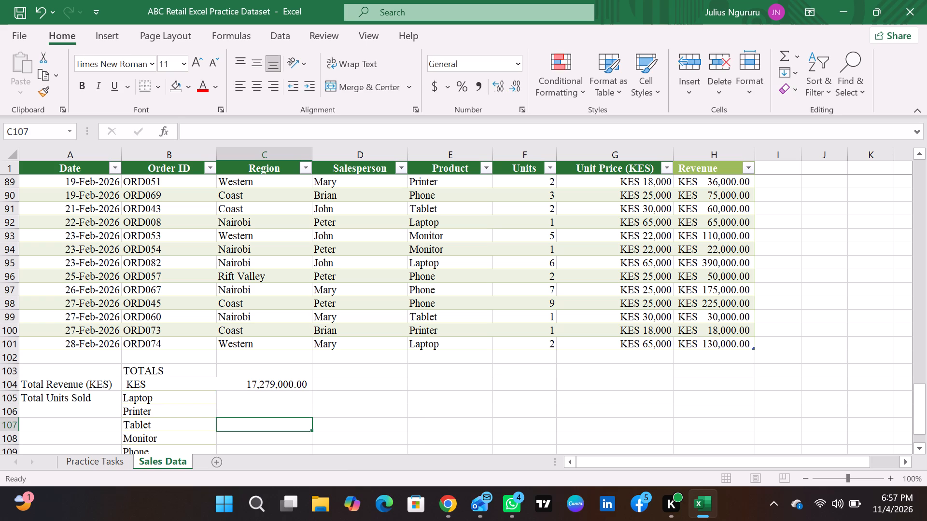
Reread task 2 on the Practice Tasks sheet and look through the transactions in the Sales Data table.
click(107, 463)
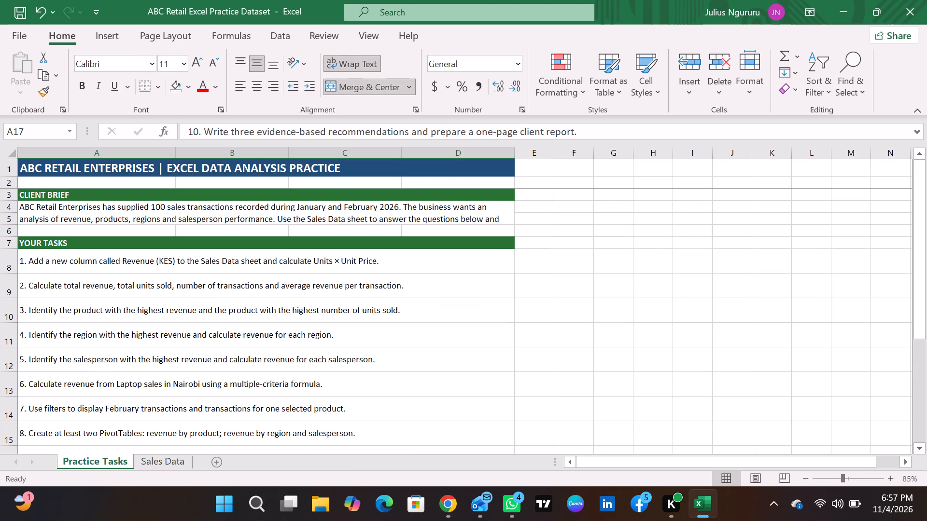
click(129, 286)
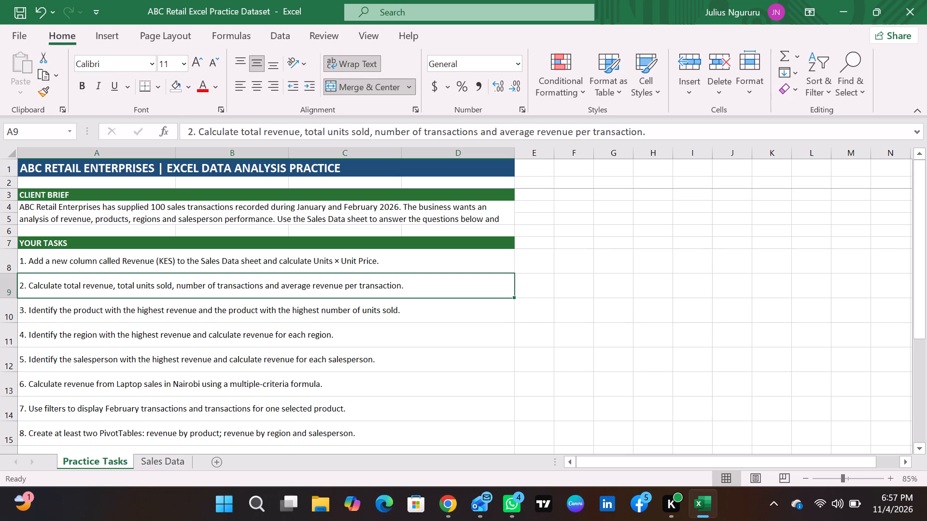
click(164, 462)
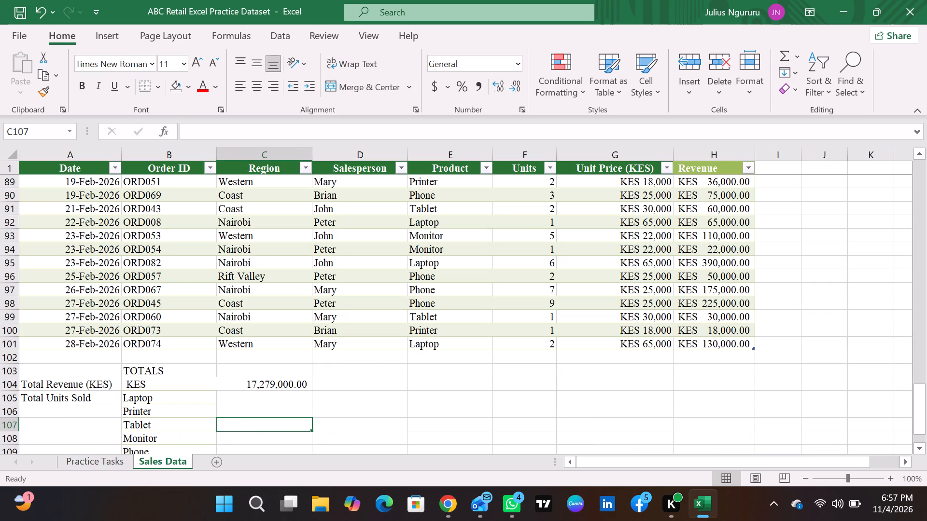
scroll(336, 229, up, 9)
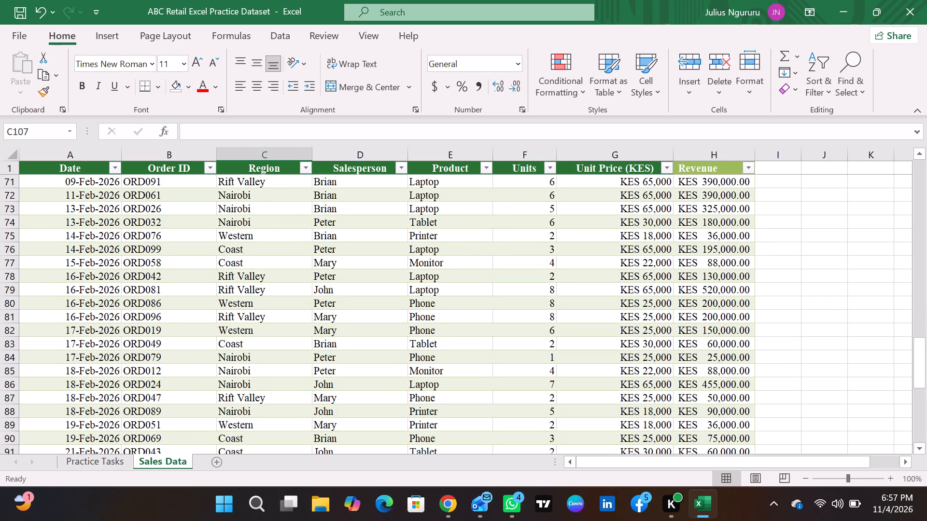
scroll(348, 226, up, 17)
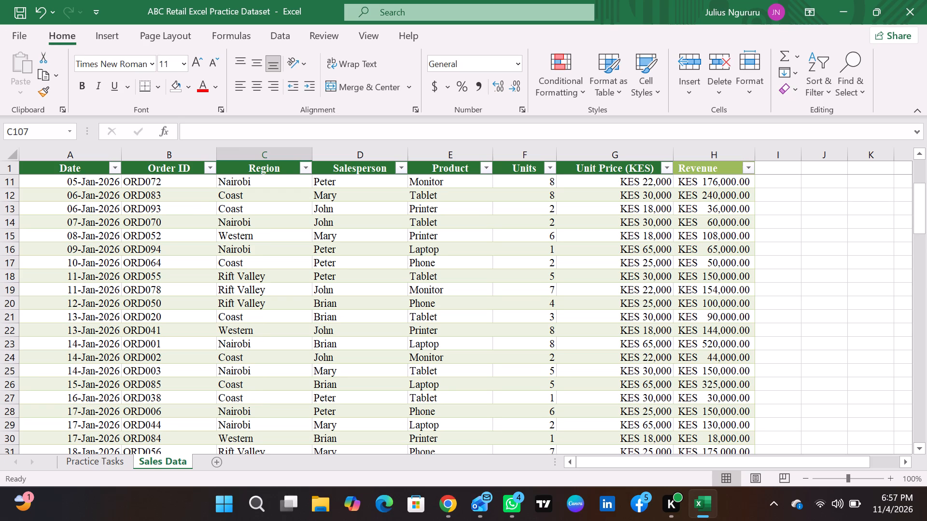
scroll(273, 265, down, 6)
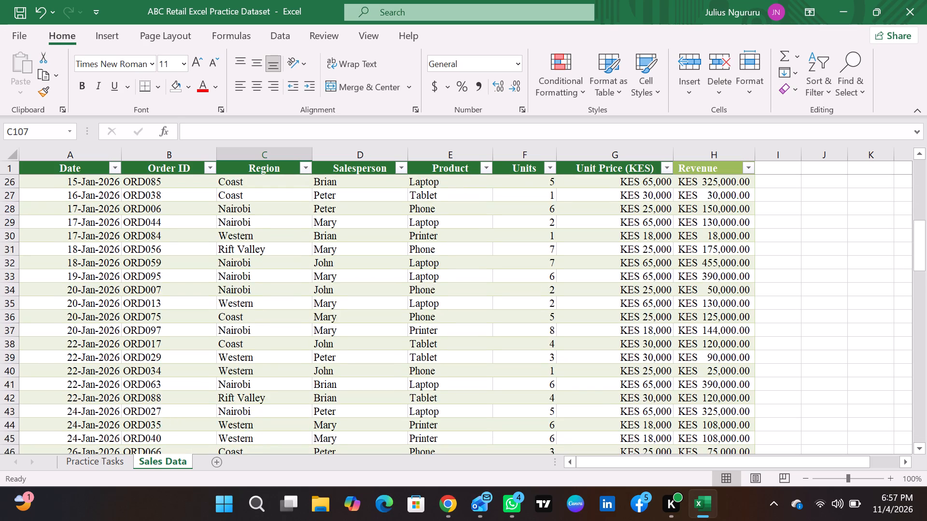
scroll(271, 267, down, 20)
scroll(271, 267, down, 3)
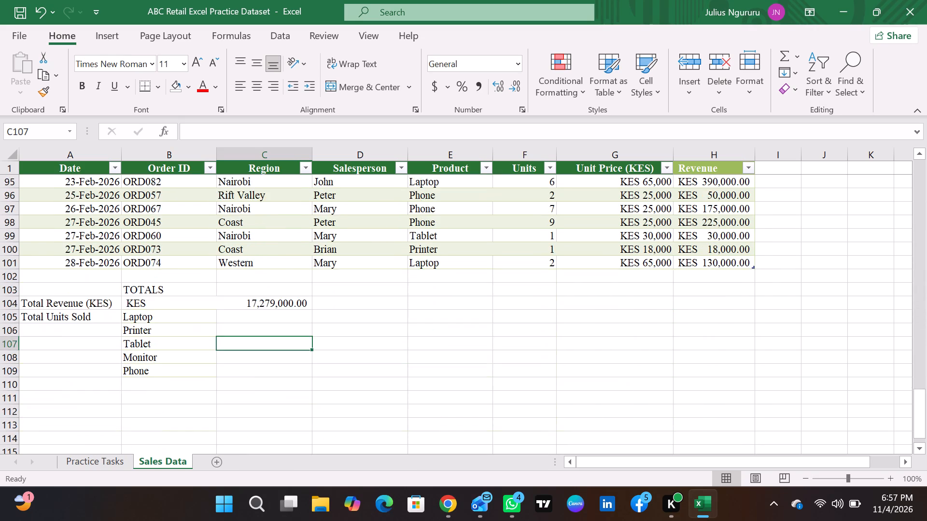
Move the Total Units Sold block with its product list from A105:C109 down one row, starting at A106.
scroll(263, 274, down, 3)
scroll(263, 274, up, 2)
drag(235, 289, 186, 294)
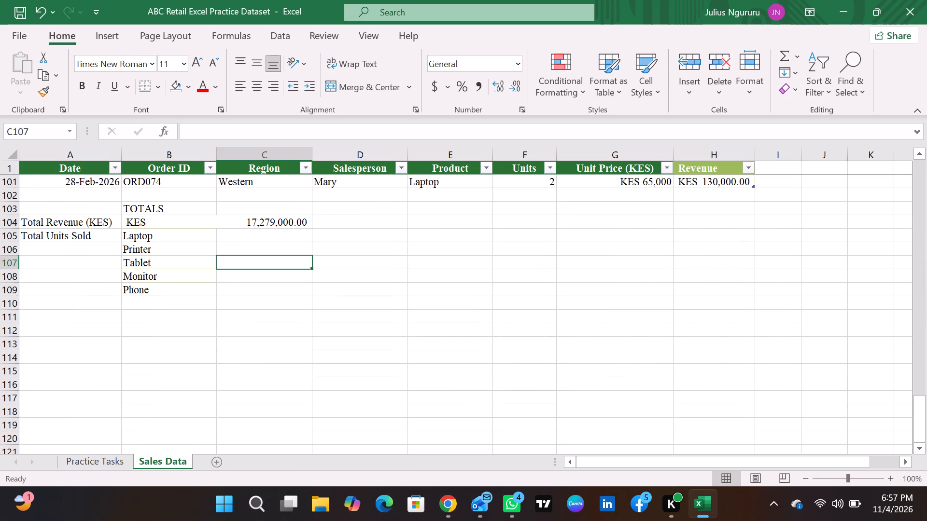
drag(186, 294, 69, 232)
key(ctrl+x)
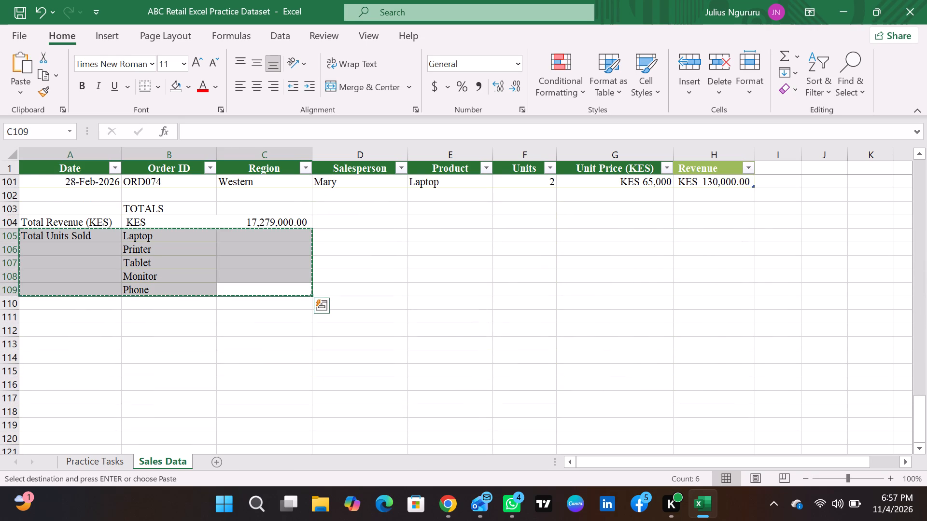
click(84, 247)
key(ctrl+v)
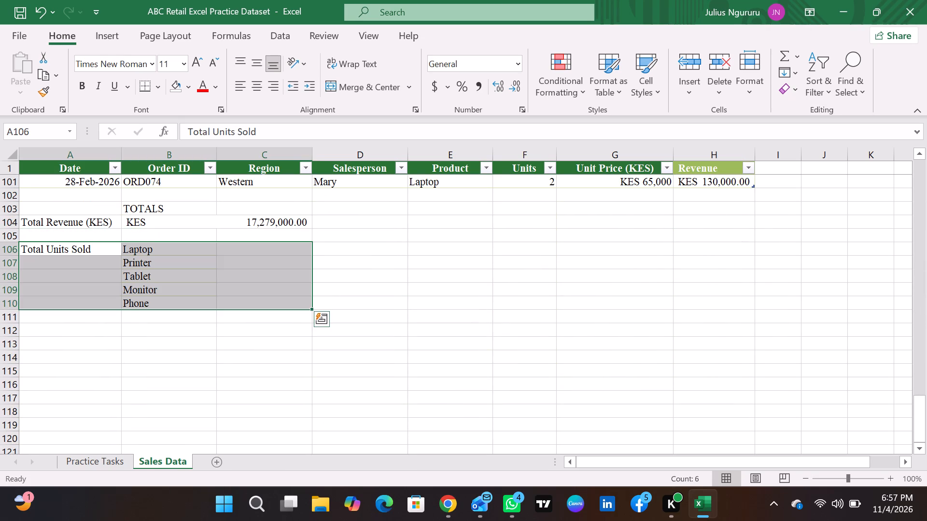
Enter the label "Number of Transactions" in A105 and auto-fit column A to its contents.
click(104, 233)
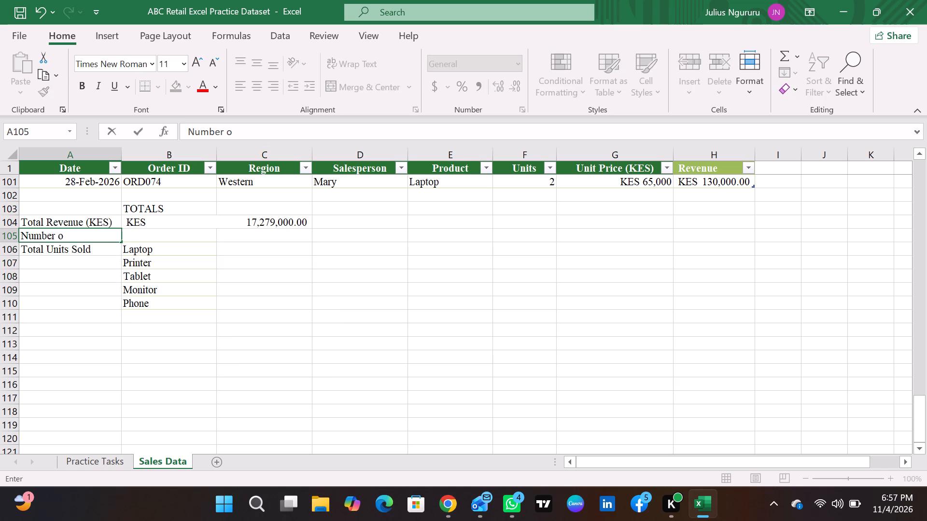
key(a)
key(BackSpace)
key(BackSpace)
text(ransactions)
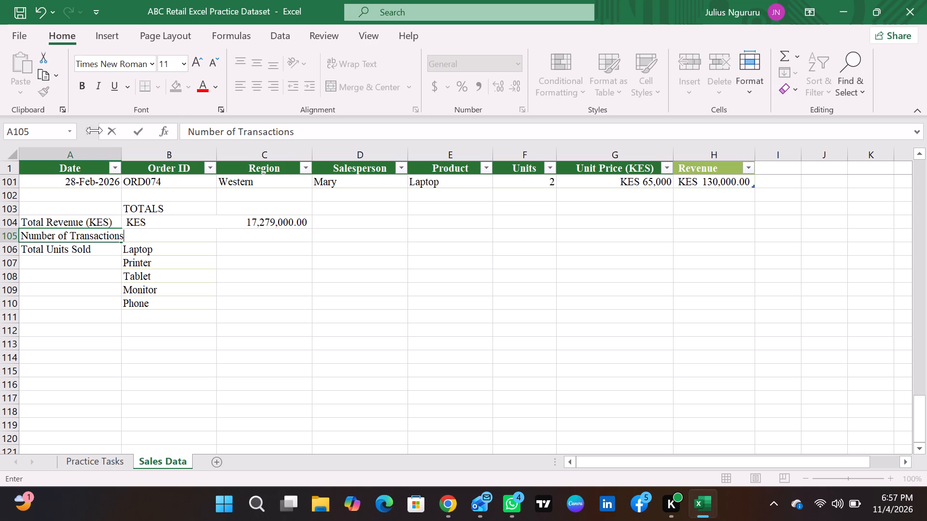
double_click(120, 151)
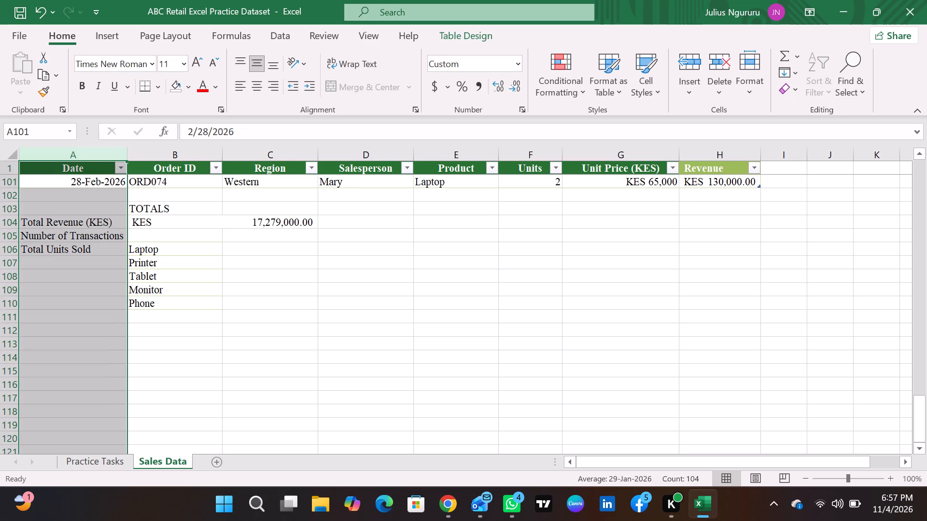
Merge and center cells B105:C105 beside the Number of Transactions label.
click(171, 238)
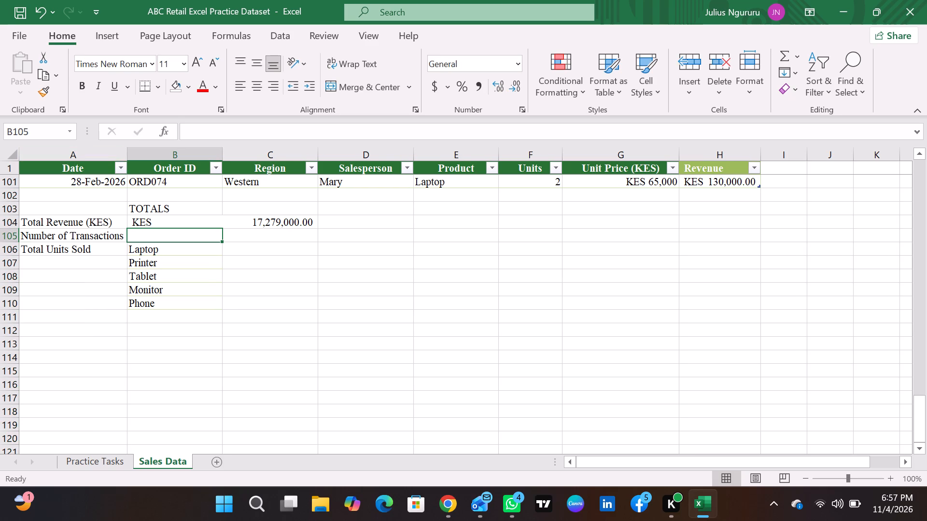
click(232, 233)
click(183, 240)
click(255, 242)
drag(261, 237, 183, 241)
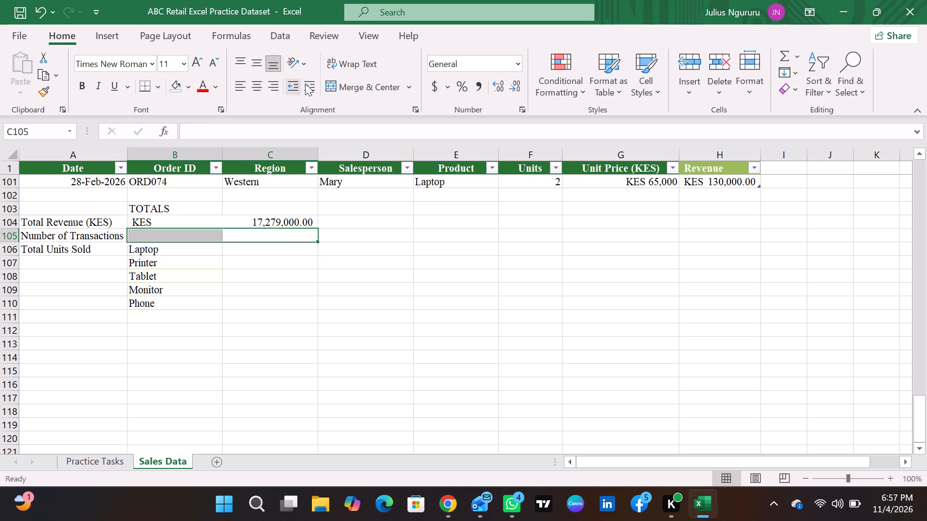
click(350, 83)
click(223, 264)
click(238, 237)
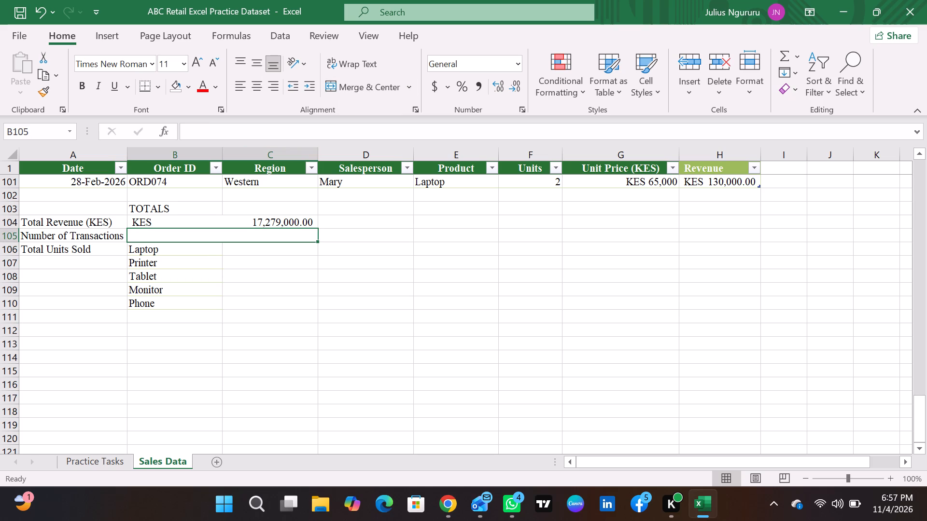
Enter the formula =COUNT(B2:B101) in merged cell B105 to count the order IDs.
key(equal)
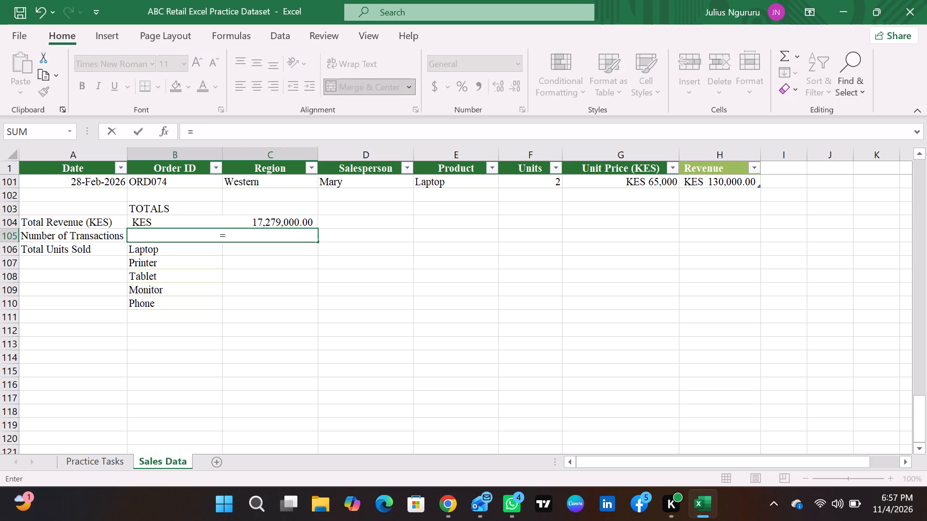
text(count)
key(shift+parenleft)
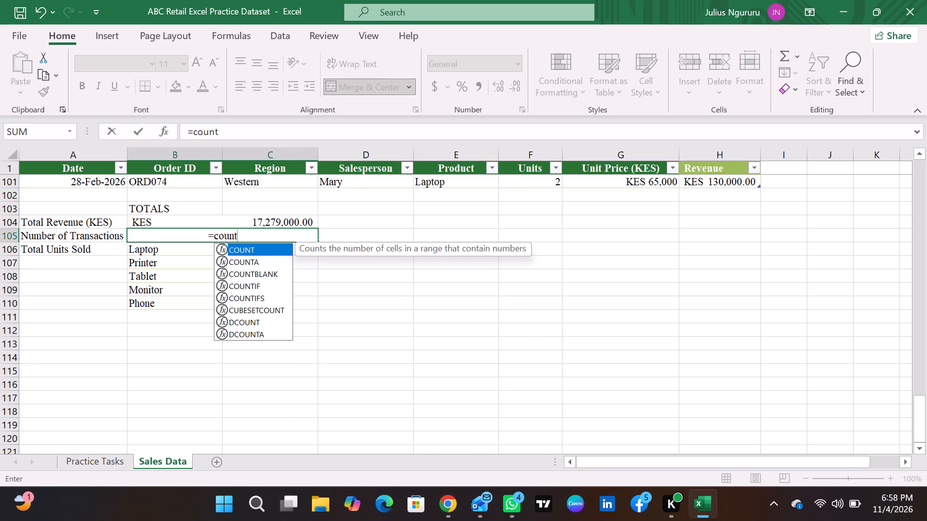
scroll(189, 213, up, 8)
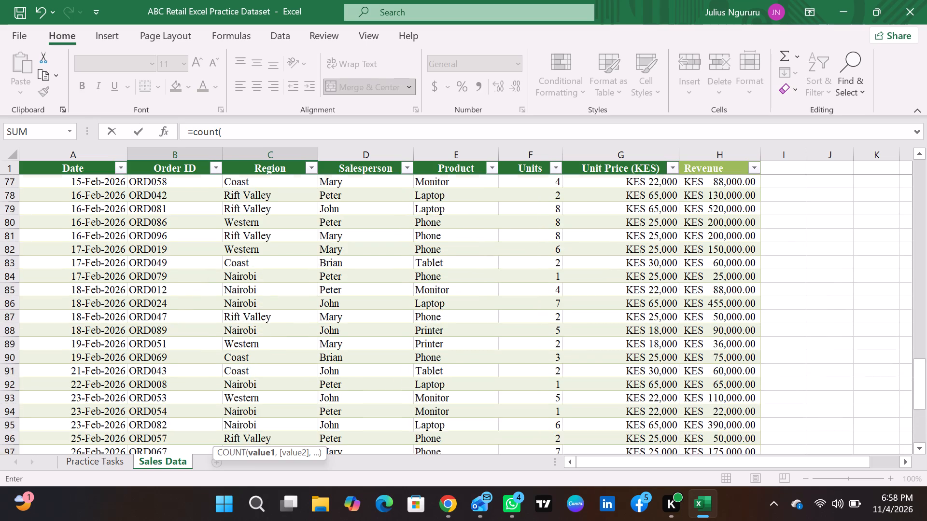
scroll(191, 219, down, 7)
scroll(202, 234, up, 14)
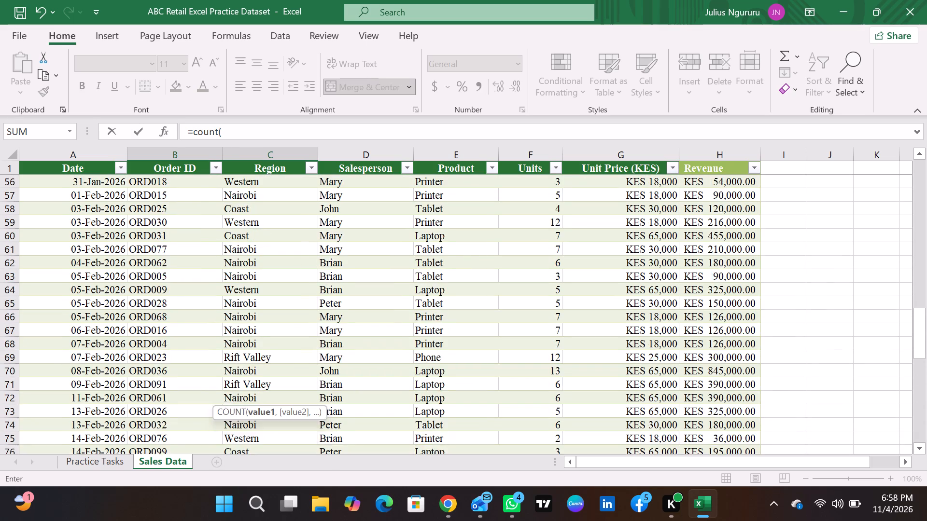
scroll(177, 203, up, 20)
scroll(177, 203, up, 10)
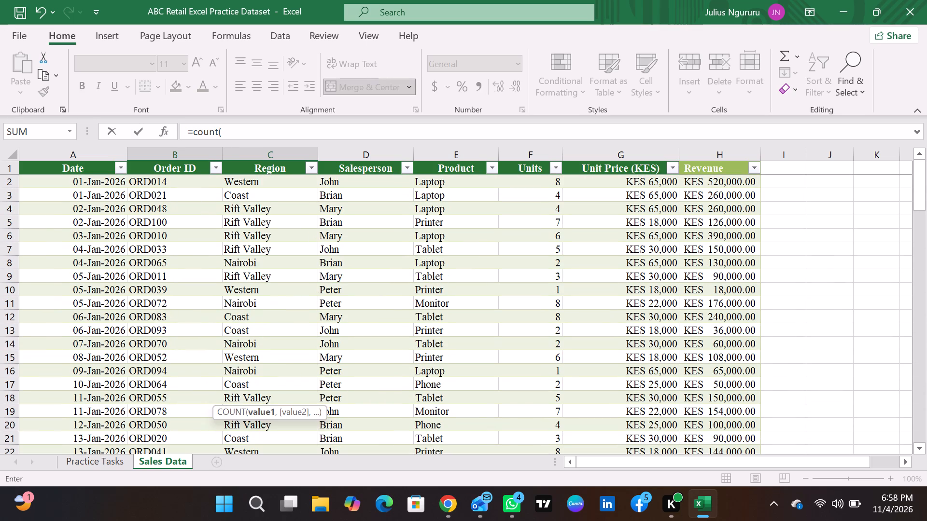
click(164, 187)
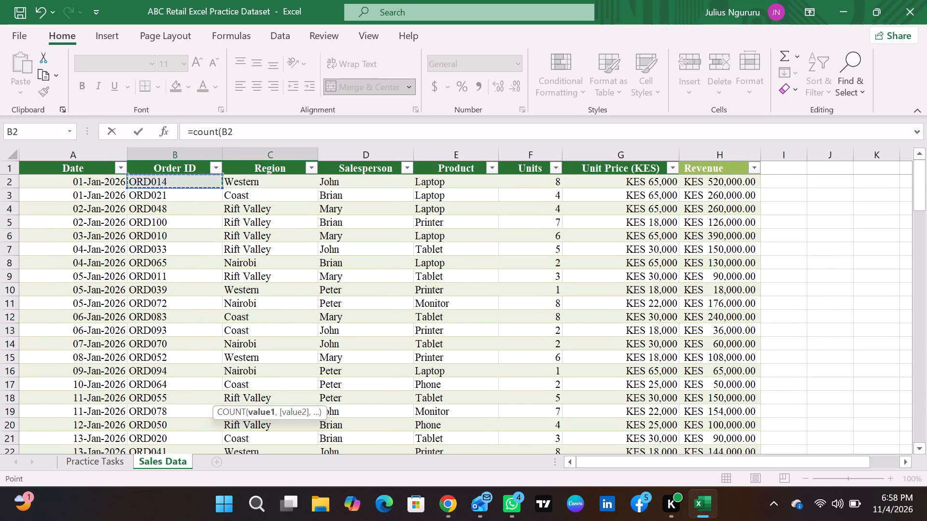
drag(222, 187, 221, 505)
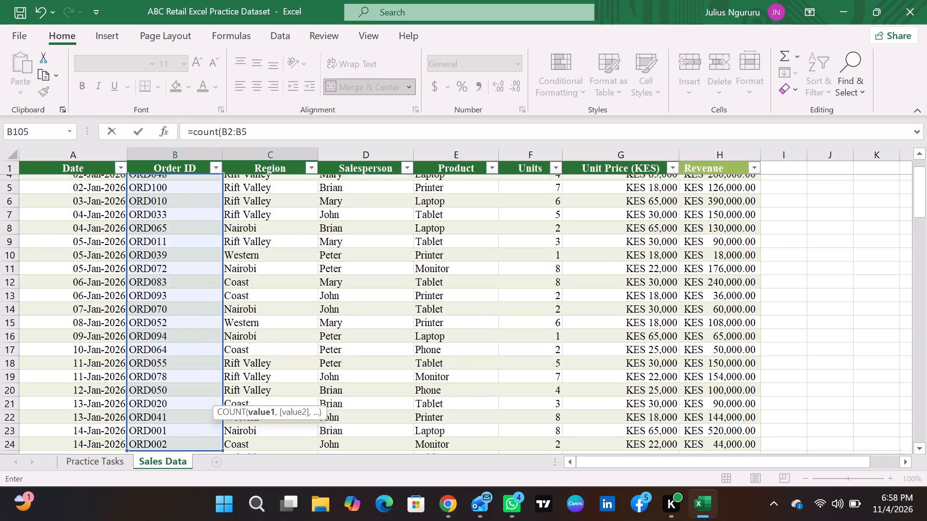
drag(221, 505, 216, 515)
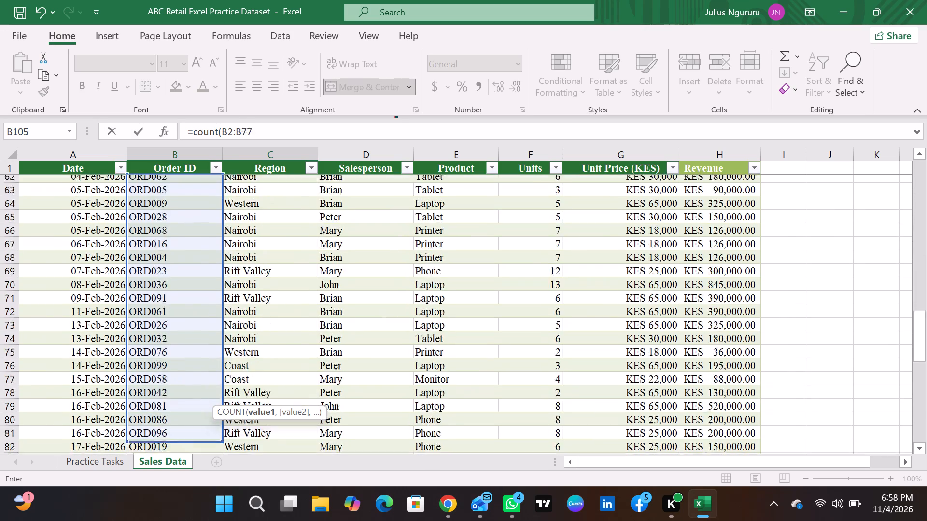
drag(216, 515, 197, 392)
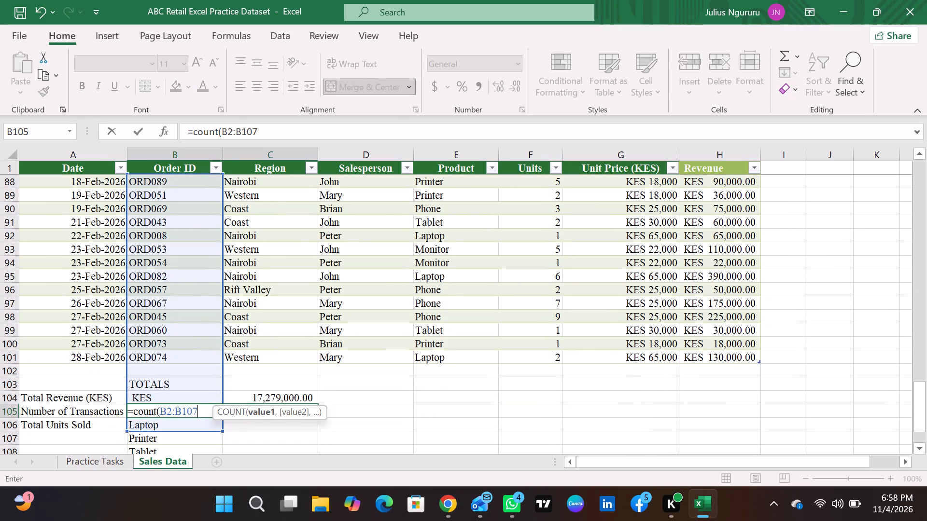
drag(197, 392, 214, 364)
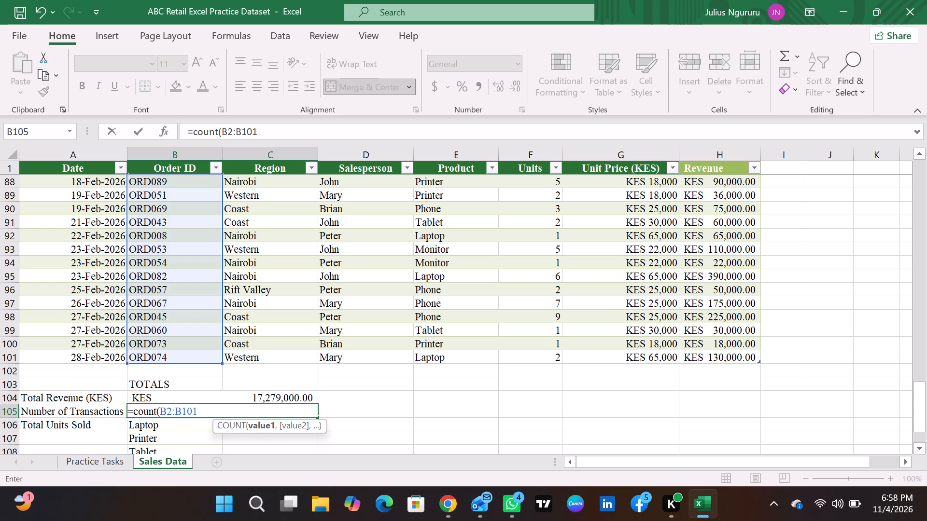
key(shift+parenright)
key(Return)
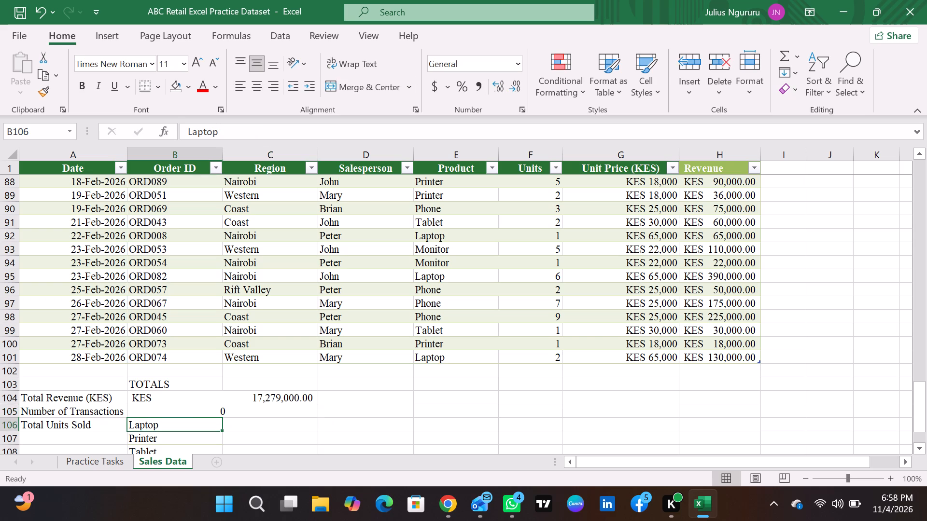
Change the function in the B105 transactions formula to COUNTIF, keeping the range B2:B101.
click(213, 406)
double_click(214, 410)
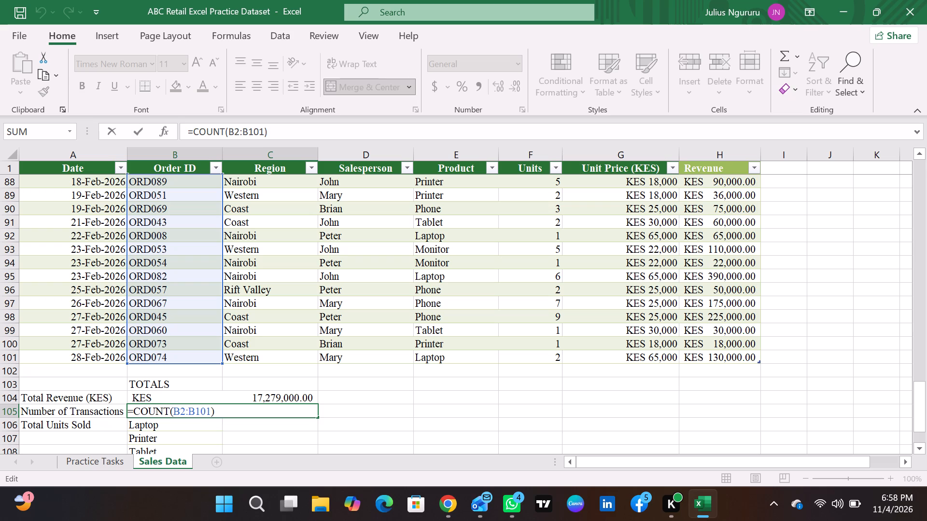
click(166, 409)
click(169, 410)
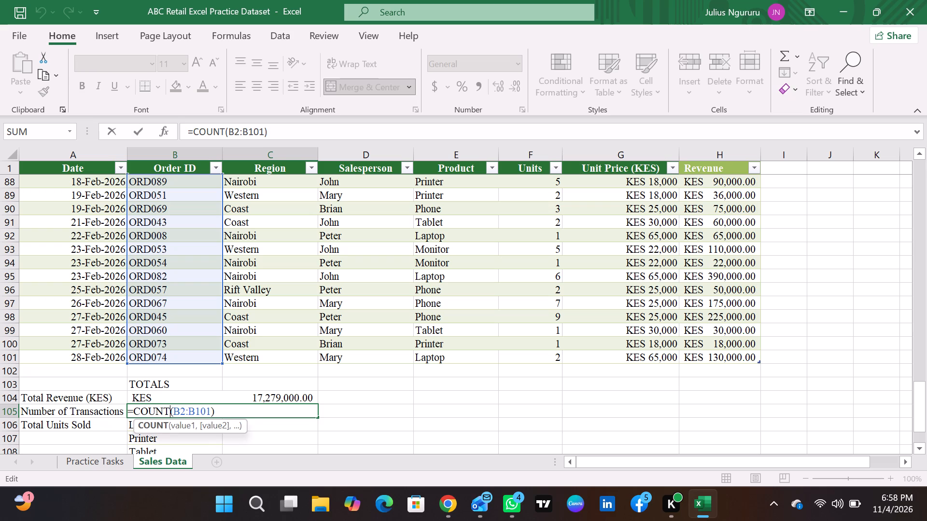
key(Return)
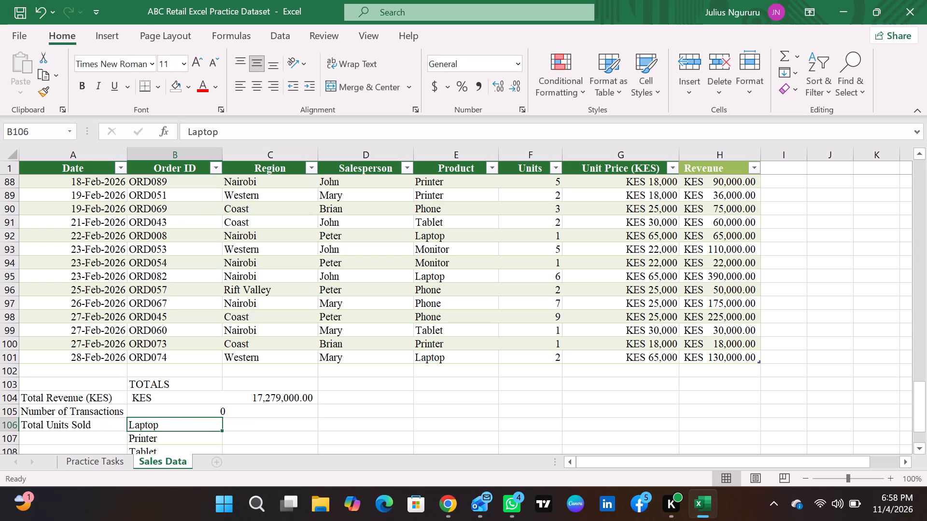
click(194, 413)
double_click(195, 412)
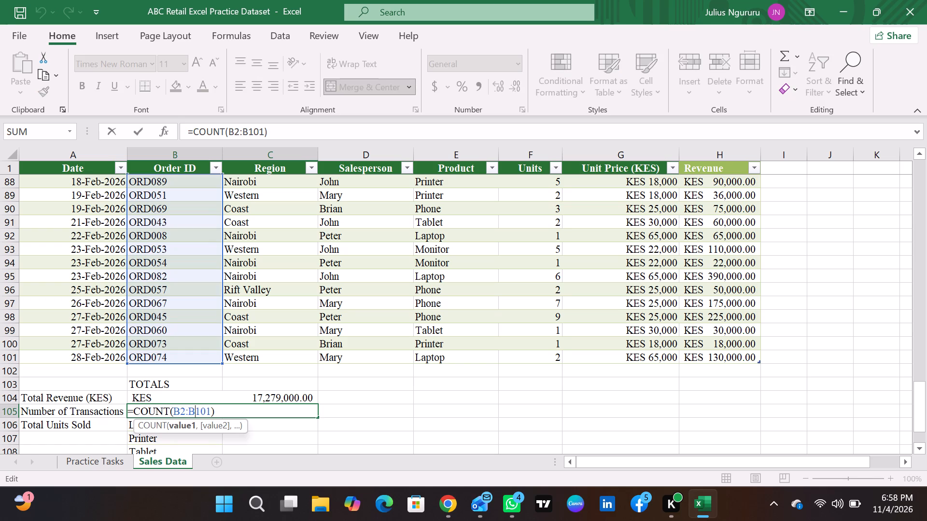
click(169, 412)
text(if)
click(160, 431)
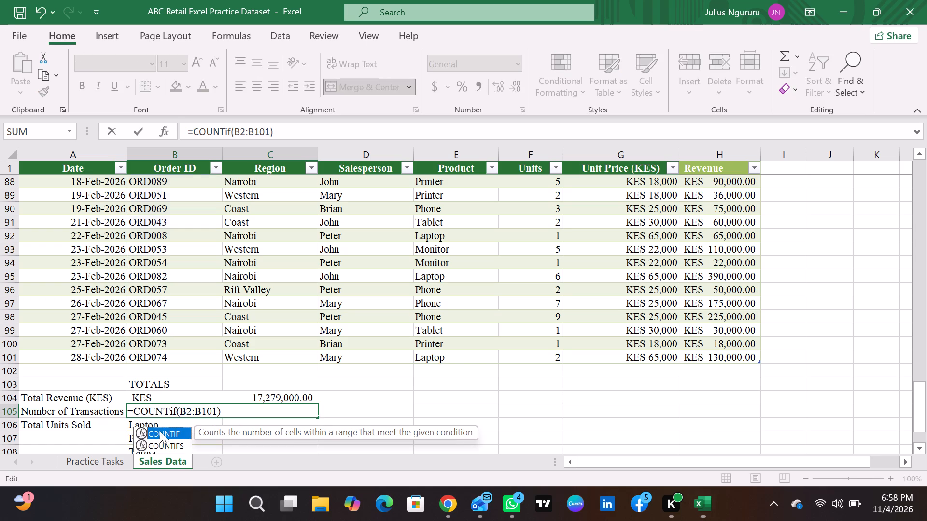
double_click(166, 434)
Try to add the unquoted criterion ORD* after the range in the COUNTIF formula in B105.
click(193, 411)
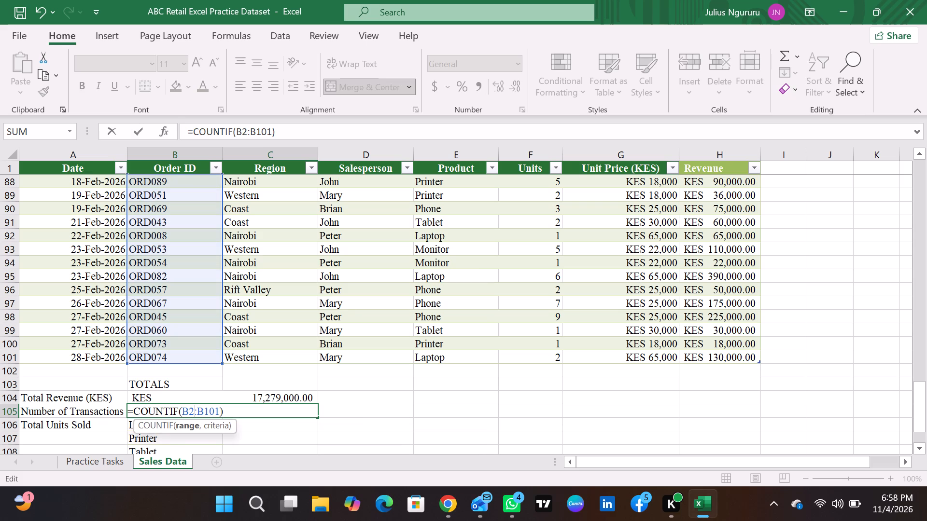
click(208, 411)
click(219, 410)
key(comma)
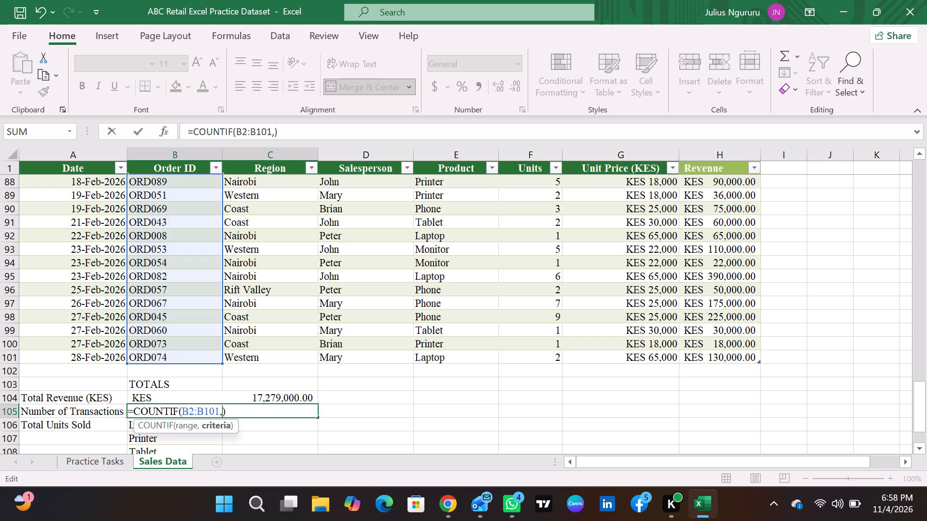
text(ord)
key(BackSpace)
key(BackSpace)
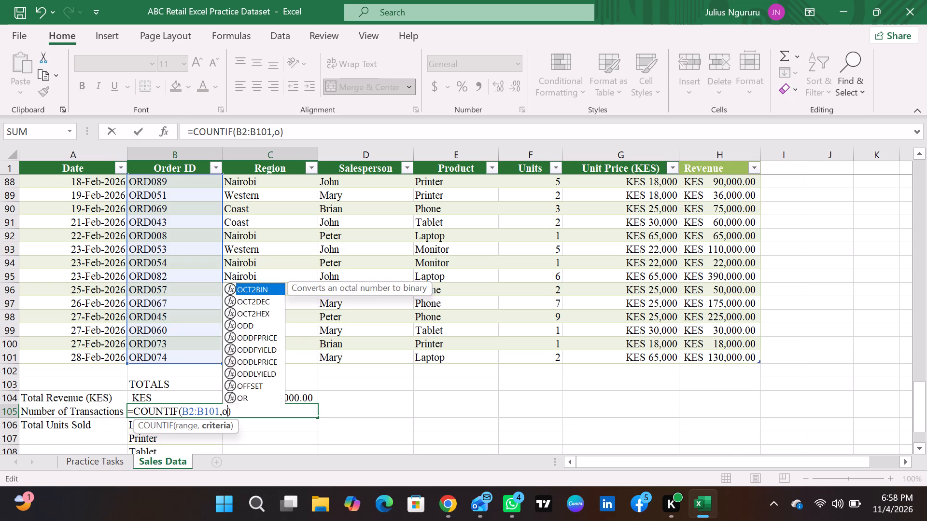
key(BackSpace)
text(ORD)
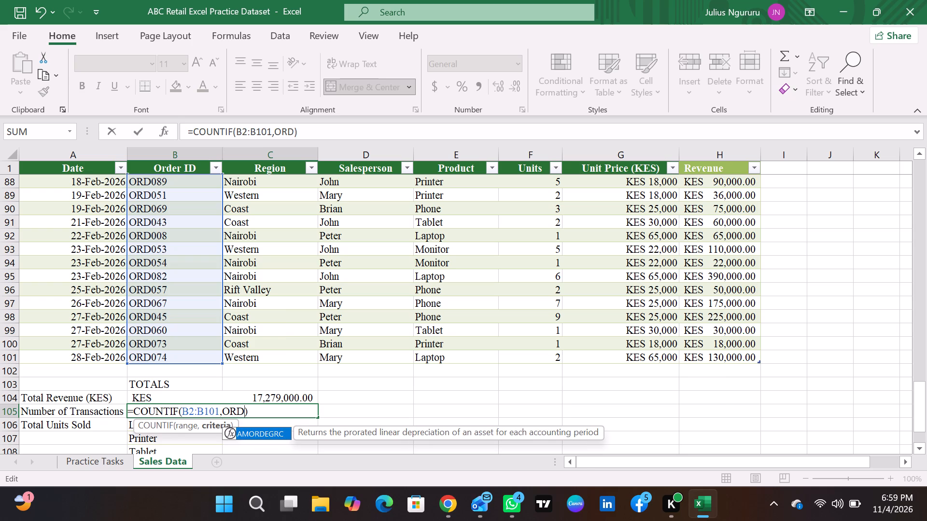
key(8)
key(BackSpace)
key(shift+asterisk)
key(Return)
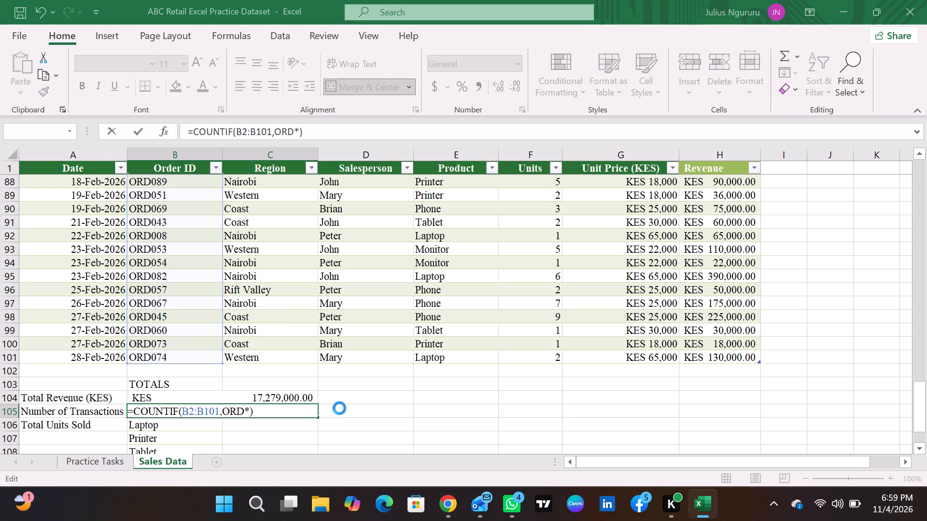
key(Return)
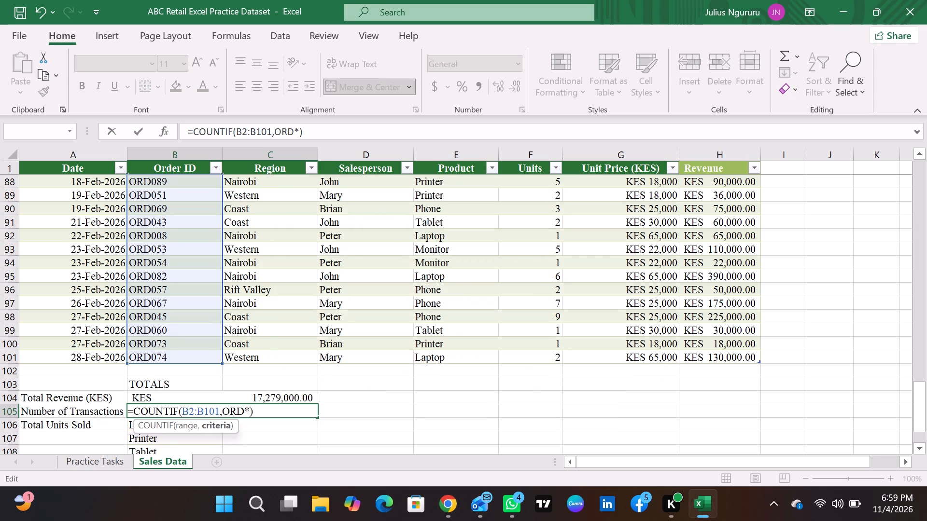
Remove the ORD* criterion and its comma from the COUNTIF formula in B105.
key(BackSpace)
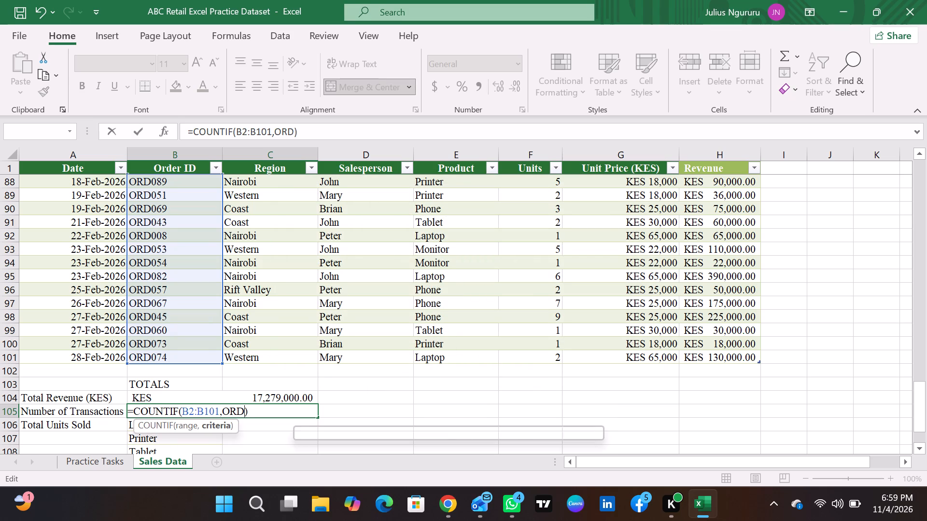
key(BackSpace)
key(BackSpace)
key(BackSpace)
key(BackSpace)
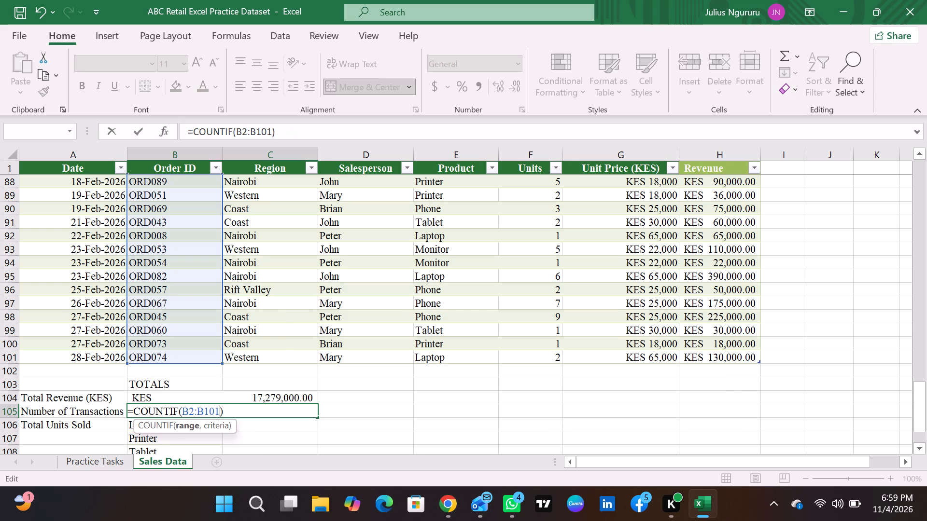
Change the function in the B105 transactions formula to COUNT, keeping the range B2:B101.
click(176, 409)
key(BackSpace)
key(BackSpace)
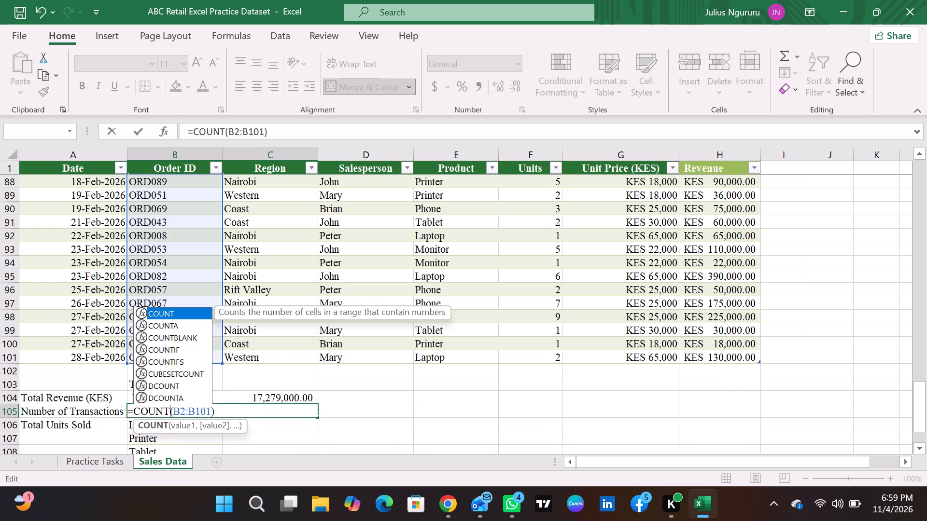
key(Return)
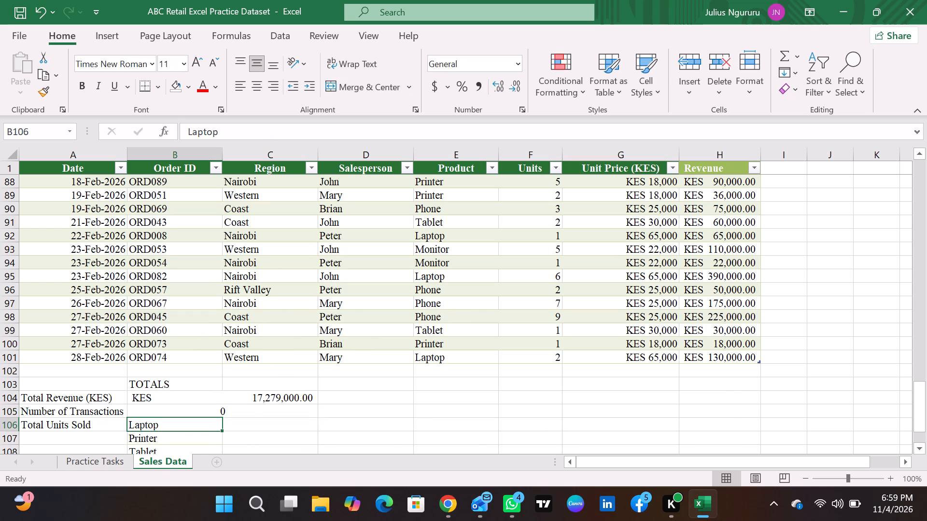
Change the function in the B105 transactions formula to COUNTA so it counts the text order IDs in B2:B101.
triple_click(185, 412)
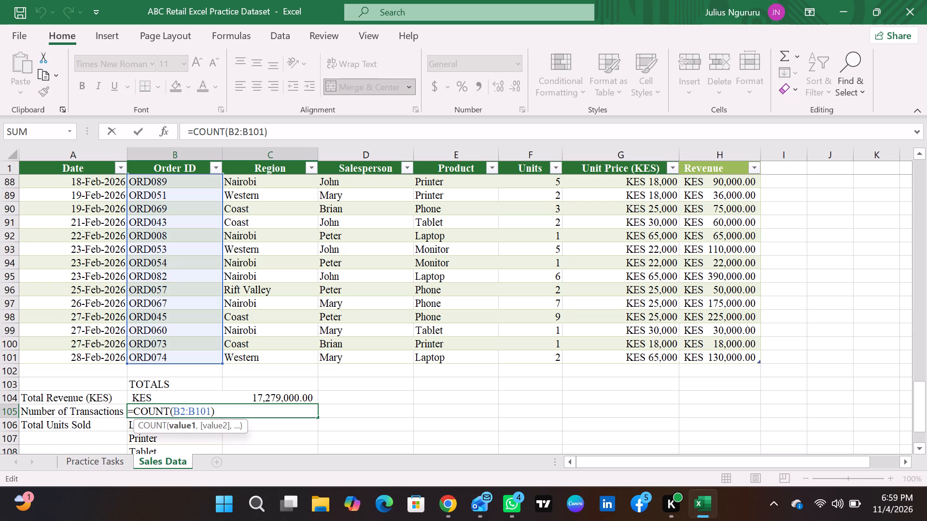
click(169, 409)
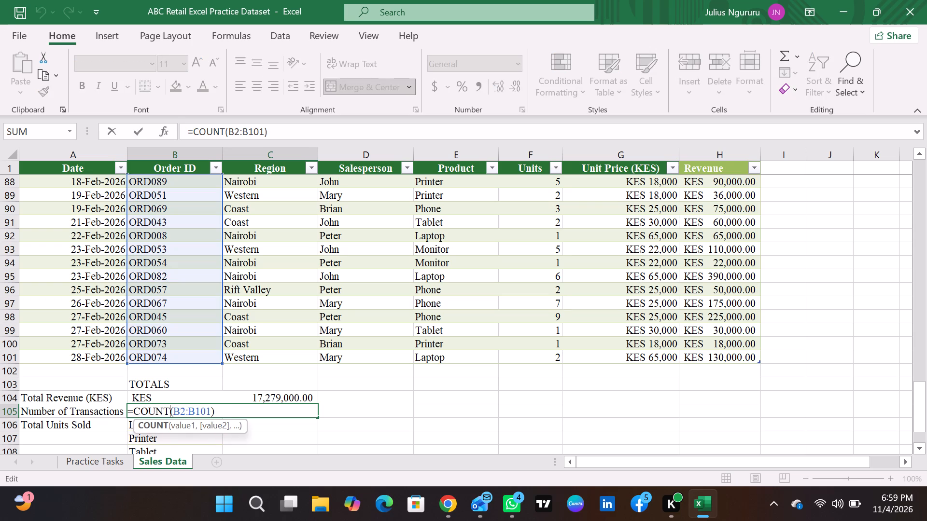
key(a)
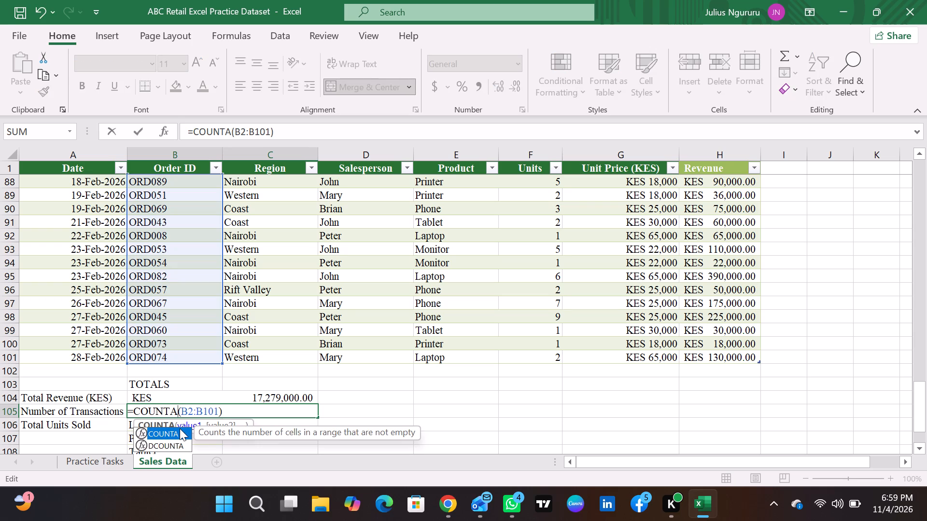
double_click(179, 432)
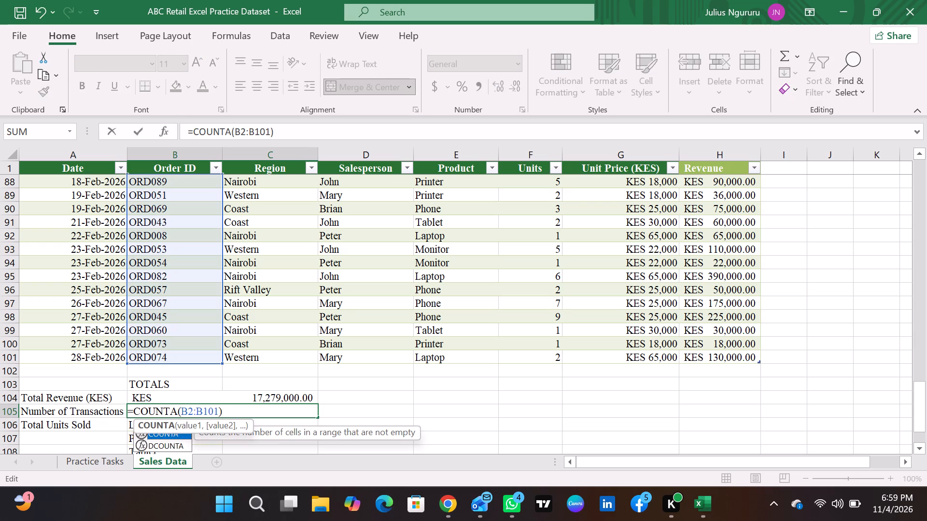
key(Return)
click(238, 411)
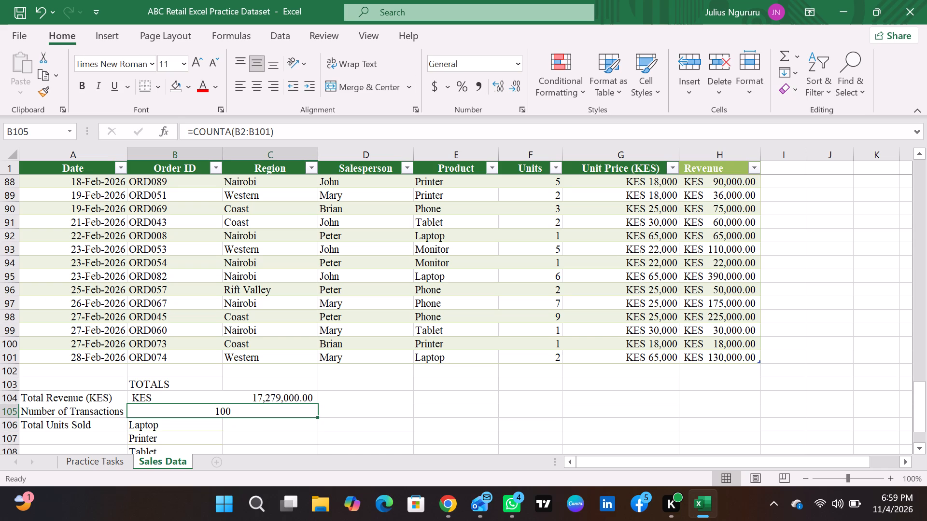
Start a SUMIF formula in C106, beside the Laptop label, with the Product cells E2:E101 as its range.
click(191, 425)
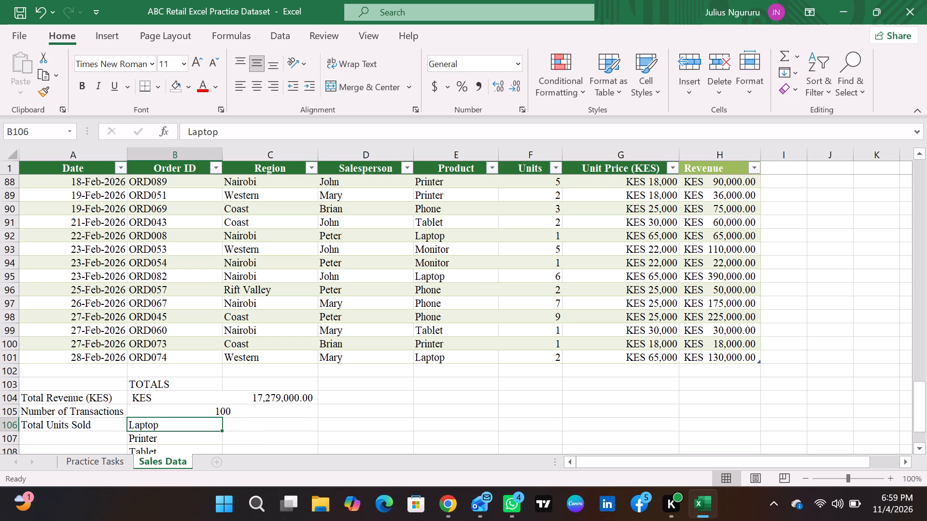
scroll(226, 411, down, 1)
click(260, 384)
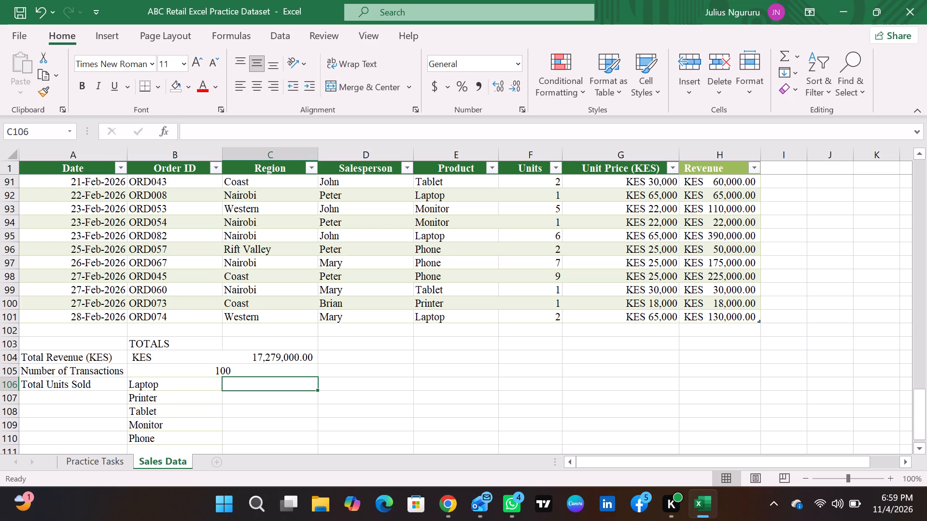
key(equal)
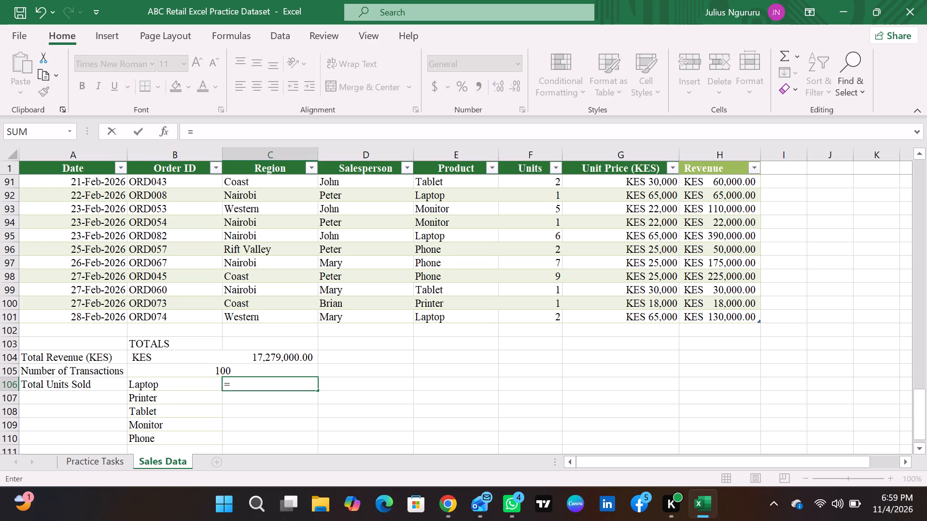
text(SUM)
text(IF)
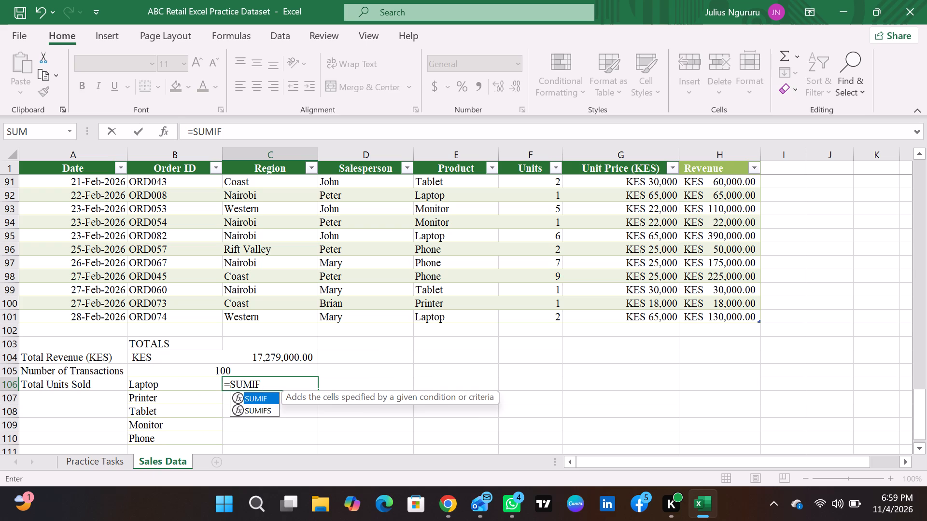
key(shift+parenleft)
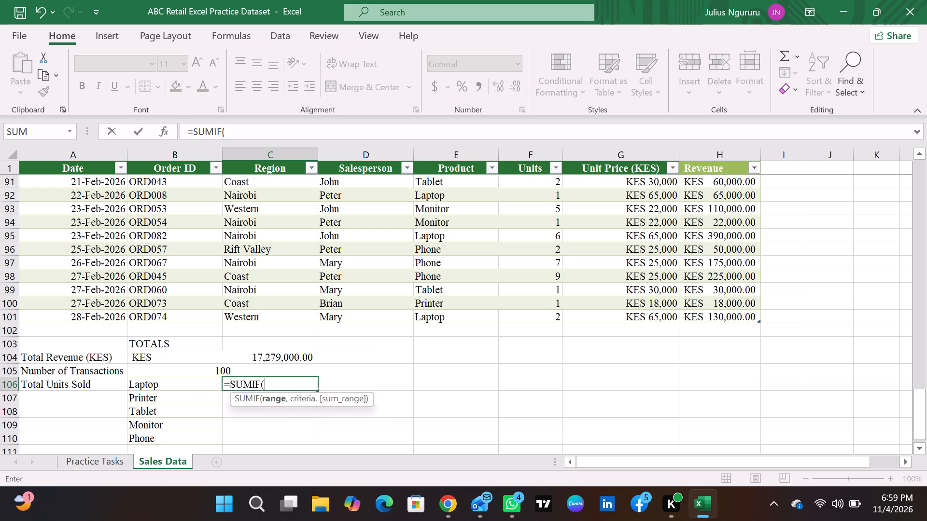
scroll(456, 319, up, 15)
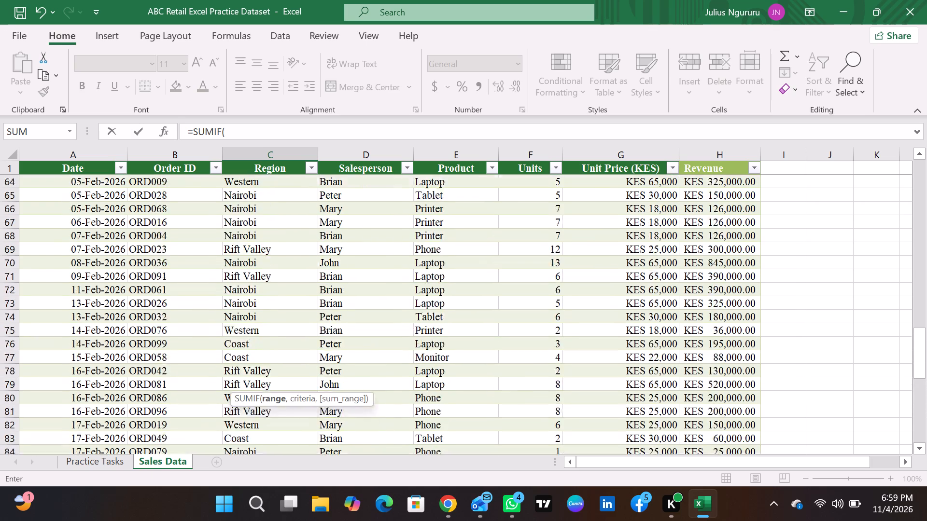
scroll(456, 319, up, 20)
scroll(456, 319, up, 11)
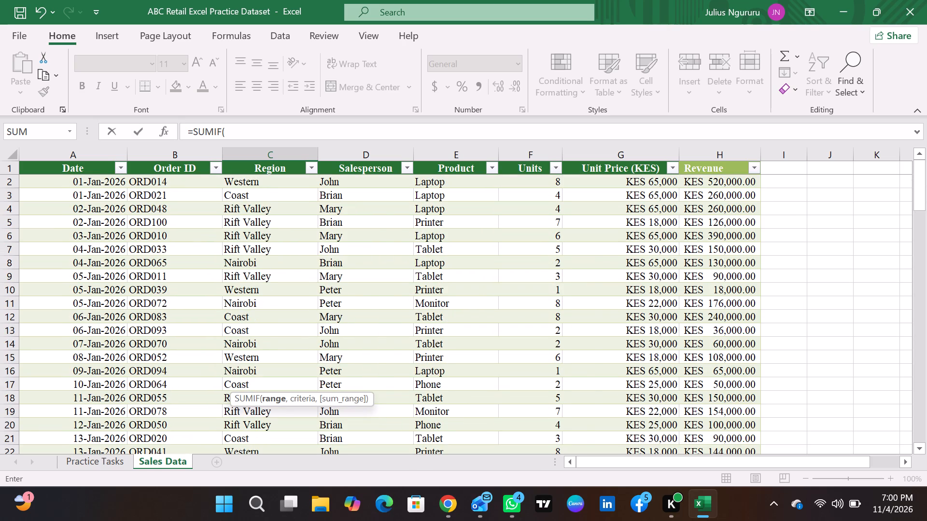
click(457, 179)
drag(498, 189, 490, 309)
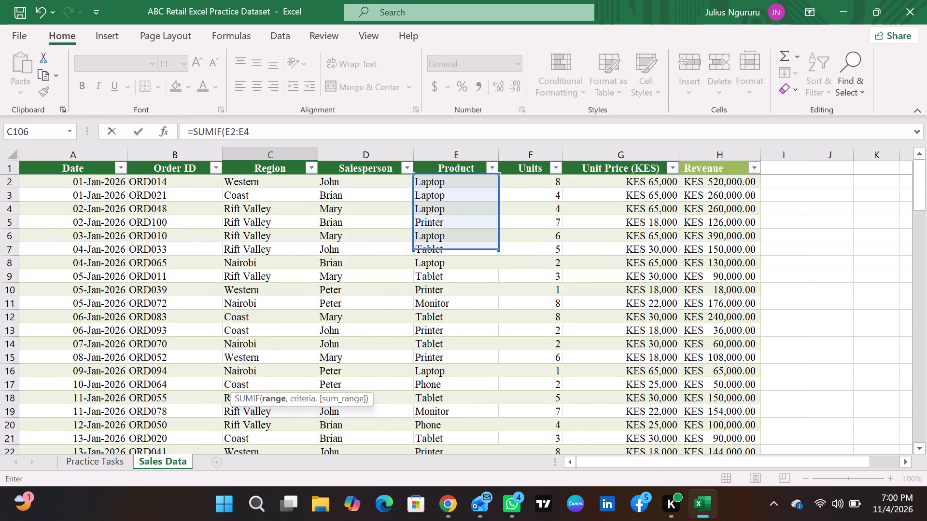
drag(490, 309, 494, 473)
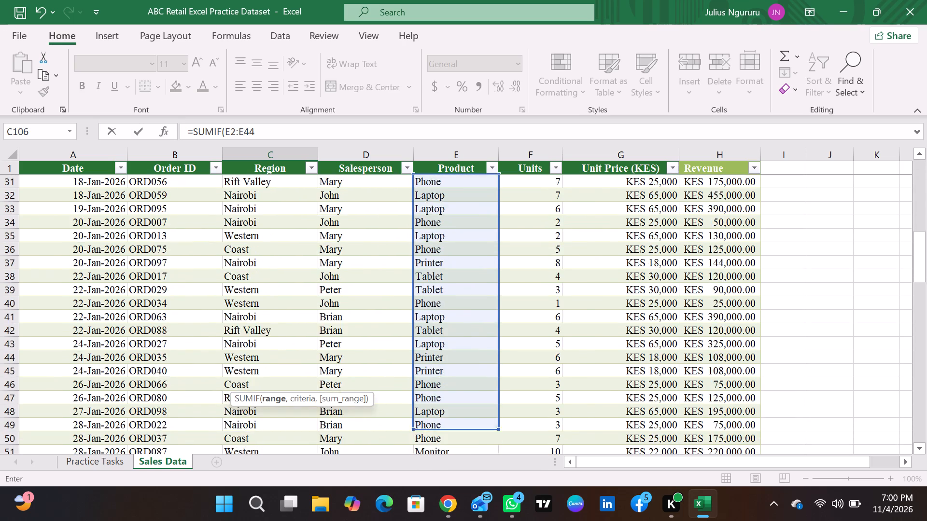
drag(494, 473, 487, 466)
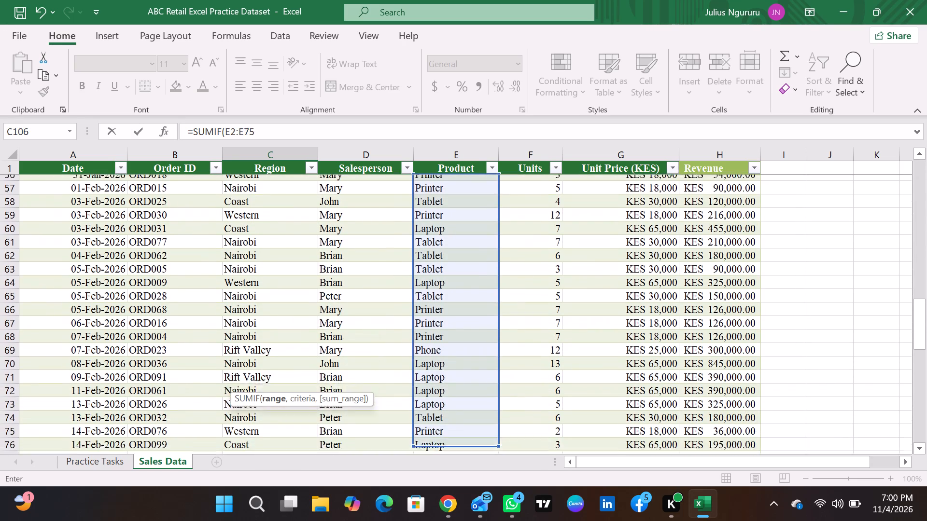
drag(487, 466, 490, 465)
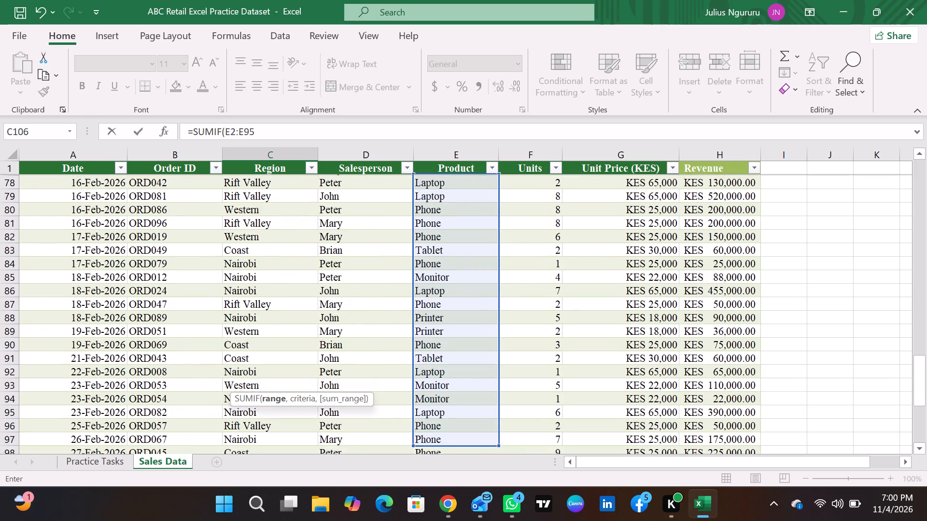
drag(490, 465, 492, 394)
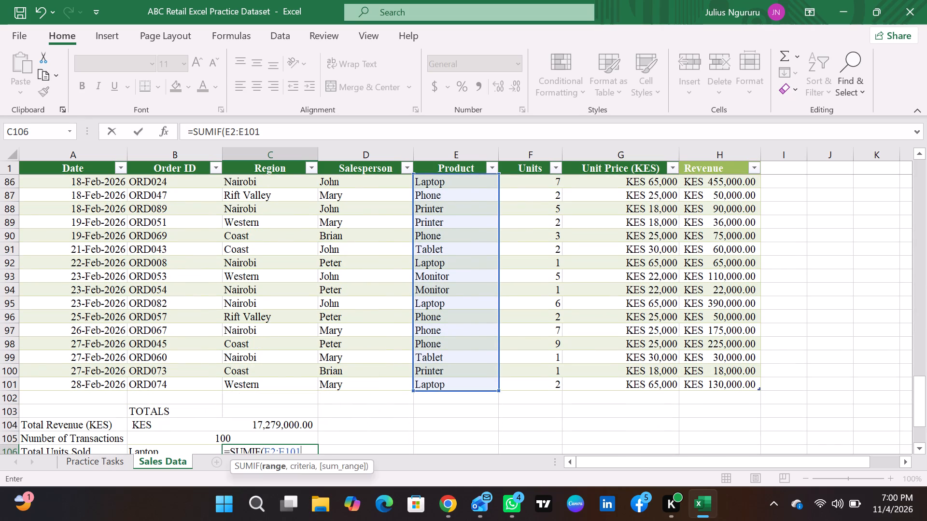
scroll(337, 378, down, 2)
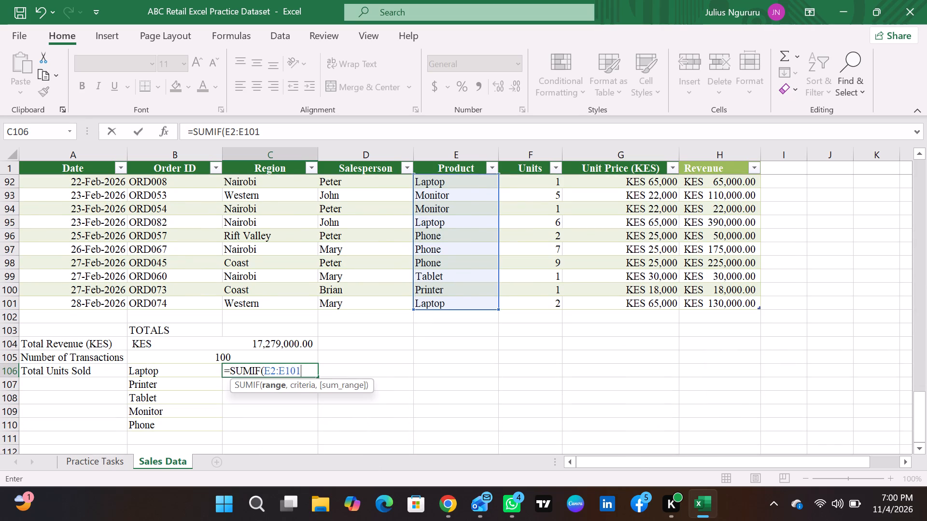
Add the unquoted word Laptop as the criterion of the SUMIF formula in C106, followed by a comma.
key(comma)
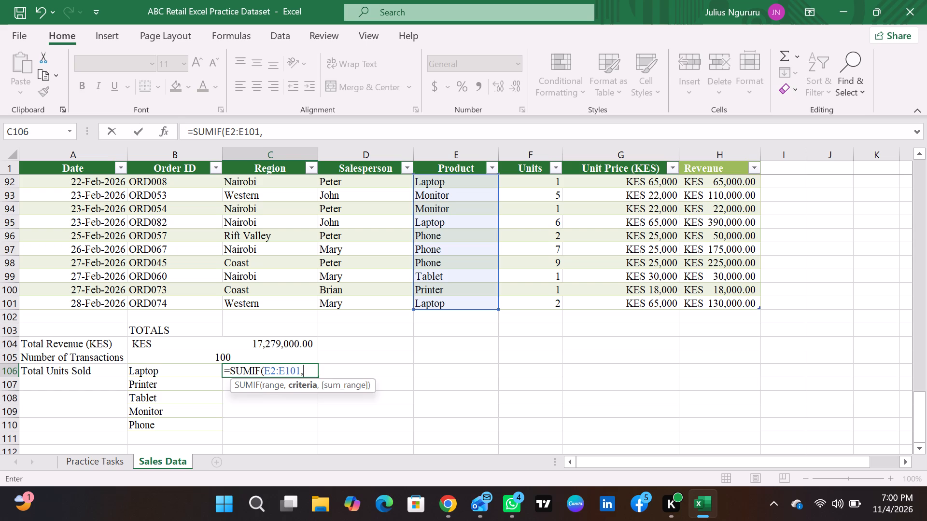
key(BackSpace)
key(BackSpace)
key(l)
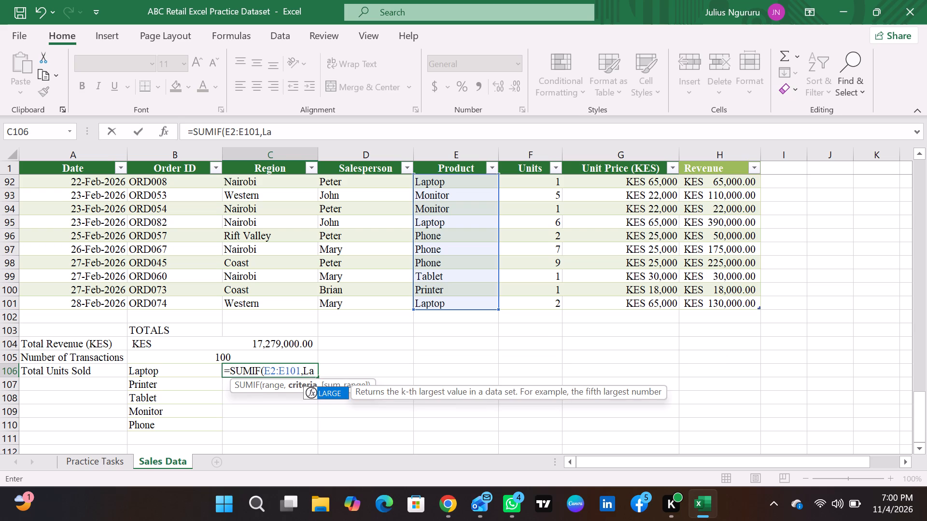
text(ptop)
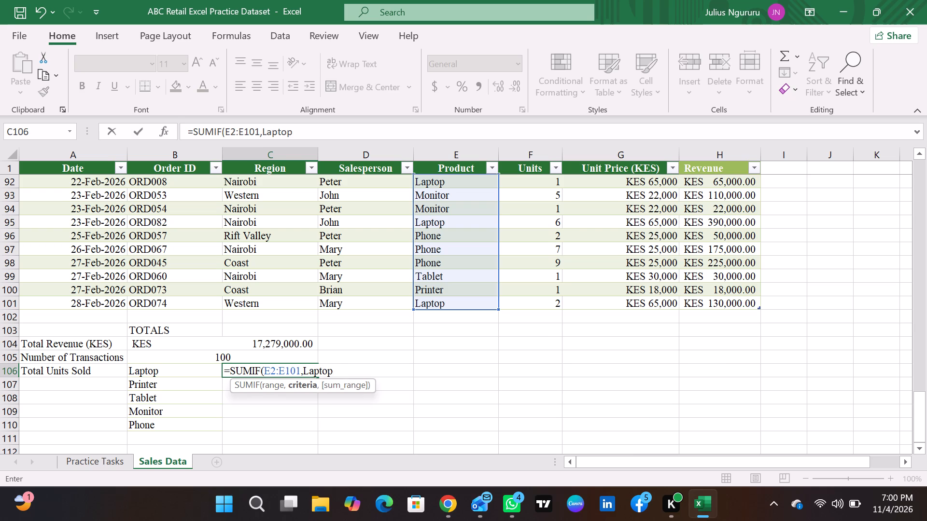
key(comma)
Set the Units cells F2:F101 as the sum range and complete the formula =SUMIF(E2:E101,Laptop,F2:F101) in C106.
scroll(658, 188, up, 15)
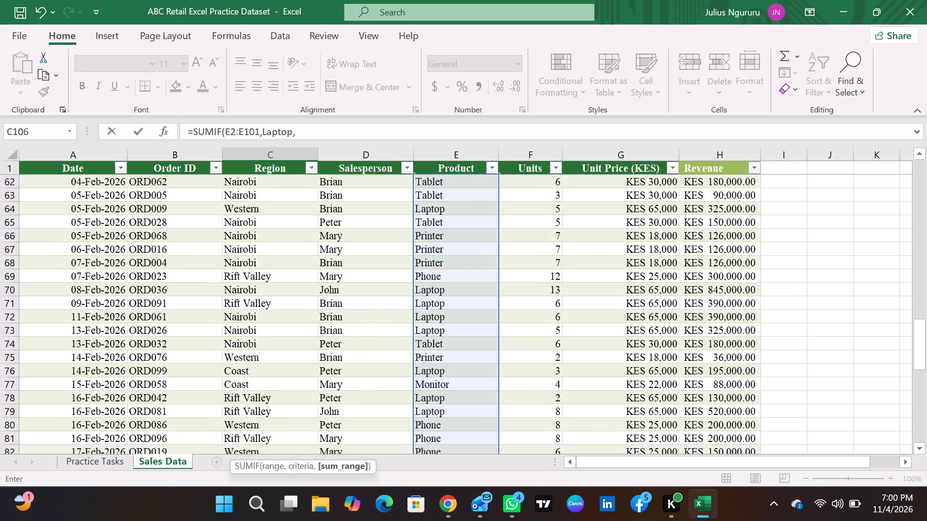
scroll(524, 222, up, 20)
scroll(524, 222, up, 8)
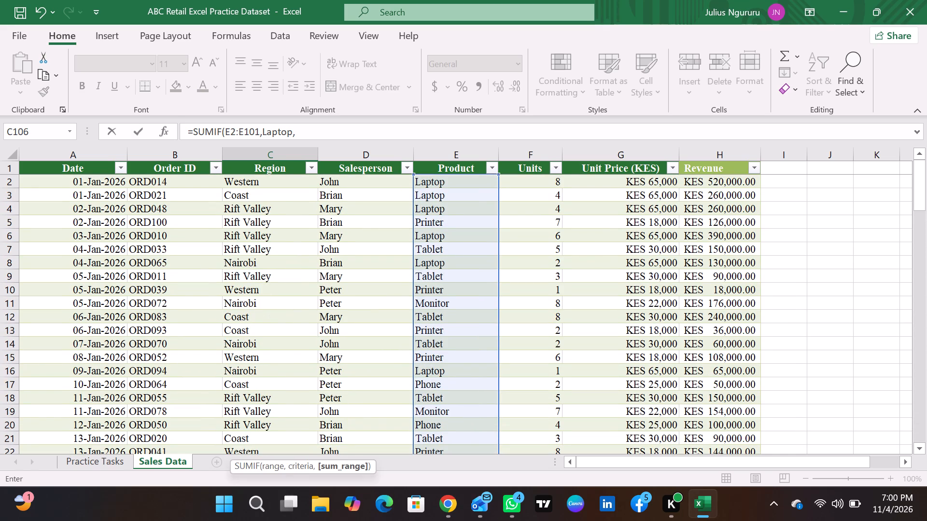
click(547, 186)
drag(562, 187, 567, 485)
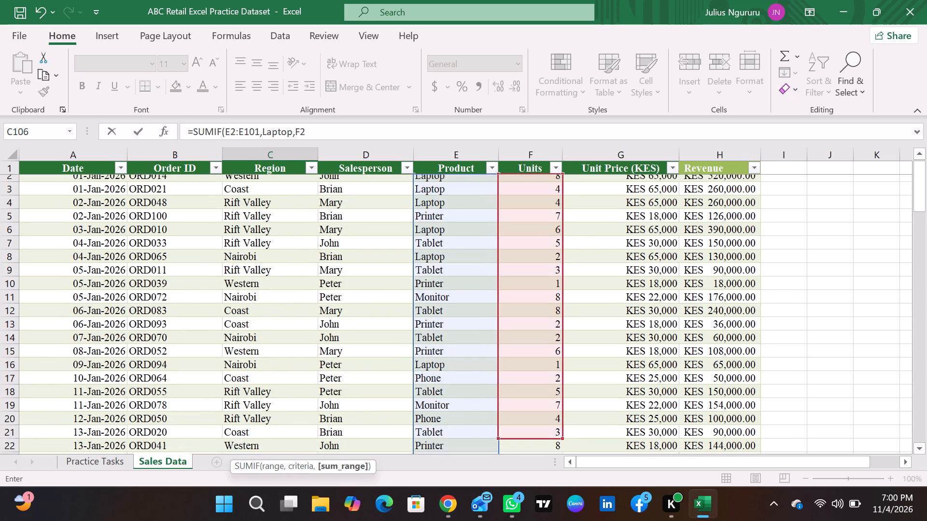
drag(567, 485, 573, 511)
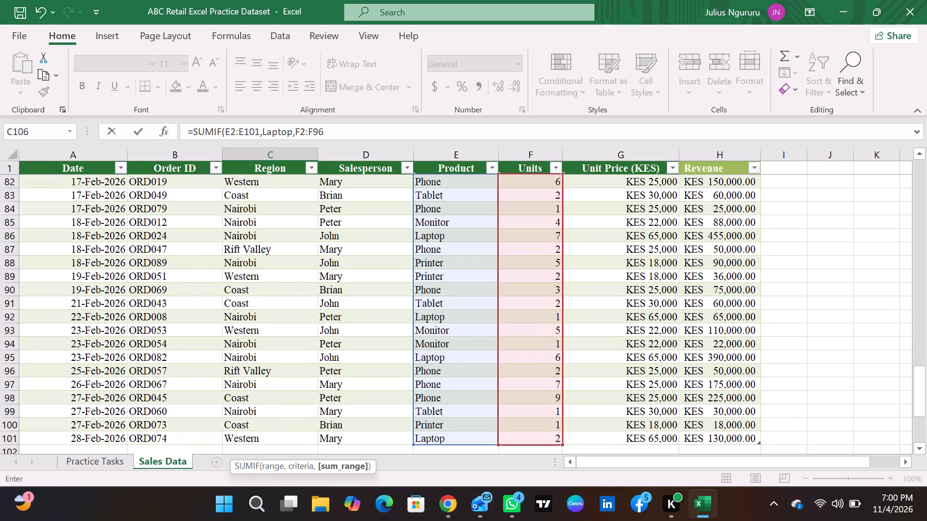
drag(573, 511, 564, 287)
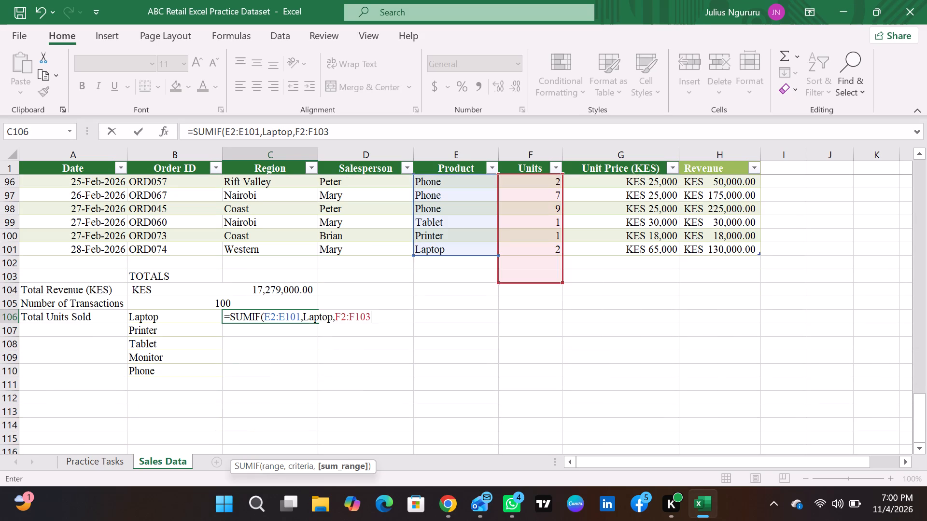
drag(564, 287, 562, 259)
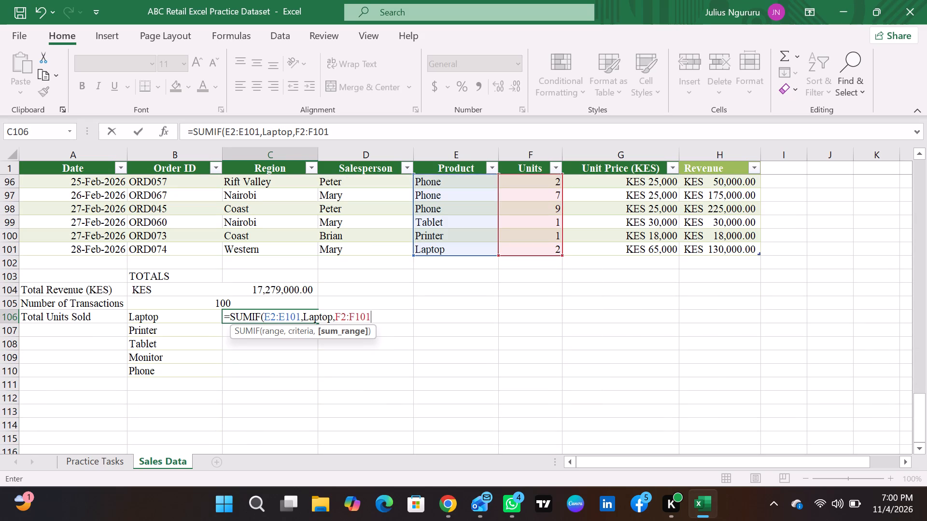
key(shift+parenright)
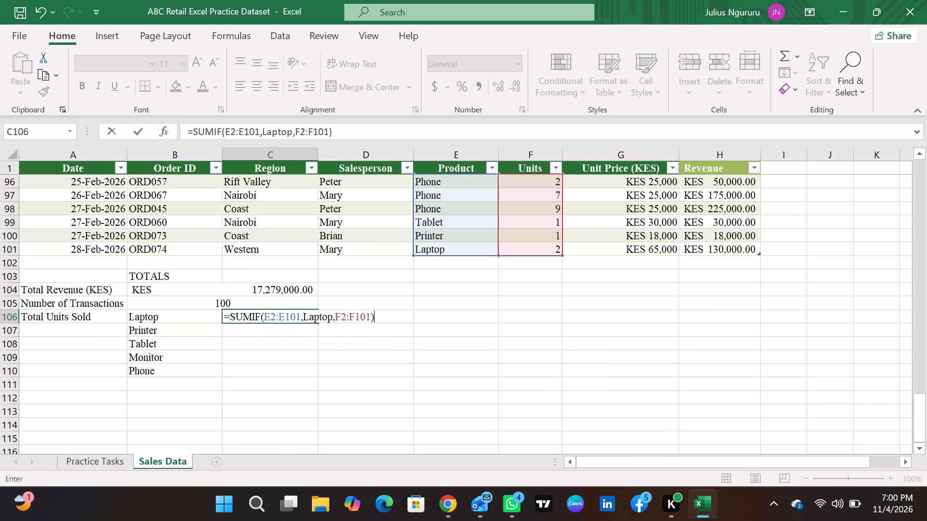
key(Return)
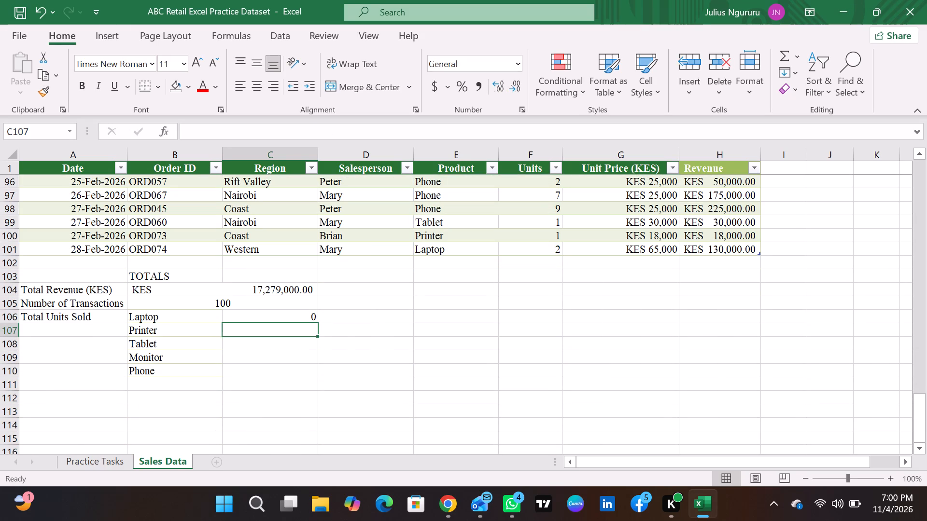
click(447, 252)
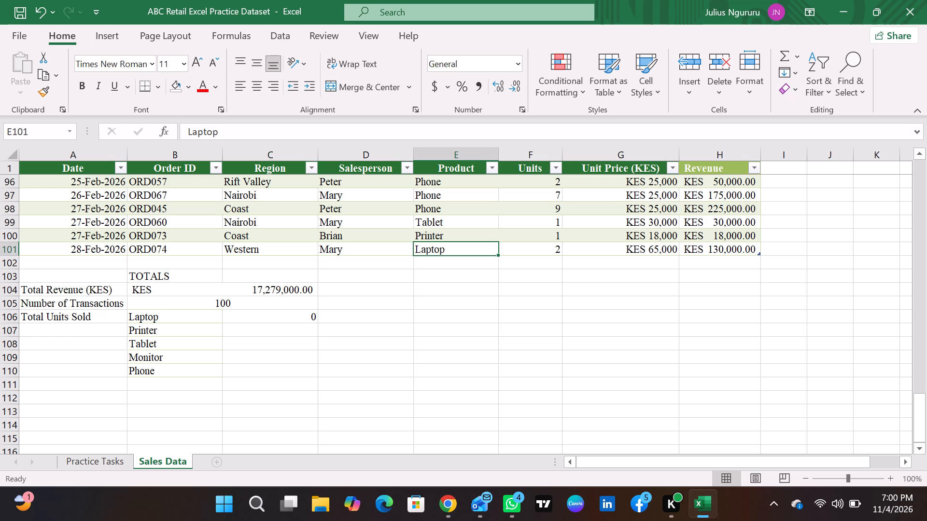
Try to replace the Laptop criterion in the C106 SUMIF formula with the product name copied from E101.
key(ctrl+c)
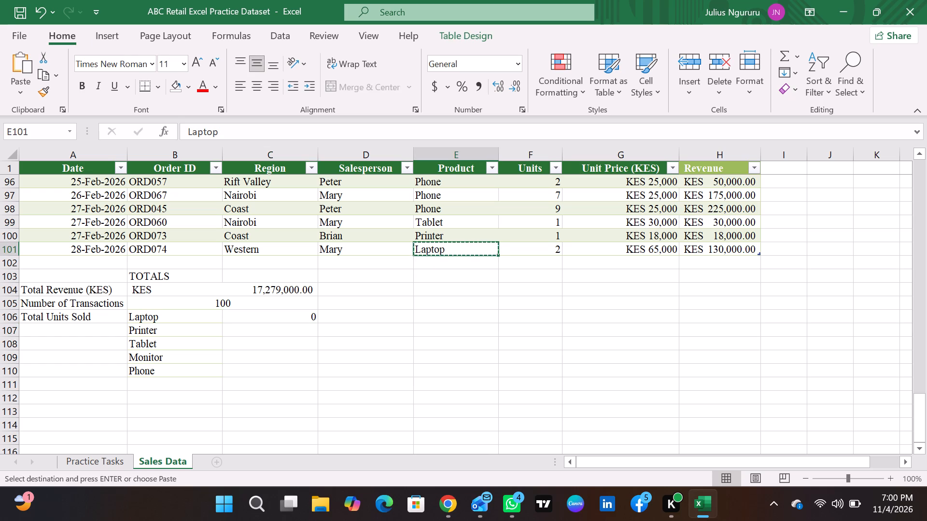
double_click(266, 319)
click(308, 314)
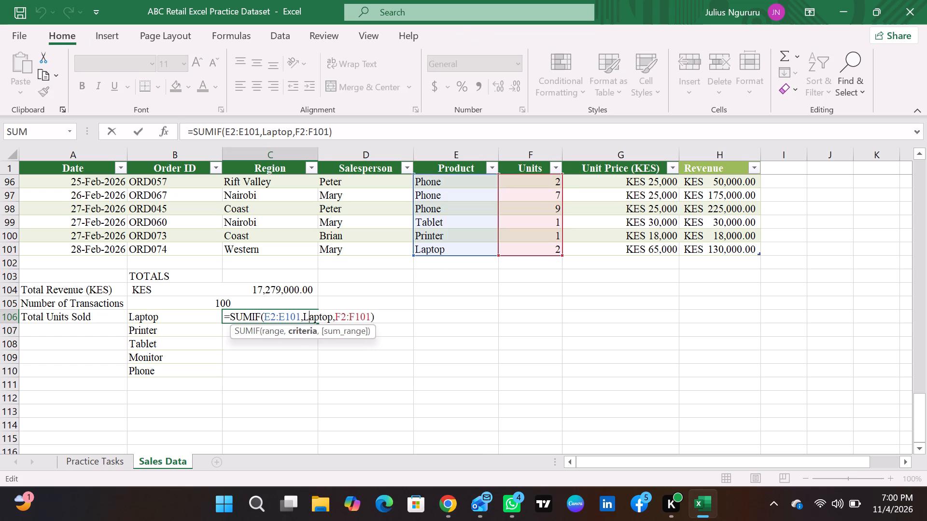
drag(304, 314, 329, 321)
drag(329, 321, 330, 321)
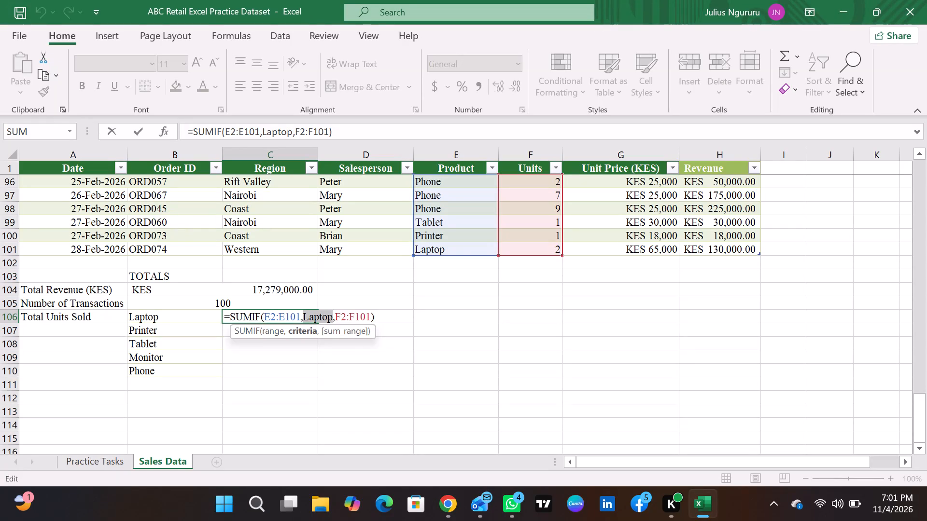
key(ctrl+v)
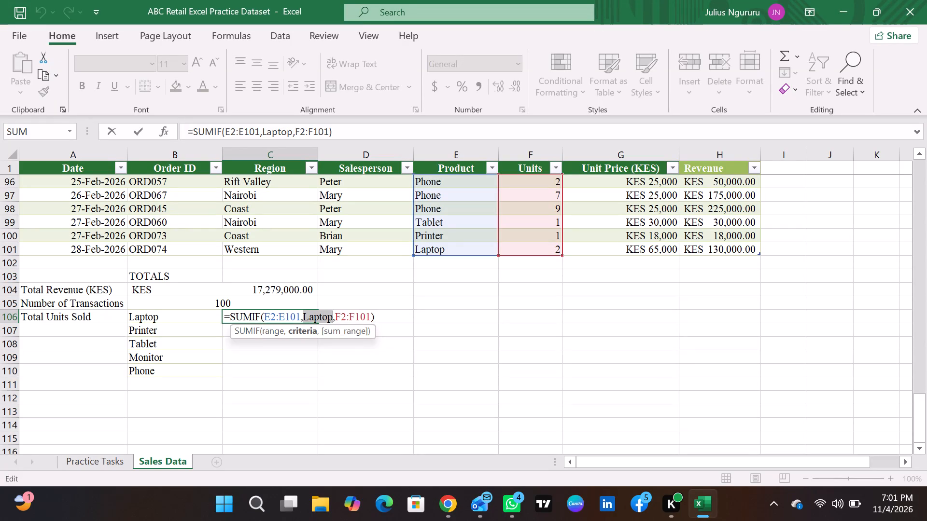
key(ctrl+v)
Enclose the Laptop criterion of the C106 SUMIF formula in double quotation marks.
click(307, 317)
click(303, 317)
key(shift+quotedbl)
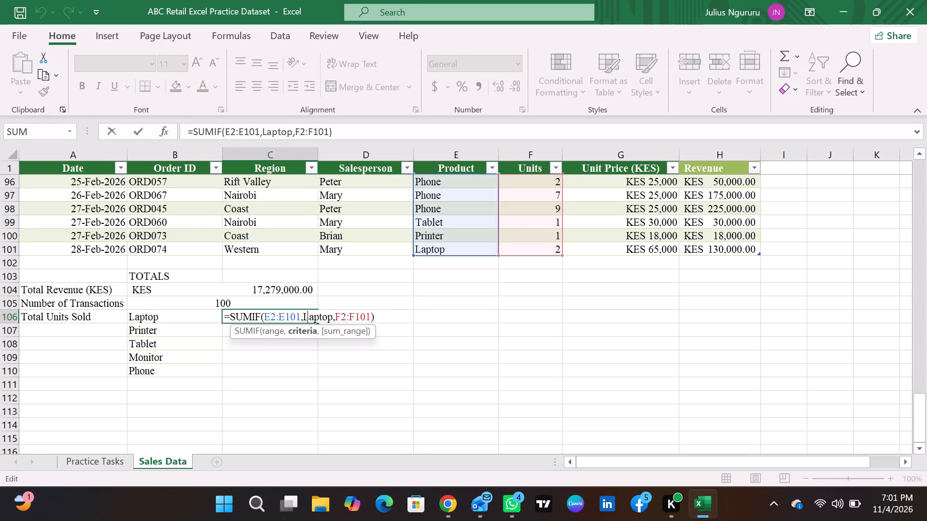
click(336, 320)
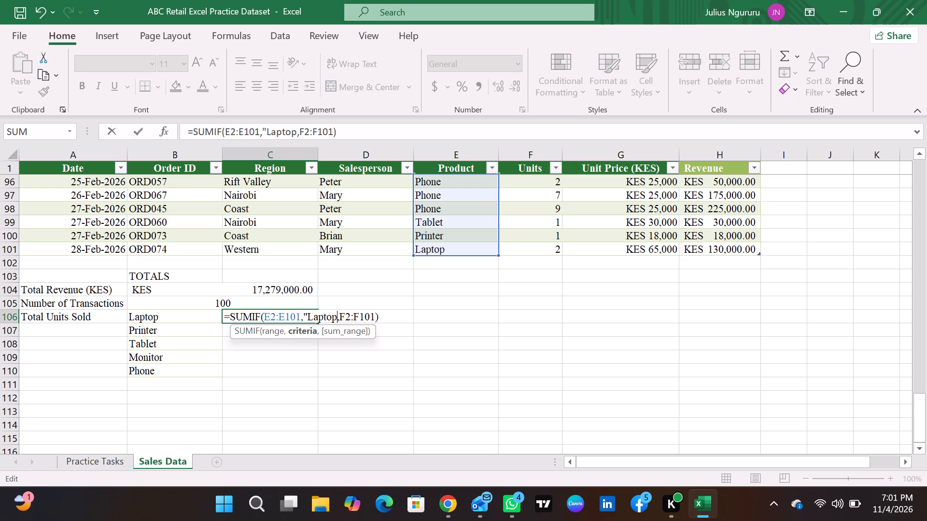
key(shift+quotedbl)
key(Return)
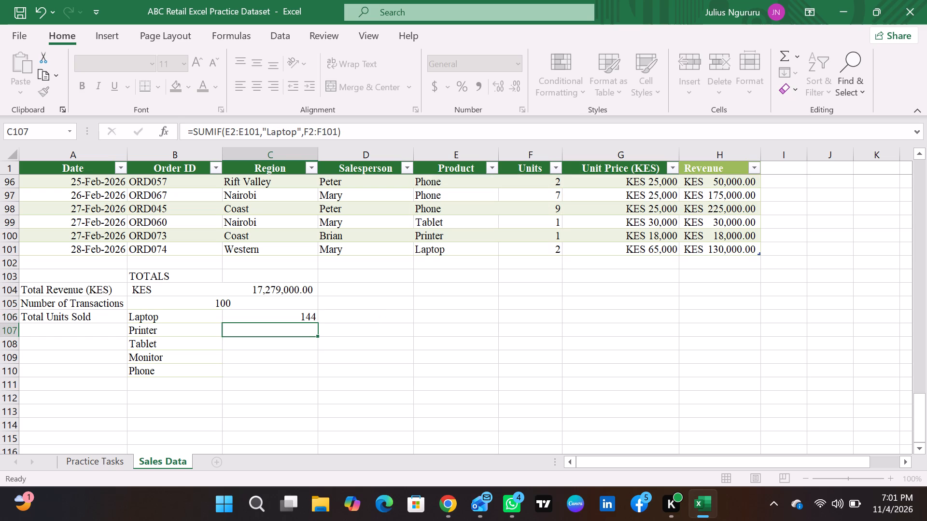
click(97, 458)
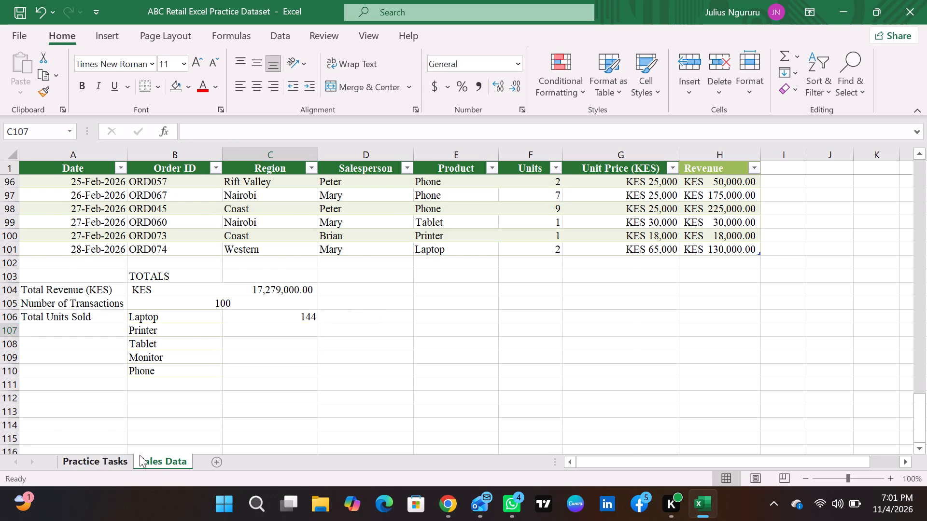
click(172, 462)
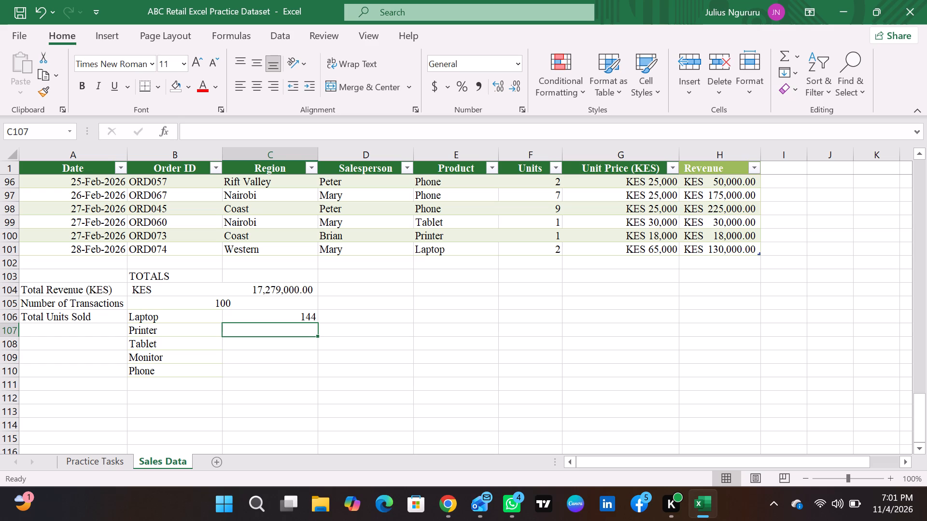
Make the criteria range in the C106 SUMIF formula absolute as $E$2:$E$101.
click(285, 315)
double_click(291, 315)
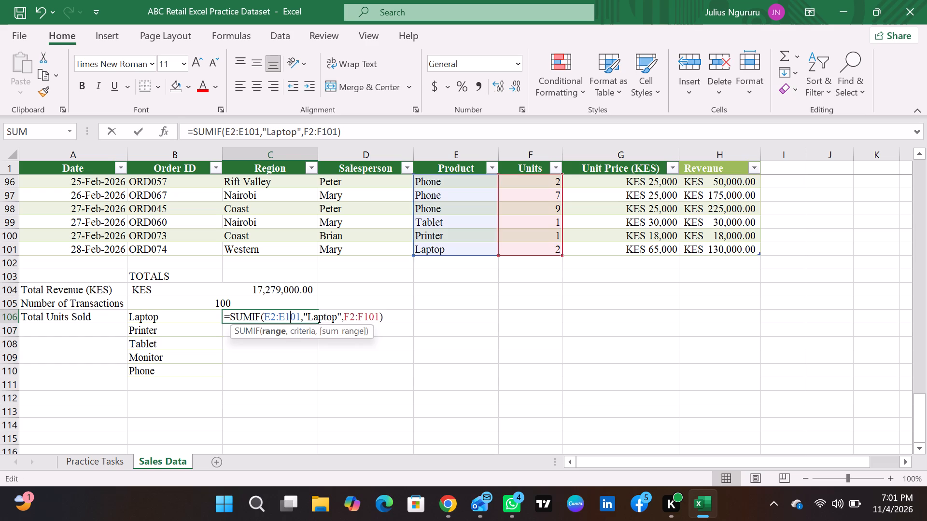
click(267, 315)
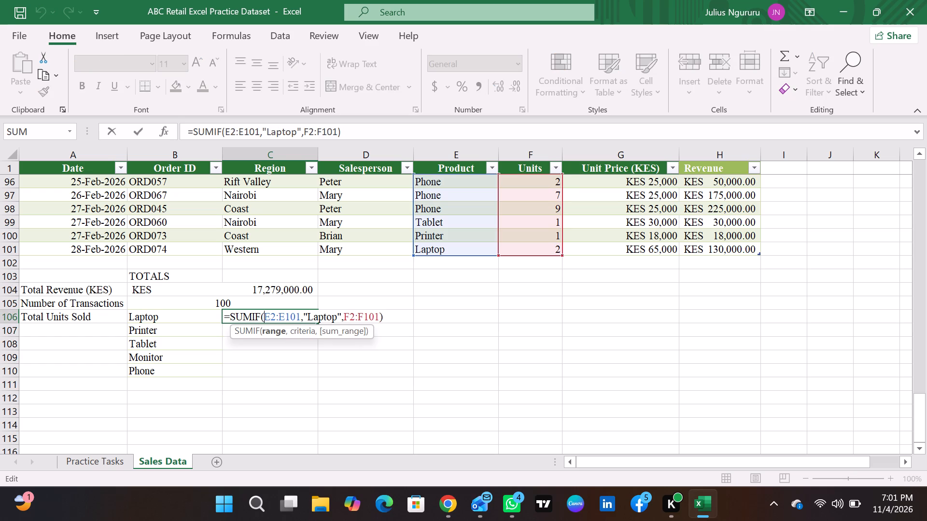
key(shift+dollar)
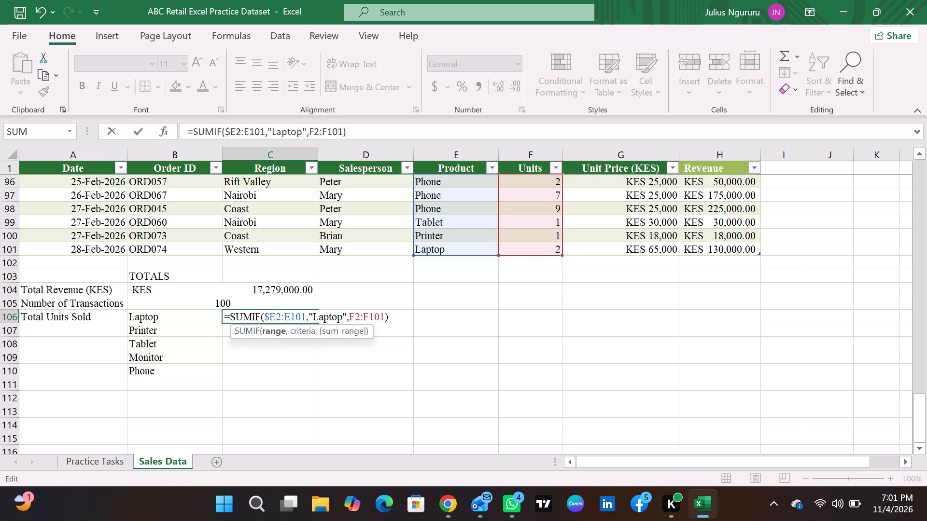
click(274, 319)
key(shift+dollar)
click(294, 317)
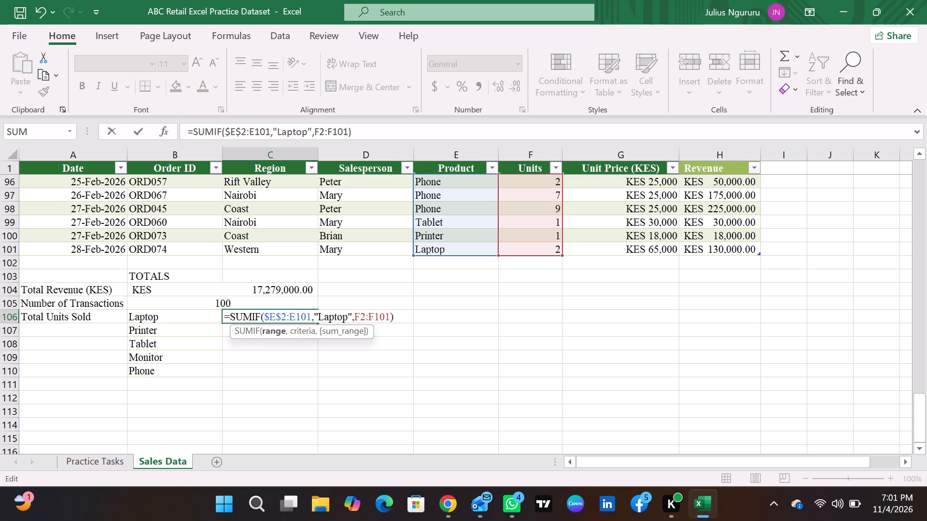
key(shift+dollar)
click(289, 314)
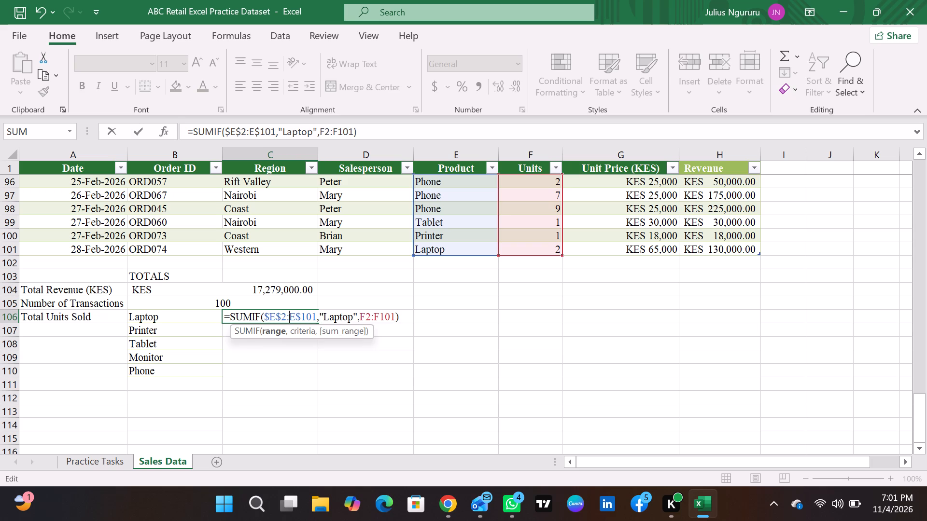
key(shift+dollar)
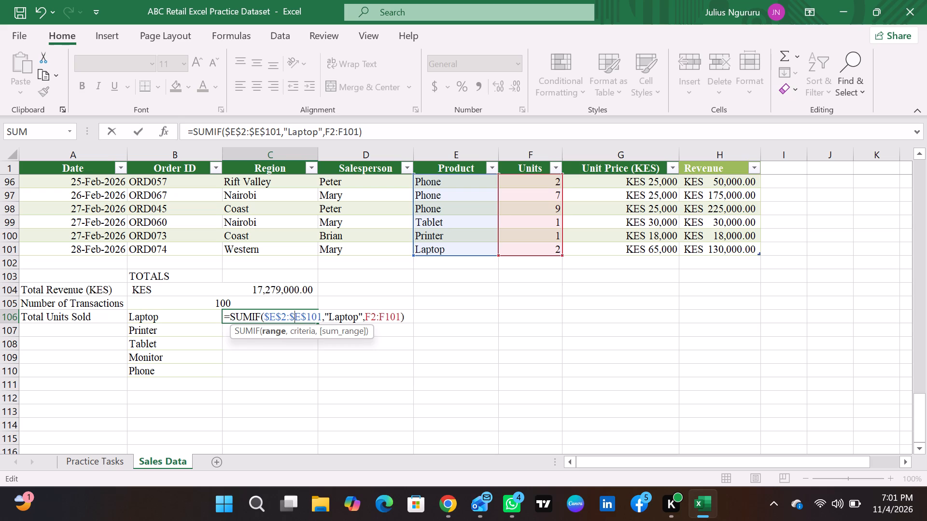
Make the sum range in the C106 SUMIF formula absolute as $F$2:$F$101.
click(368, 317)
click(366, 315)
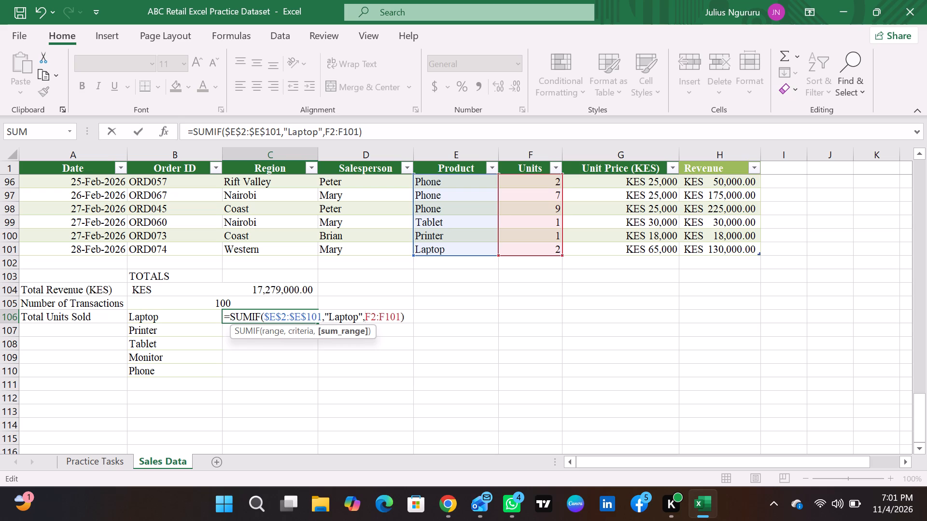
key(shift+dollar)
click(374, 314)
key(shift+dollar)
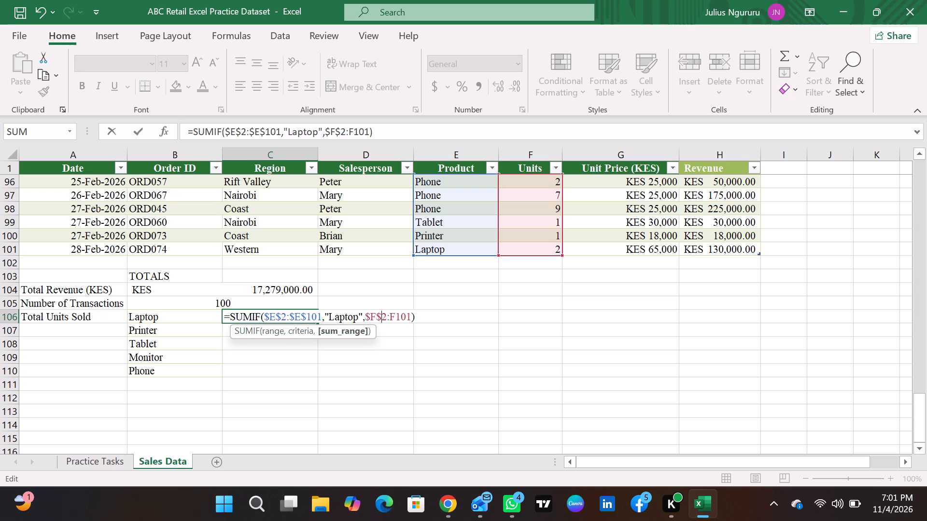
click(393, 316)
click(389, 317)
key(4)
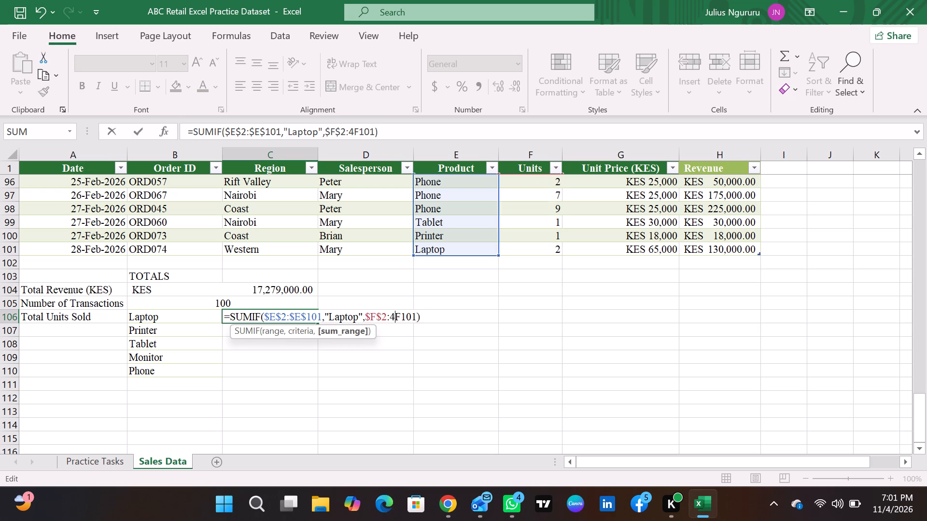
key(BackSpace)
key(shift+dollar)
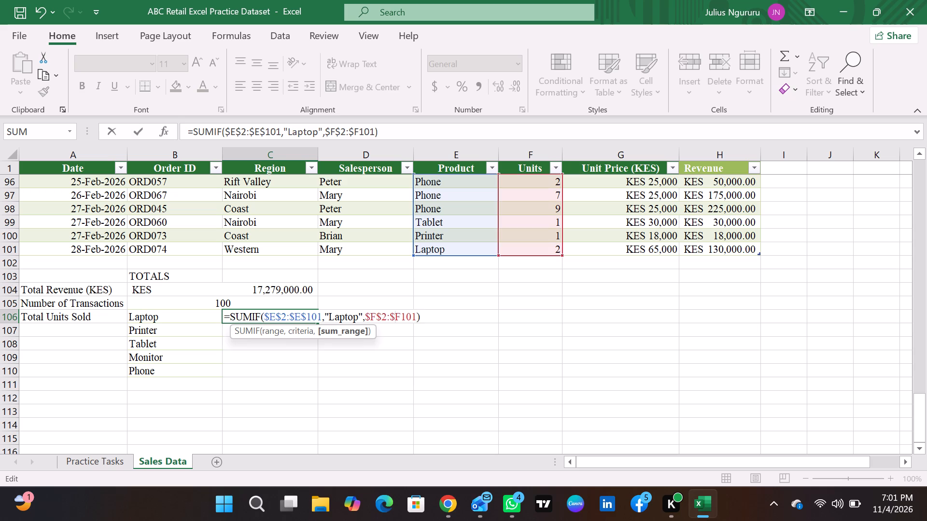
click(400, 317)
key(shift+dollar)
key(Return)
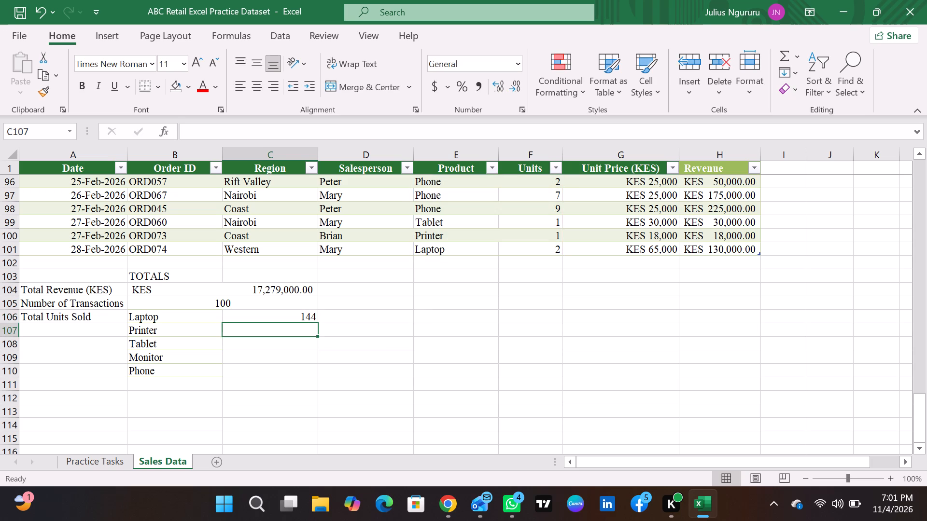
Fill the C106 SUMIF formula down to C110, beside the remaining product labels.
click(299, 315)
click(315, 321)
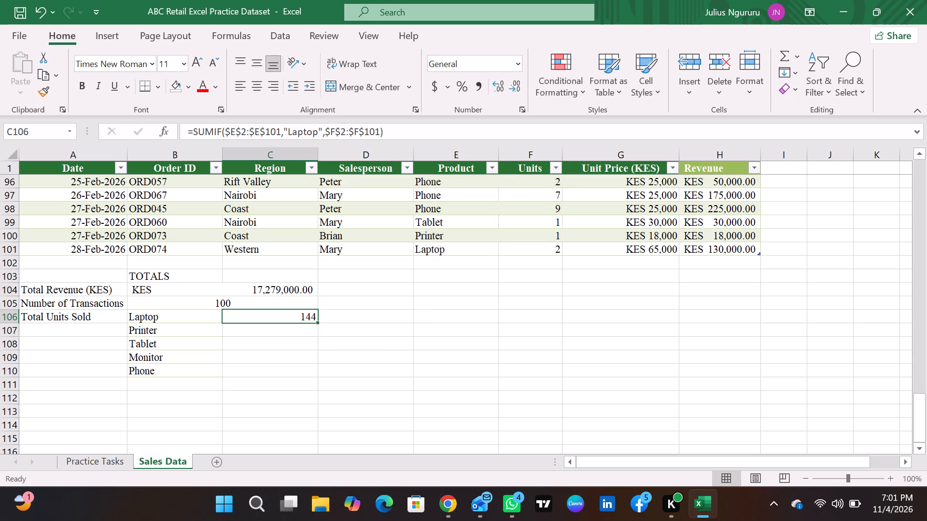
double_click(318, 320)
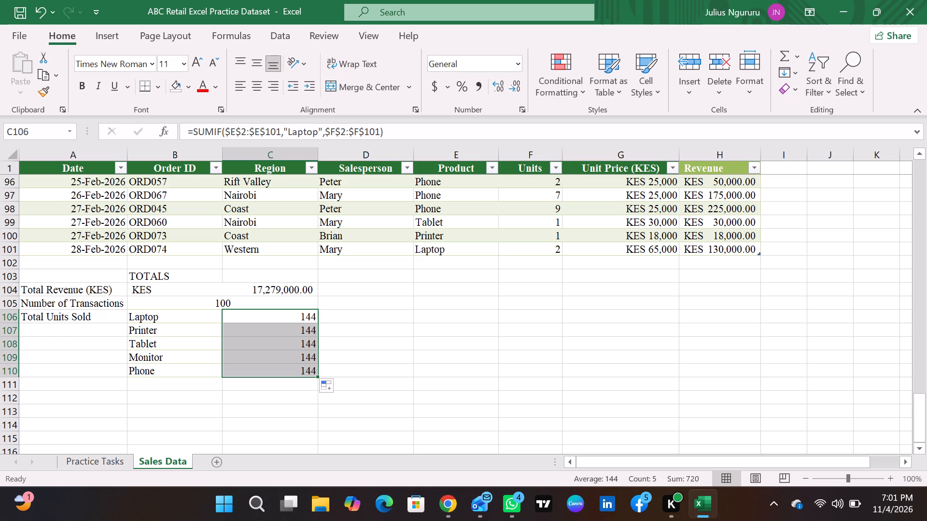
Change the criterion of the SUMIF formula in C107 to "Printer".
click(300, 330)
click(444, 237)
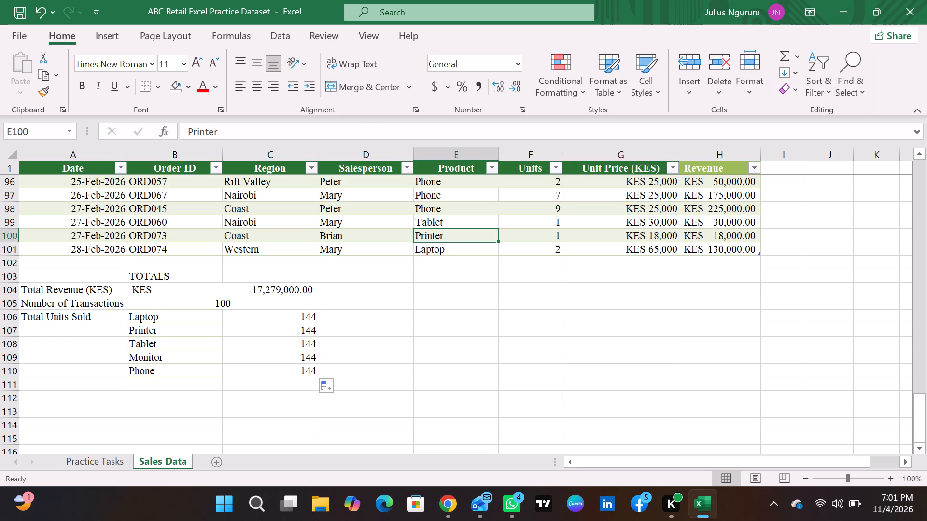
key(ctrl+c)
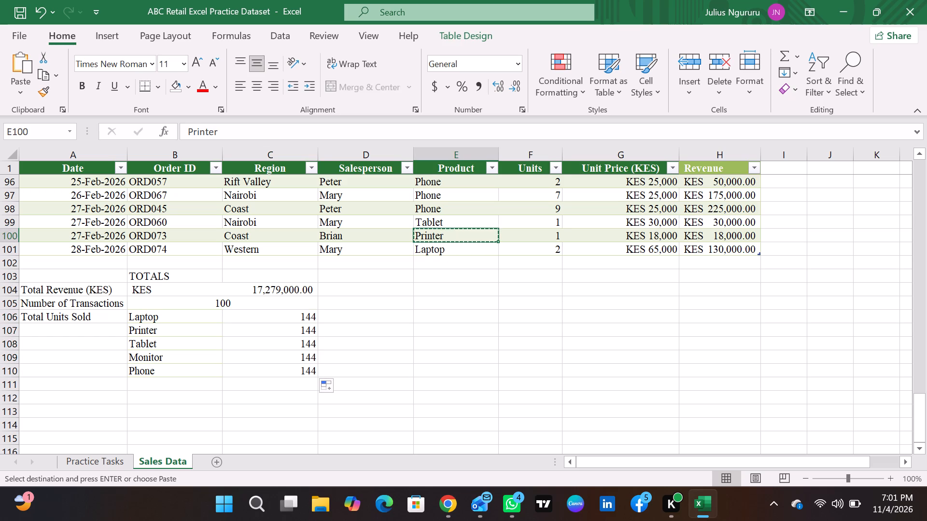
double_click(296, 328)
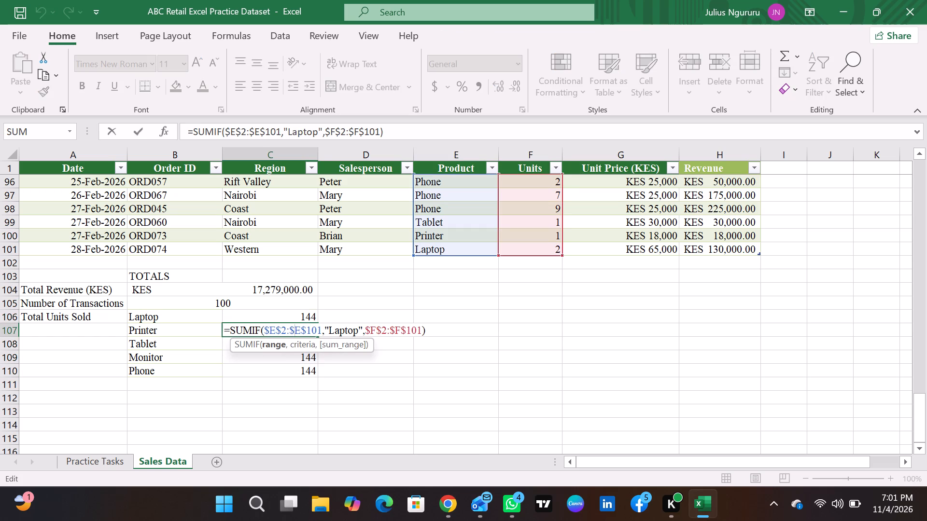
drag(329, 330, 355, 333)
drag(355, 333, 357, 334)
key(ctrl+v)
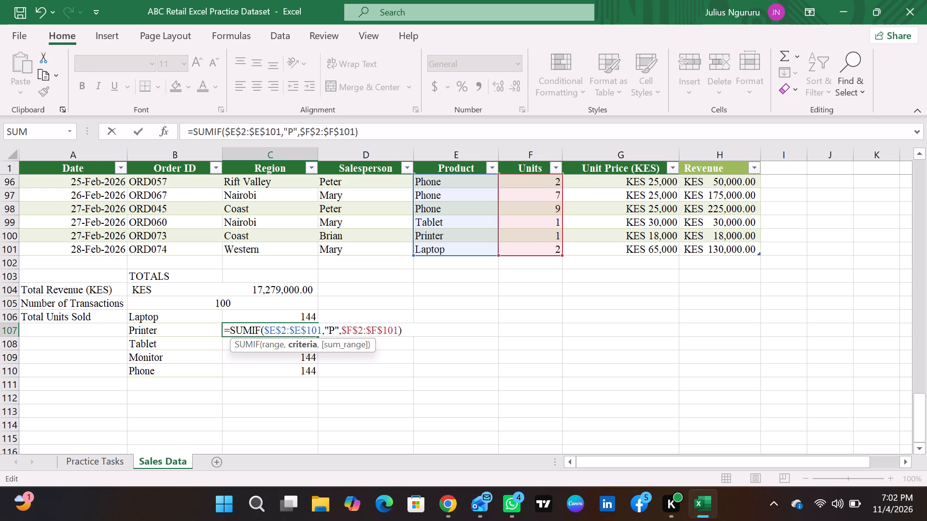
text(RINTER)
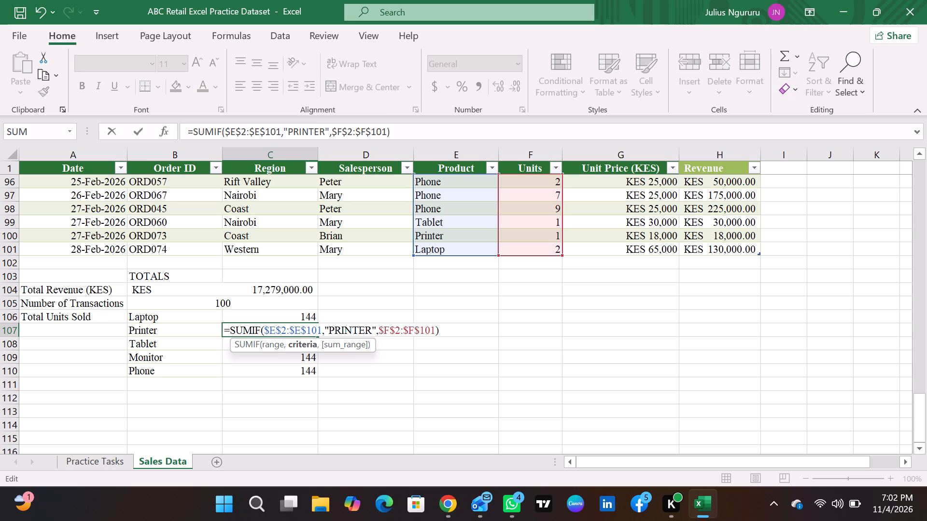
key(BackSpace)
key(BackSpace)
key(BackSpace)
key(BackSpace)
key(BackSpace)
key(BackSpace)
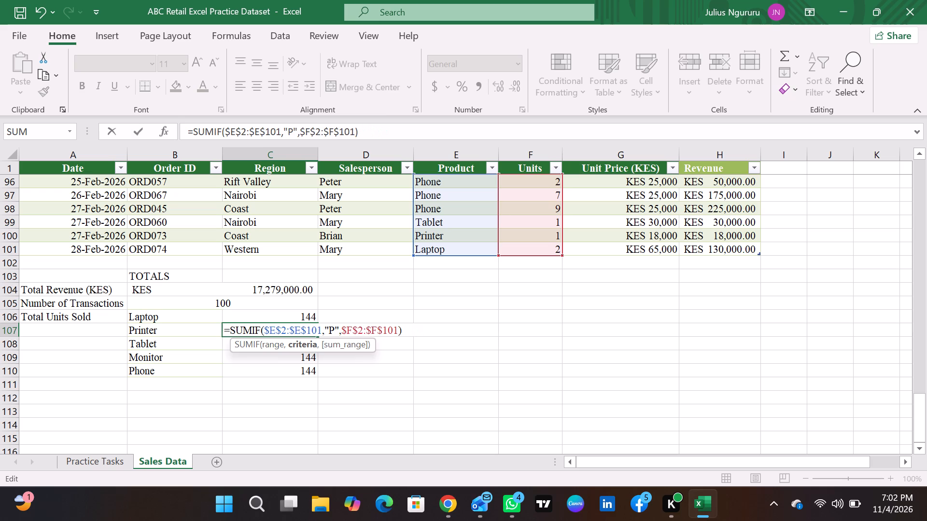
text(rinter)
key(Return)
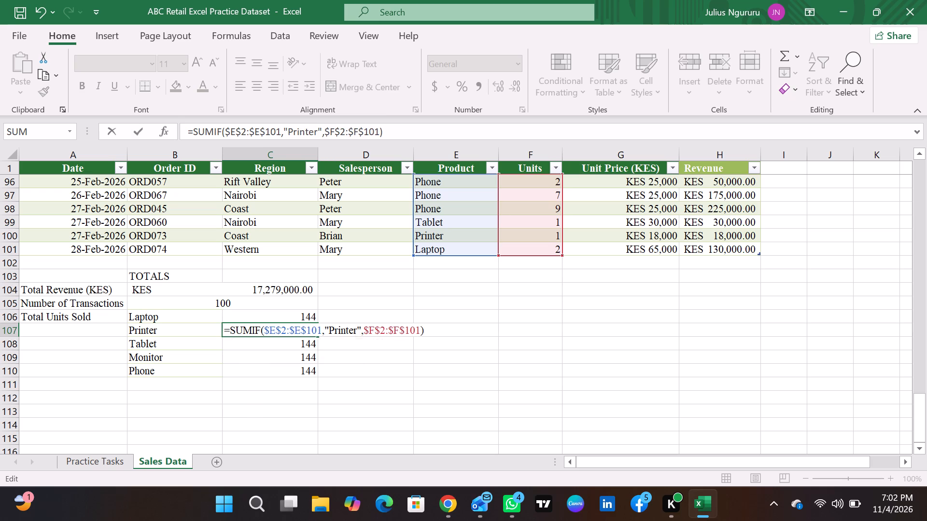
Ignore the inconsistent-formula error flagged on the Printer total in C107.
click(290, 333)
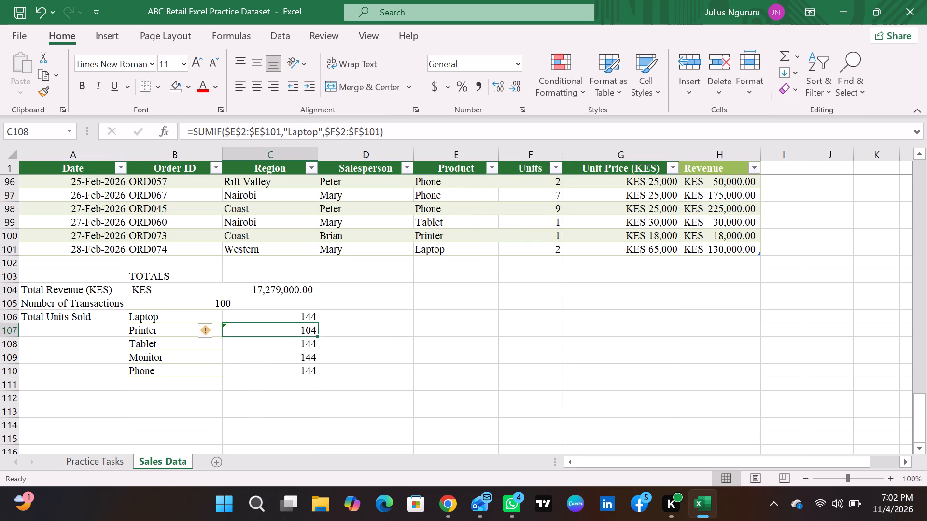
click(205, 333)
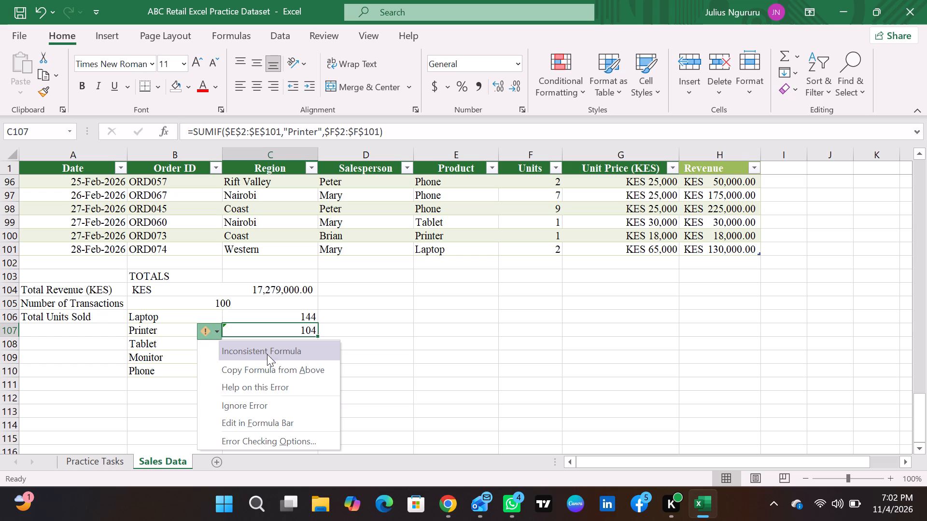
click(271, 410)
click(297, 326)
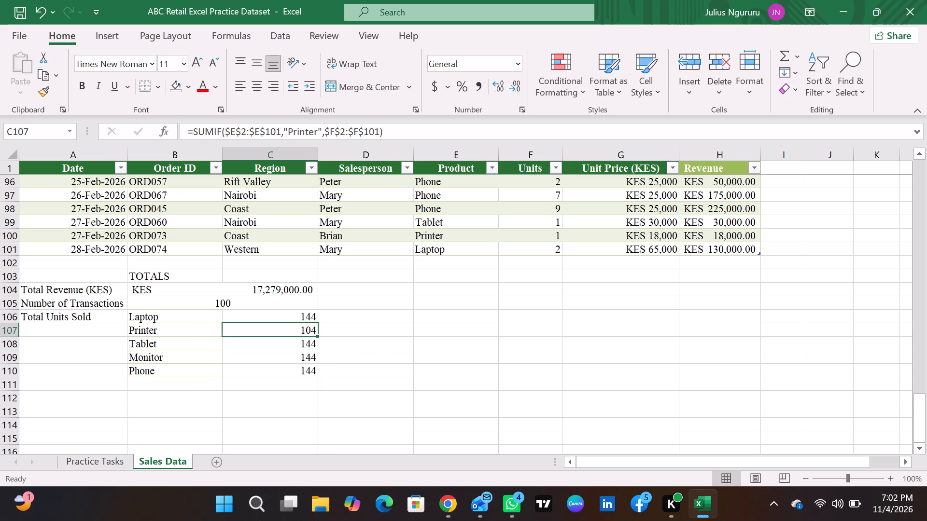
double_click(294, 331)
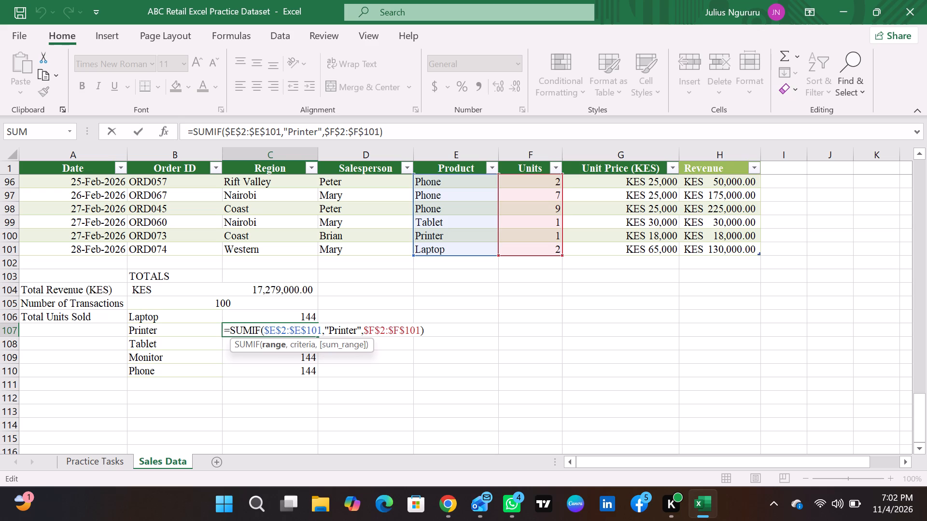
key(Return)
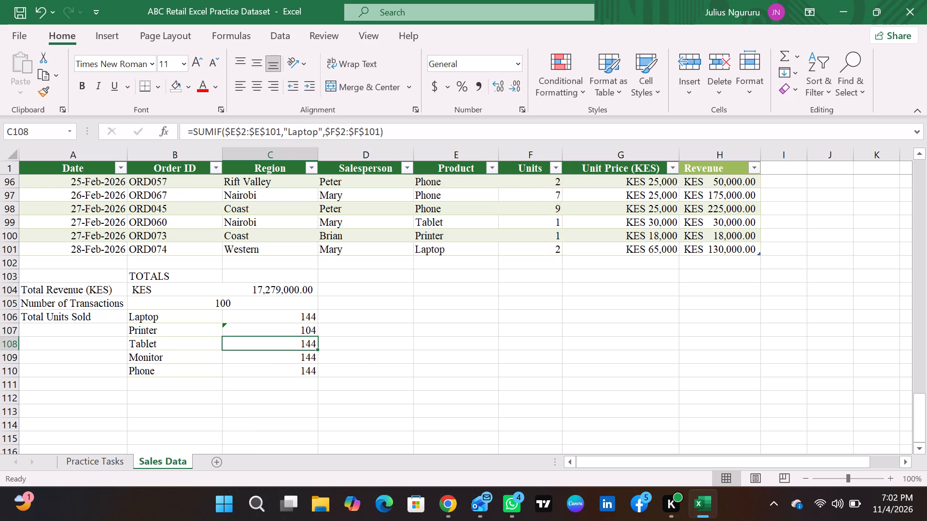
Change the criterion of the SUMIF formula in C108 to "Tablet".
triple_click(307, 345)
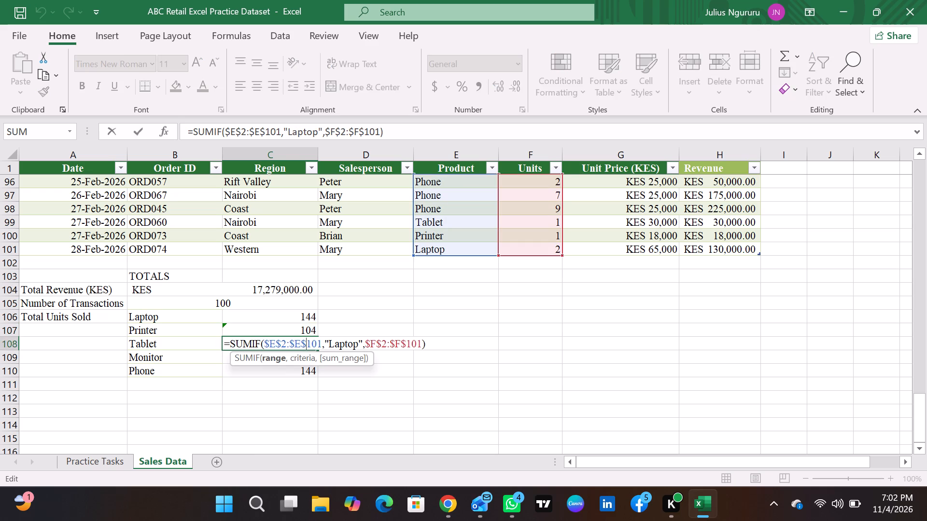
drag(357, 344, 340, 343)
drag(340, 343, 330, 341)
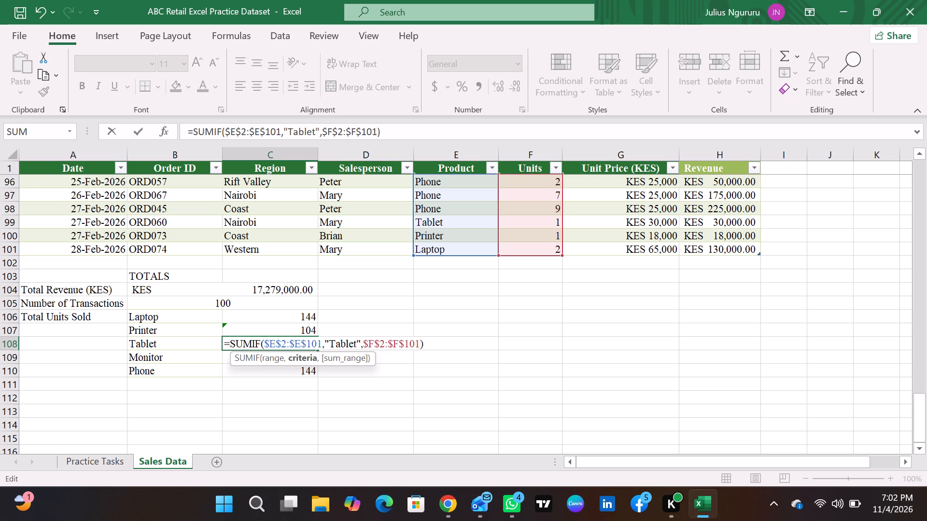
key(Return)
Change the criterion of the SUMIF formula in C109 to "Monitor".
double_click(286, 358)
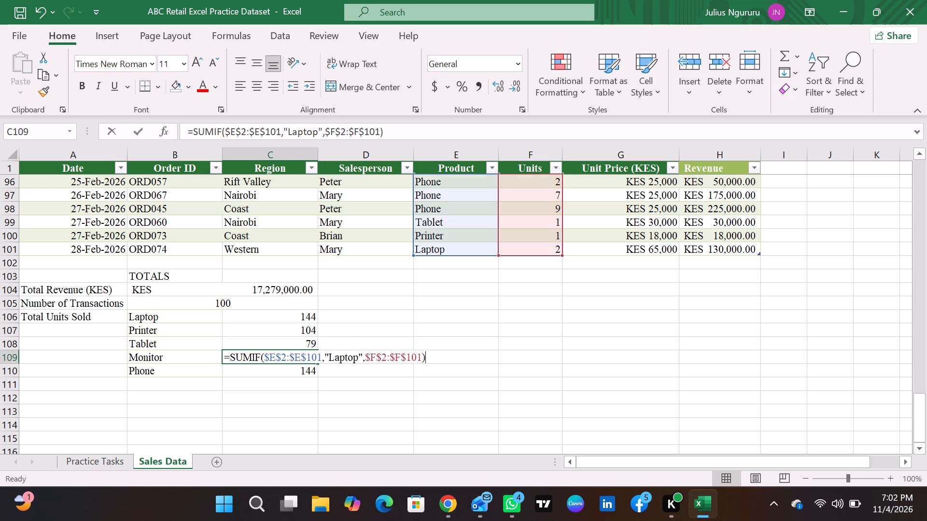
click(329, 358)
drag(329, 358, 341, 358)
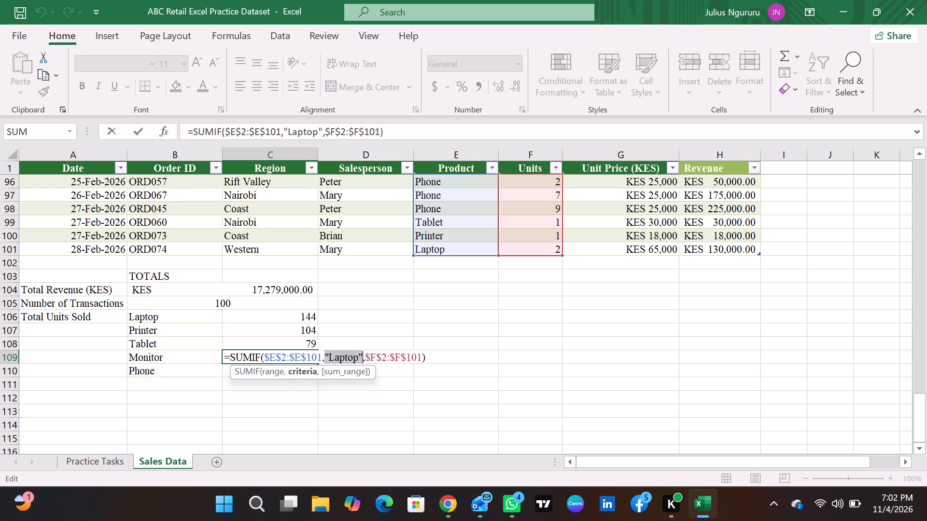
click(339, 358)
drag(331, 356, 357, 359)
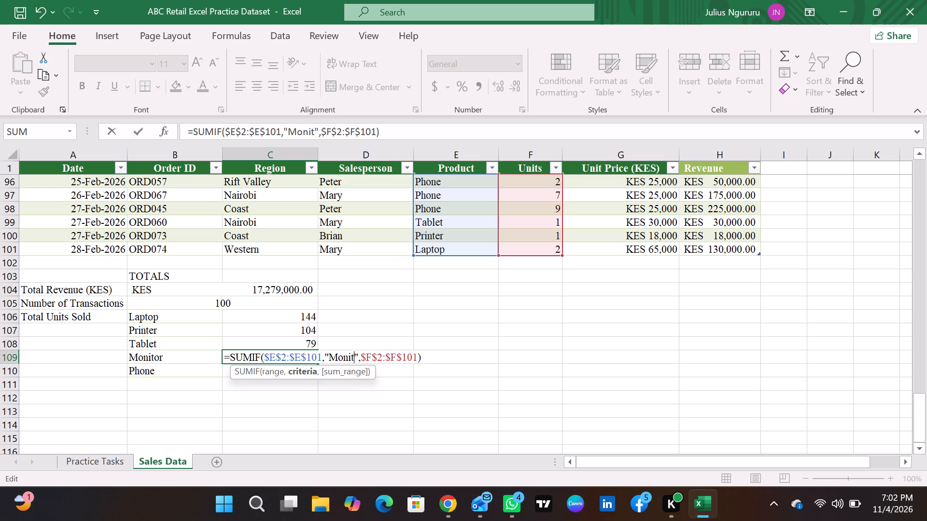
text(or)
key(Return)
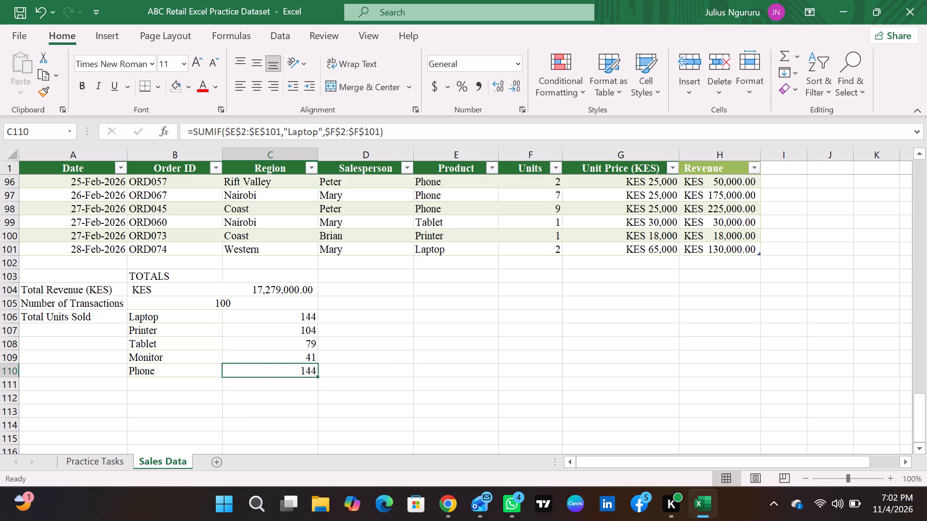
Change the criterion of the SUMIF formula in C110 to "Phone".
double_click(301, 370)
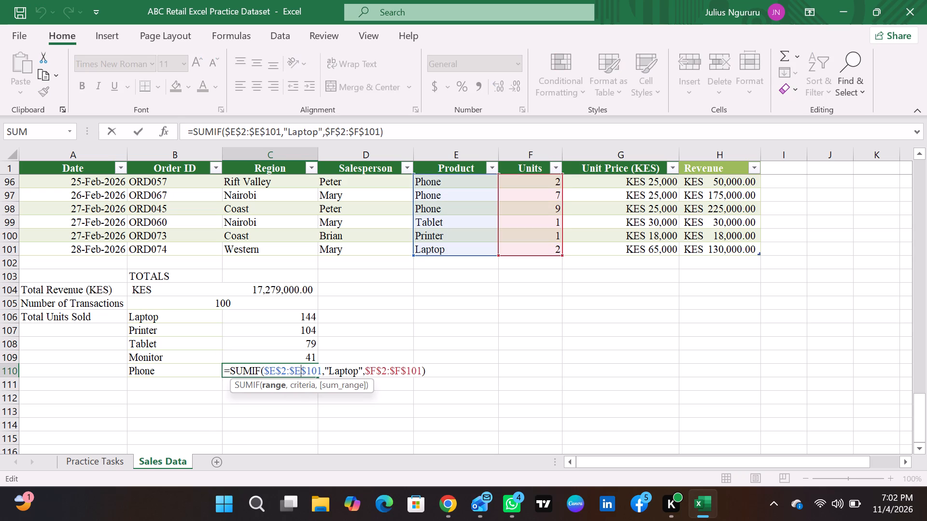
drag(329, 369, 354, 375)
drag(354, 375, 357, 375)
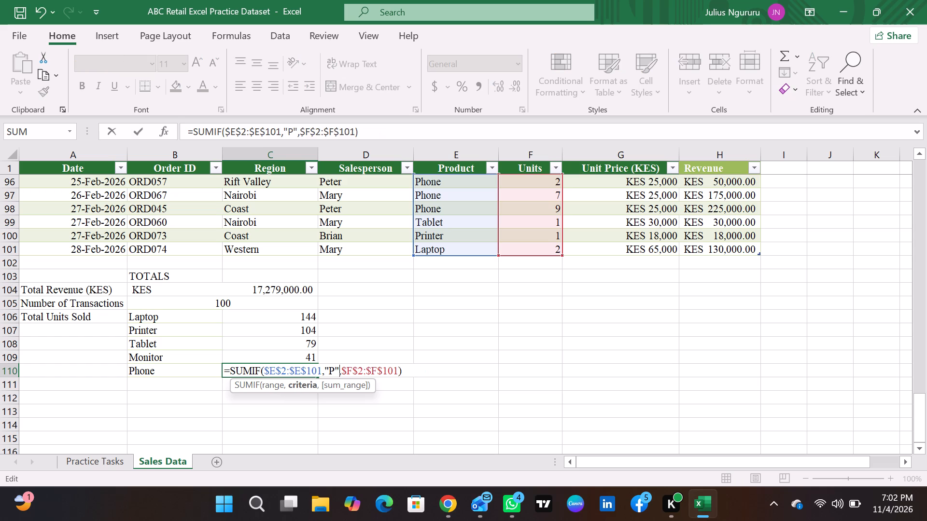
key(Return)
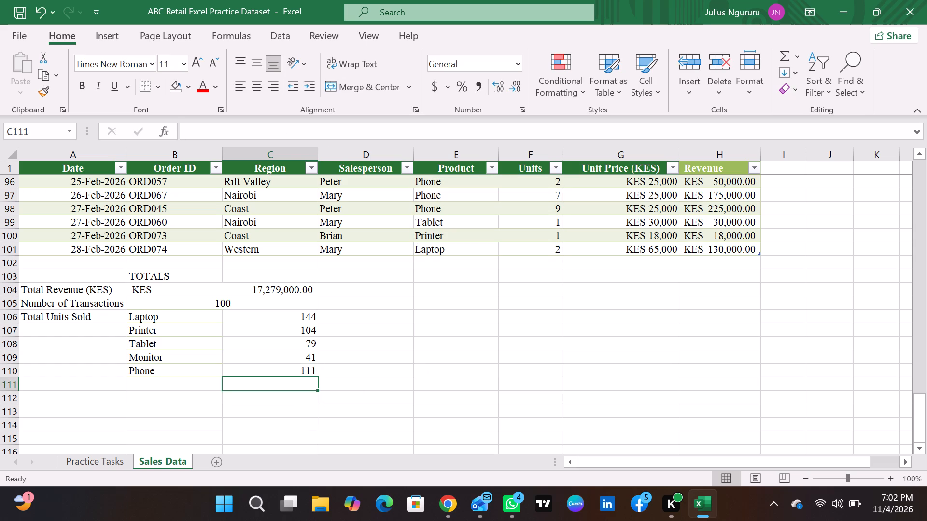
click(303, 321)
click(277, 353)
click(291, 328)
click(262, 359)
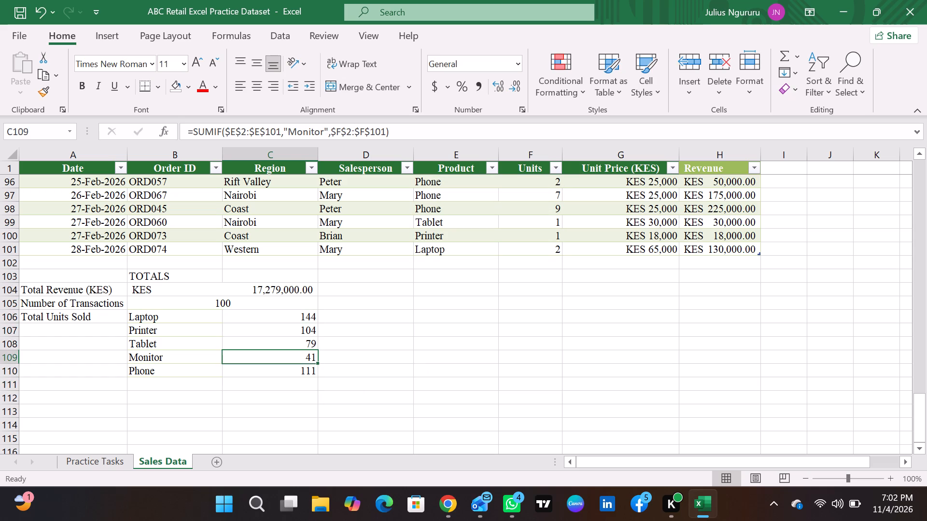
Right-align the number of transactions in the merged cell B105.
click(246, 308)
click(273, 90)
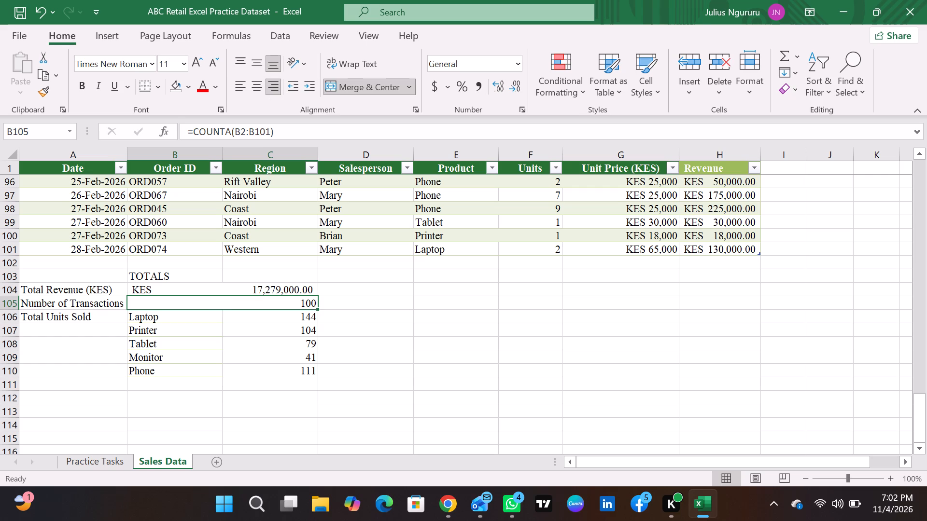
Unmerge the total revenue and number of transactions cells in B104:C105.
click(235, 317)
click(245, 295)
drag(244, 301, 253, 286)
click(355, 79)
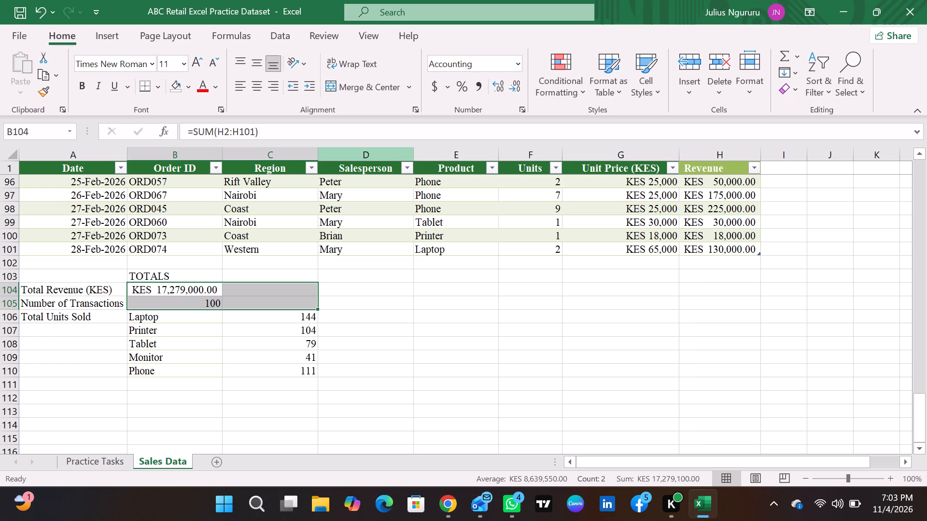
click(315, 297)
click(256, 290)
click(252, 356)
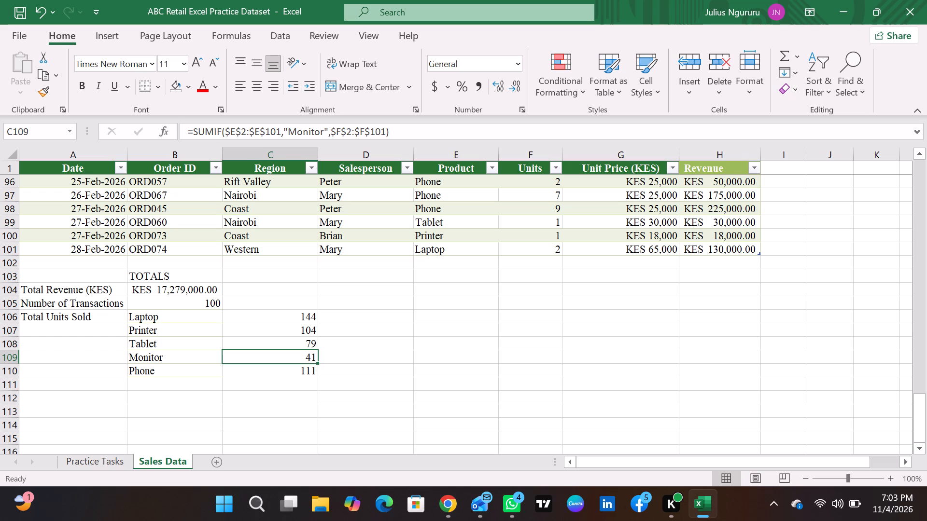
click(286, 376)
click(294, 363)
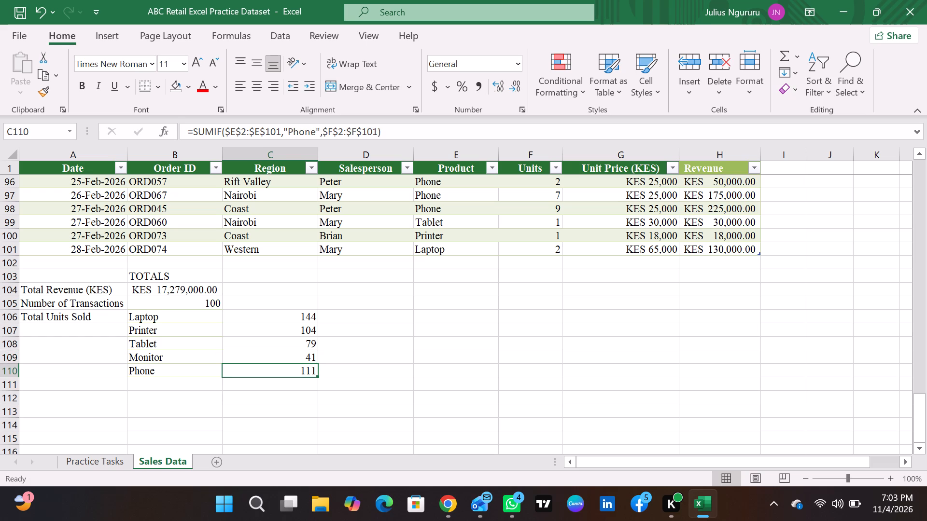
Enter the label "Total" in B111, below the Phone label.
click(155, 393)
click(167, 384)
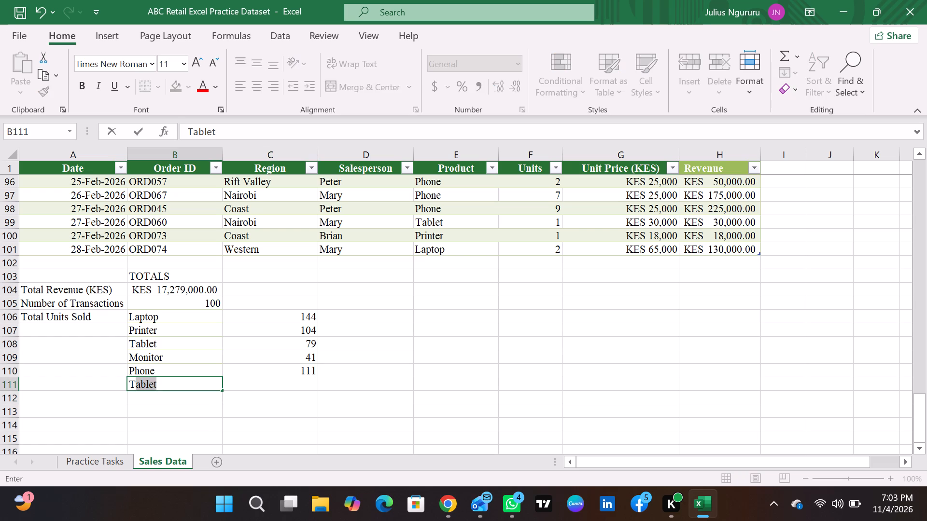
text(ota;)
key(BackSpace)
key(semicolon)
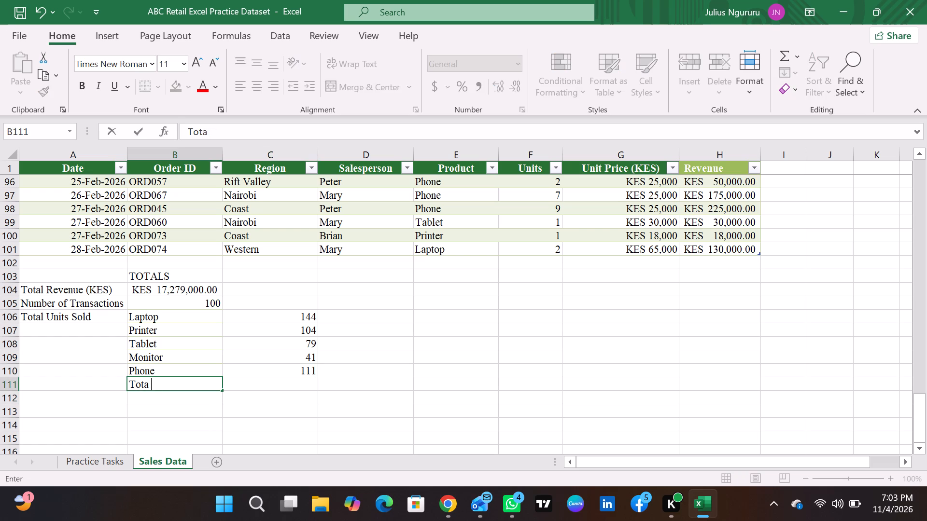
key(BackSpace)
key(l)
key(Right)
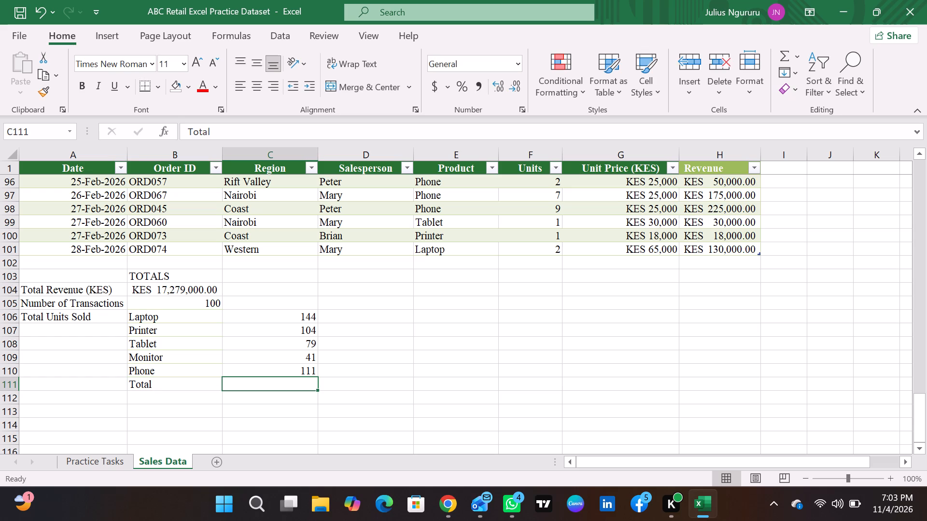
Enter the formula =SUM(C106:C110) in C111 to add up the units sold for all products.
text(=sum)
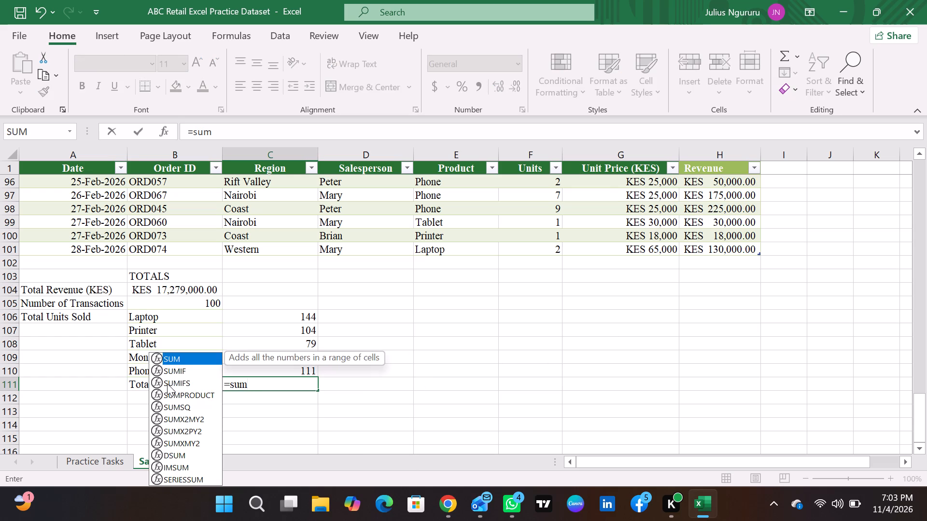
key(shift+parenleft)
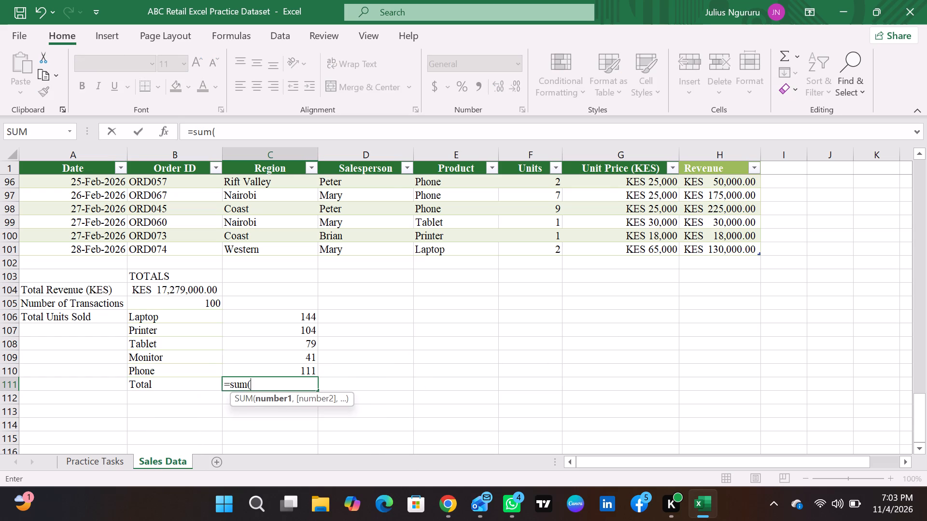
click(290, 313)
click(318, 325)
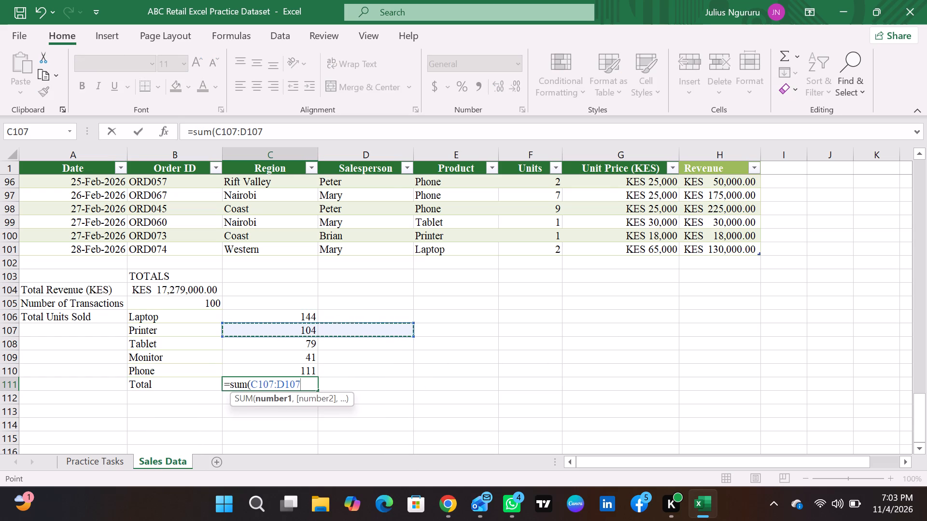
click(313, 320)
drag(316, 321, 318, 372)
key(shift+parenright)
key(Return)
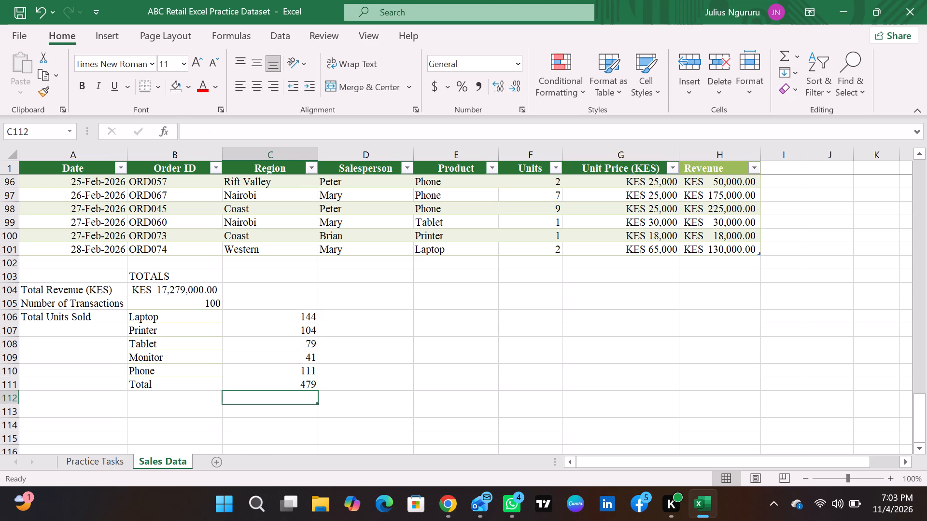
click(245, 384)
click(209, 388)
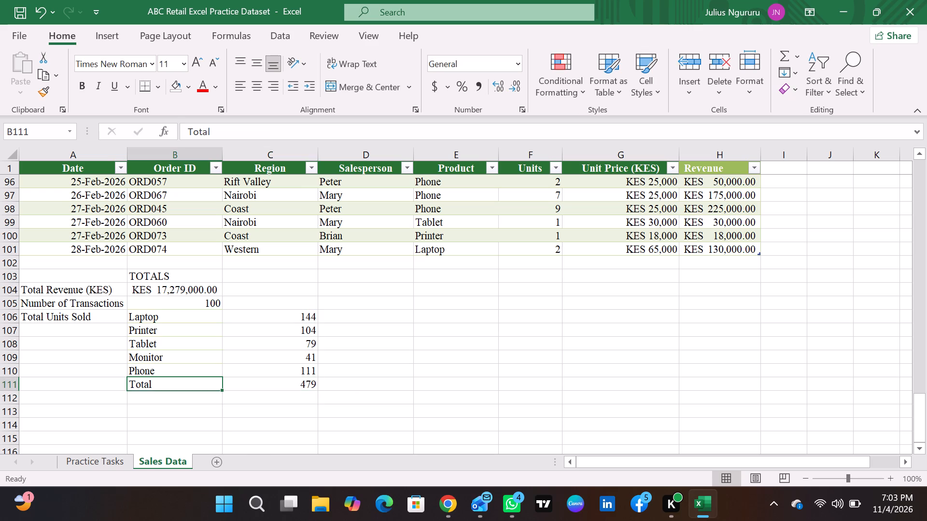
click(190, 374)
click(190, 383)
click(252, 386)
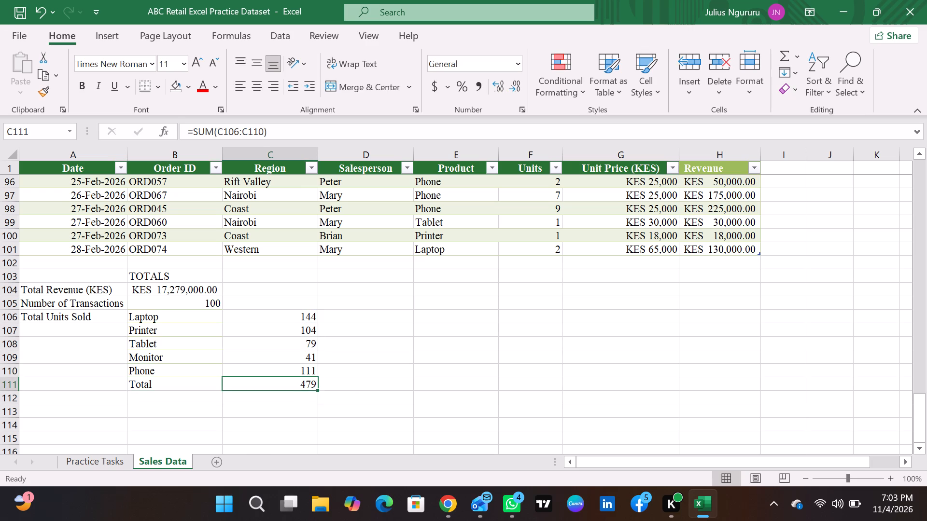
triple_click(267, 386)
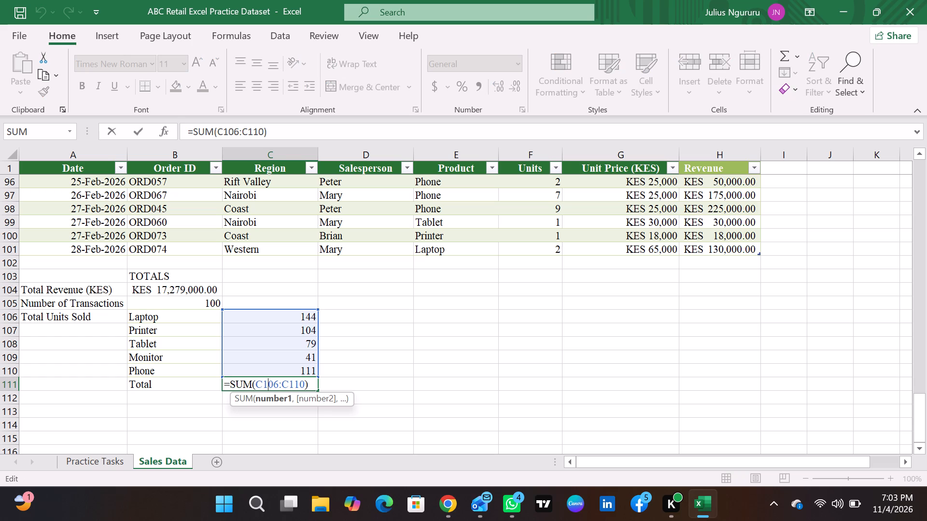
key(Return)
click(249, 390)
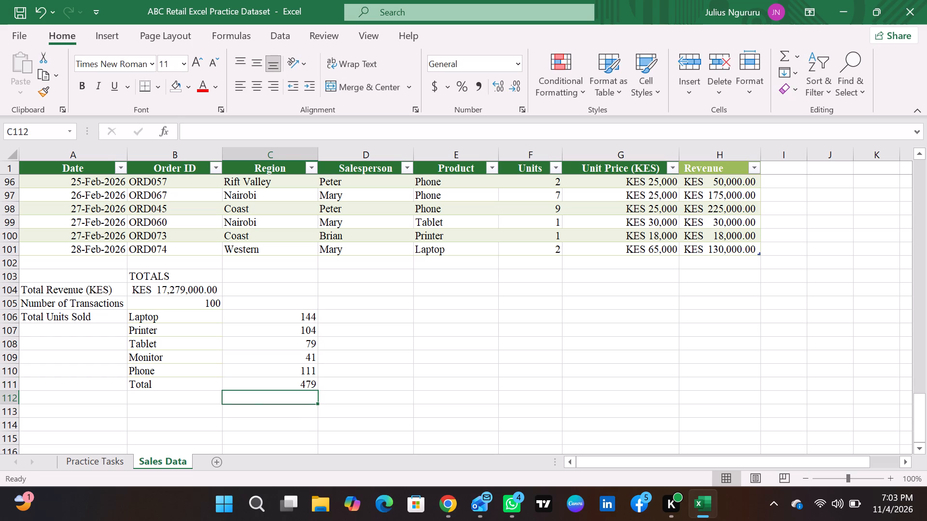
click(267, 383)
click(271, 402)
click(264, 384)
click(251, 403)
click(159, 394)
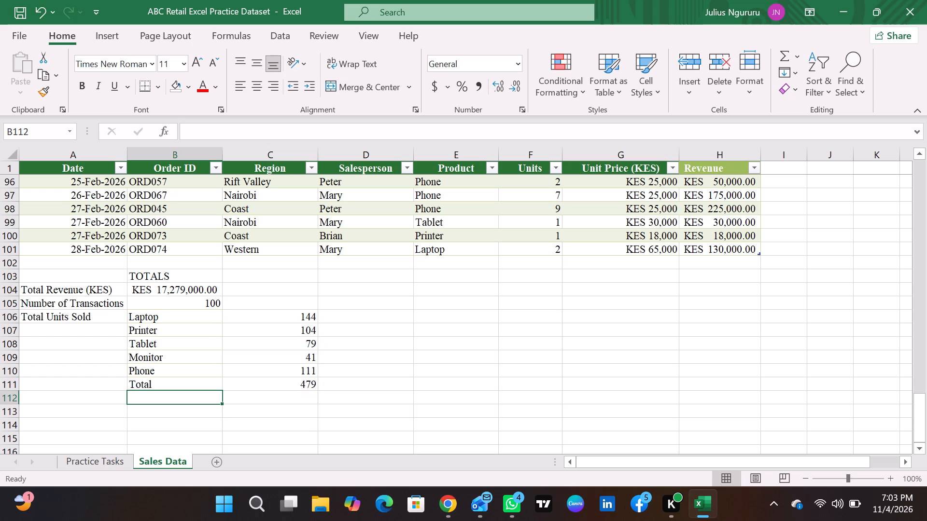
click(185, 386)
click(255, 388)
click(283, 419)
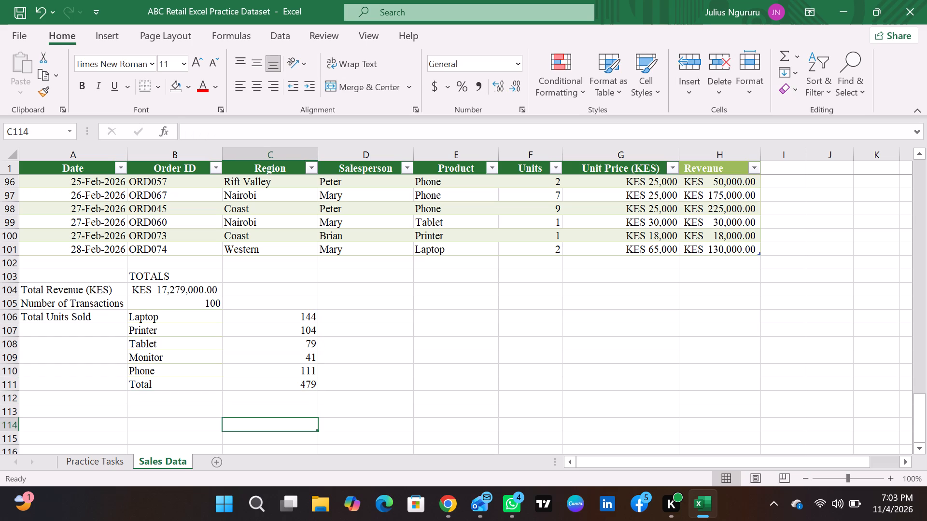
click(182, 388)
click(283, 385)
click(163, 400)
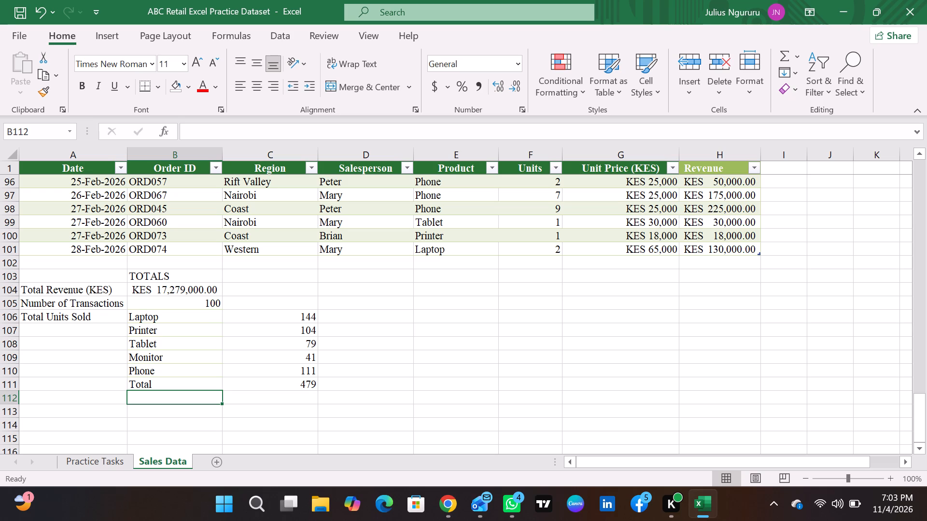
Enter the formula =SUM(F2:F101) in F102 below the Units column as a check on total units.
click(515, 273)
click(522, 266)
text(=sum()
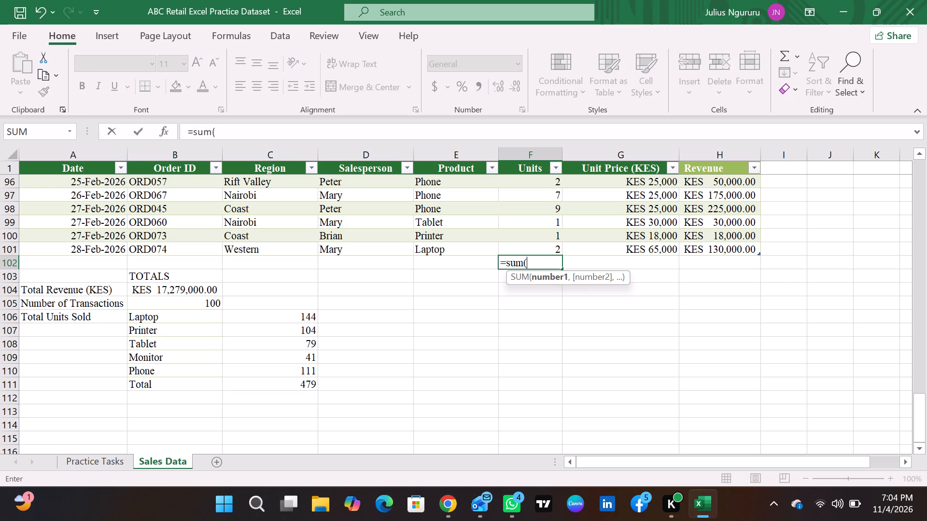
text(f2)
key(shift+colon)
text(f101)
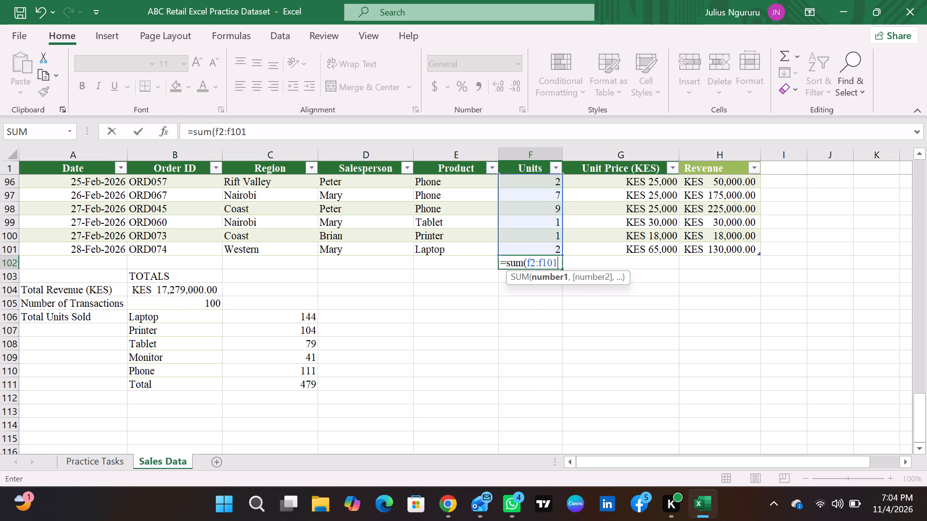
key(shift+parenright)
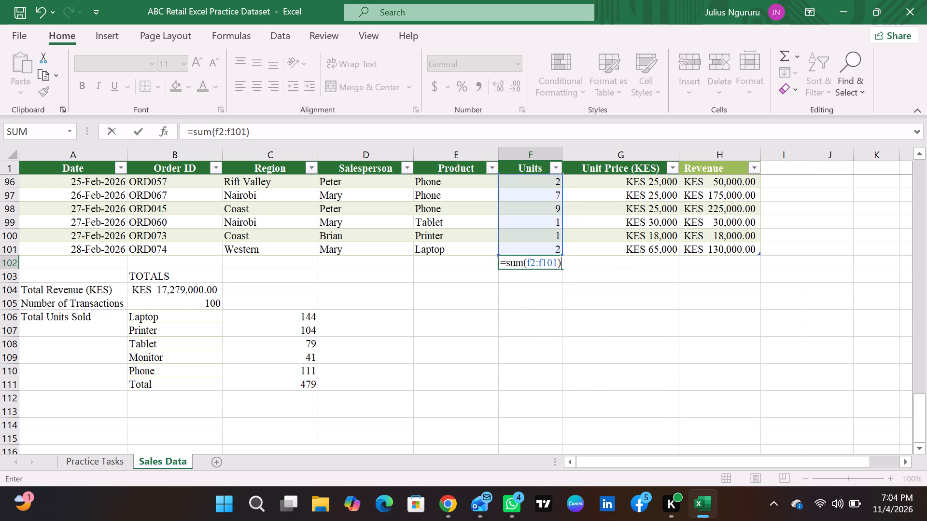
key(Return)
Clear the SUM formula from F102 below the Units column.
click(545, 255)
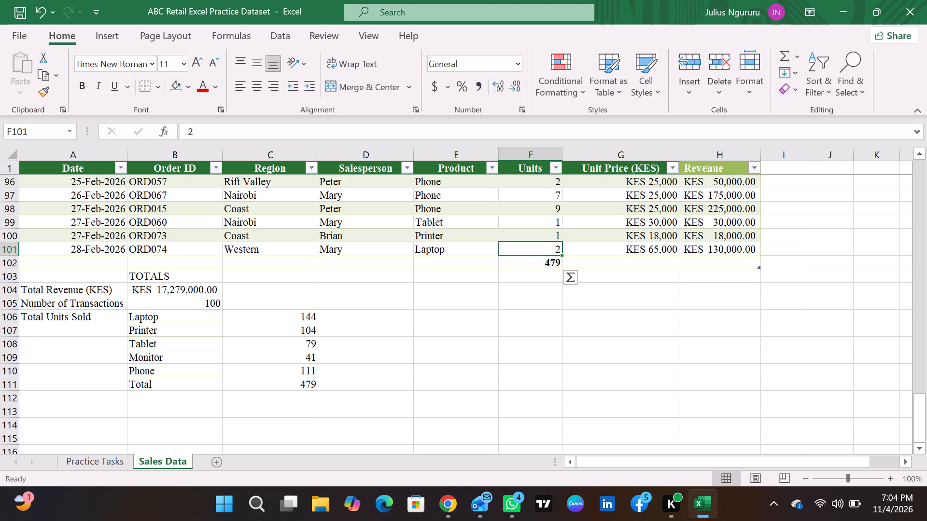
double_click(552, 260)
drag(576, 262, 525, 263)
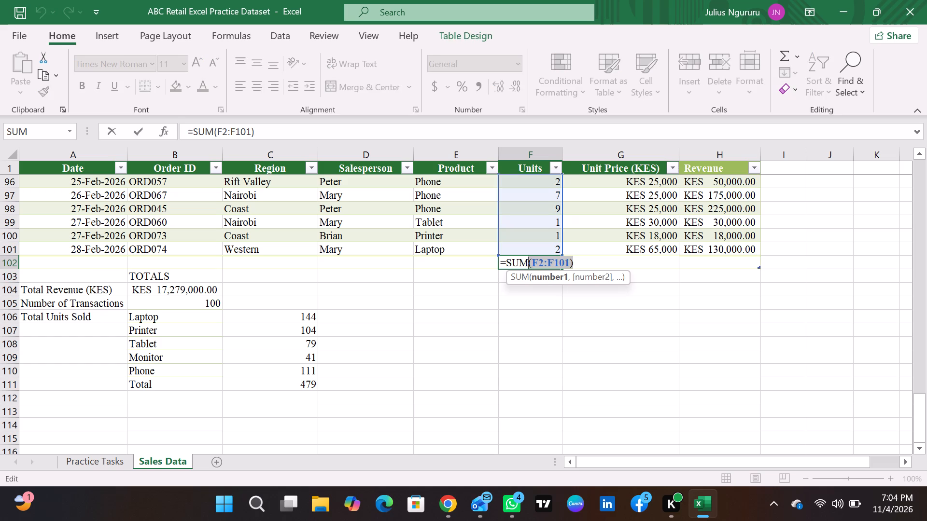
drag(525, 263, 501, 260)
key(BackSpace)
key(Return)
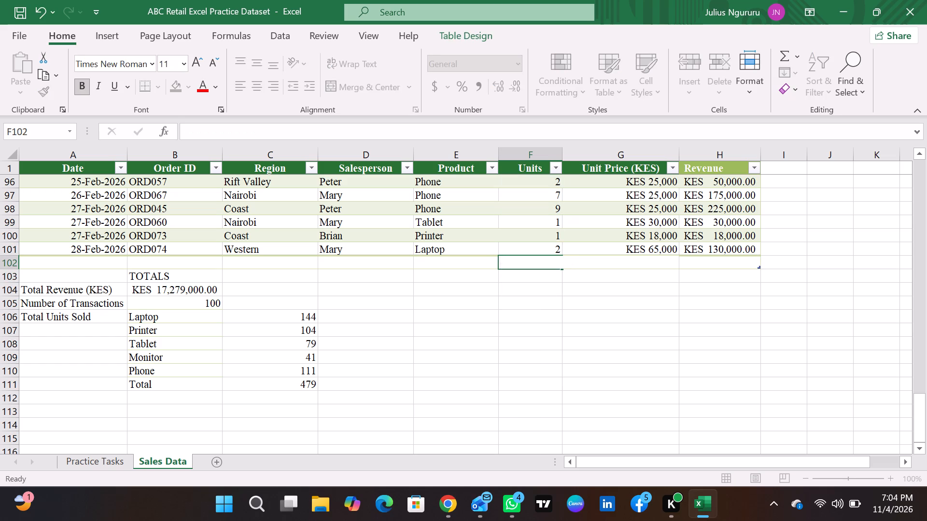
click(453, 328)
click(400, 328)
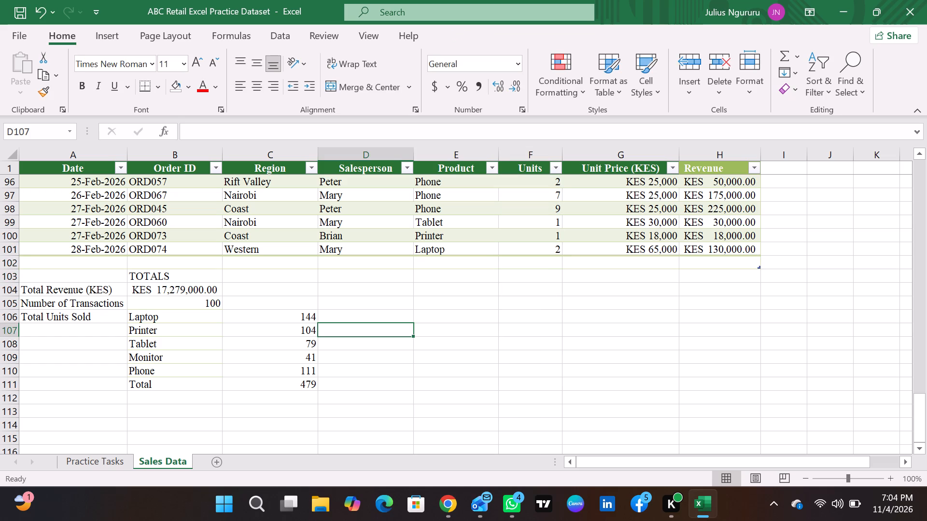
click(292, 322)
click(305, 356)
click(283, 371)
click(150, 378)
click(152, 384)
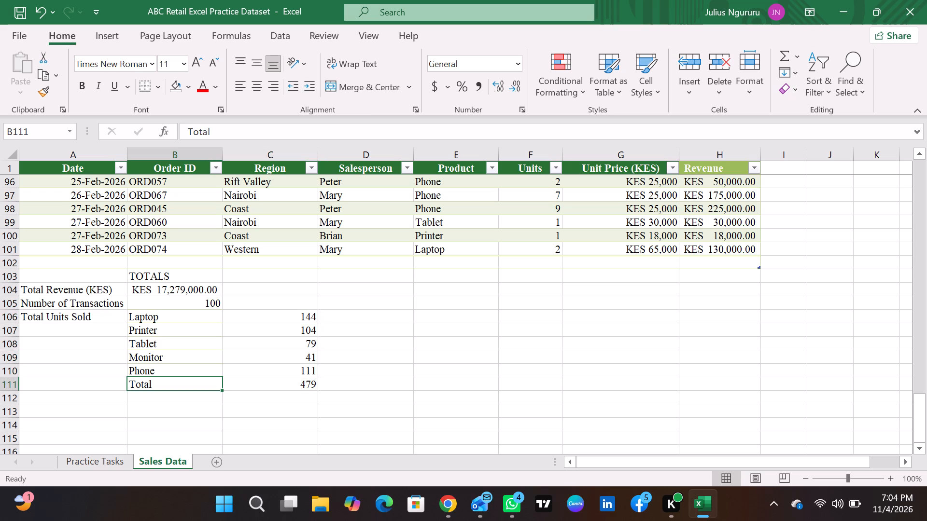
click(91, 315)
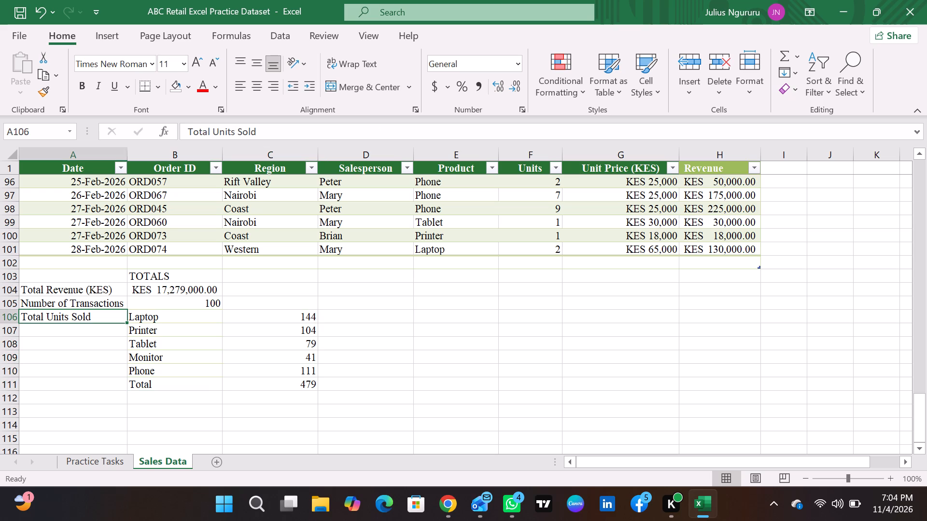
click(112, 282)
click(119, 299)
Merge and center the TOTALS heading across A103:C103.
drag(117, 276, 140, 276)
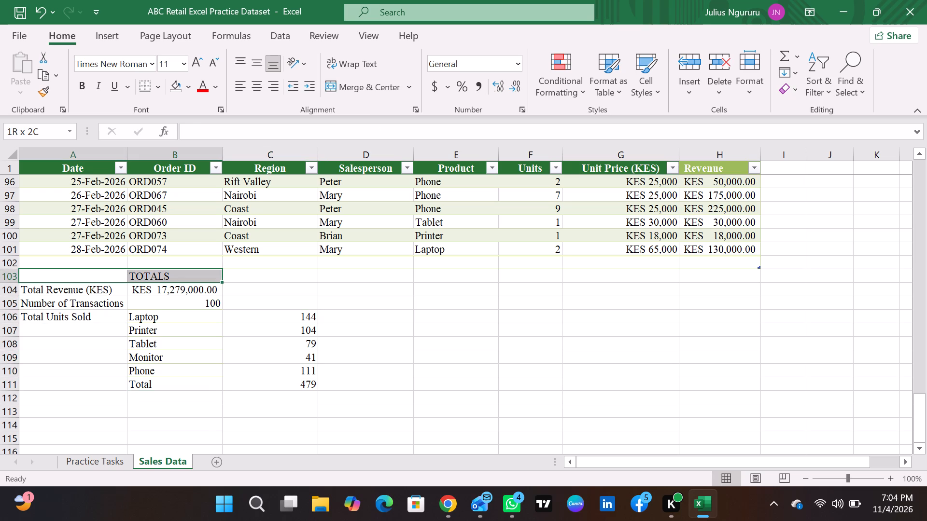
drag(140, 276, 249, 275)
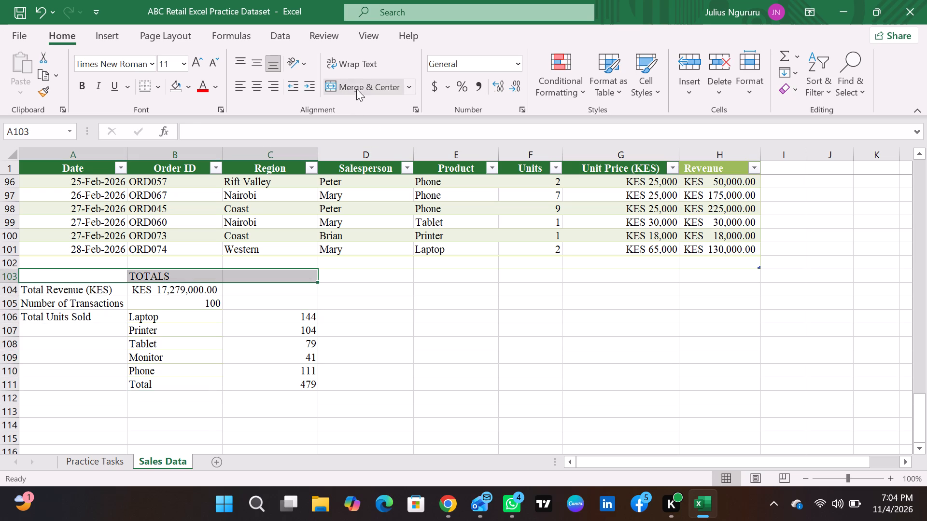
click(358, 84)
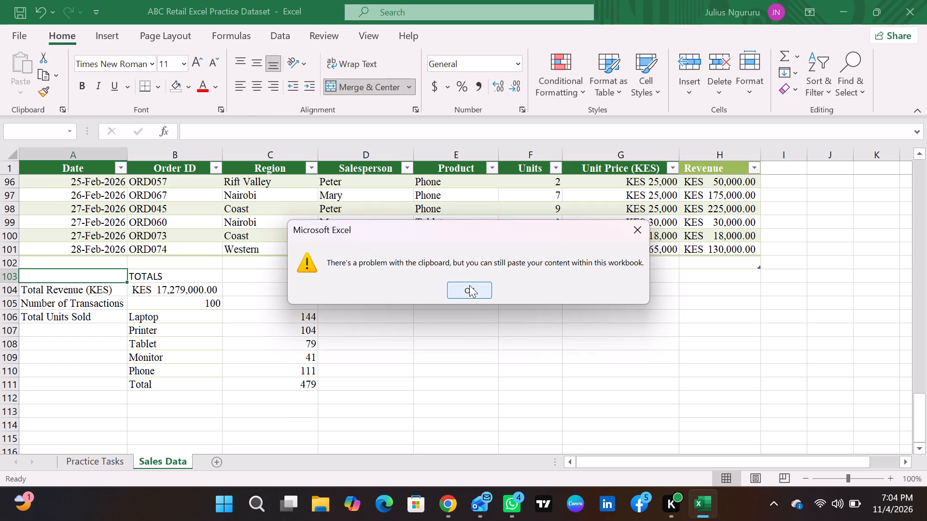
click(470, 286)
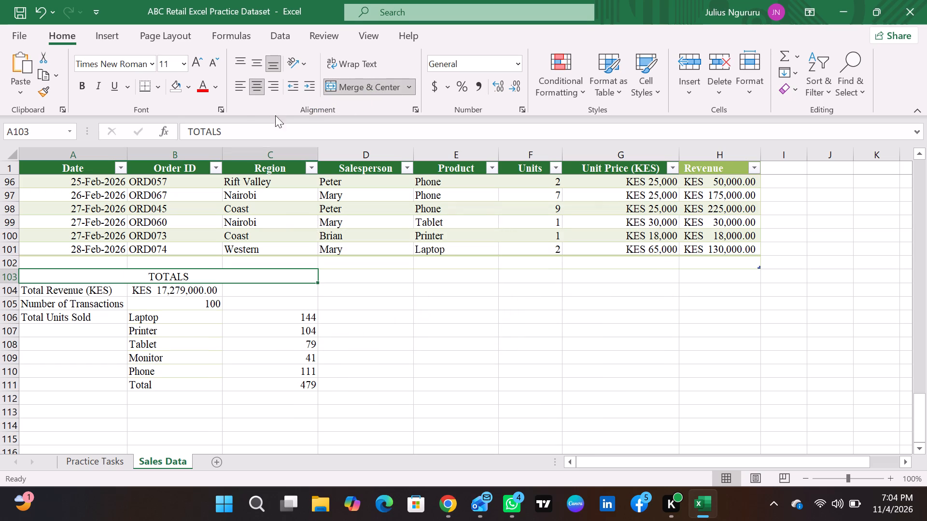
Make the TOTALS heading bold and increase its font size by one step.
click(79, 86)
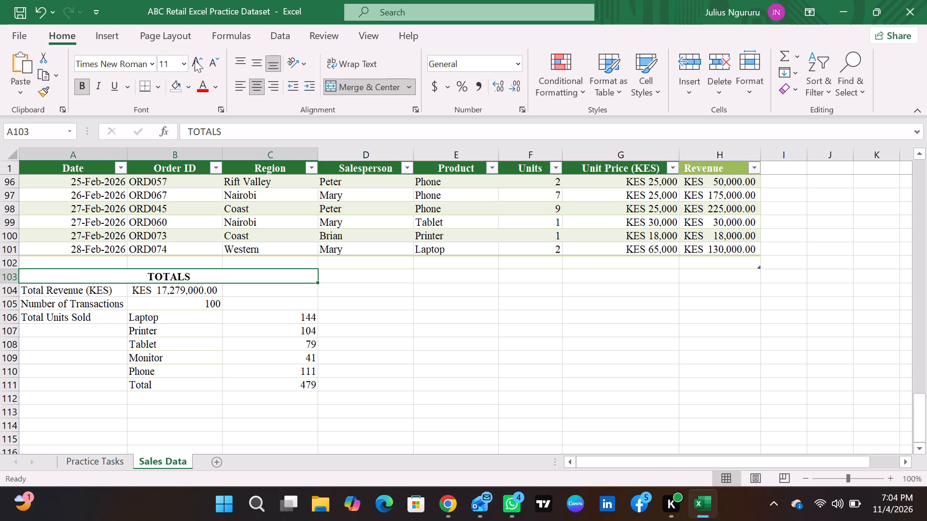
click(195, 60)
click(432, 340)
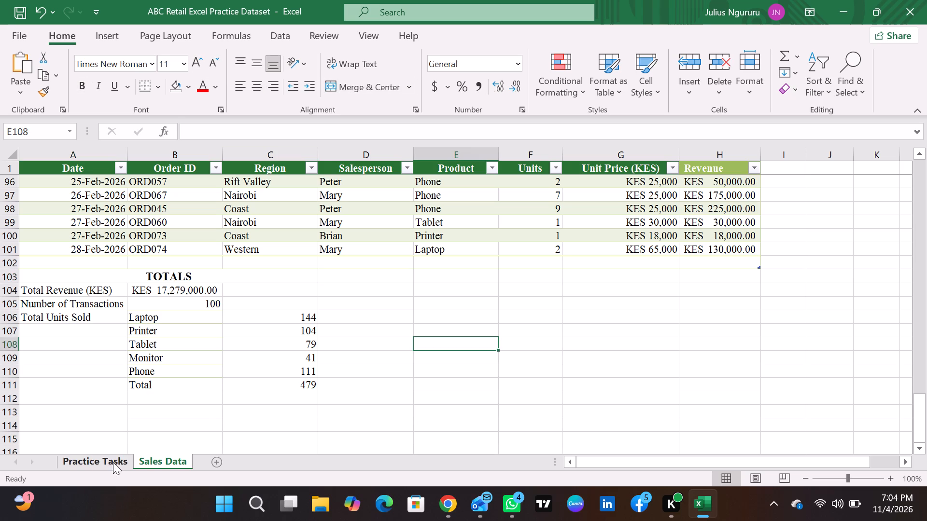
Check task 2 on the Practice Tasks sheet and insert a blank row above Total Units Sold on Sales Data.
click(112, 464)
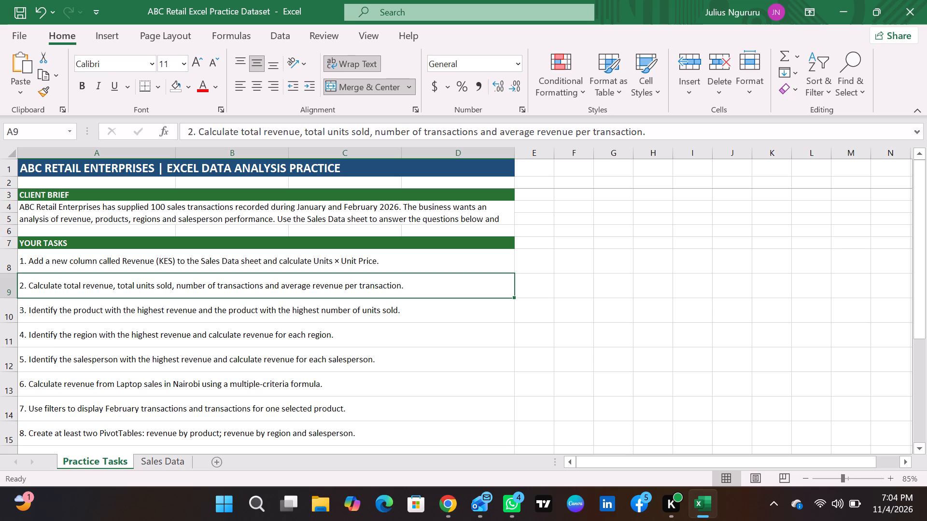
click(178, 463)
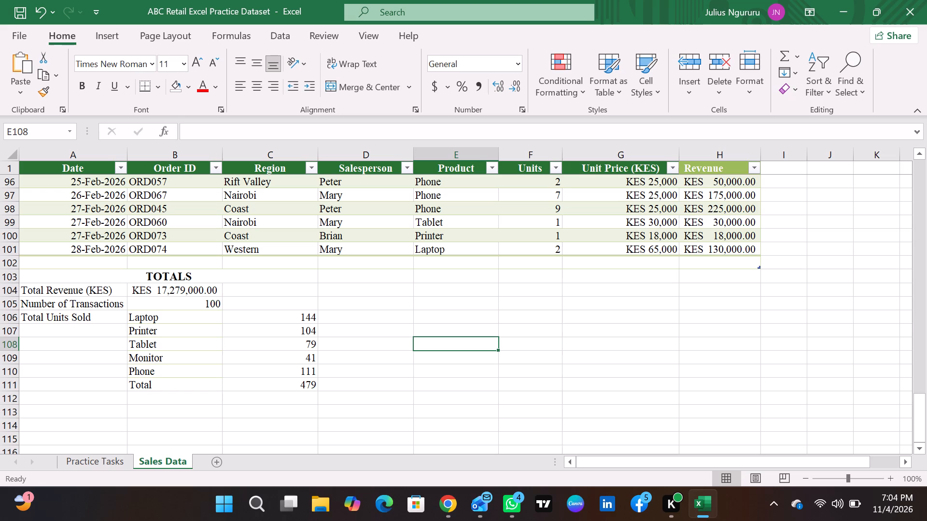
click(14, 316)
right_click(14, 316)
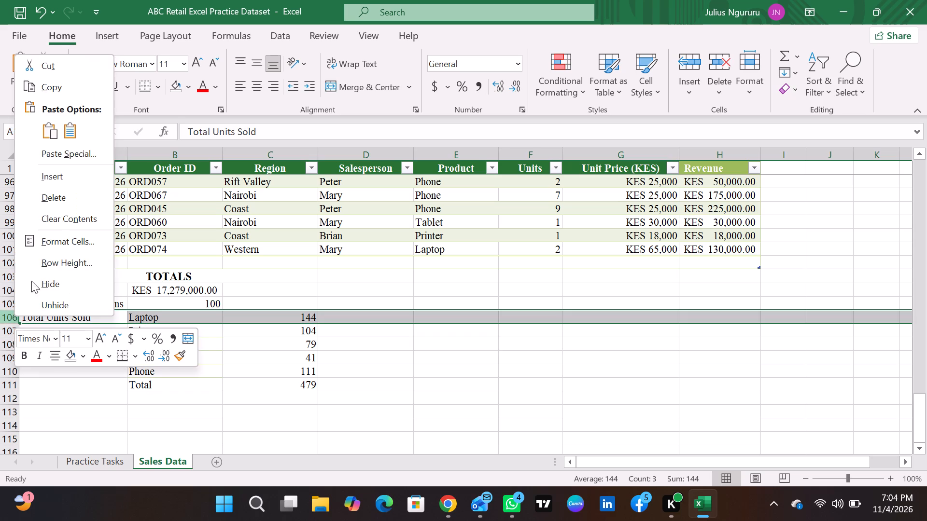
click(58, 177)
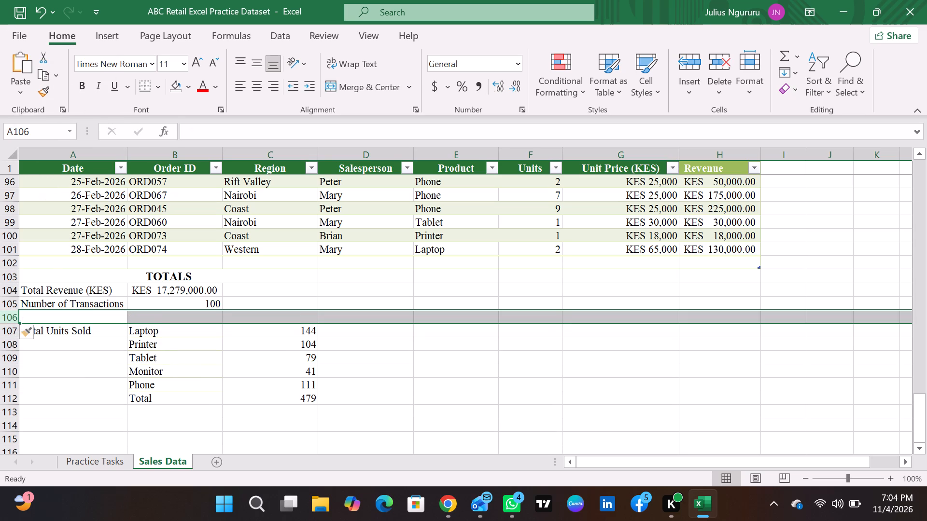
click(256, 368)
Enter the label "Average Revenue per Transaction" in A106, below Number of Transactions.
click(130, 322)
click(112, 316)
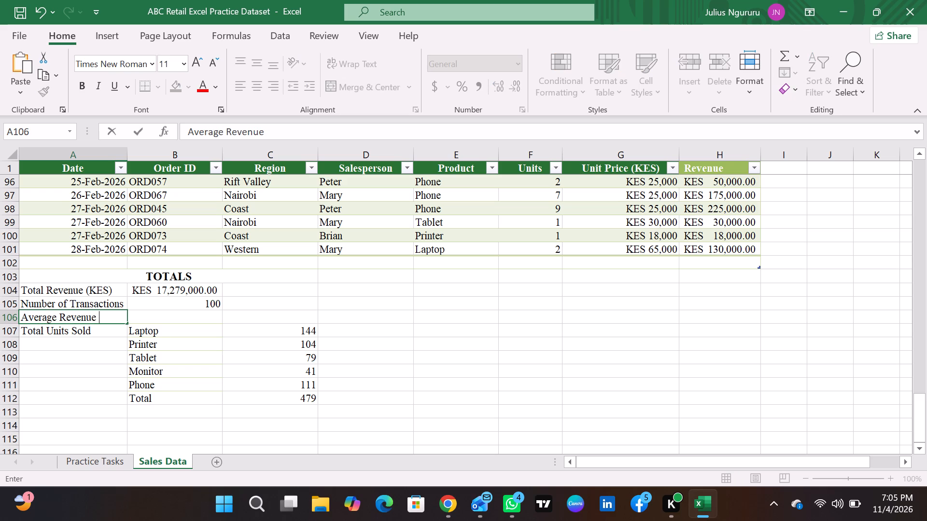
text(per)
key(space)
text(tra)
key(BackSpace)
key(BackSpace)
key(BackSpace)
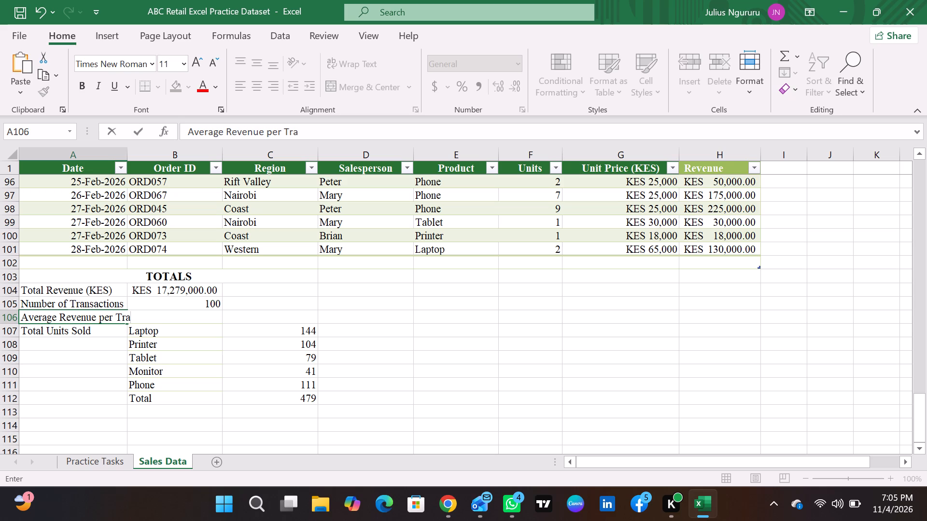
text(tion)
key(Return)
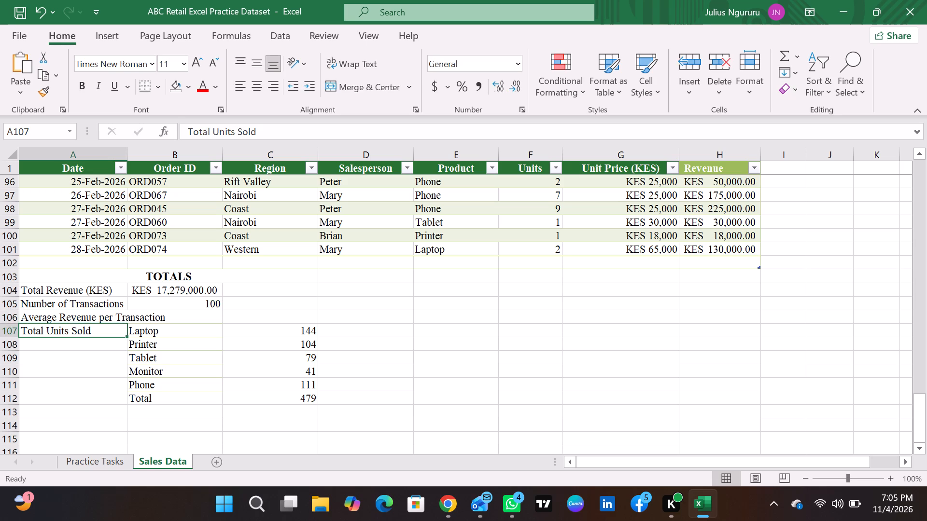
Wrap the text of the Average Revenue per Transaction label in A106.
click(87, 324)
click(94, 317)
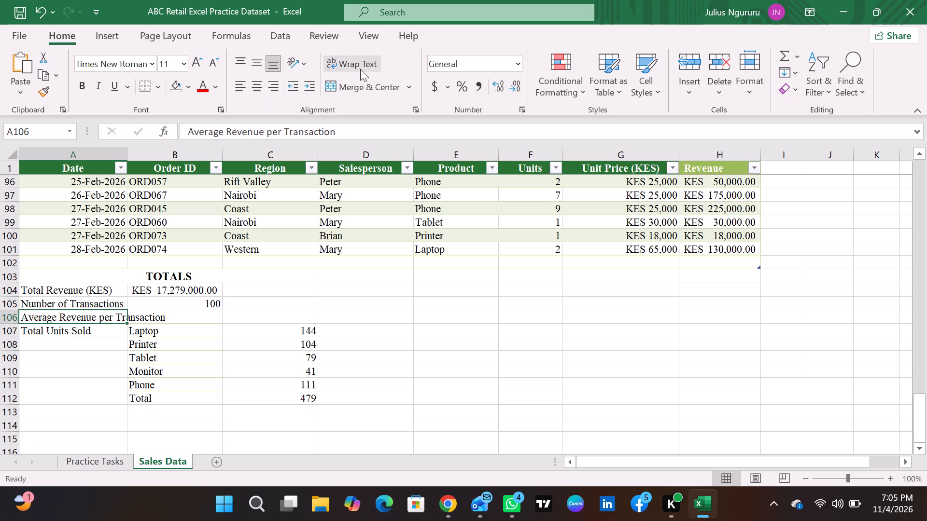
click(360, 69)
Calculate the average revenue per transaction in B106 with the formula =AVERAGE(H2:H101).
click(169, 312)
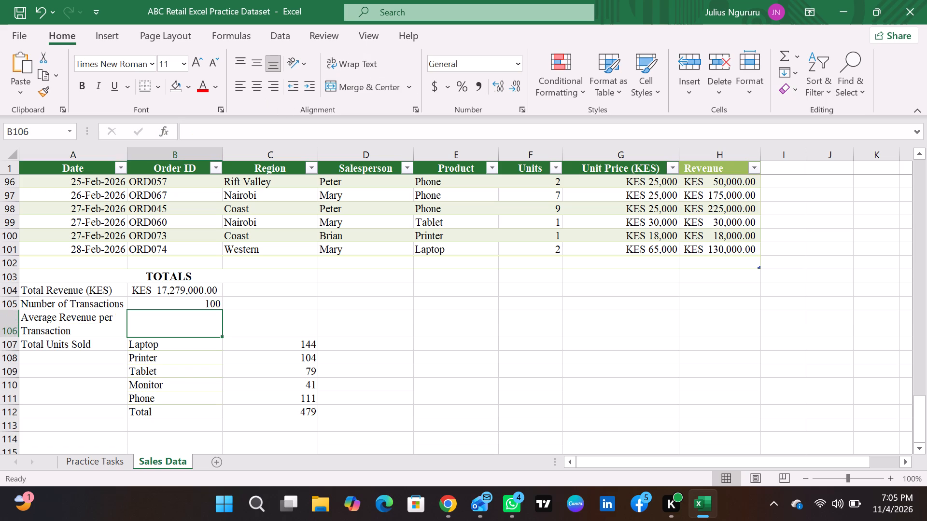
key(equal)
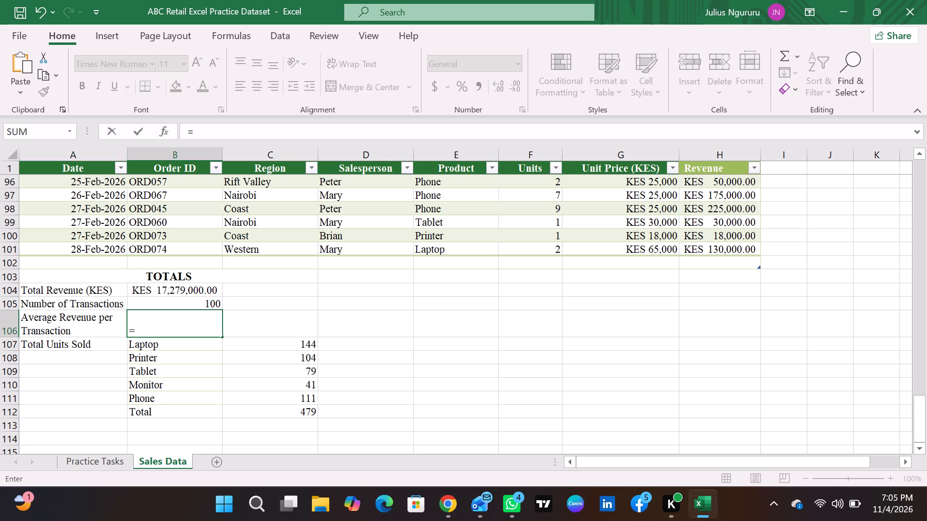
key(a)
text(vera)
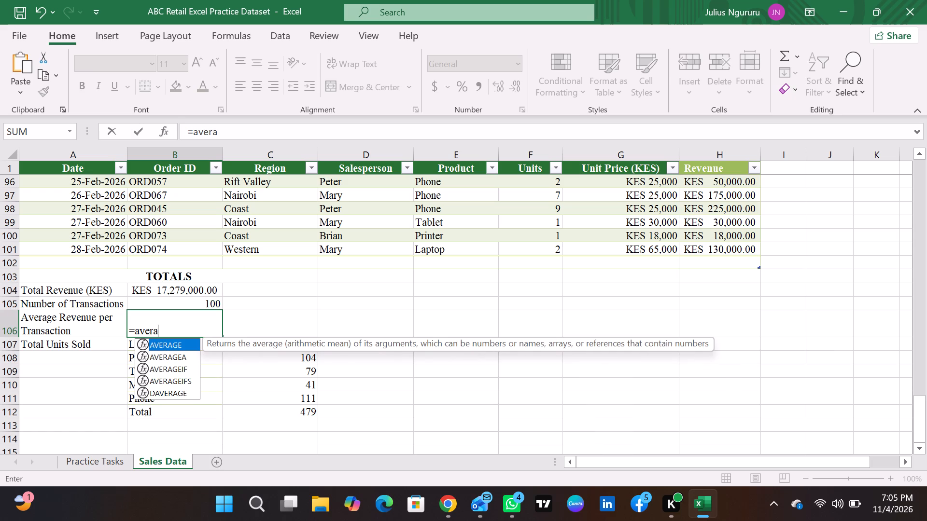
double_click(164, 343)
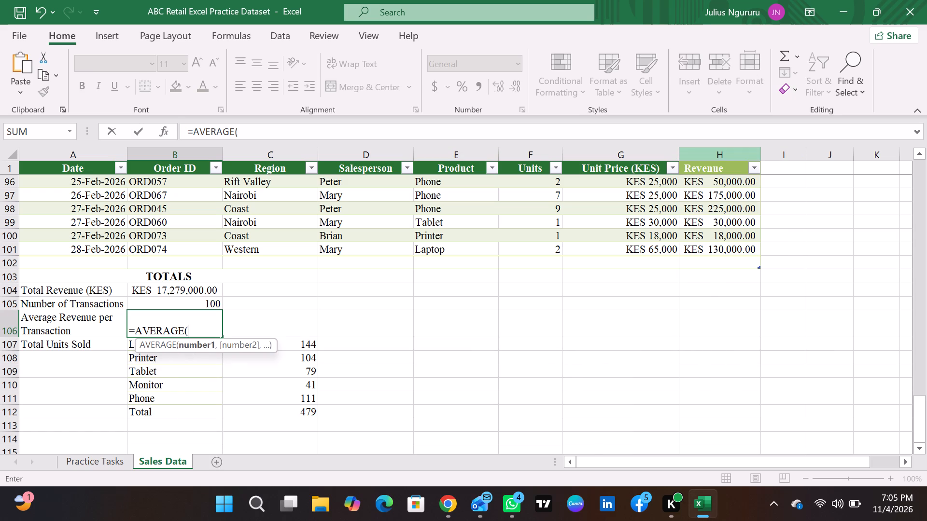
key(h)
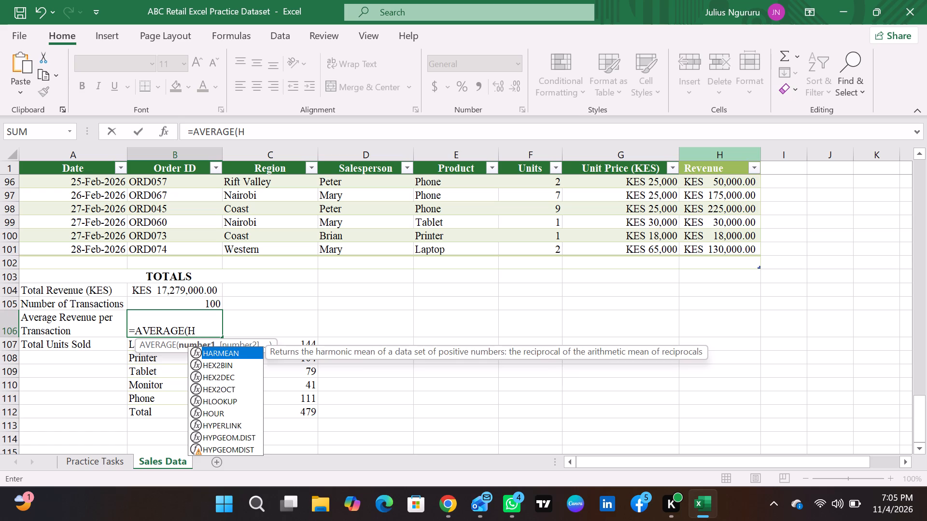
key(2)
key(shift+colon)
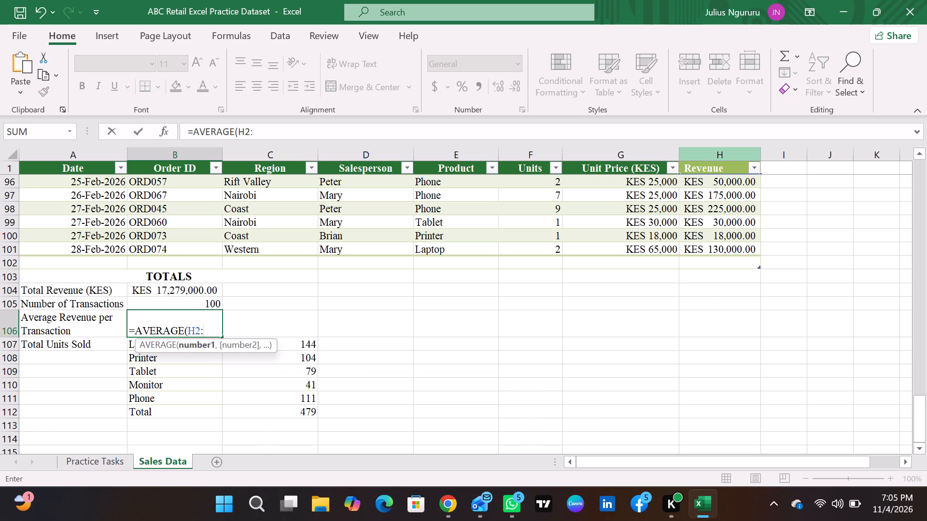
text(H101)
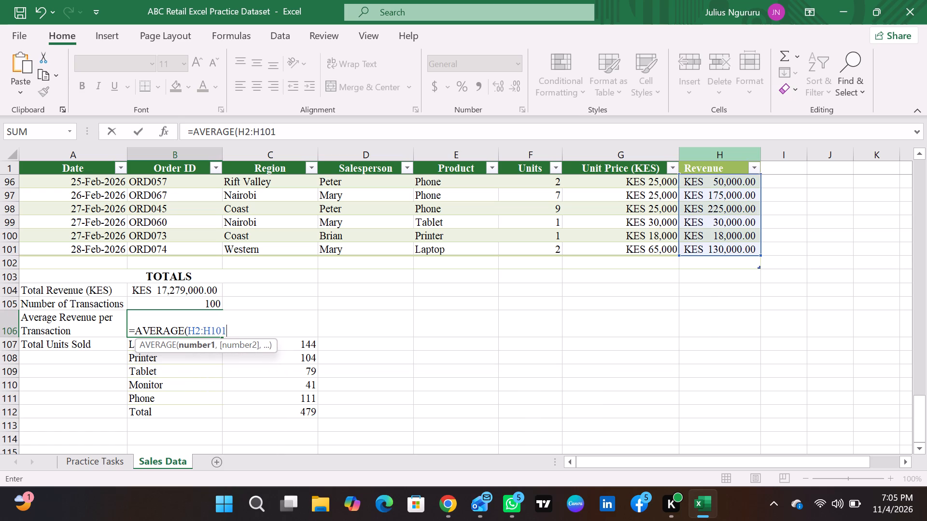
key(shift+parenright)
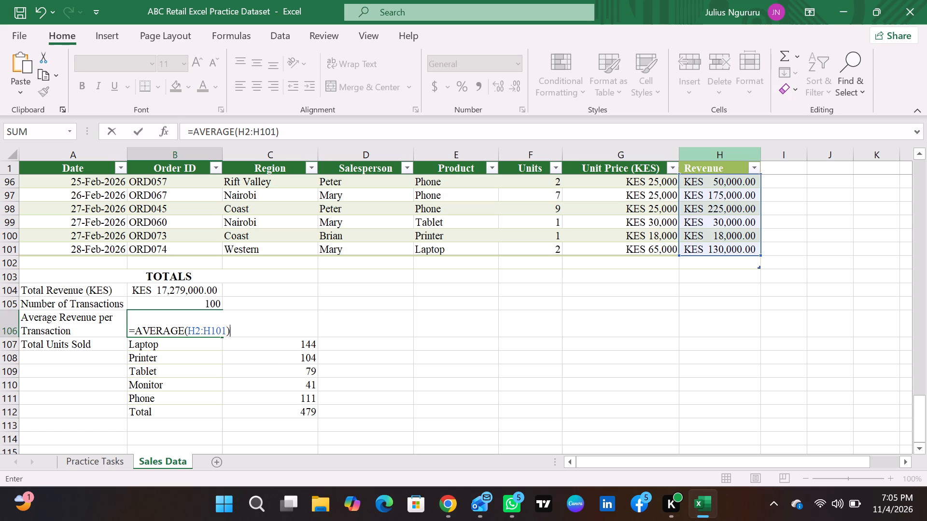
key(Return)
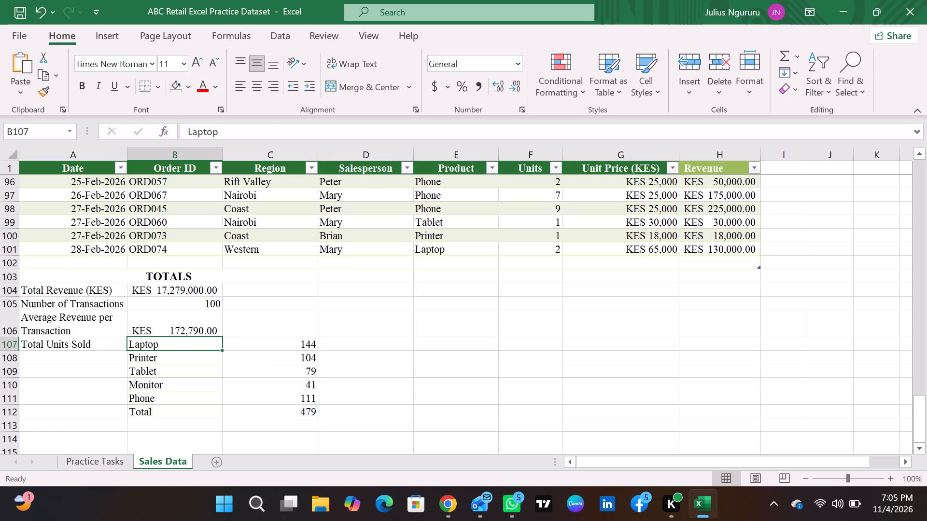
click(258, 320)
click(157, 329)
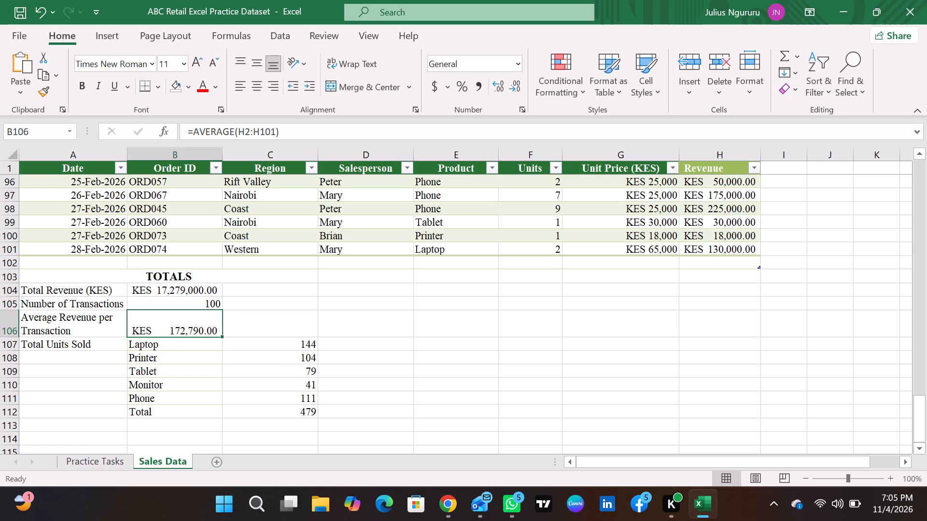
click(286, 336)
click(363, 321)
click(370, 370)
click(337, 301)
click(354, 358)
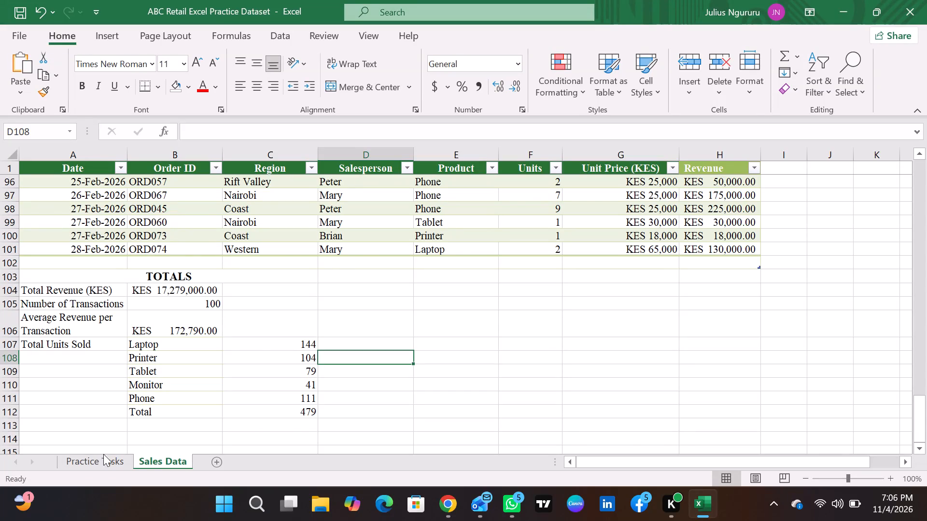
Read tasks 3 and 4 on the Practice Tasks sheet, covering highest-revenue product, units sold and regional revenue.
click(98, 465)
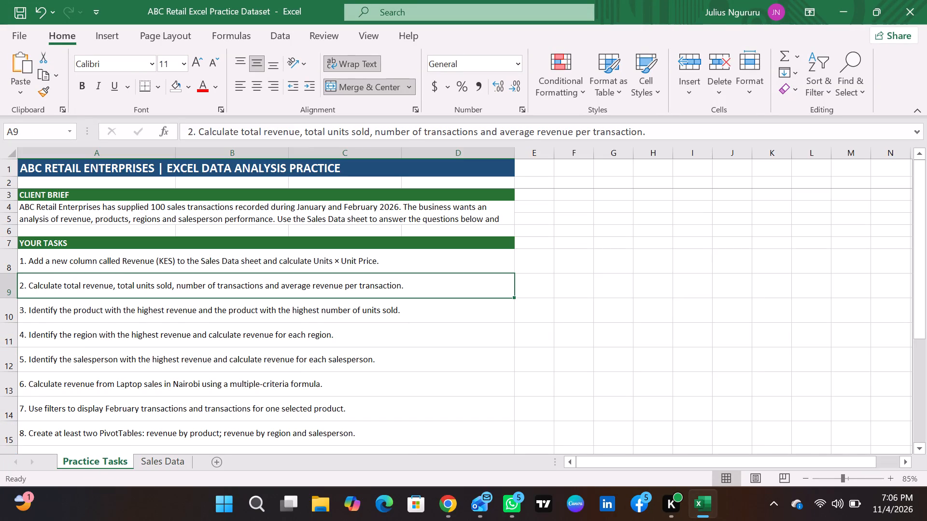
click(90, 310)
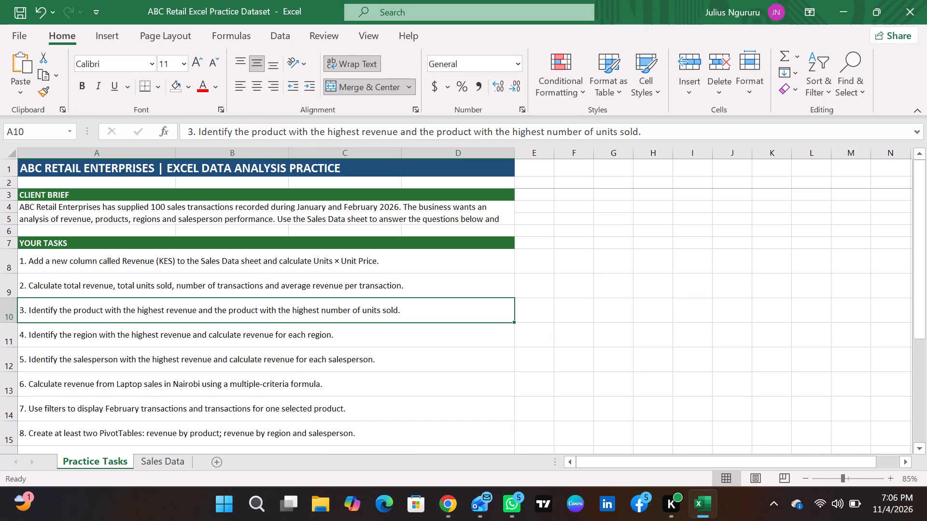
click(109, 335)
click(128, 307)
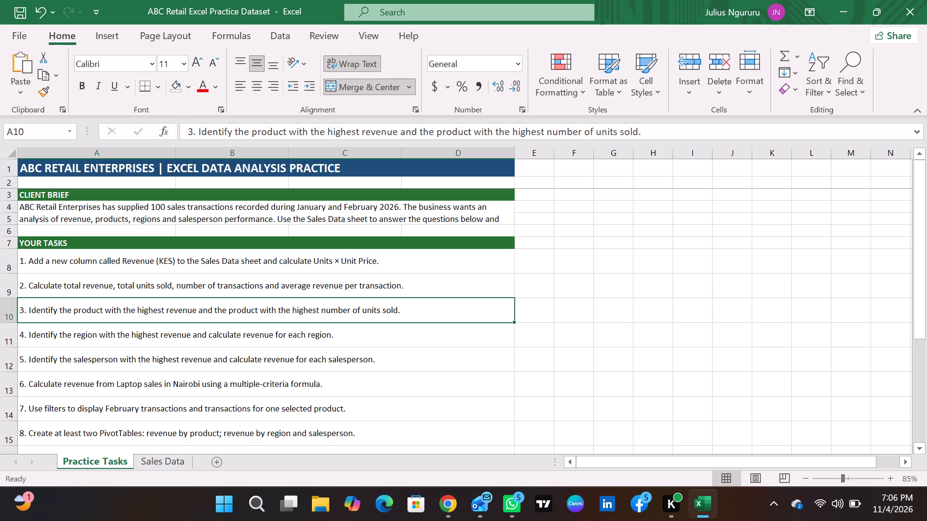
click(198, 325)
click(216, 314)
click(205, 329)
click(210, 312)
click(203, 330)
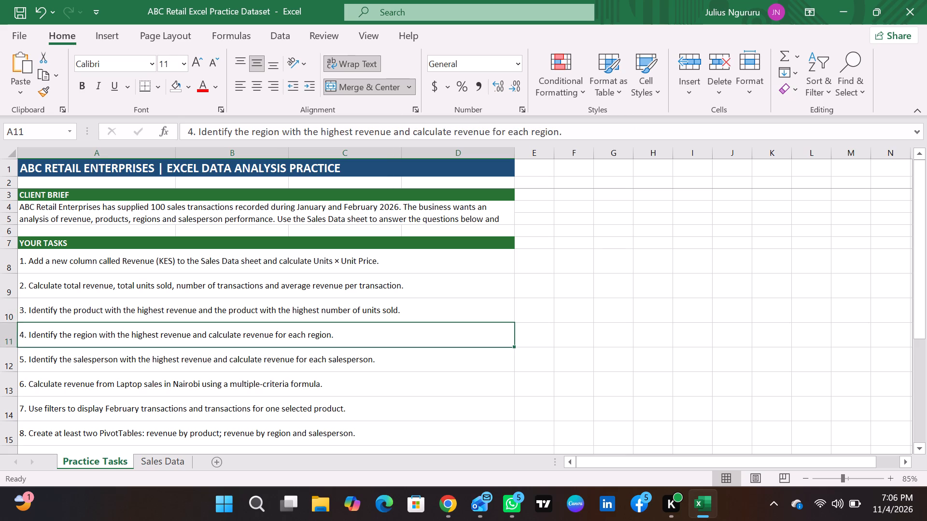
click(220, 304)
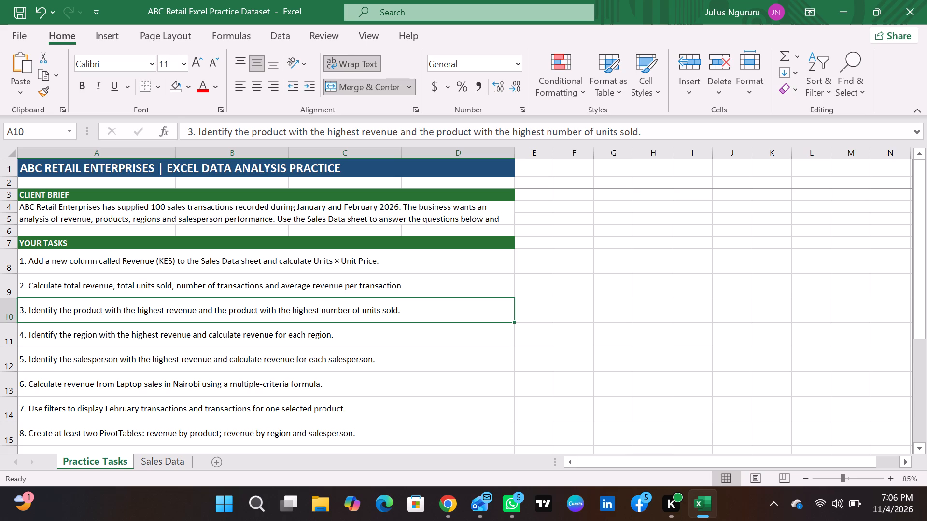
Fill the TOTALS block A103:C112 on Sales Data with the lightest blue theme shade and apply all borders.
click(171, 458)
drag(291, 411, 160, 276)
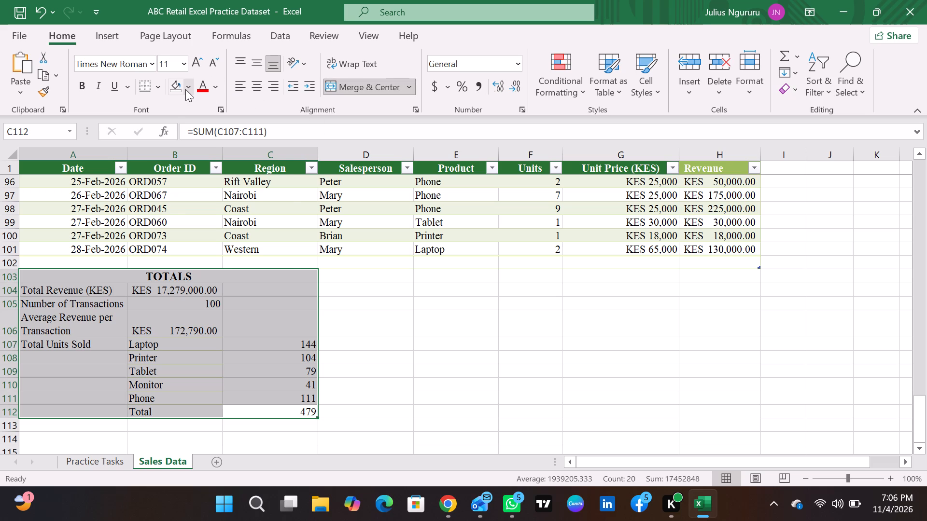
click(185, 89)
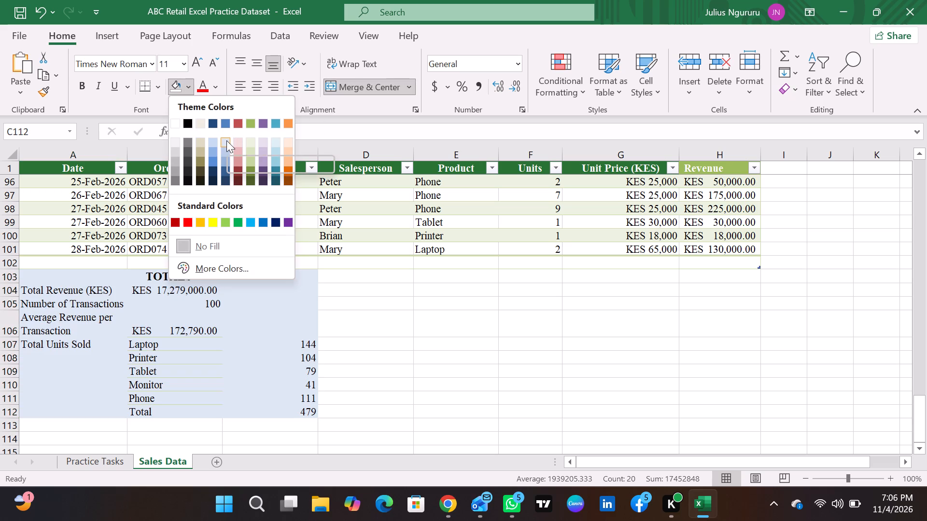
click(226, 140)
click(154, 90)
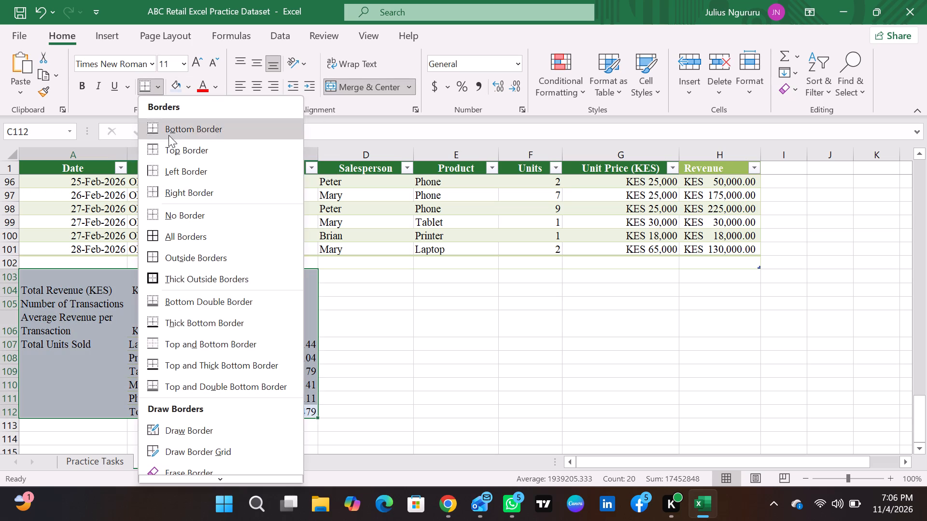
click(194, 238)
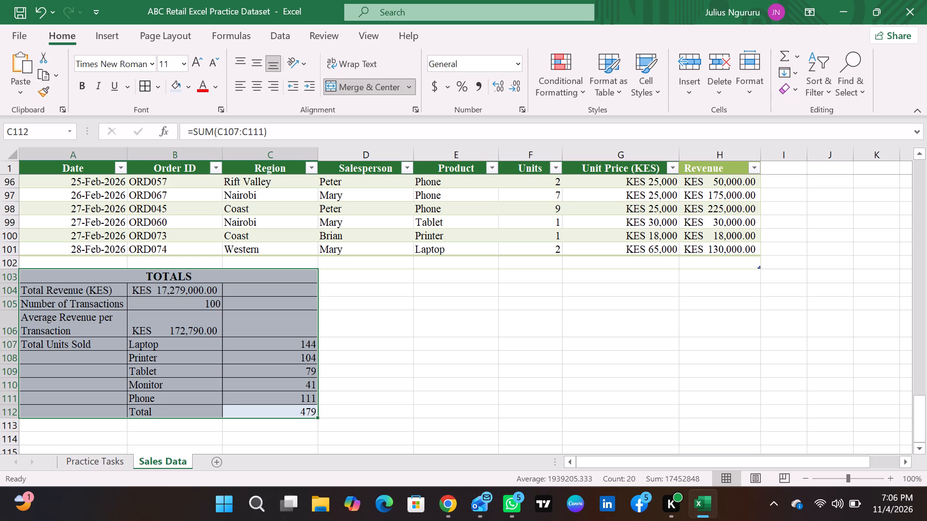
click(396, 328)
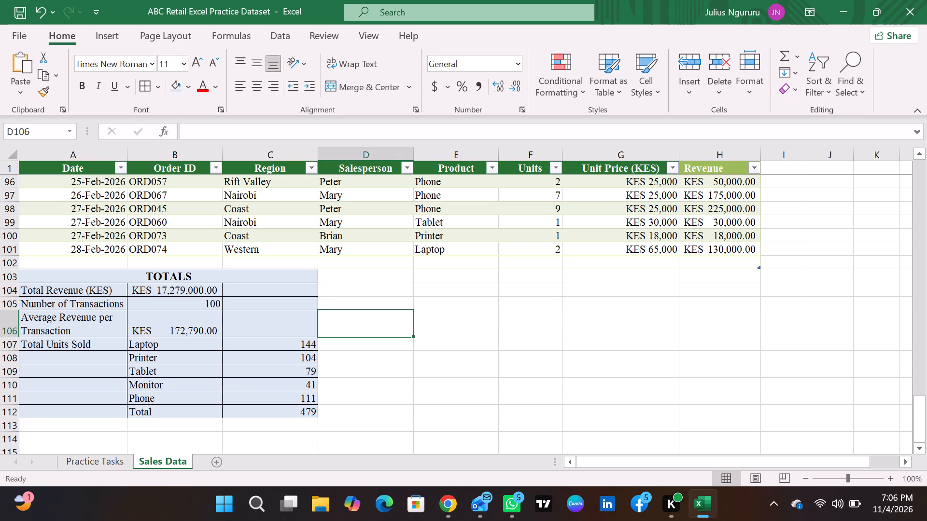
click(487, 403)
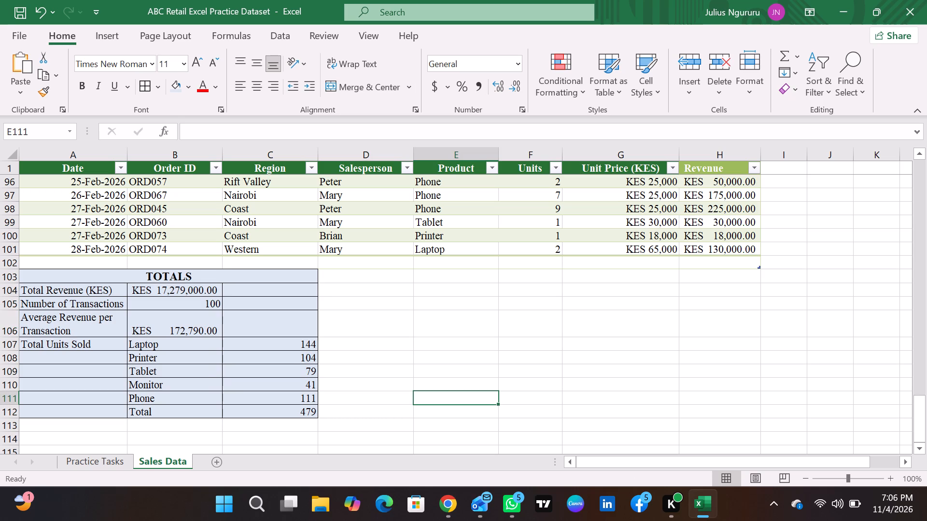
Change the fill of the TOTALS block A103:C112 to the next darker shade of the same blue.
drag(281, 414, 175, 273)
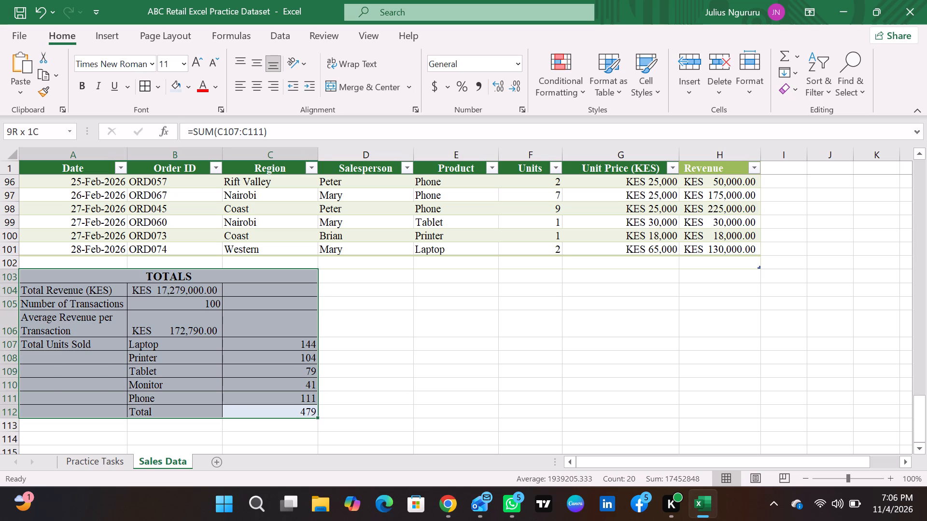
drag(175, 273, 151, 280)
click(187, 92)
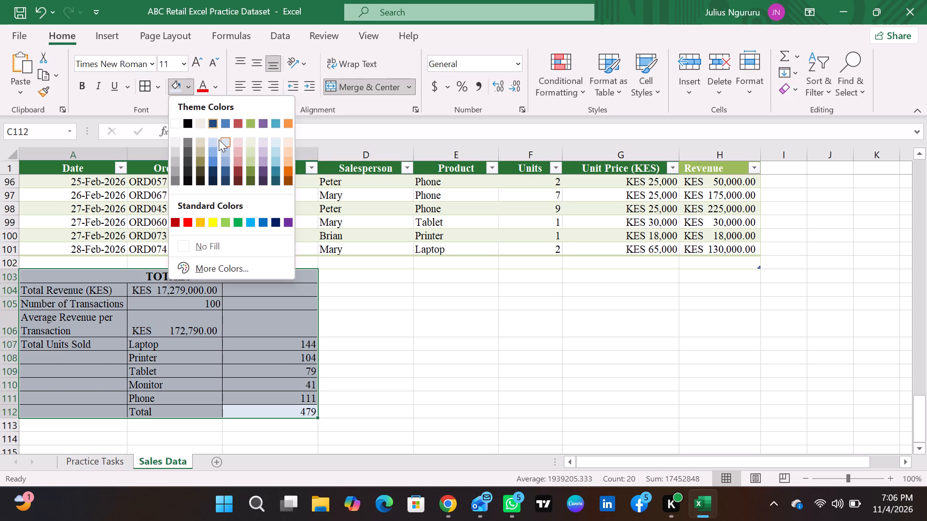
click(227, 153)
click(413, 360)
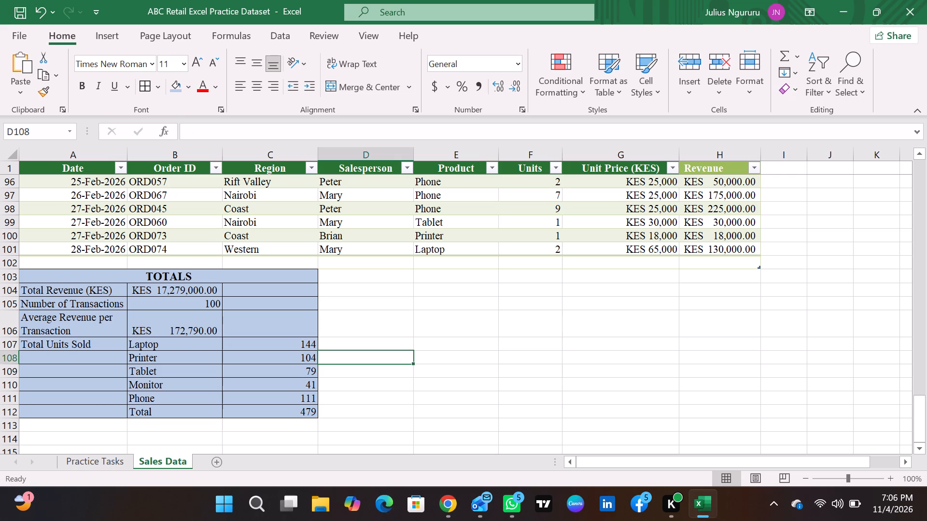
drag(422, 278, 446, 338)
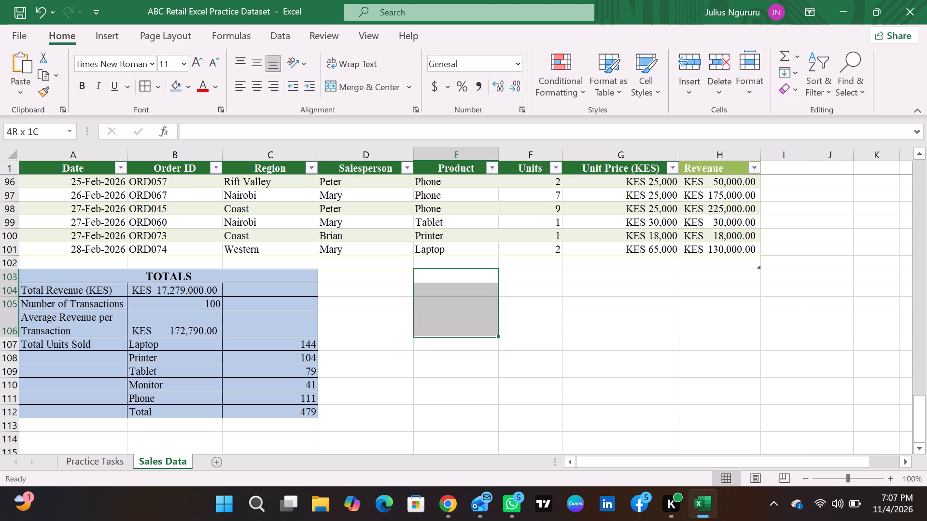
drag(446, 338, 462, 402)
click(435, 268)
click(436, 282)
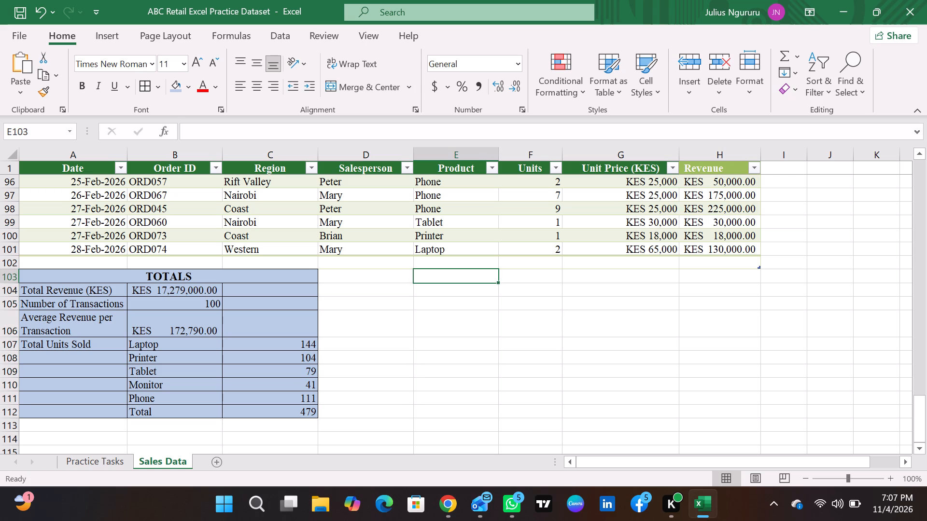
Reread tasks 3 and 4 on Practice Tasks and examine the units sold per product in C107:C112 on Sales Data.
click(103, 460)
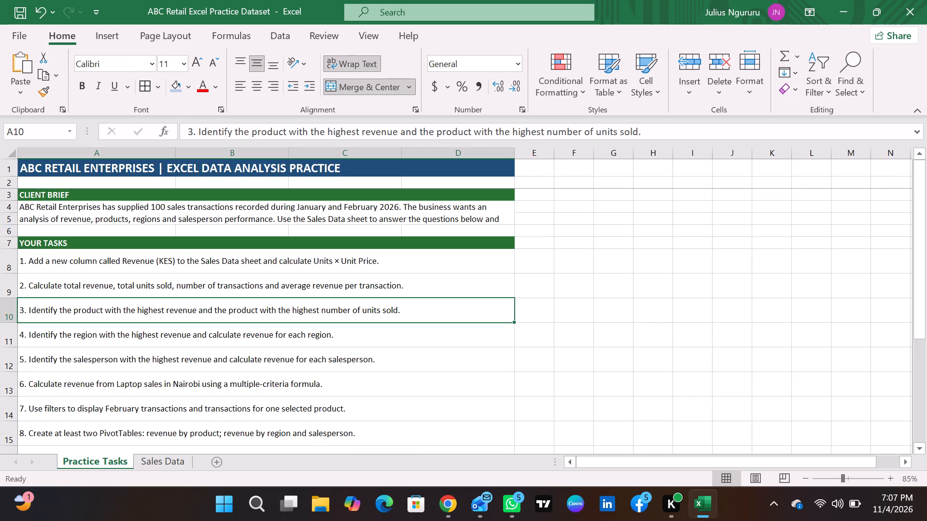
click(239, 340)
click(259, 318)
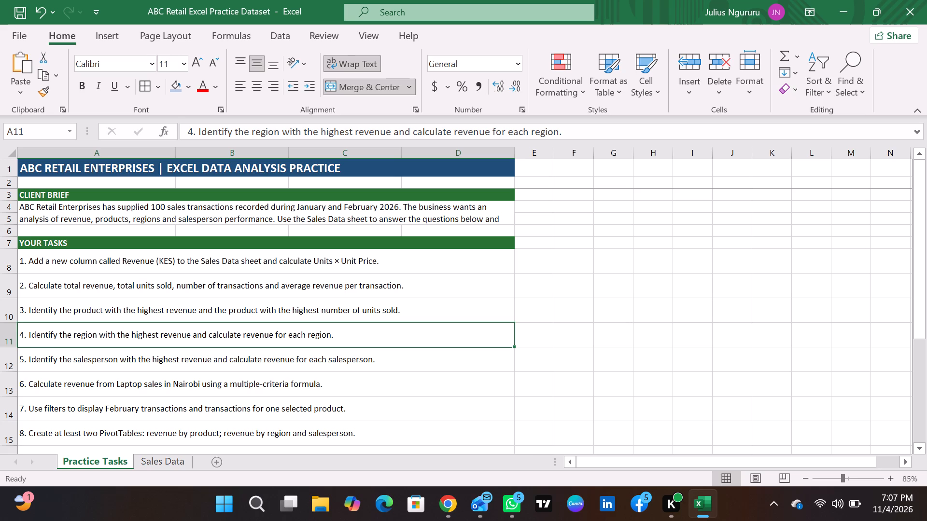
click(174, 458)
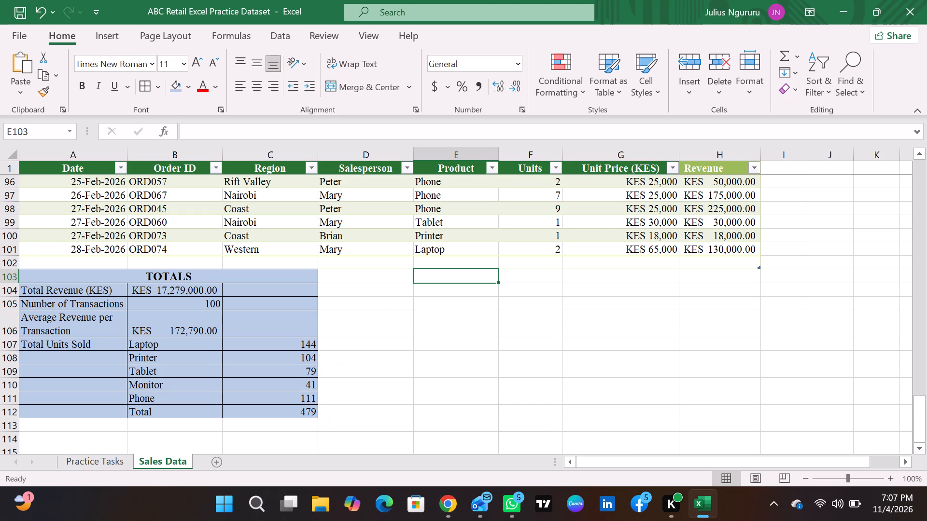
click(309, 347)
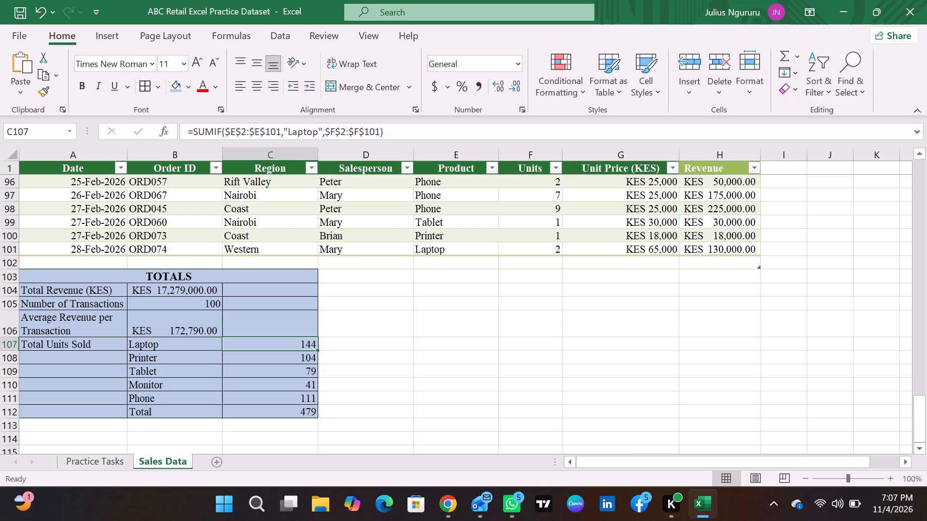
click(307, 356)
click(309, 370)
click(308, 390)
click(307, 379)
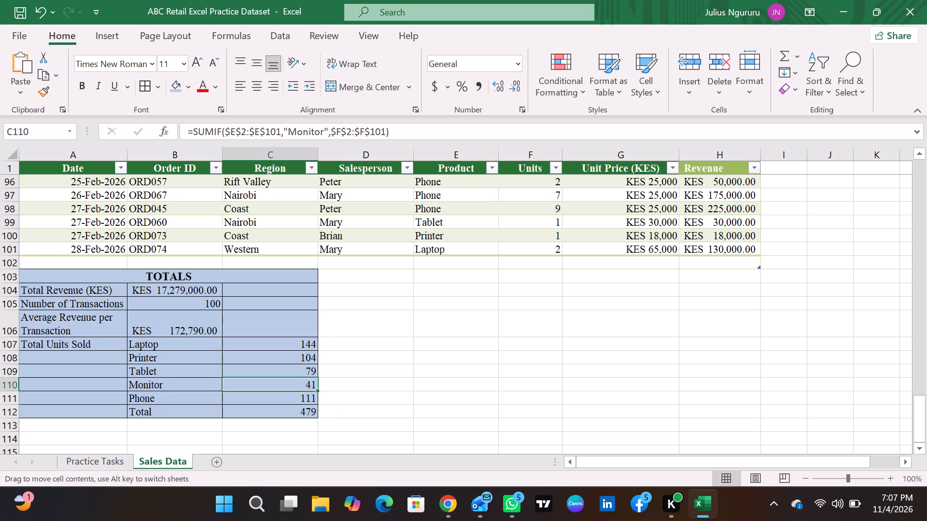
click(307, 368)
click(307, 386)
click(307, 404)
click(309, 415)
click(305, 402)
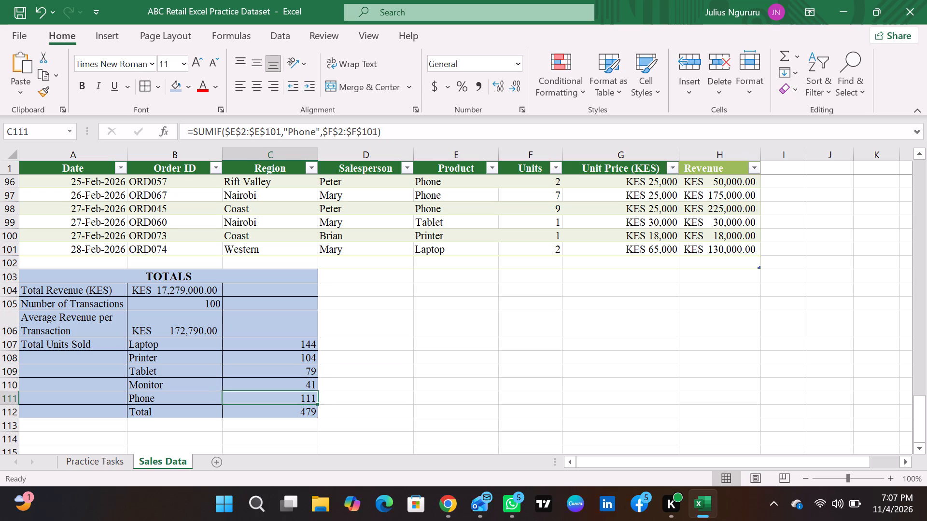
click(301, 384)
click(303, 371)
click(305, 358)
click(311, 339)
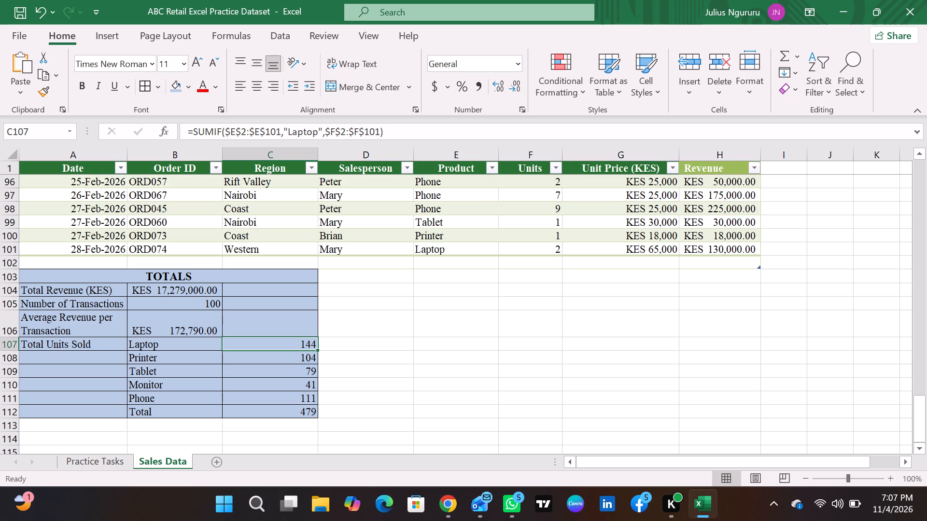
click(346, 346)
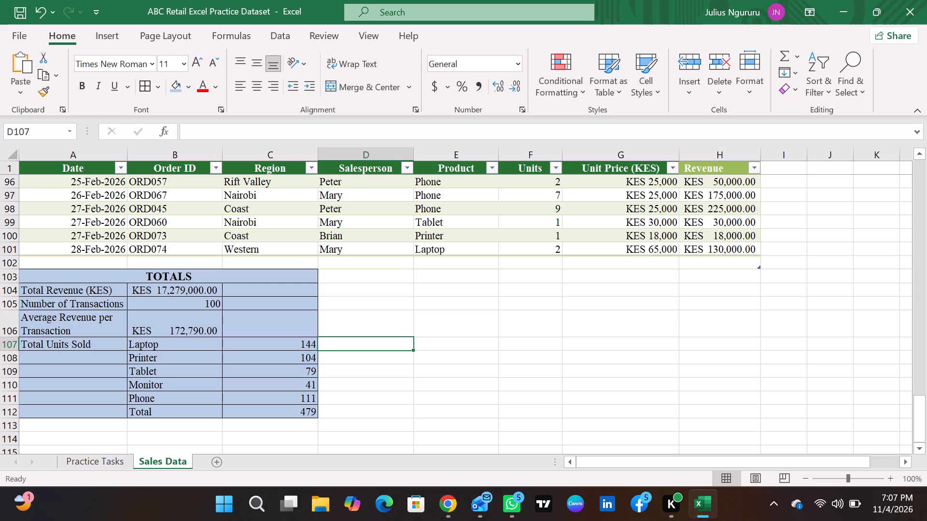
Reread task 3 on Practice Tasks and examine the product labels and units in the TOTALS block on Sales Data.
click(103, 458)
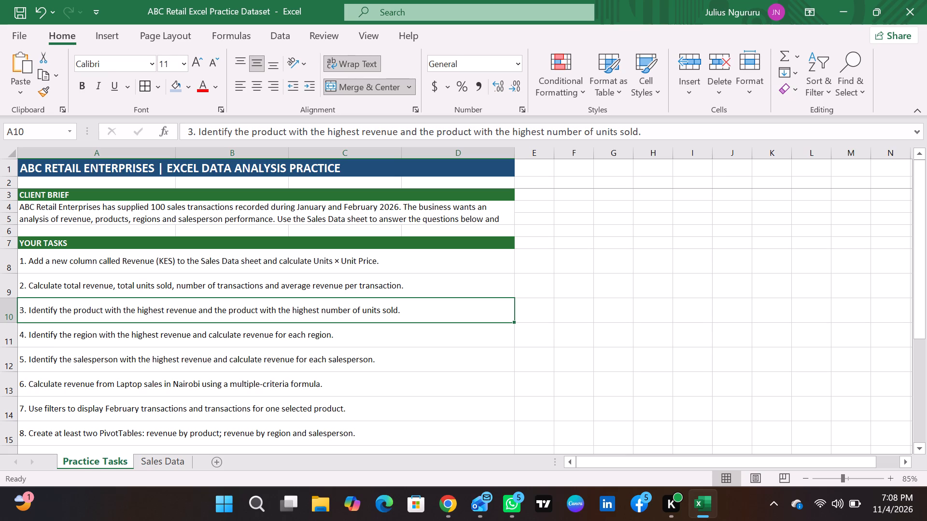
click(157, 461)
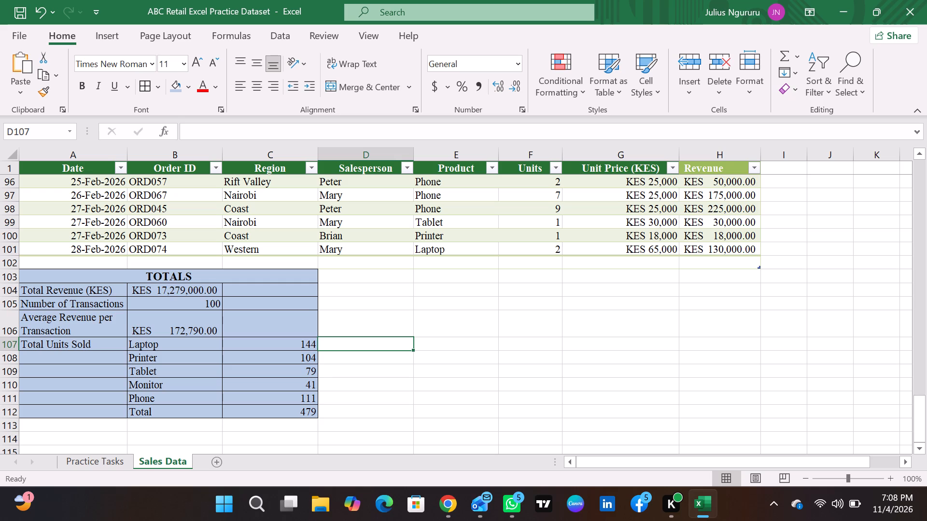
click(93, 409)
click(147, 379)
click(170, 395)
click(193, 376)
click(167, 400)
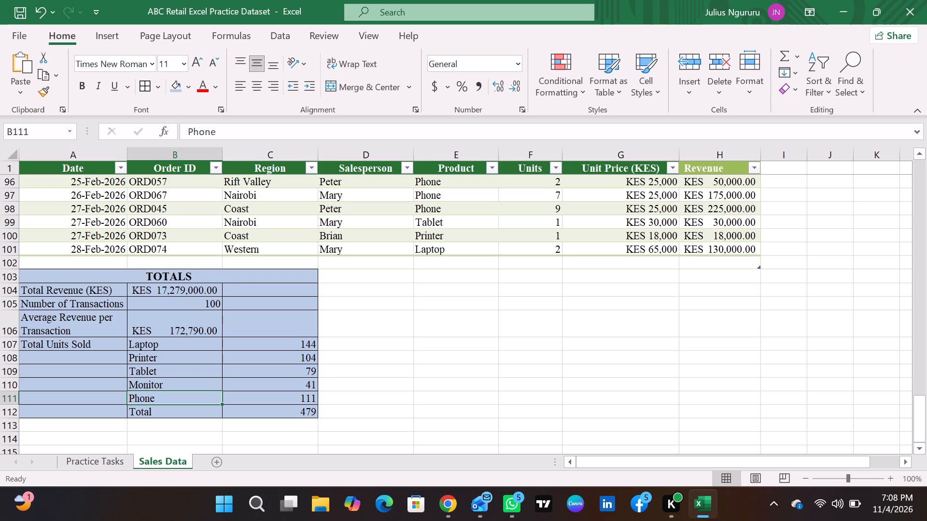
click(140, 415)
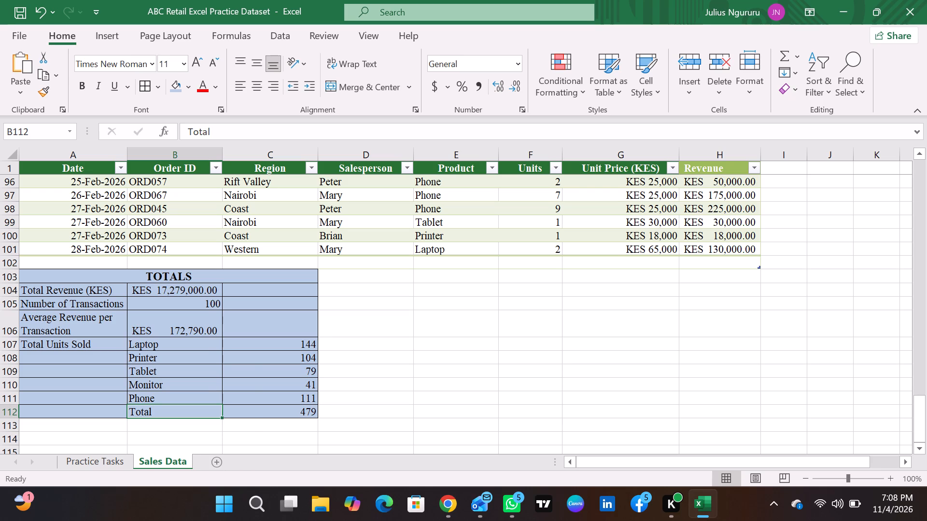
Add a new worksheet after Sales Data and name it PRODUCTWISE ANALYSIS.
click(215, 467)
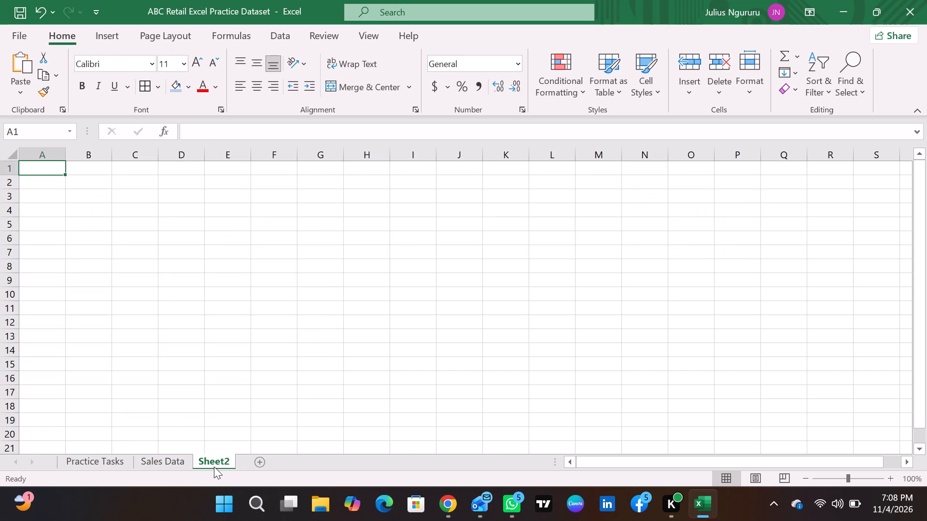
double_click(217, 458)
double_click(218, 459)
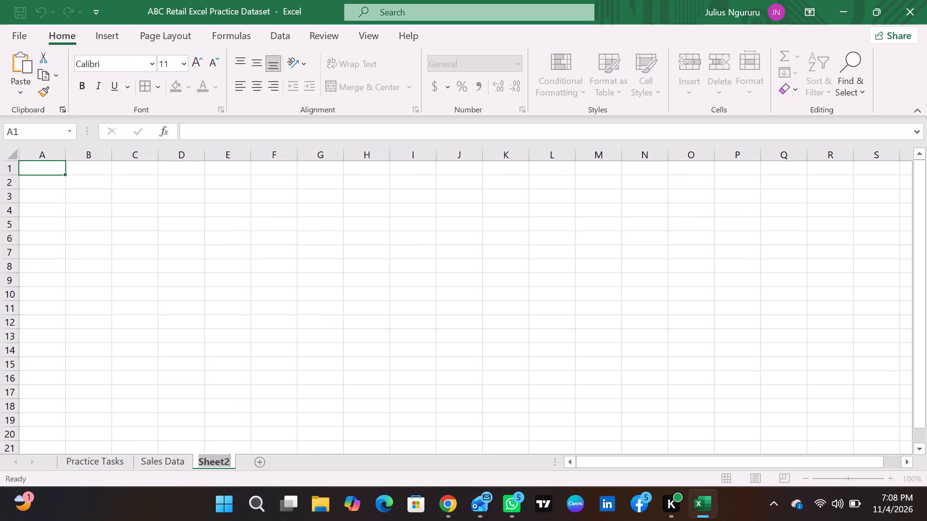
key(p)
text(RODUCTWIAE)
key(BackSpace)
key(BackSpace)
text(SE ANALYSIS)
key(Return)
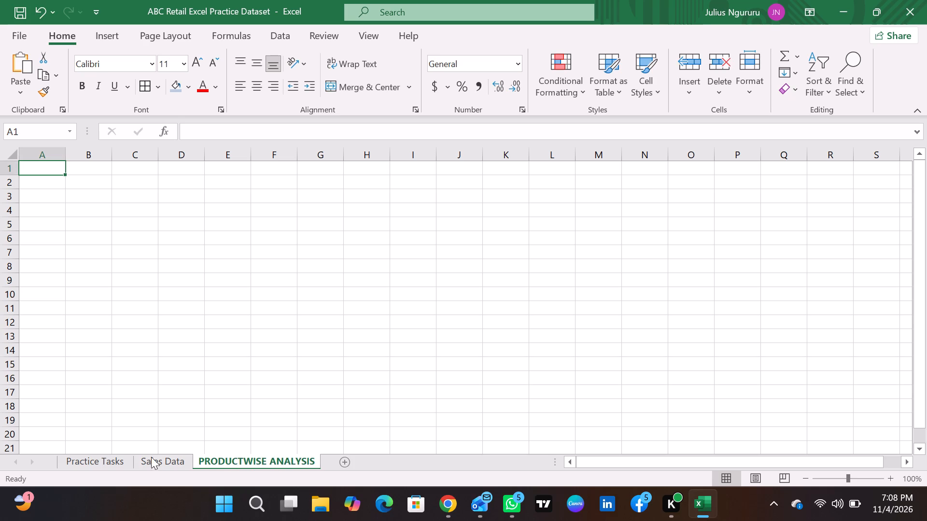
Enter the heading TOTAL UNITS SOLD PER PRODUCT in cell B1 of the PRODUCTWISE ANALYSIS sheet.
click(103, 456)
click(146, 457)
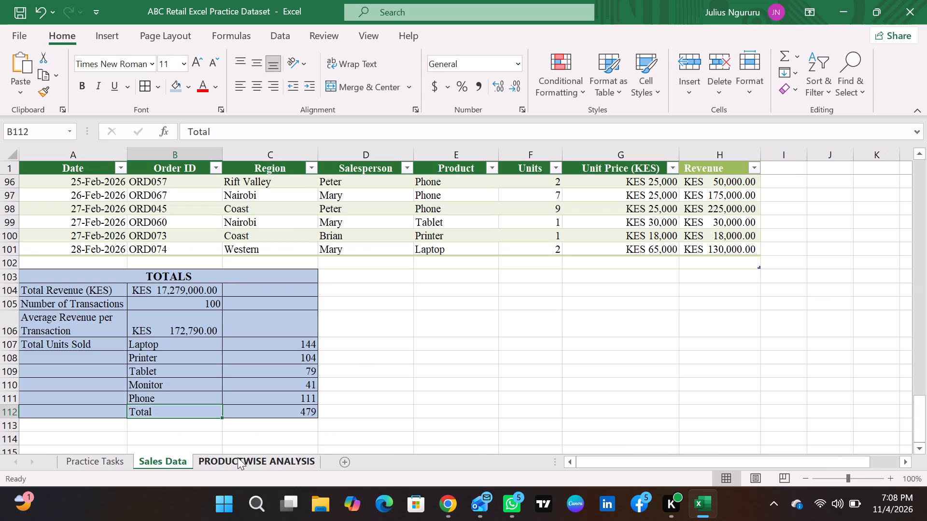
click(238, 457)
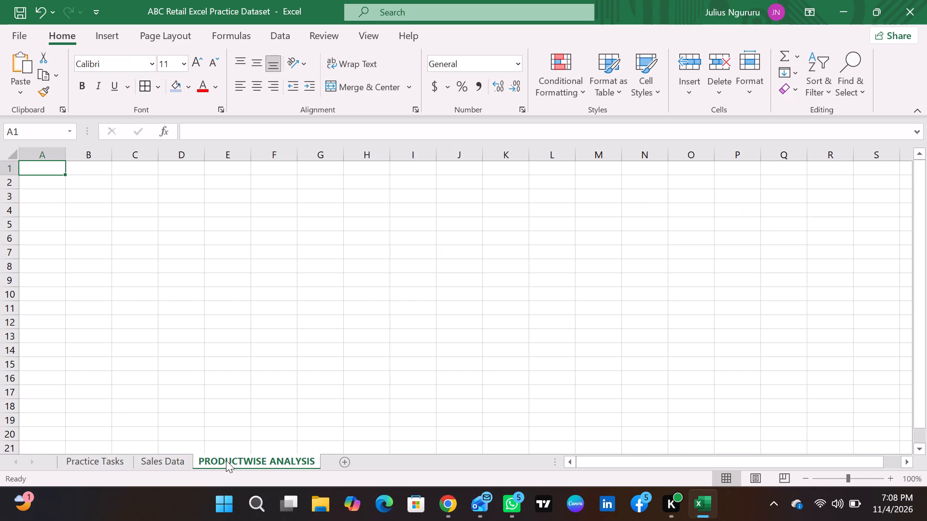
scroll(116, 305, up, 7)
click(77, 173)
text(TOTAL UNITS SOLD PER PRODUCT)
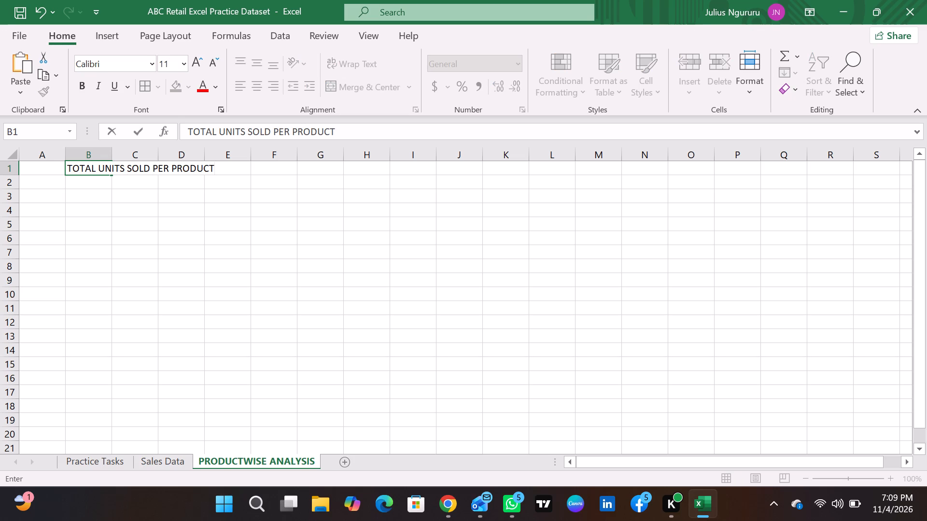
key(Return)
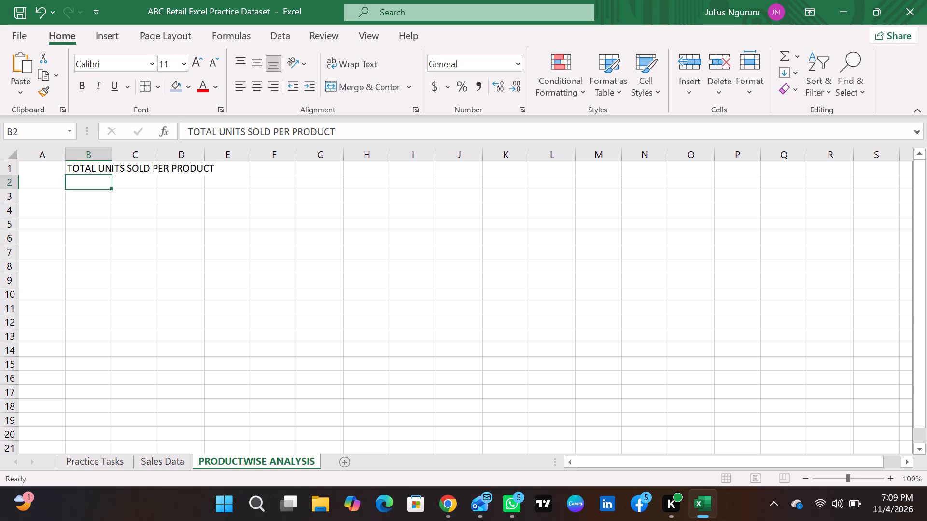
Copy the Total Units Sold and product labels A107:B112 from Sales Data to A2 of PRODUCTWISE ANALYSIS, and widen column B slightly.
click(48, 190)
click(55, 184)
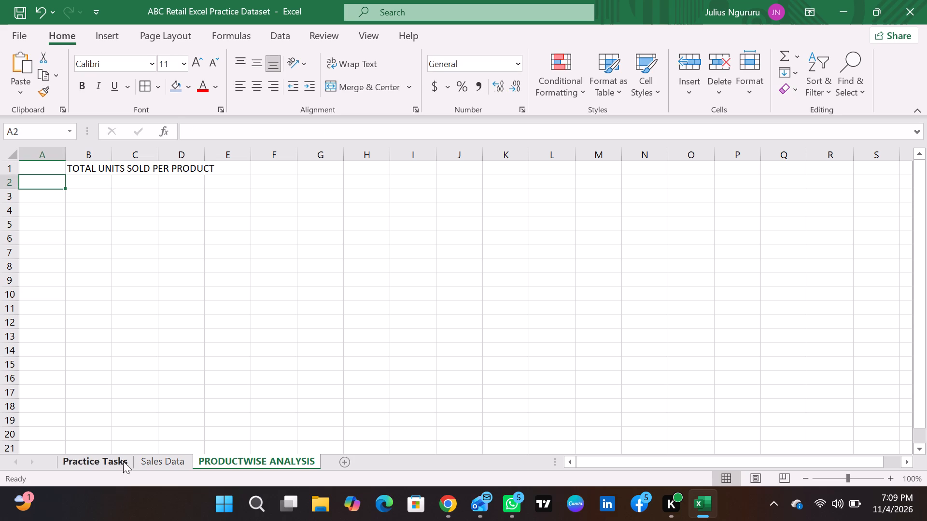
click(144, 460)
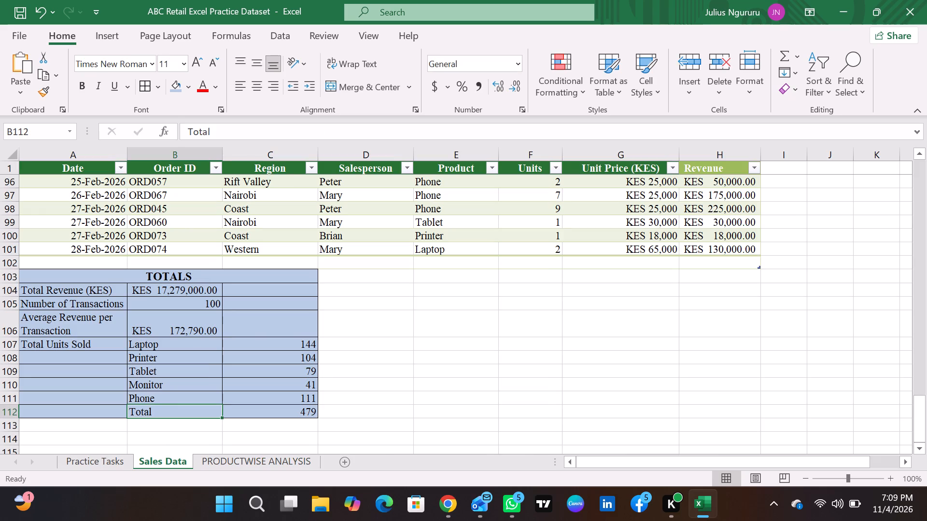
click(271, 428)
click(272, 398)
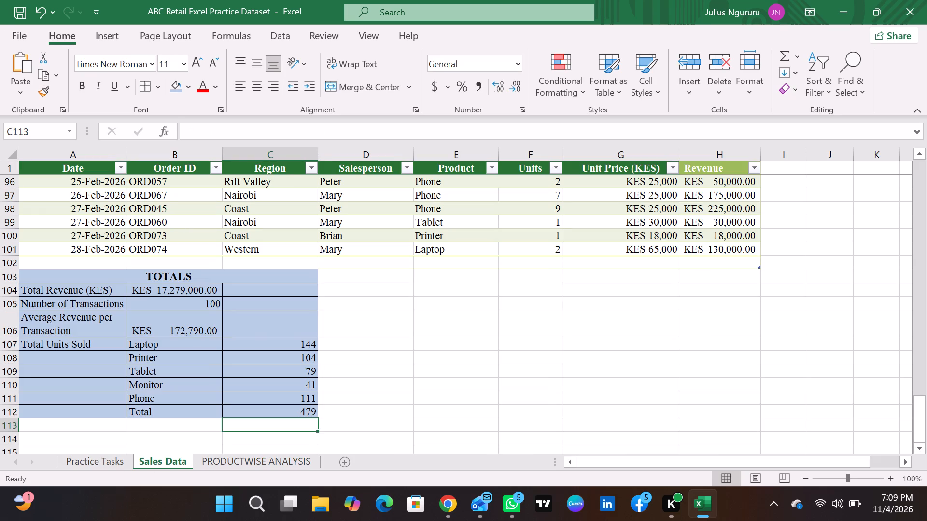
click(181, 416)
drag(185, 399, 97, 353)
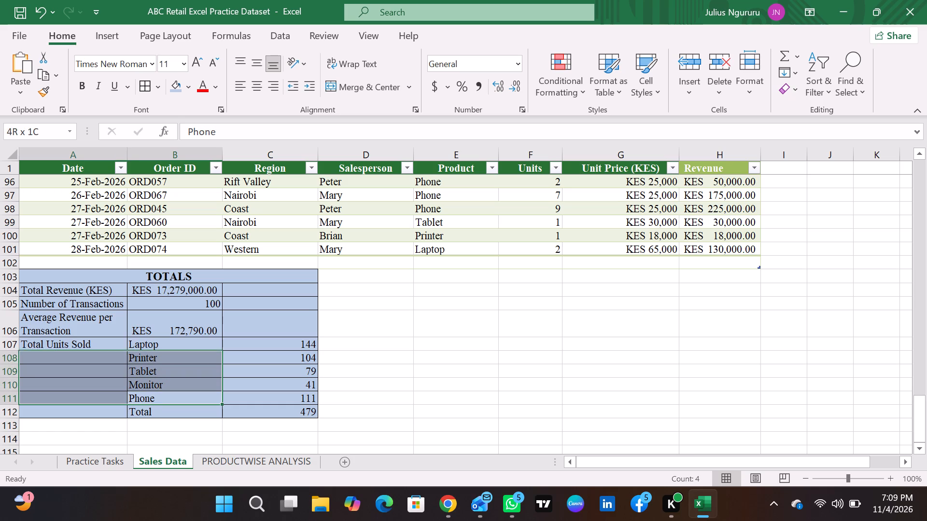
drag(97, 353, 58, 345)
click(170, 420)
drag(291, 398, 97, 344)
click(122, 416)
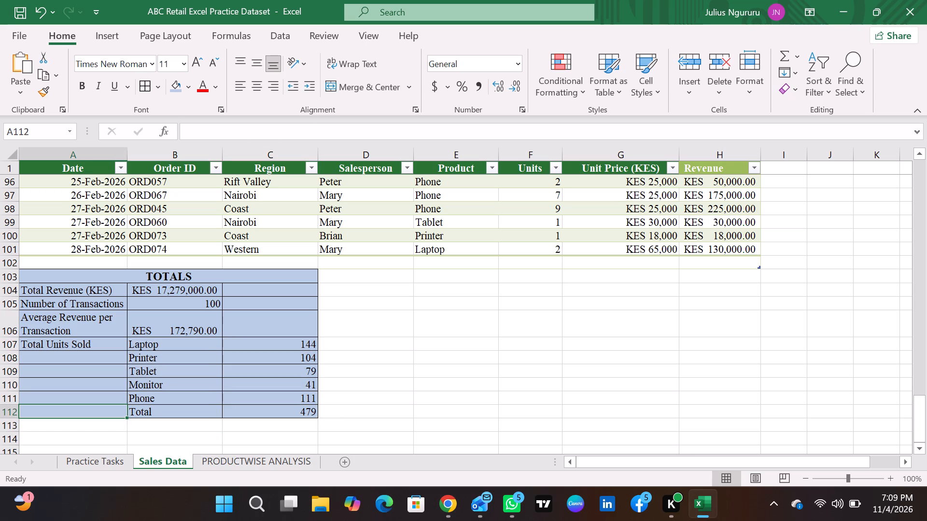
drag(179, 417, 58, 348)
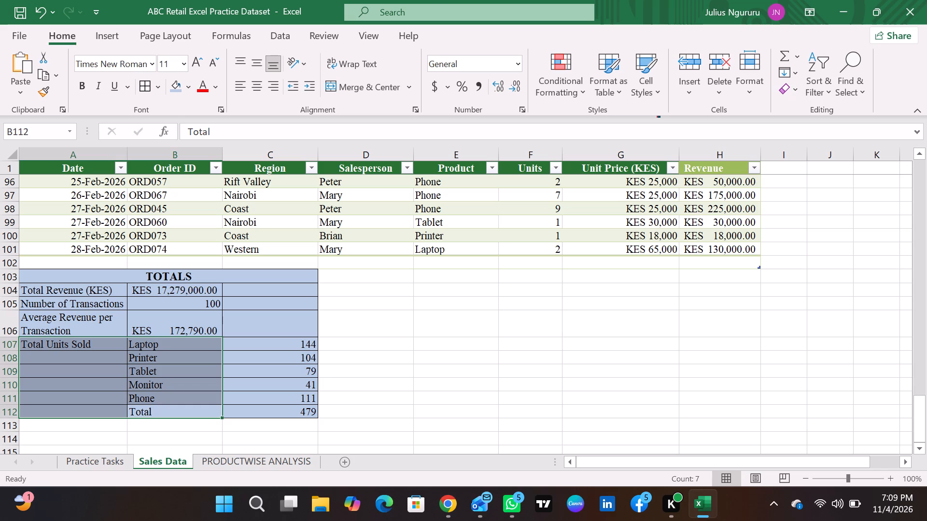
key(ctrl+c)
key(ctrl+c)
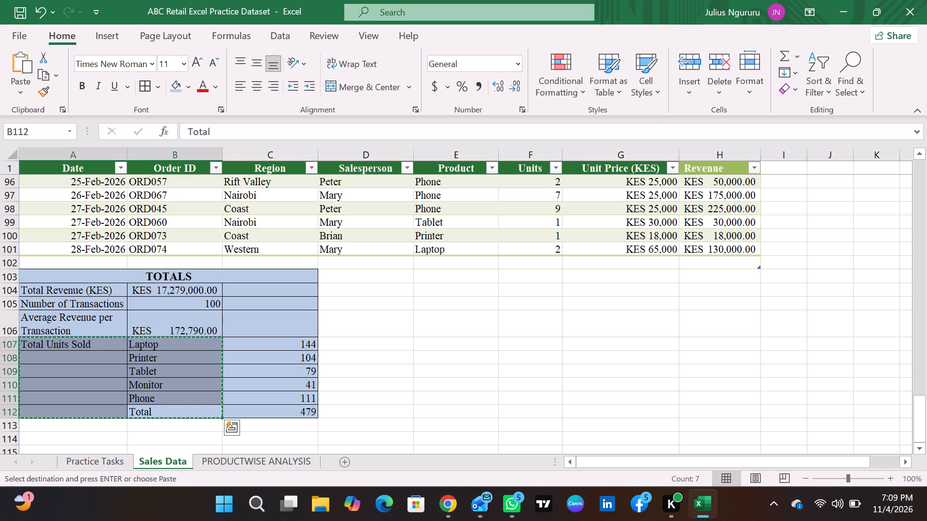
click(228, 459)
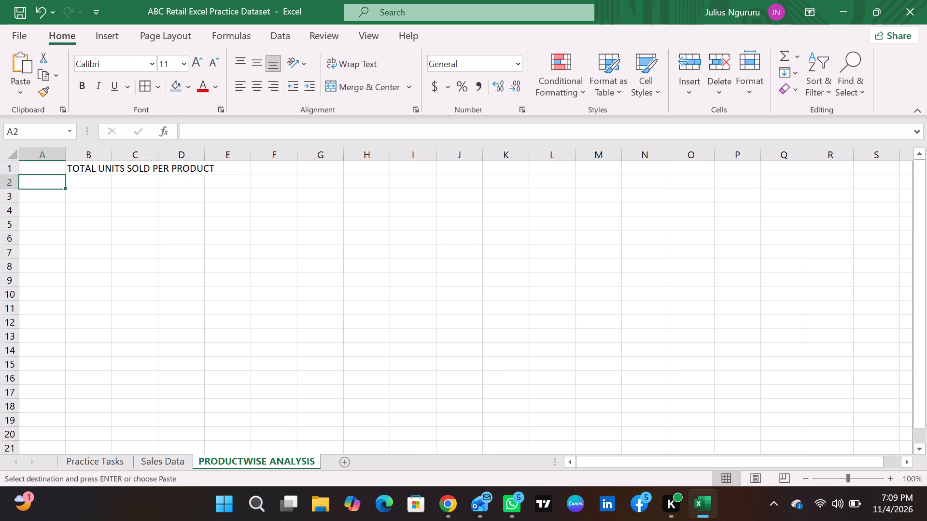
click(81, 178)
click(67, 186)
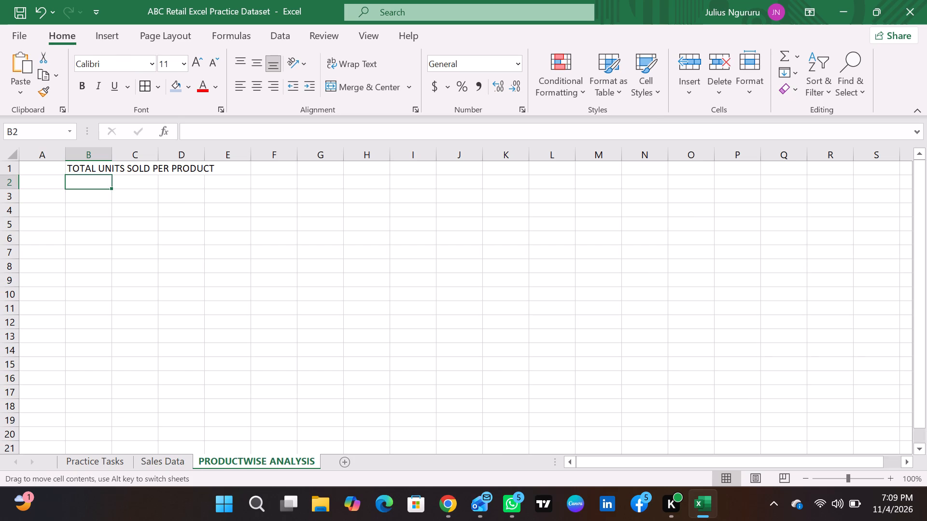
click(58, 185)
click(82, 186)
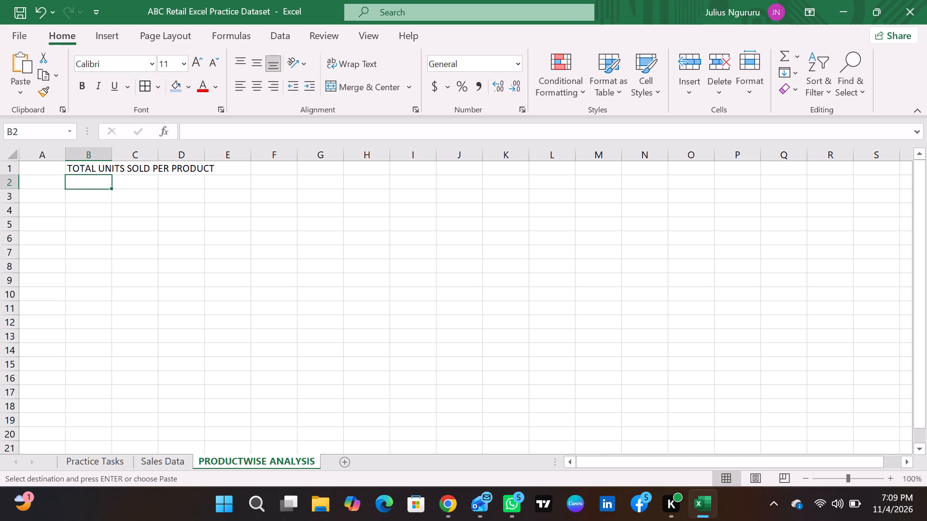
click(59, 188)
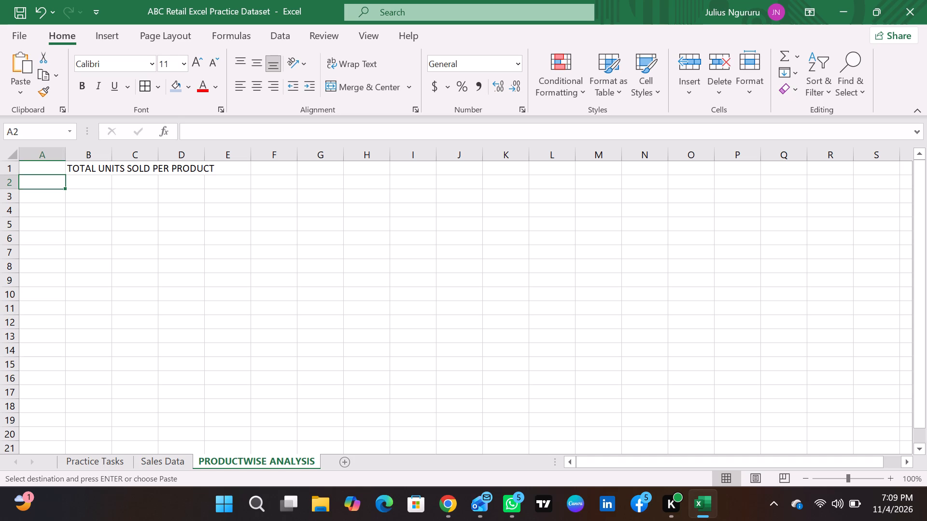
key(ctrl+v)
drag(113, 154, 115, 154)
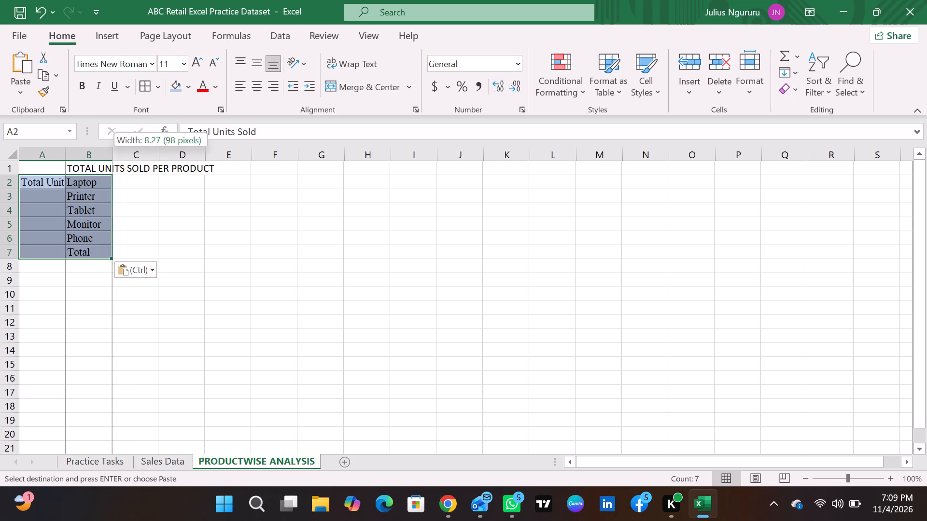
drag(115, 154, 126, 154)
Insert a row above row 1 and enter the title PRODUCTWISE ANALYSIS in B1.
click(13, 165)
right_click(13, 165)
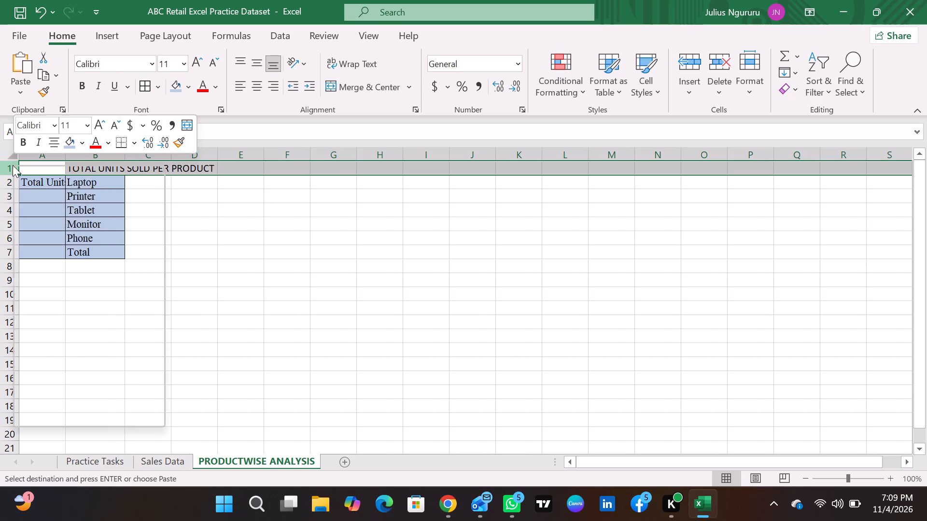
click(65, 289)
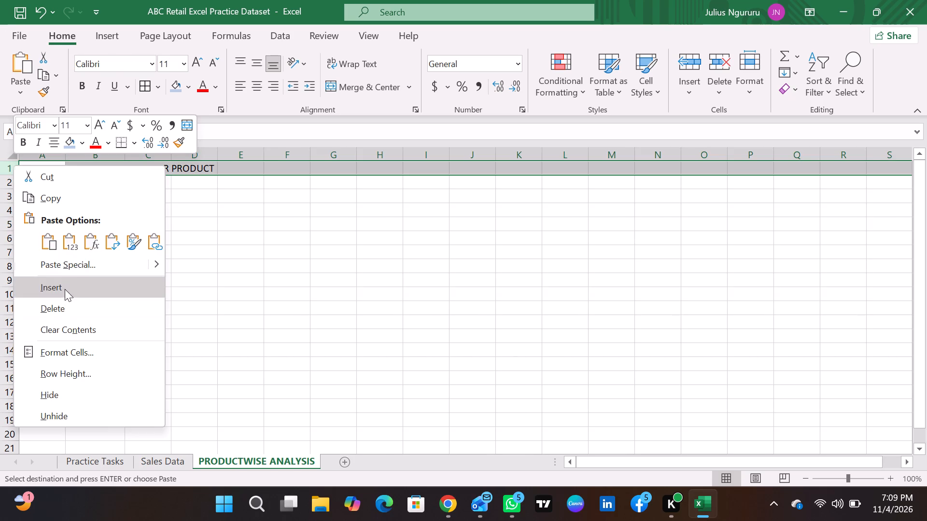
click(114, 171)
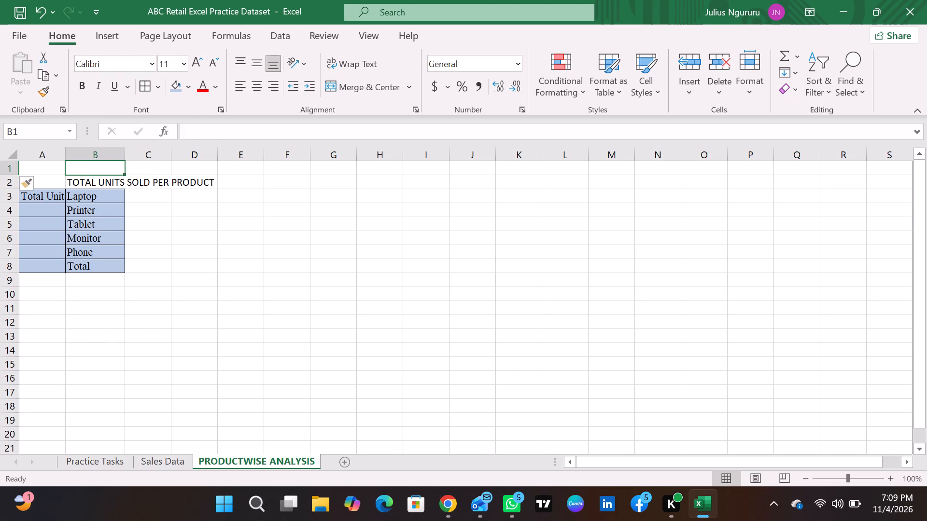
text(PR)
text(ODUCTWISE ANALYSIS)
key(Return)
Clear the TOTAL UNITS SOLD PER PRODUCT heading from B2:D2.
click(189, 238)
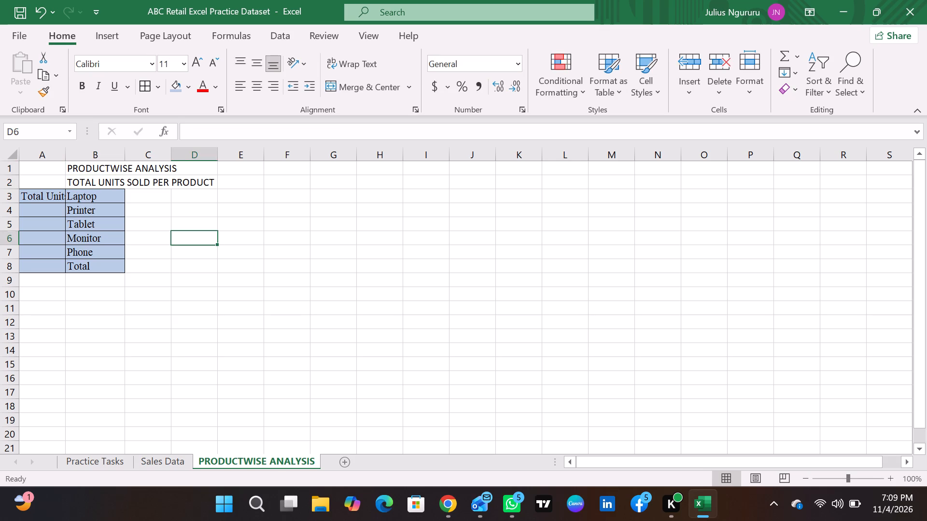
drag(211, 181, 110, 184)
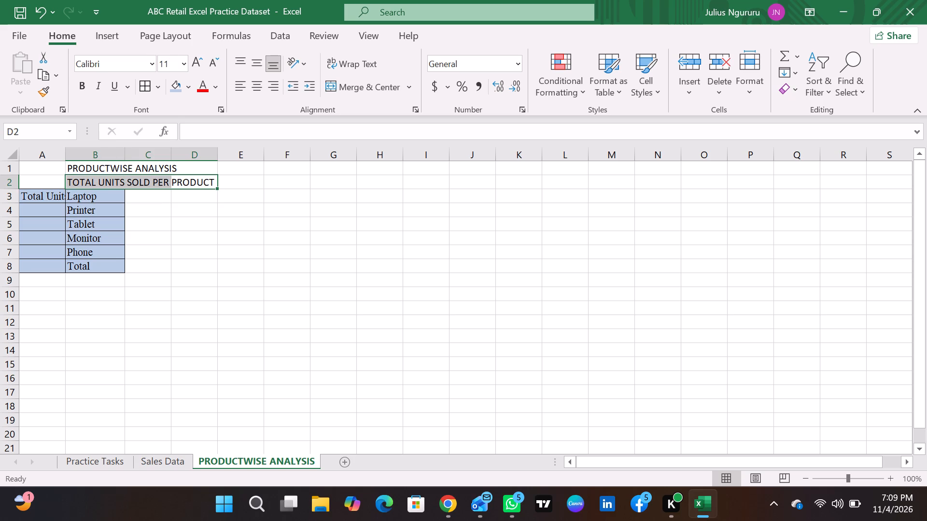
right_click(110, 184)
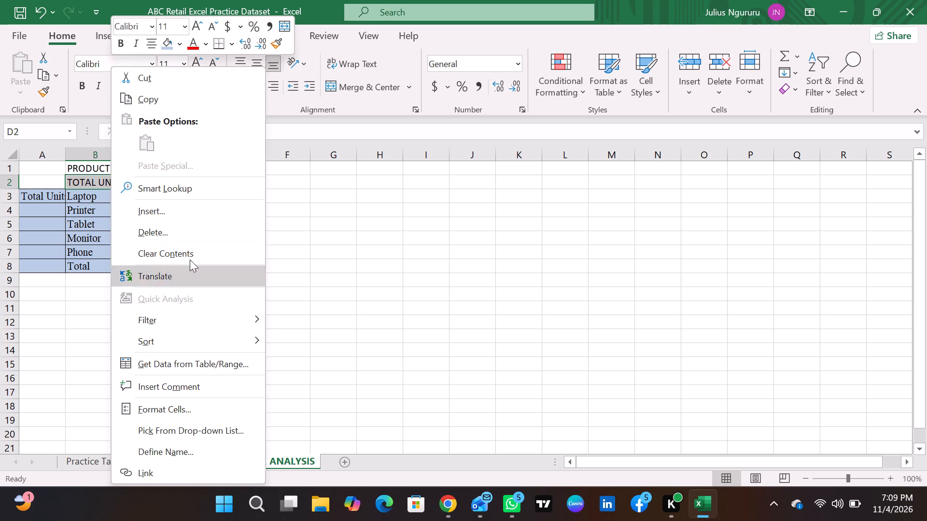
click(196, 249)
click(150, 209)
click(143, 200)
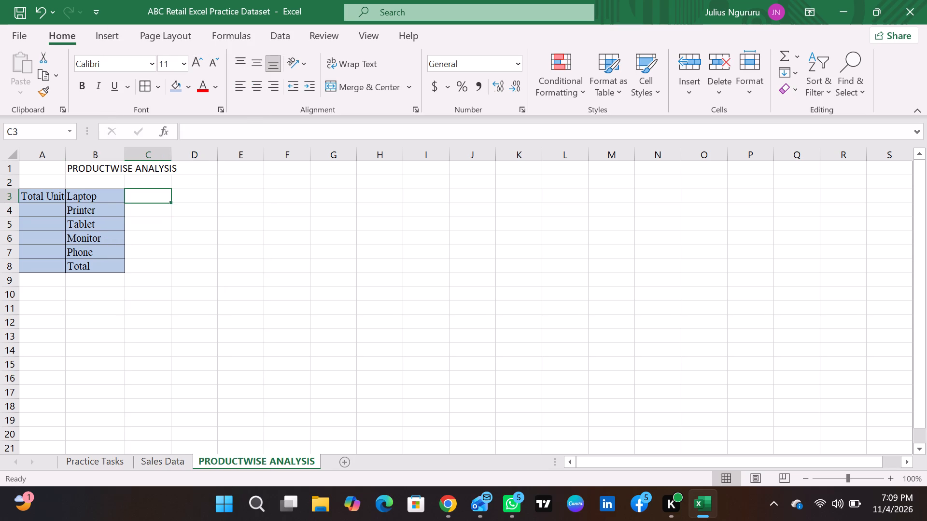
Delete column A containing the Total Units Sold label so the title and product list start in the first column.
click(44, 186)
drag(68, 151, 84, 153)
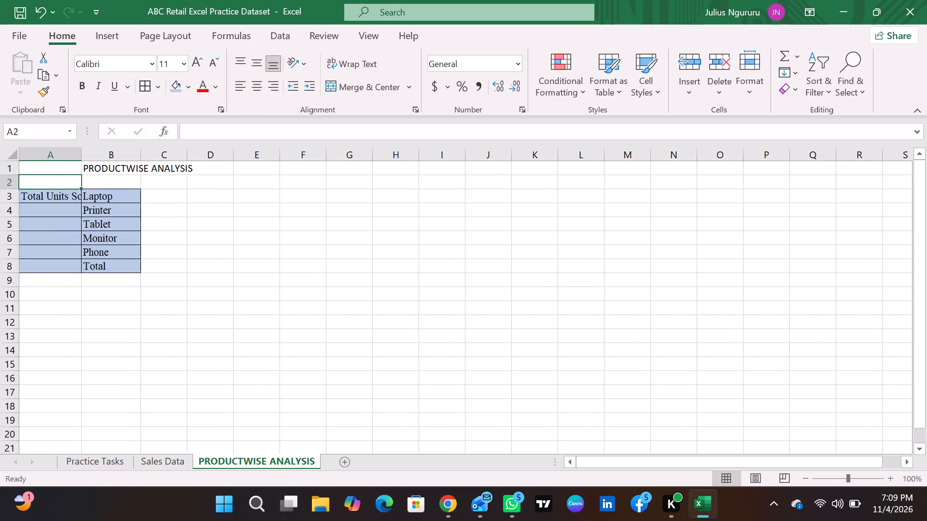
click(59, 160)
right_click(59, 160)
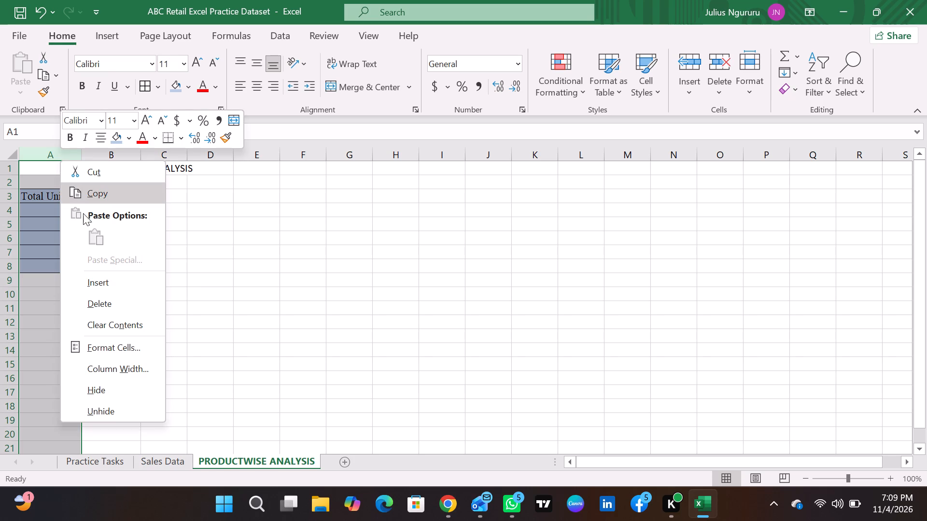
click(114, 299)
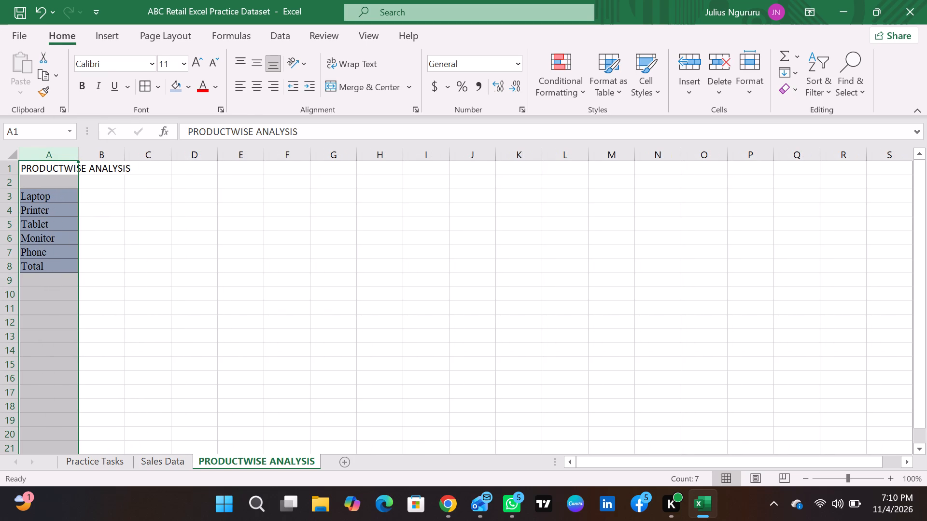
click(49, 177)
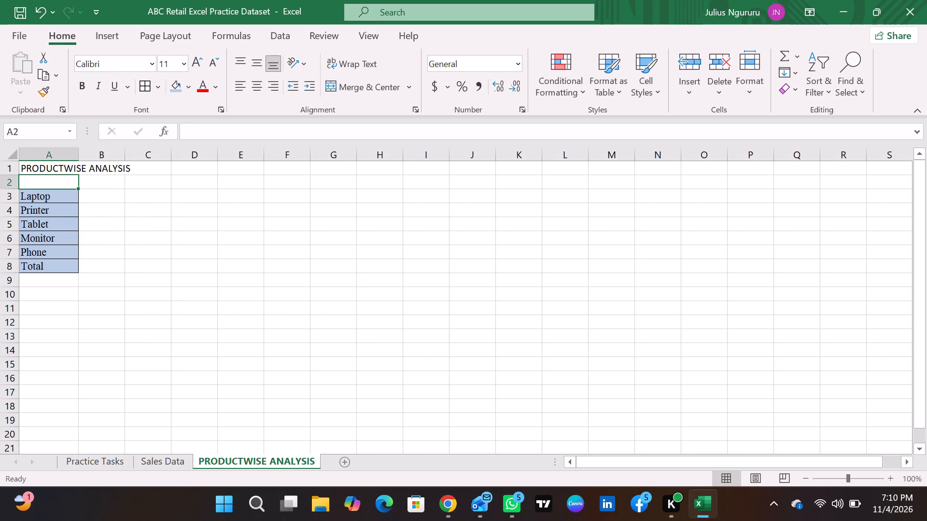
Enter the heading PRODUCT in A2 above the product list.
key(BackSpace)
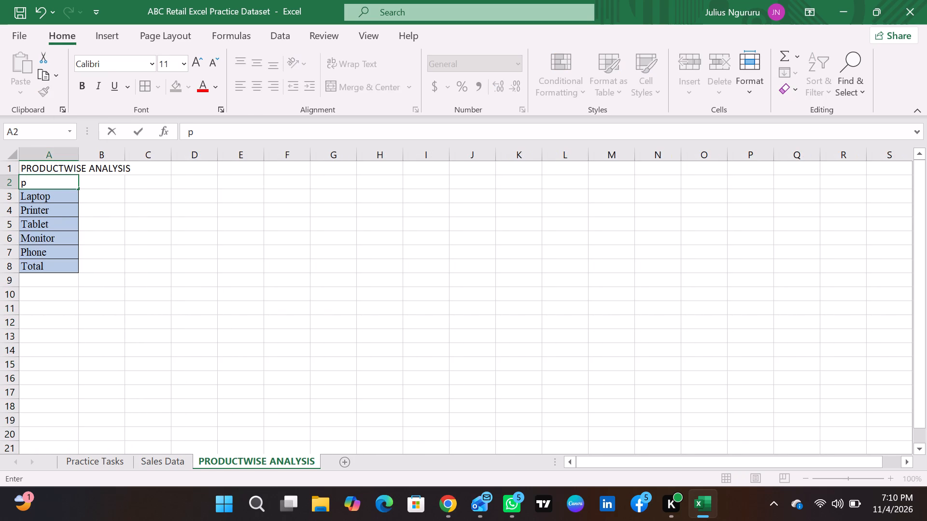
key(p)
text(ROB)
key(BackSpace)
text(DUCT)
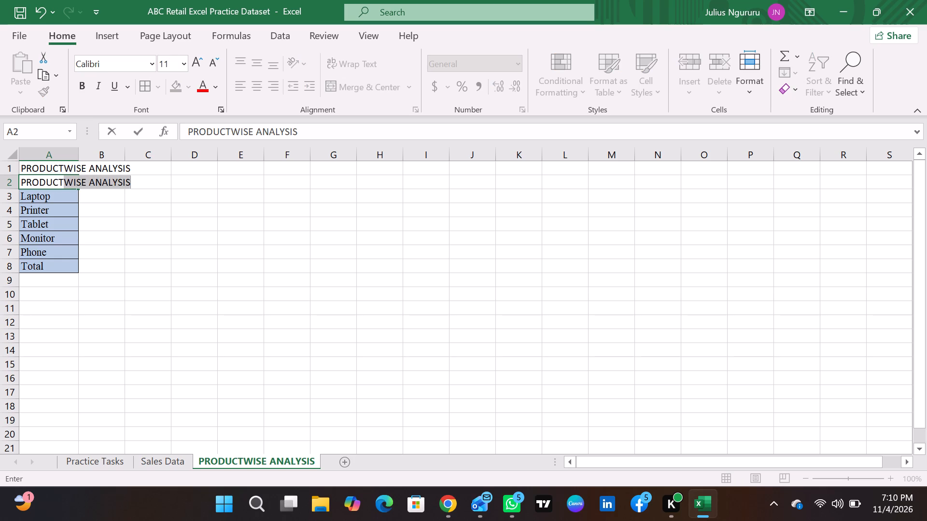
key(space)
key(Return)
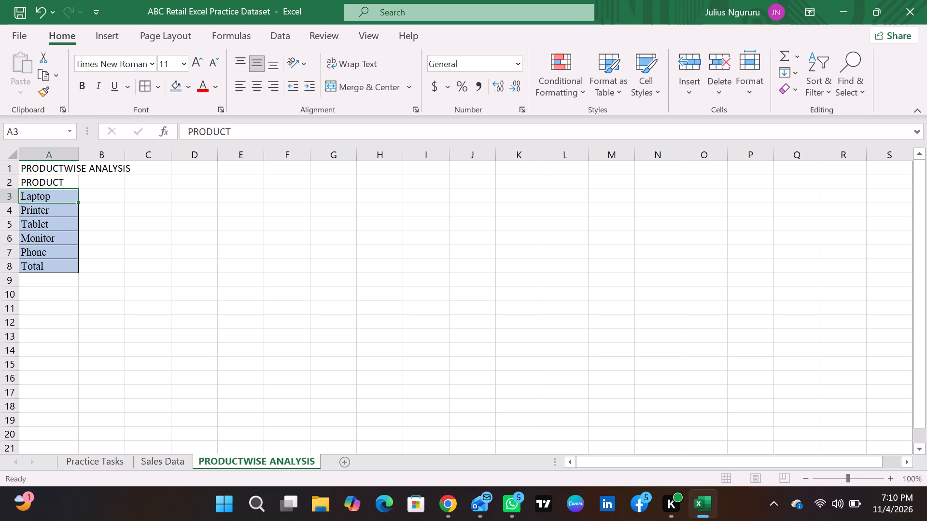
Enter the heading TOTAL UNITS in B2 and widen column B to fit it.
click(105, 178)
text(TOTAL UNIR)
key(BackSpace)
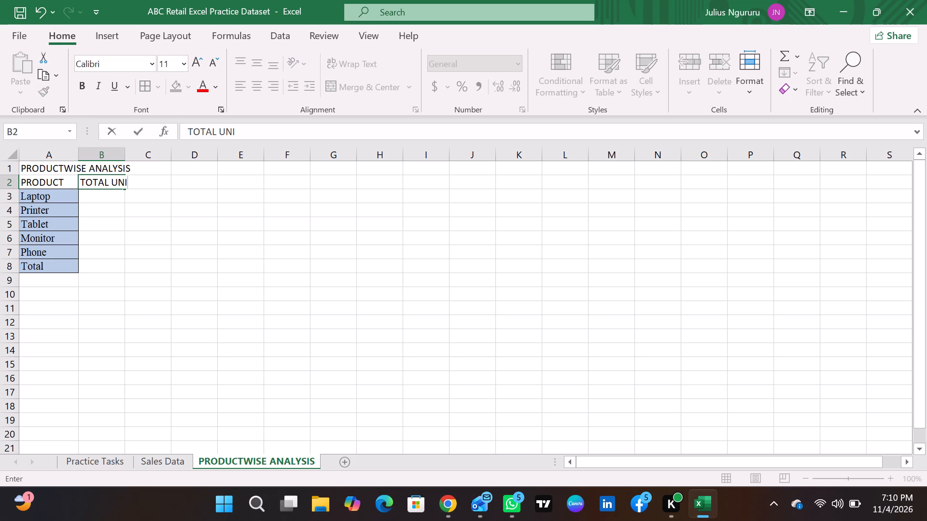
text(YS)
key(BackSpace)
key(BackSpace)
text(TS)
key(Return)
drag(125, 157, 146, 158)
click(128, 191)
Enter the heading TOTAL REVENUE in C2.
click(166, 177)
text(TOTAL)
key(space)
text(REVENUE)
key(Return)
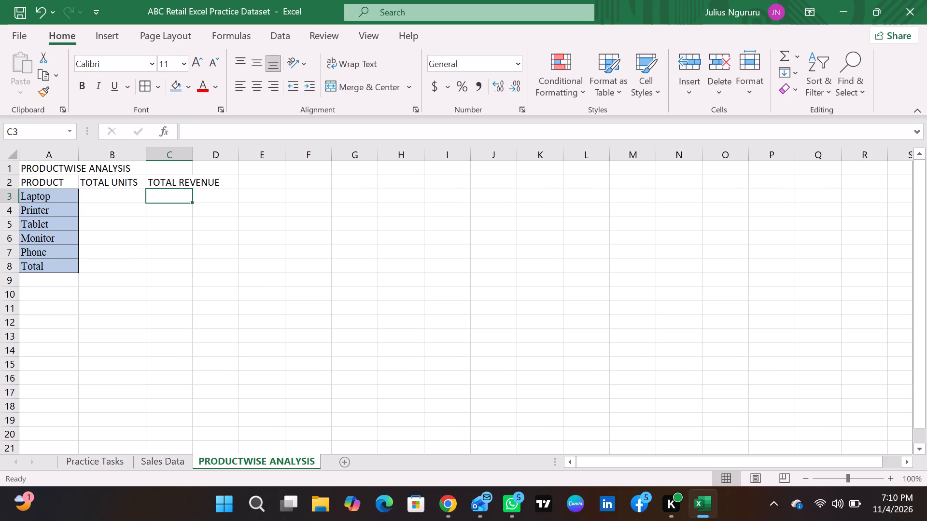
Extend the heading in B2 so it reads TOTAL UNITS SOLD.
triple_click(130, 183)
click(139, 185)
key(space)
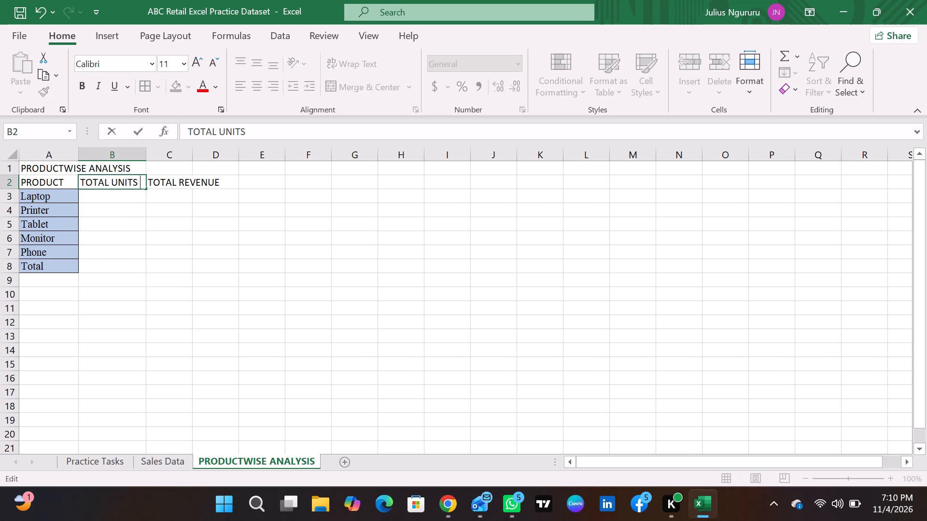
text(SOLD)
key(Return)
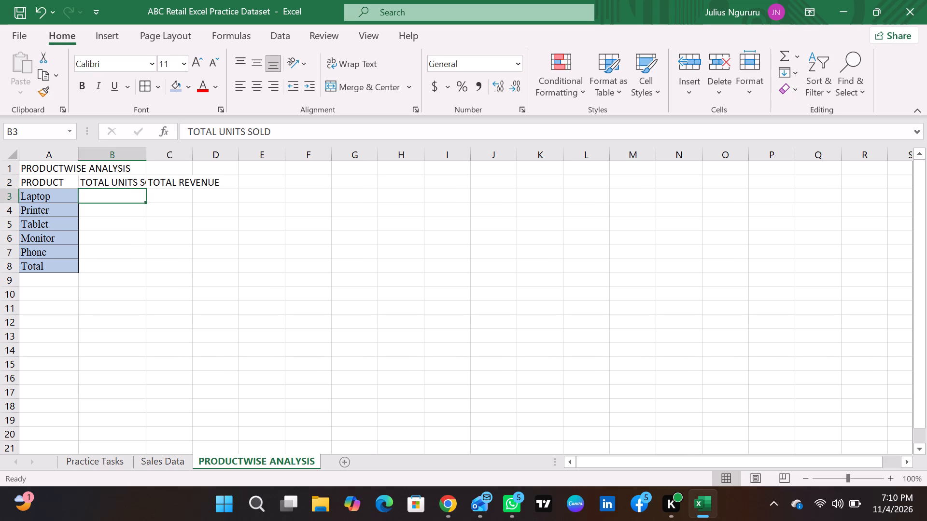
Wrap the text across the whole heading row 2.
click(14, 186)
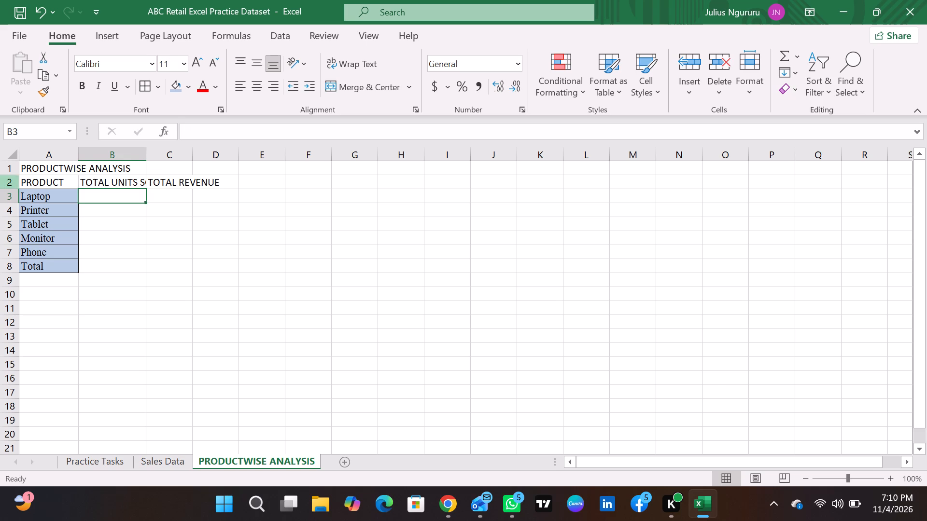
click(10, 180)
click(336, 62)
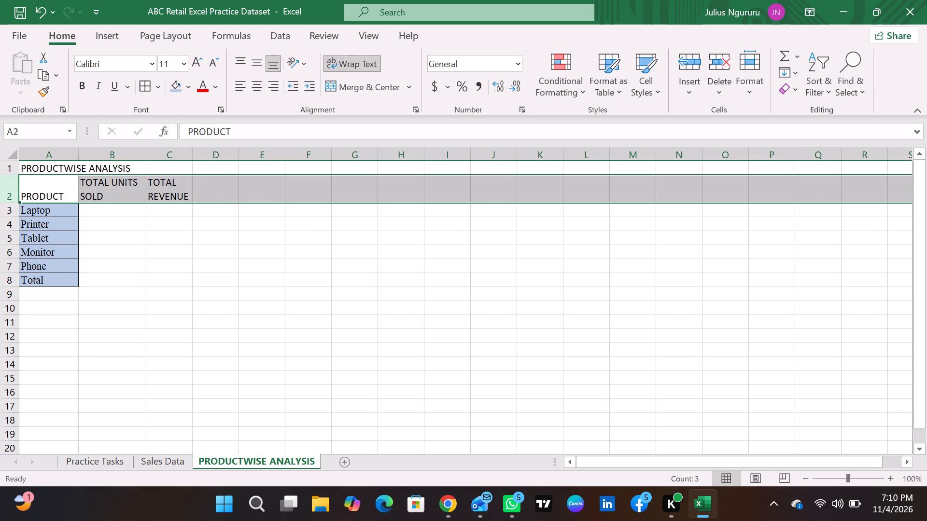
Widen columns B and C so the TOTAL REVENUE heading fits on one line.
click(179, 205)
drag(195, 156, 219, 159)
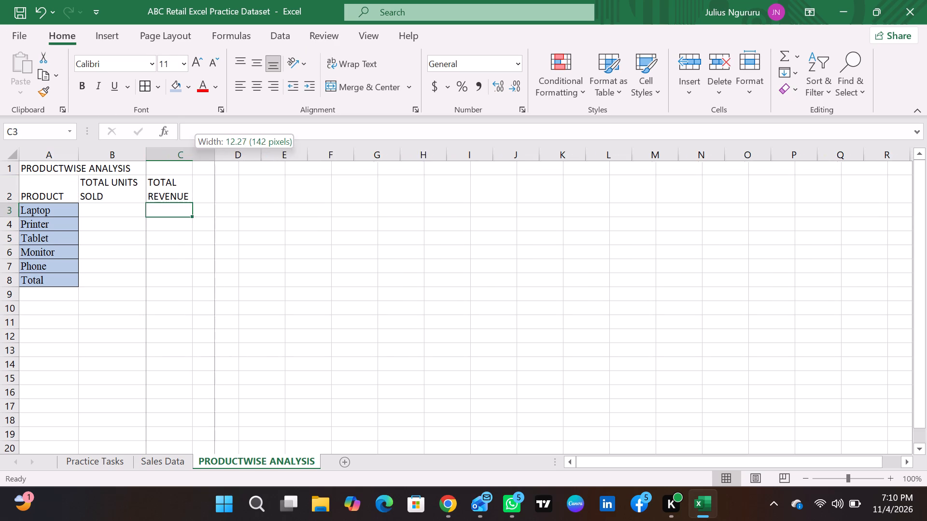
drag(219, 159, 222, 159)
click(143, 154)
drag(144, 154, 157, 155)
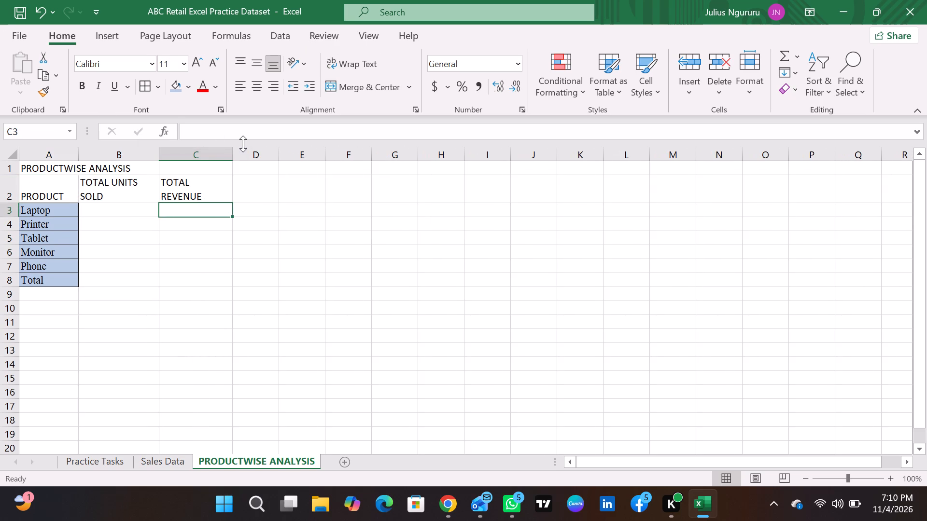
drag(232, 155, 242, 156)
Start a SUMIF formula in B3 for the Laptop row, with 'Sales Data'! as the sheet reference for its range argument.
click(102, 206)
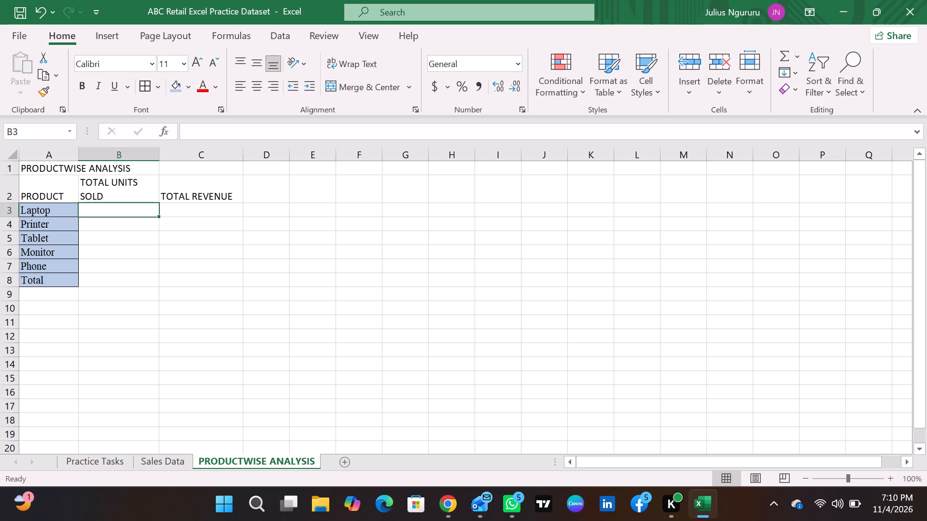
key(equal)
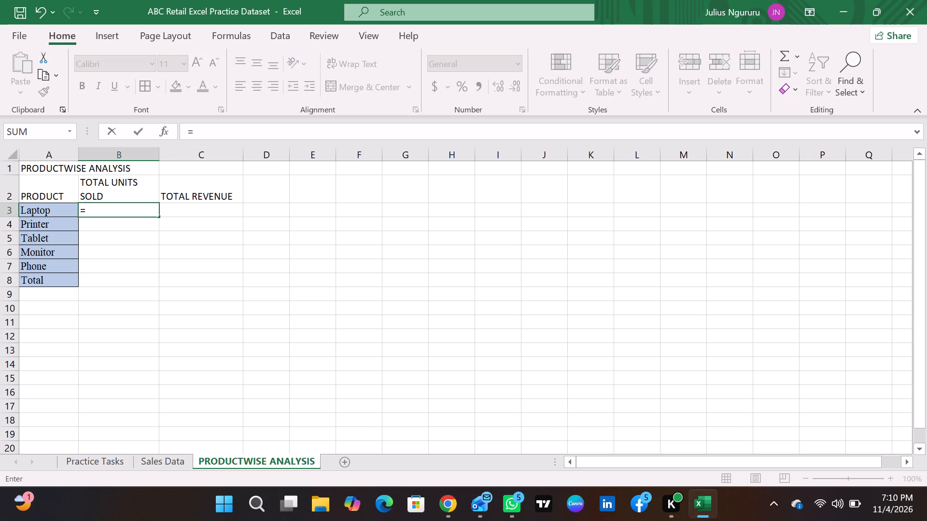
text(SUM)
text(IF)
key(shift+parenleft)
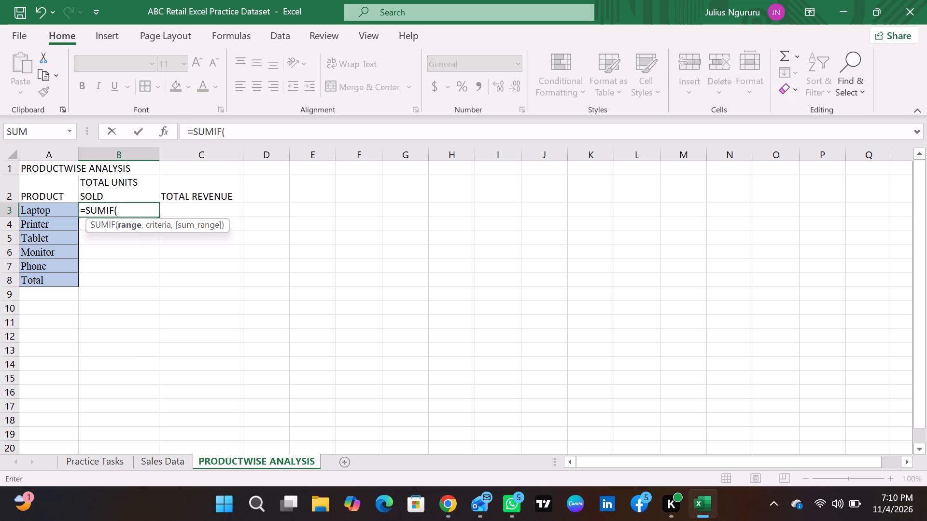
click(167, 465)
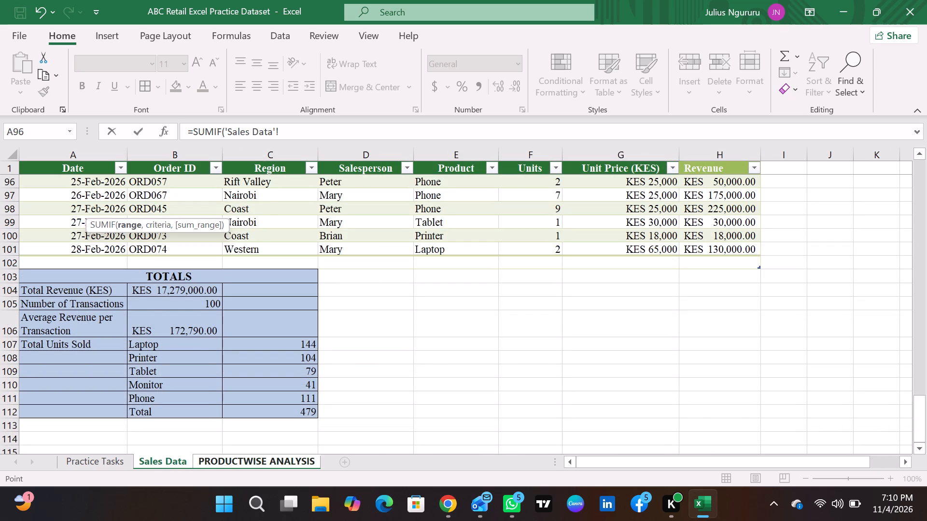
scroll(371, 290, up, 20)
scroll(371, 290, up, 12)
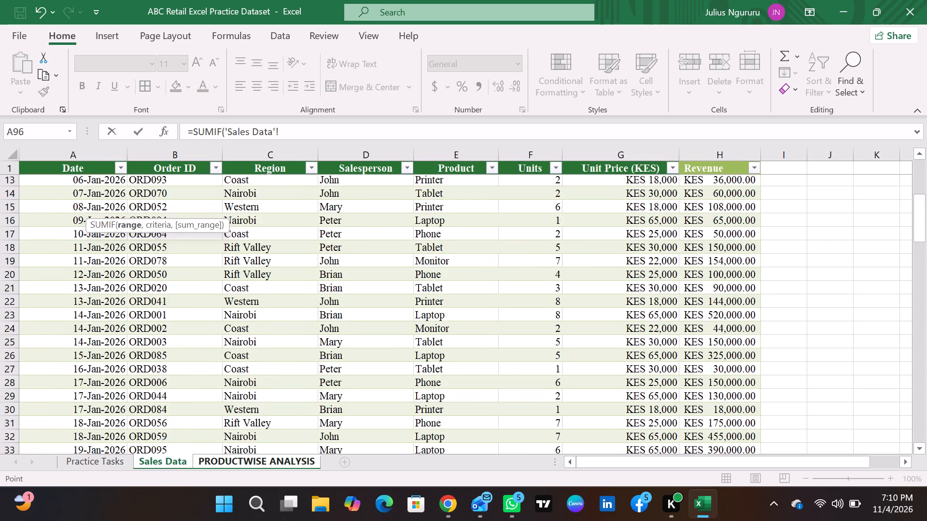
scroll(441, 205, up, 5)
scroll(450, 164, up, 8)
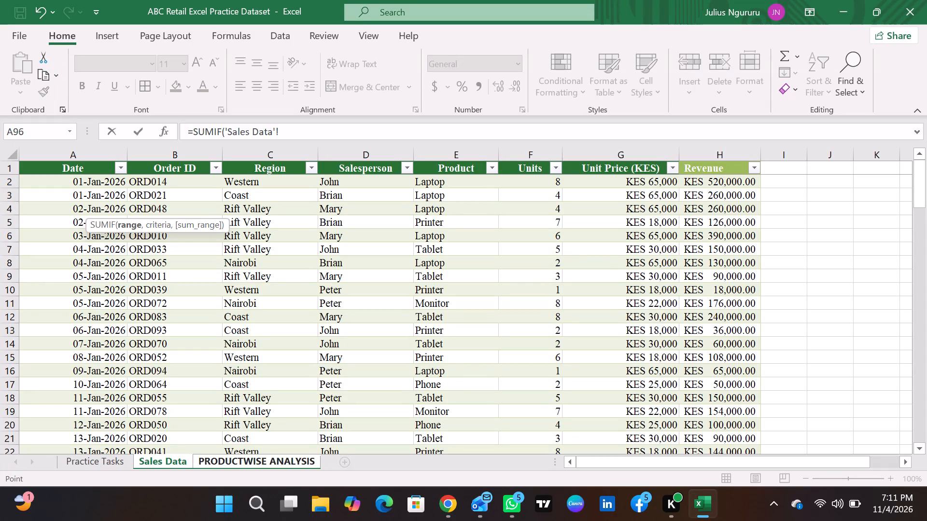
click(254, 463)
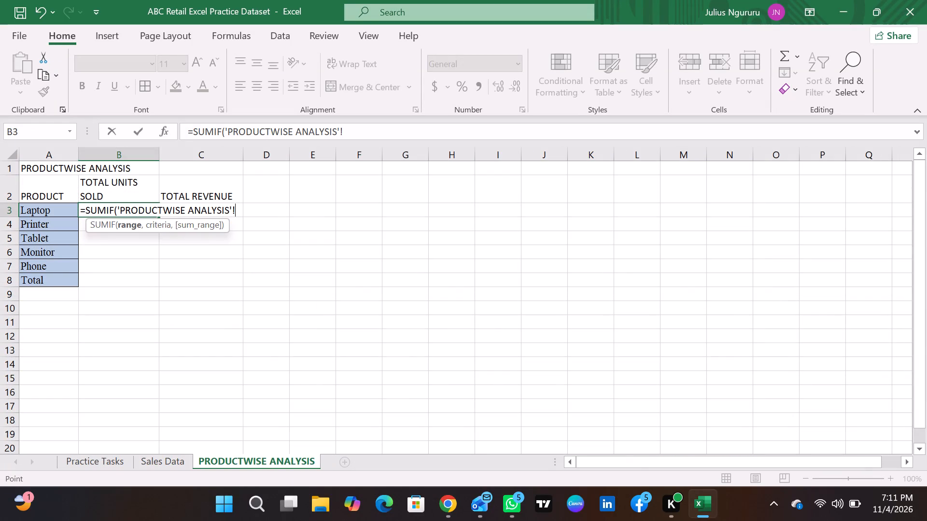
drag(121, 208, 149, 212)
drag(149, 212, 227, 206)
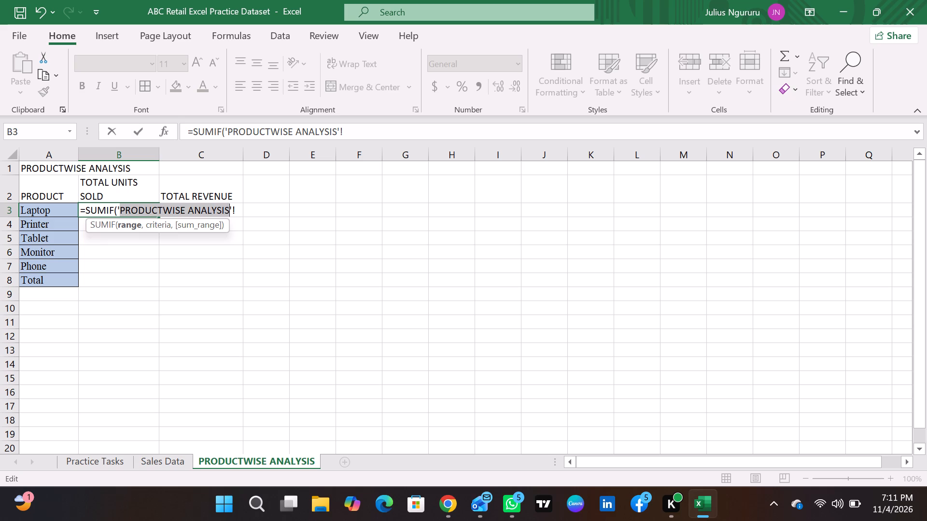
key(BackSpace)
key(BackSpace)
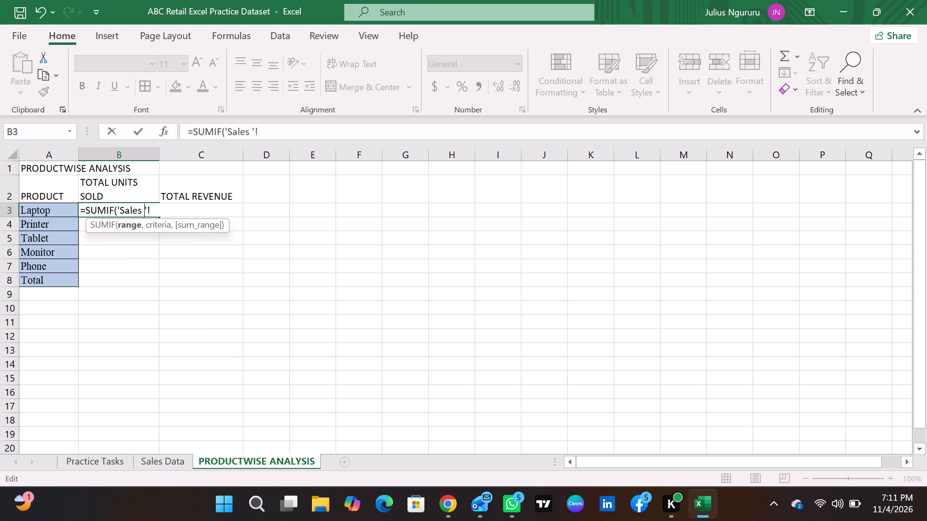
text(ta)
key(BackSpace)
key(BackSpace)
text(ata)
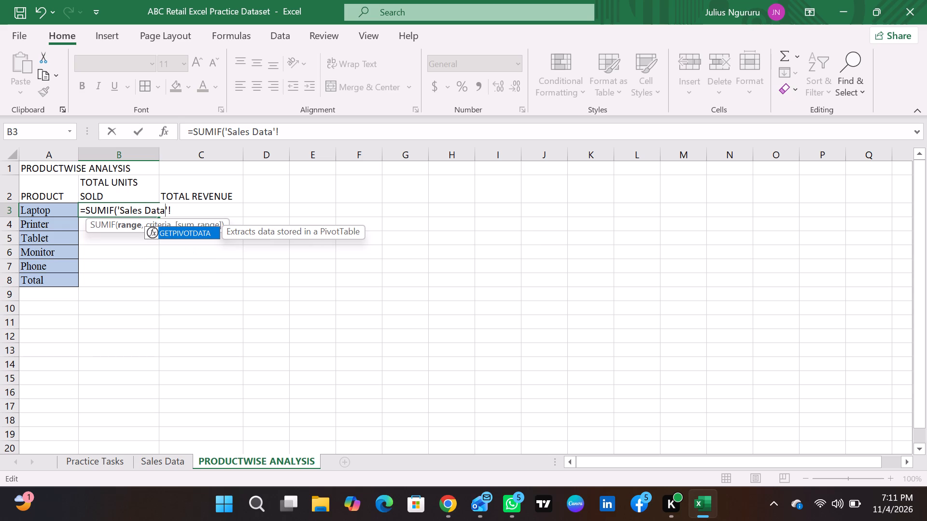
click(170, 213)
Add "Laptop" as the criteria argument of the SUMIF formula in B3.
key(comma)
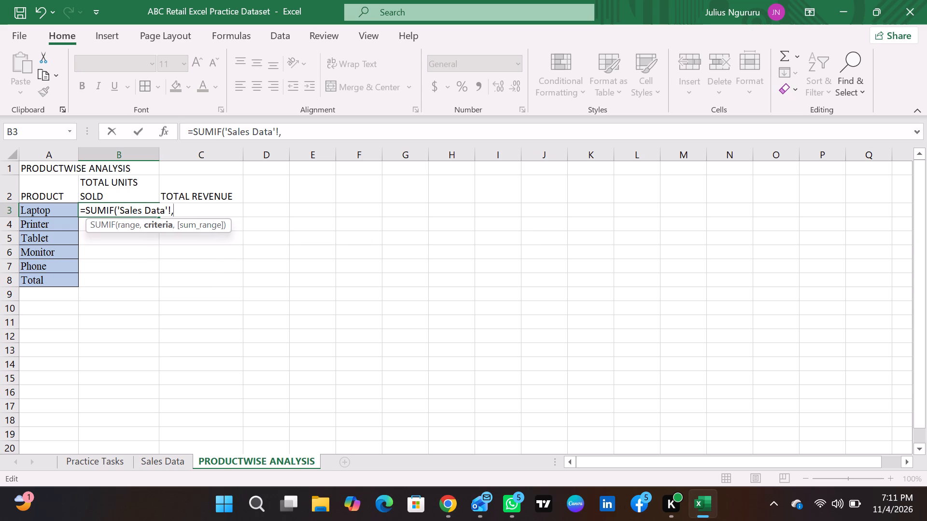
key(shift+quotedbl)
key(a)
text(ptop)
key(shift+quotedbl)
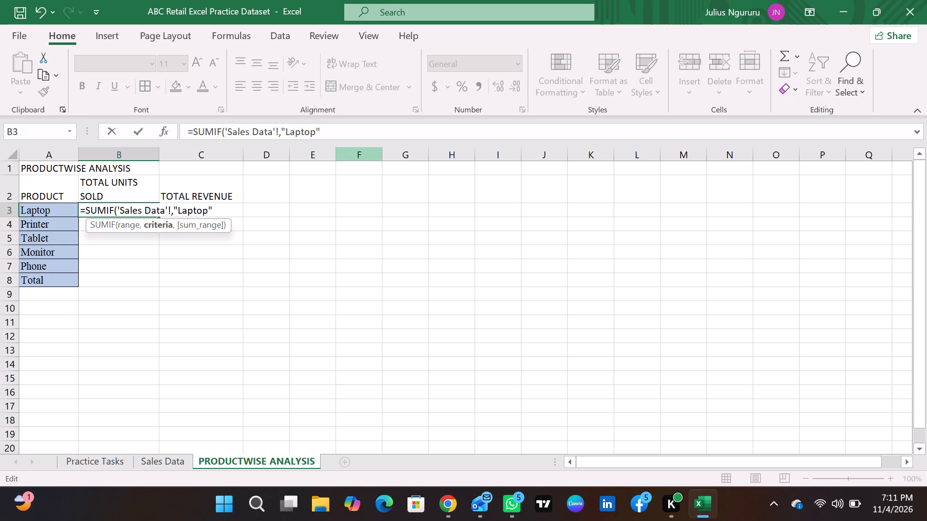
key(comma)
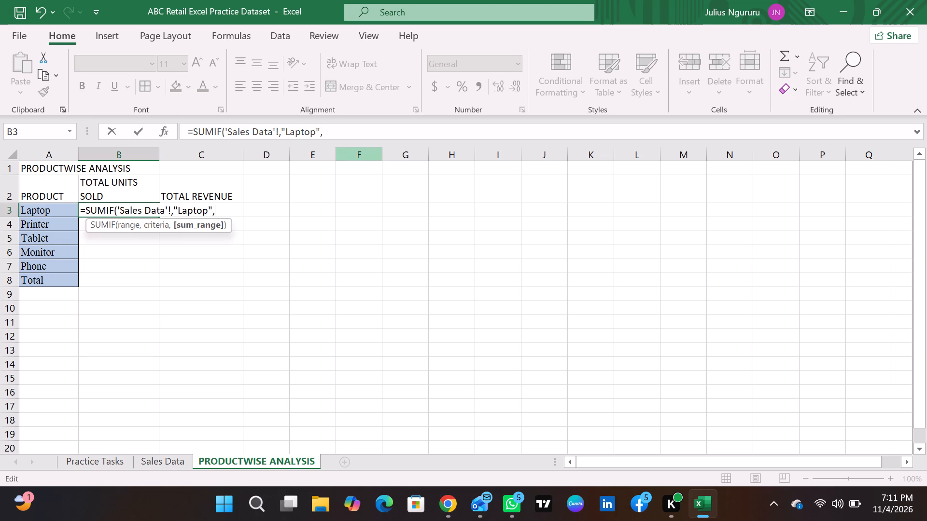
Add 'Sales Data'! as the sheet reference for the sum_range argument of the SUMIF formula in B3.
click(153, 466)
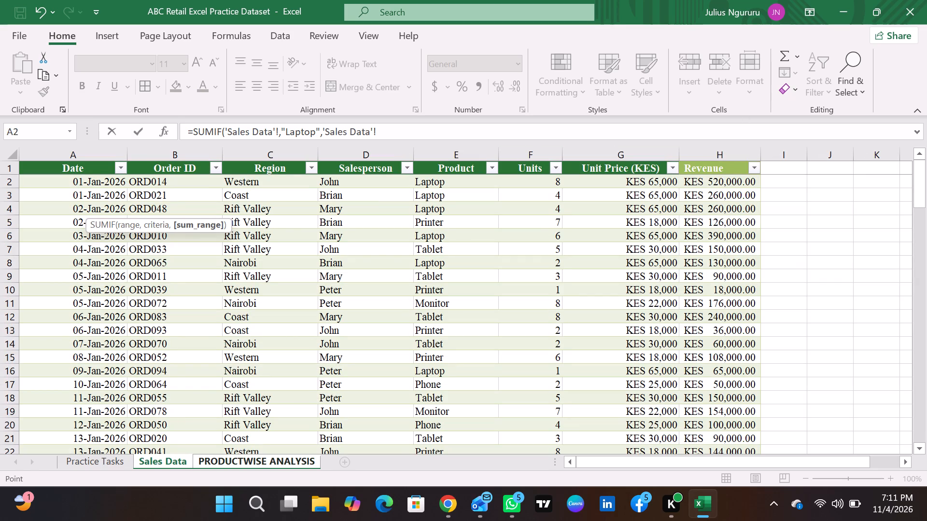
click(298, 463)
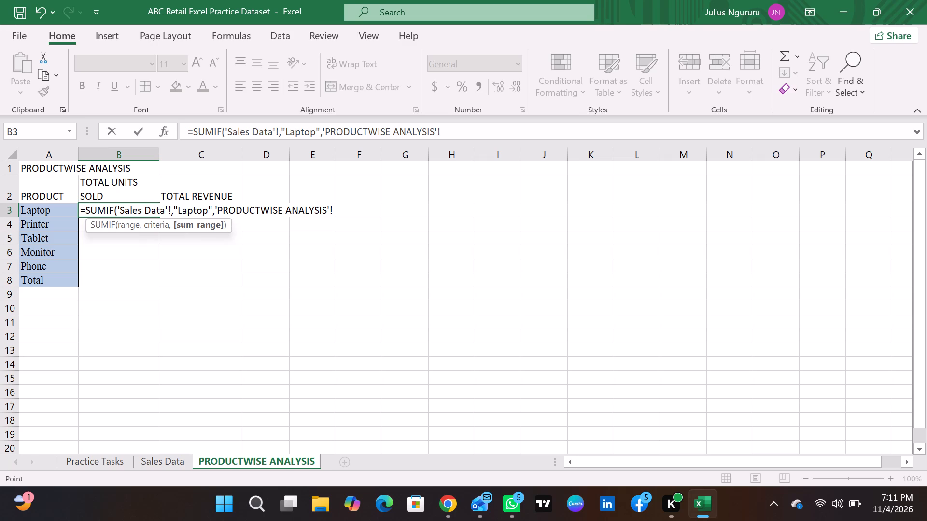
drag(120, 209, 129, 210)
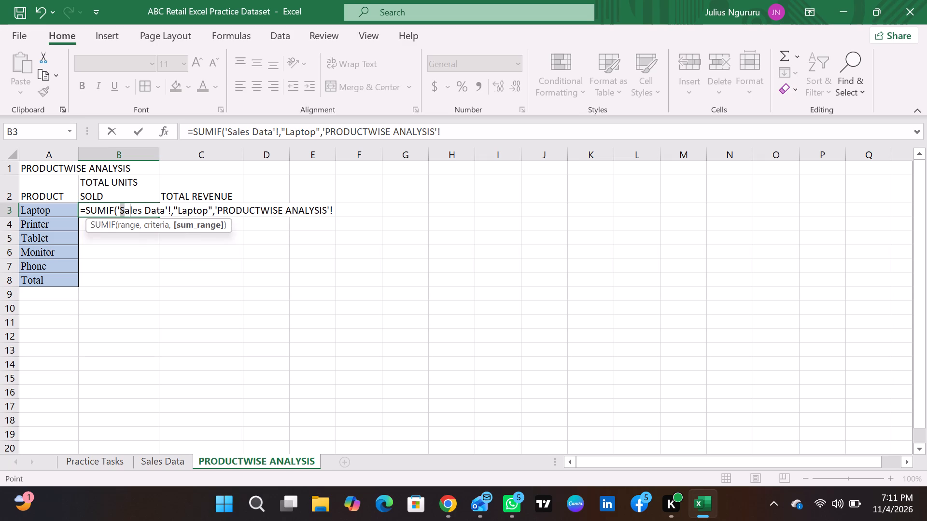
drag(129, 210, 164, 211)
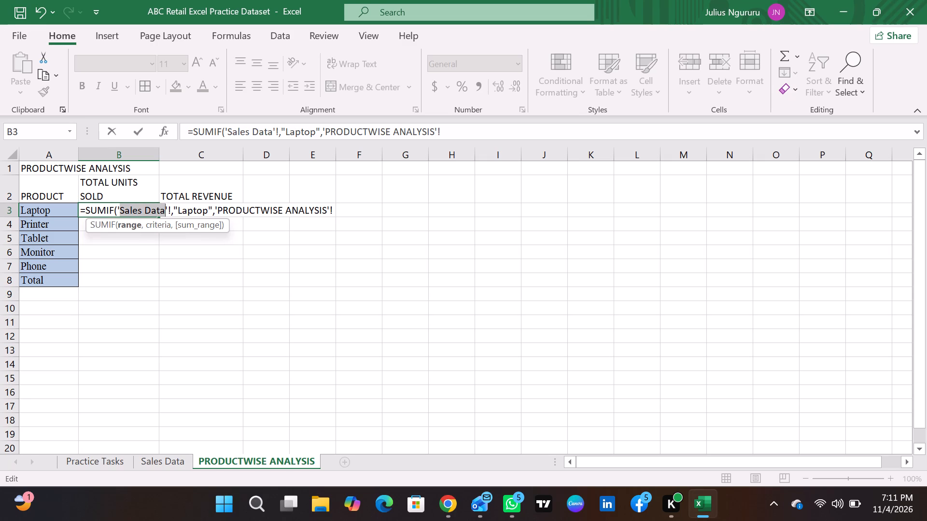
key(ctrl+c)
drag(219, 206, 229, 208)
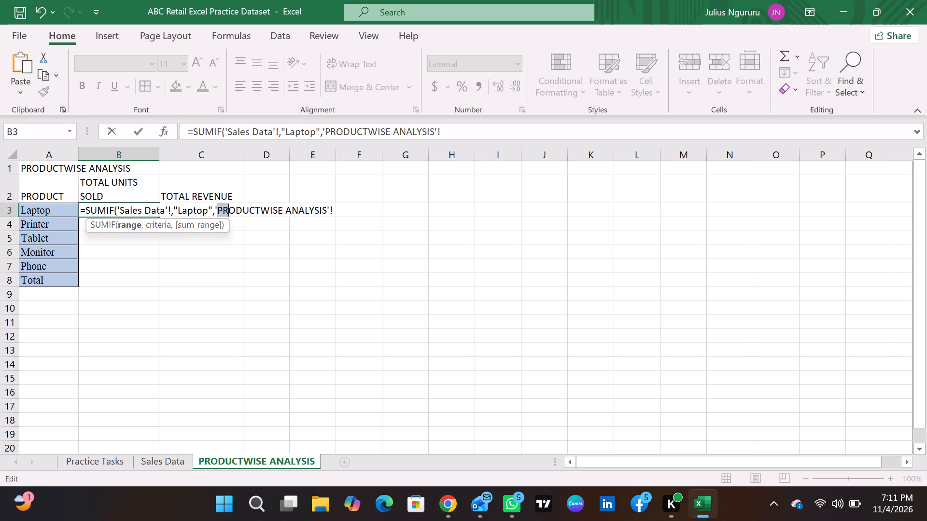
drag(229, 208, 325, 208)
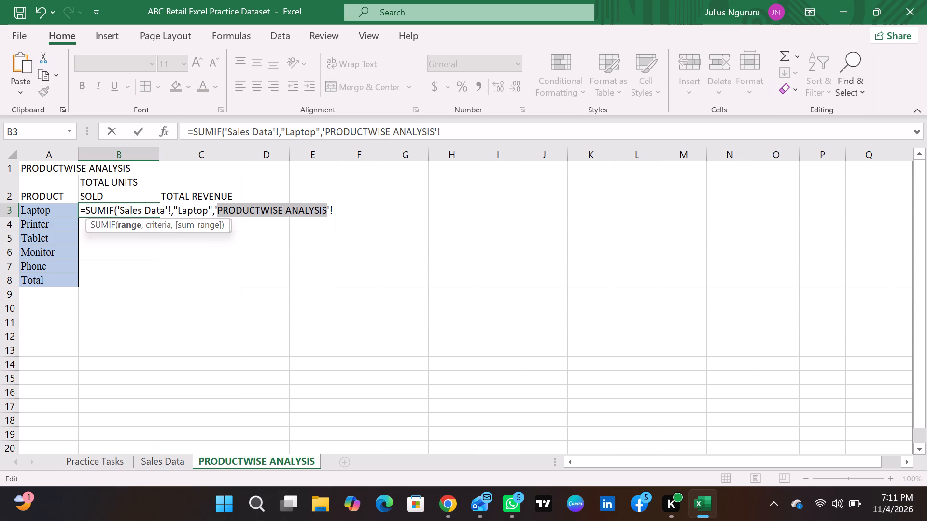
key(ctrl+v)
click(268, 207)
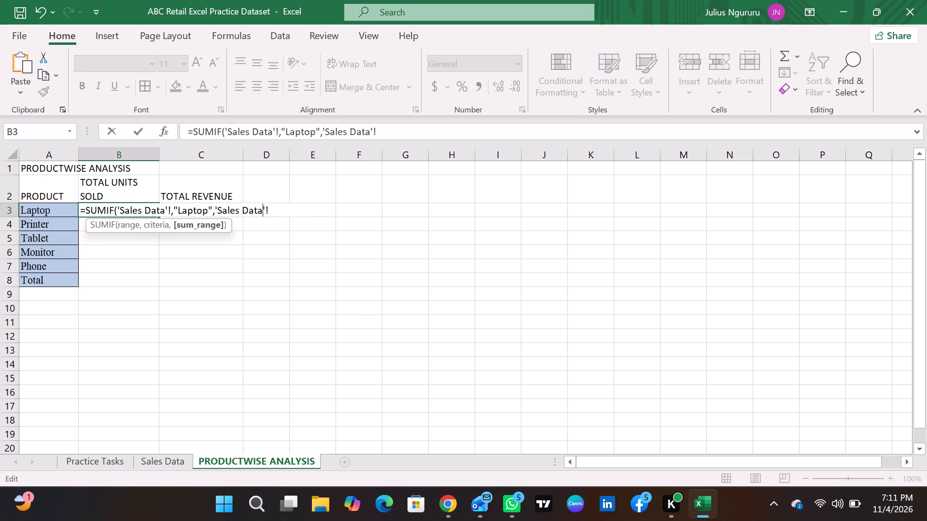
Add a comma and the cells F2:F101 after the second sheet reference, and close the SUMIF formula's parenthesis.
key(comma)
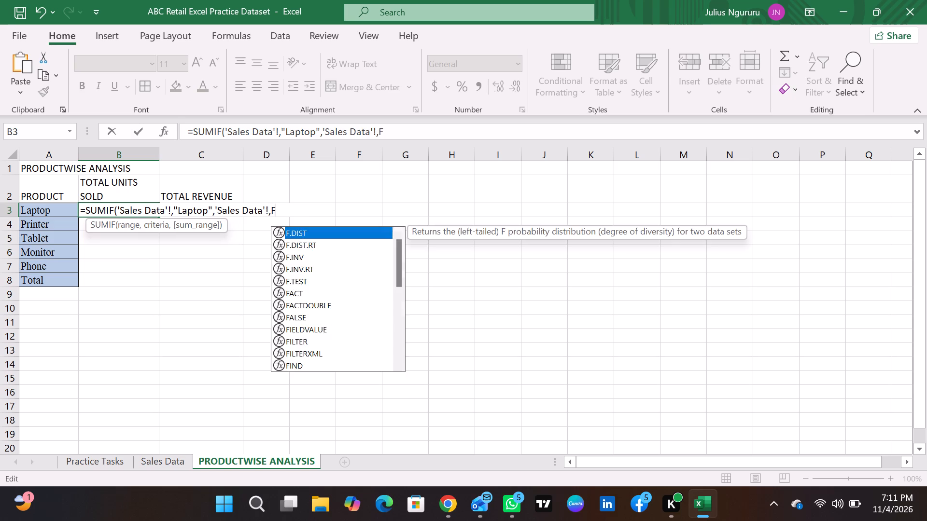
key(shift+colon)
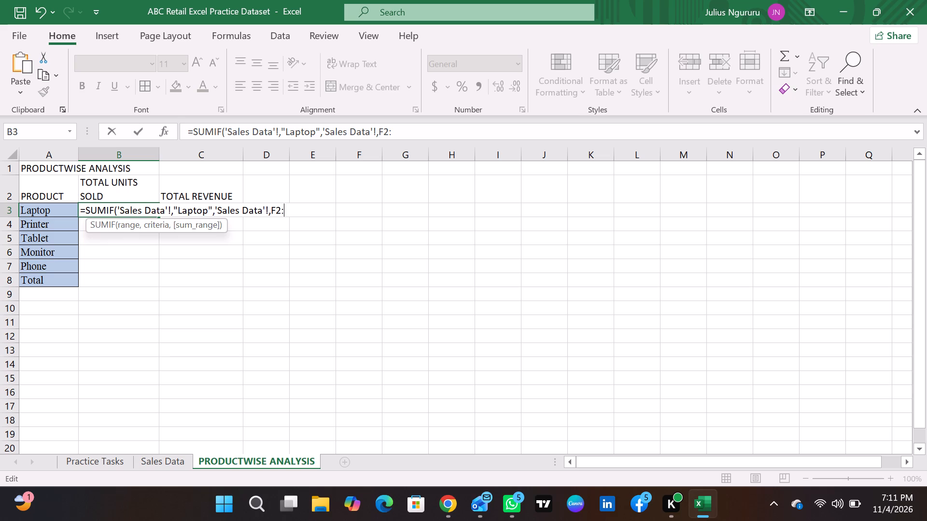
text(F1)
text(01)
key(shift+parenright)
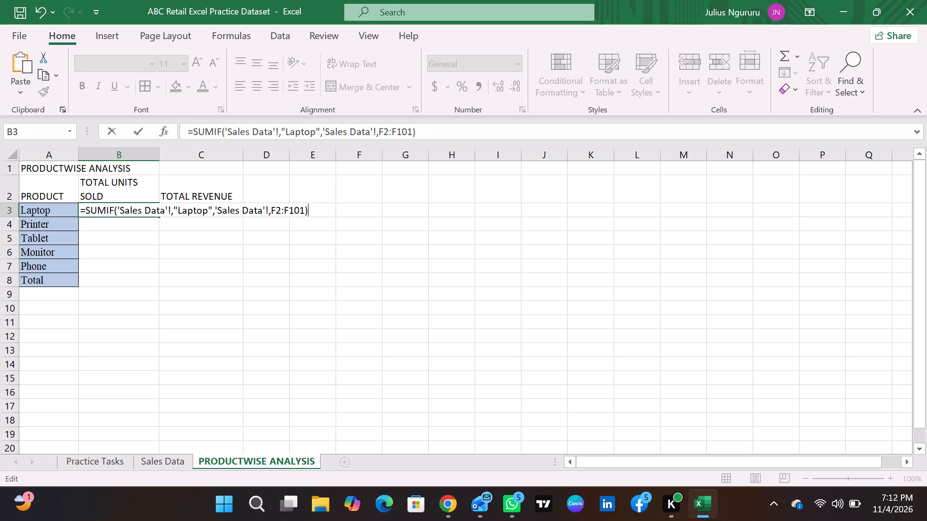
Insert H2:H101 after the first 'Sales Data'! reference as the range argument of the SUMIF formula.
click(134, 208)
click(159, 207)
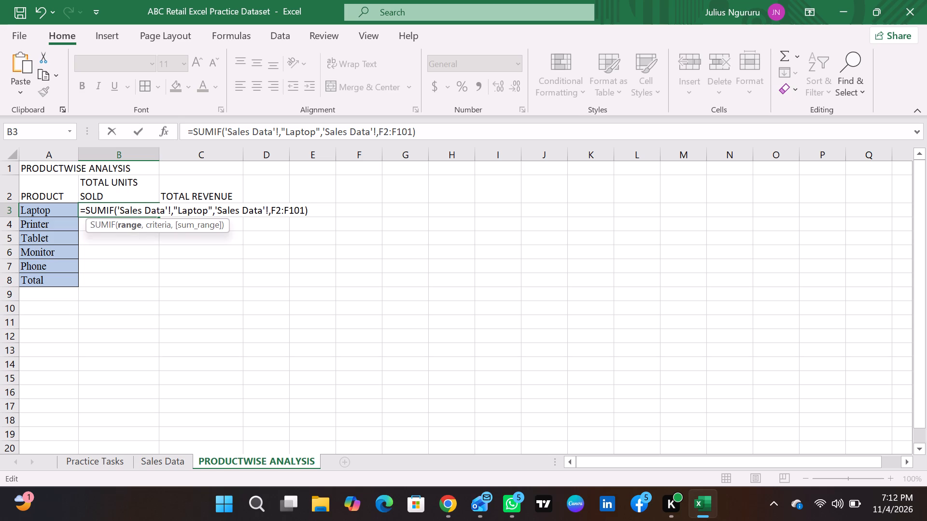
click(171, 209)
text(H2)
key(shift+colon)
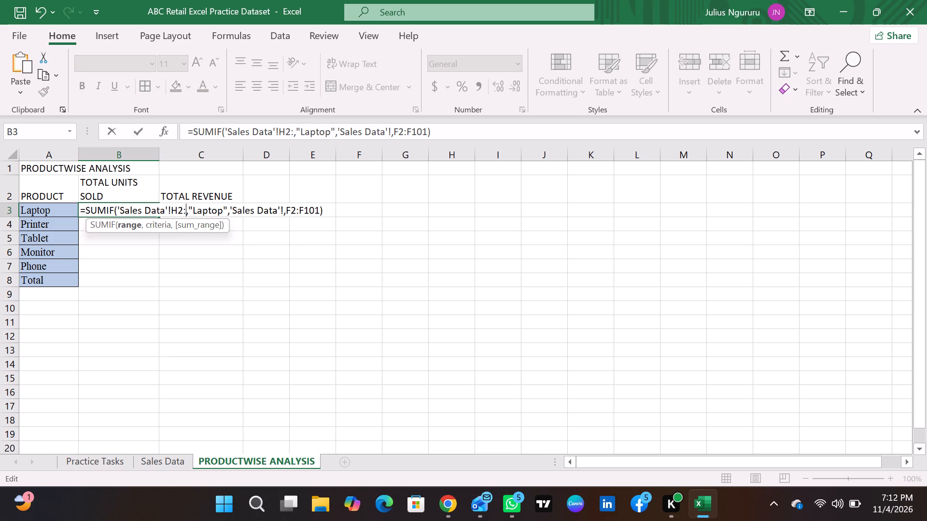
text(H101)
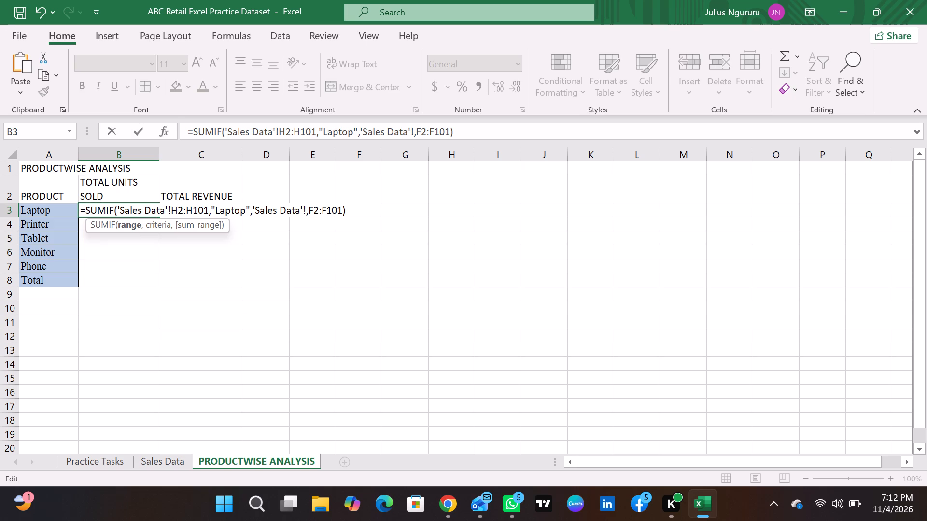
Remove the extra comma before F2:F101 so the sum range reads 'Sales Data'!F2:F101, and enter the formula in B3.
click(235, 211)
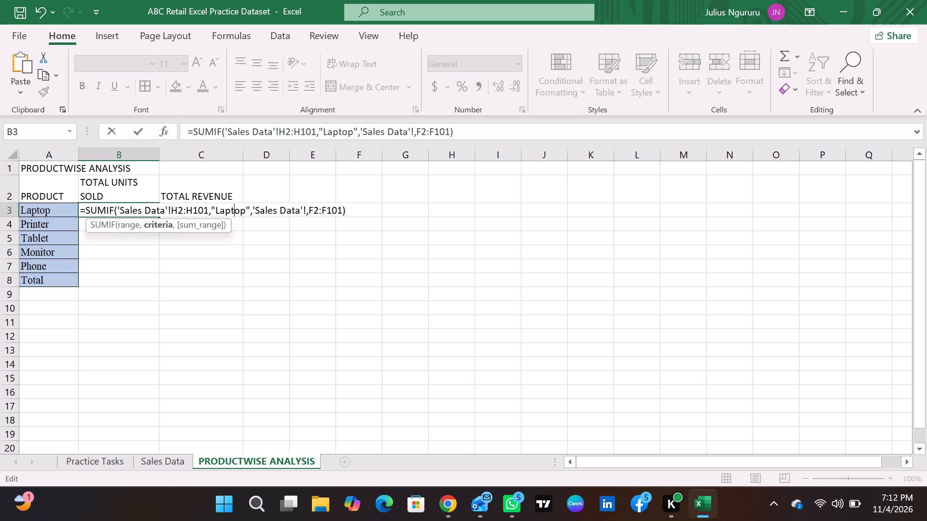
click(281, 211)
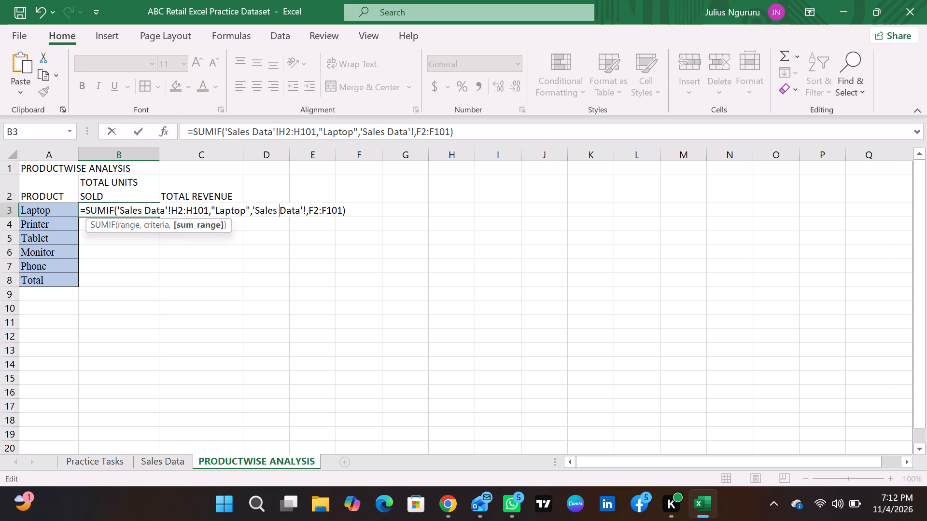
click(308, 213)
key(BackSpace)
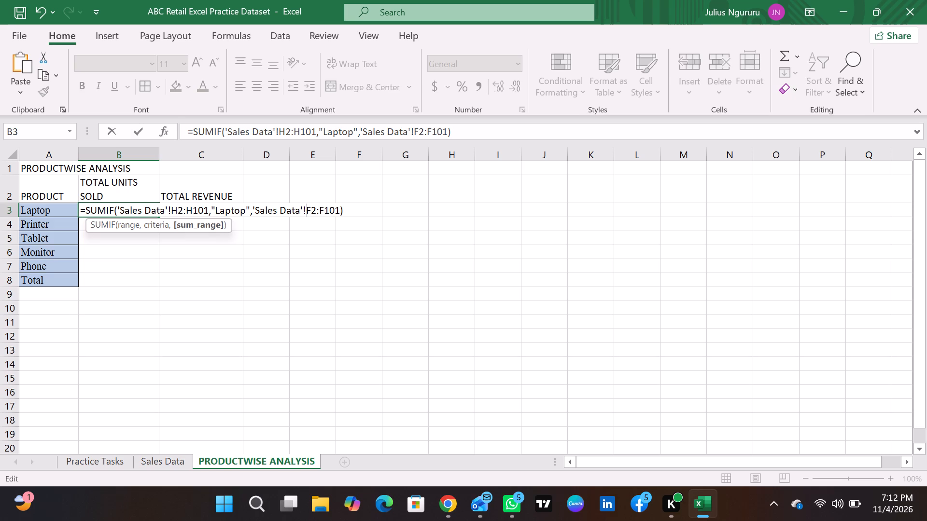
key(Return)
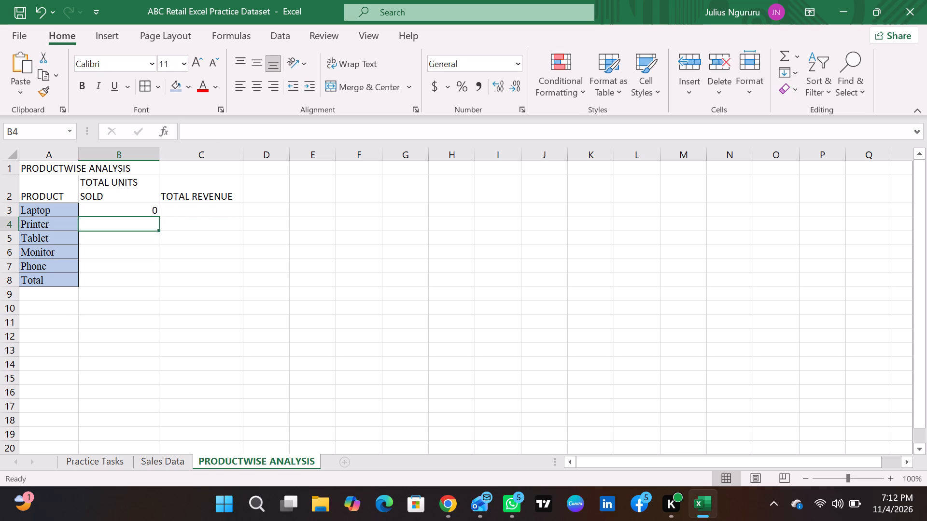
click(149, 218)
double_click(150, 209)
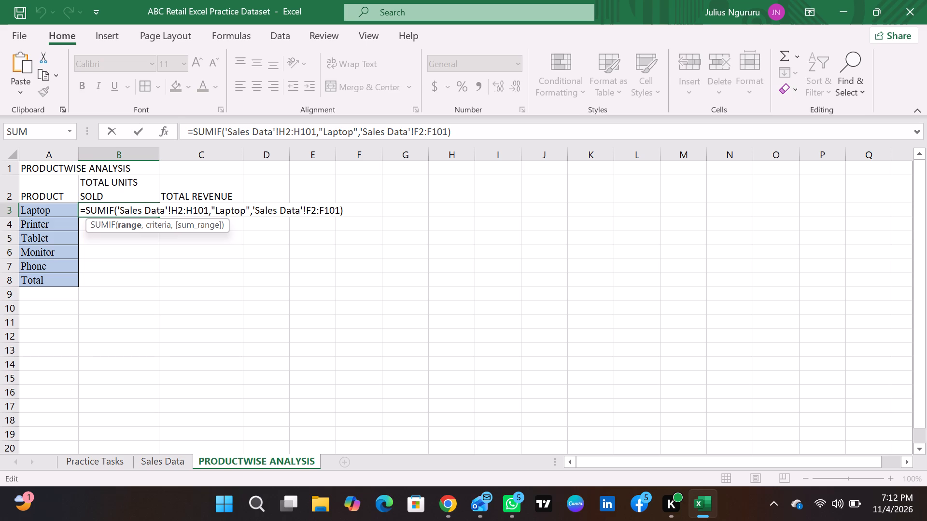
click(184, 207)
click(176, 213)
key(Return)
Check the product column on the Sales Data sheet and change the SUMIF range argument in B3 to 'Sales Data'!E2:E101.
click(169, 454)
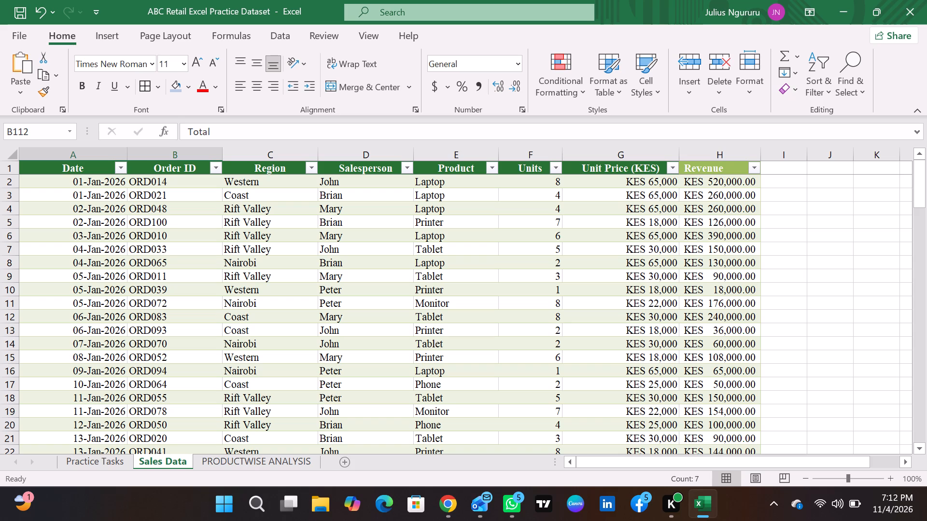
click(248, 465)
double_click(134, 208)
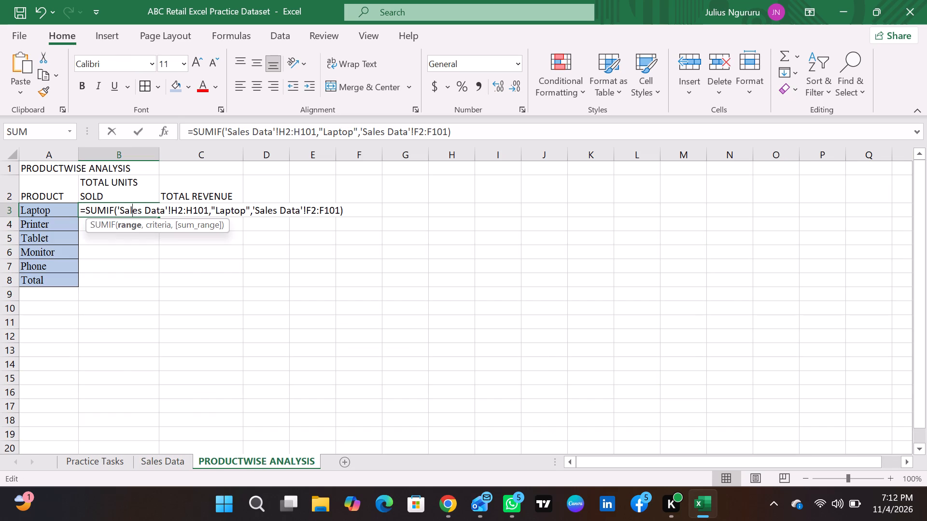
click(175, 210)
click(154, 213)
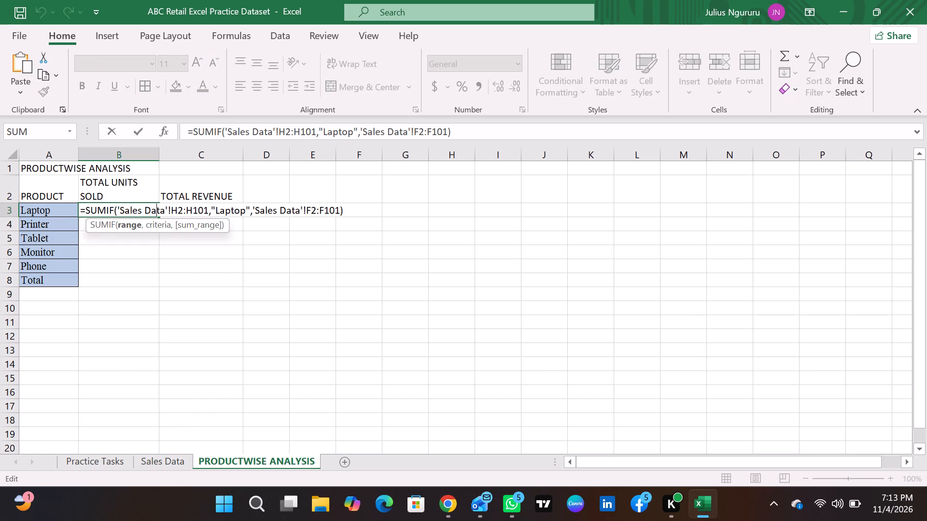
click(176, 206)
key(BackSpace)
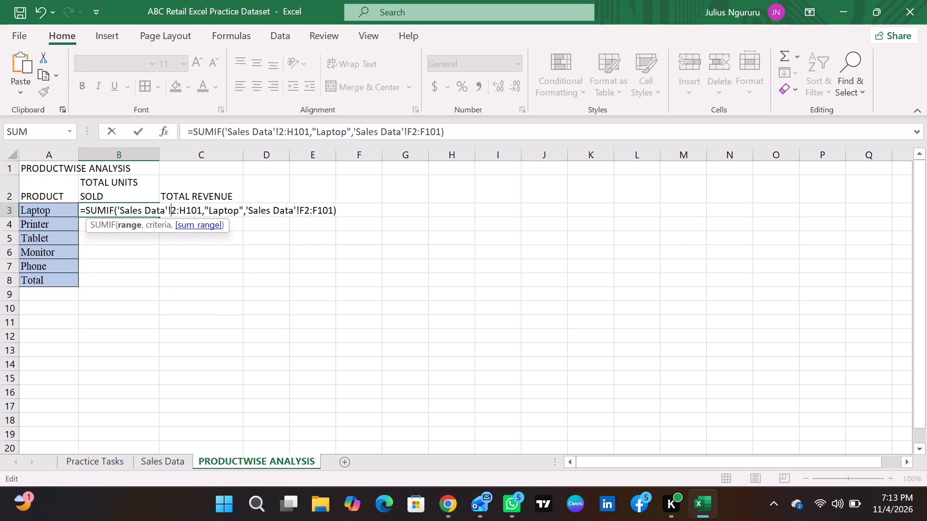
key(e)
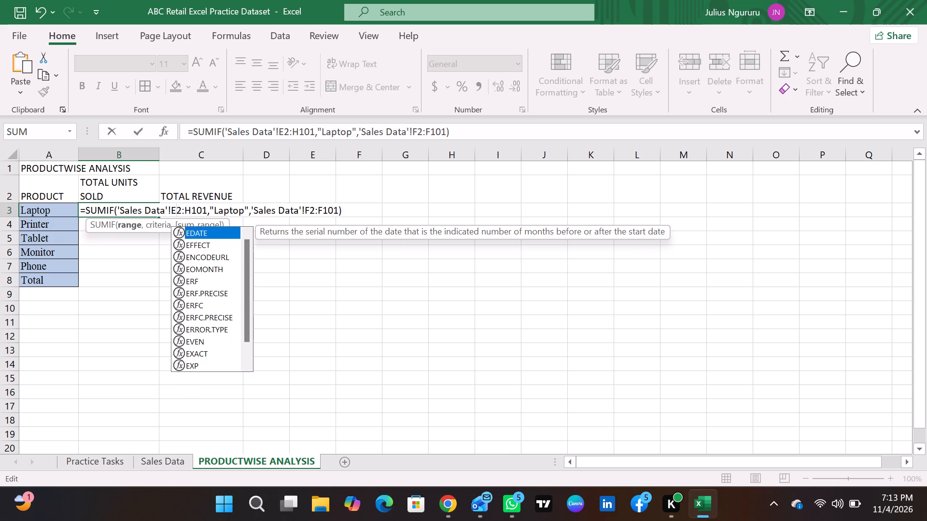
click(189, 210)
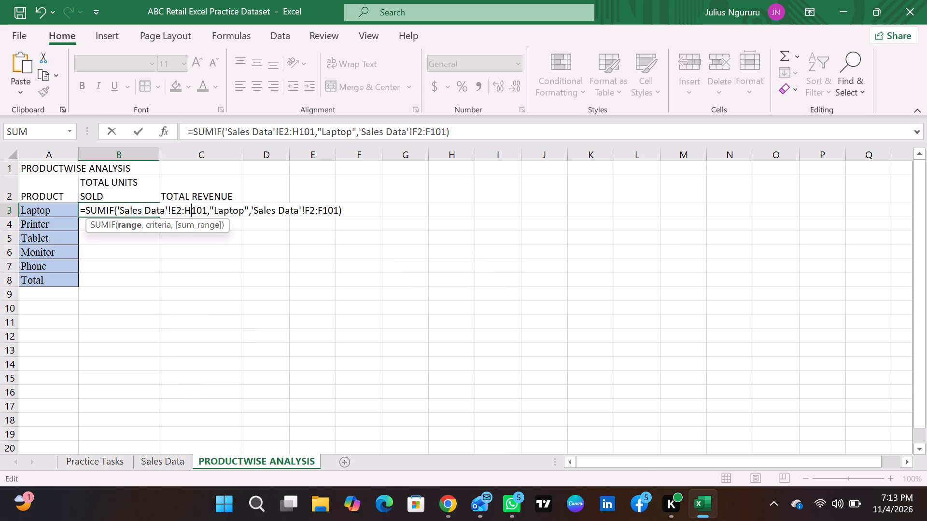
key(BackSpace)
key(e)
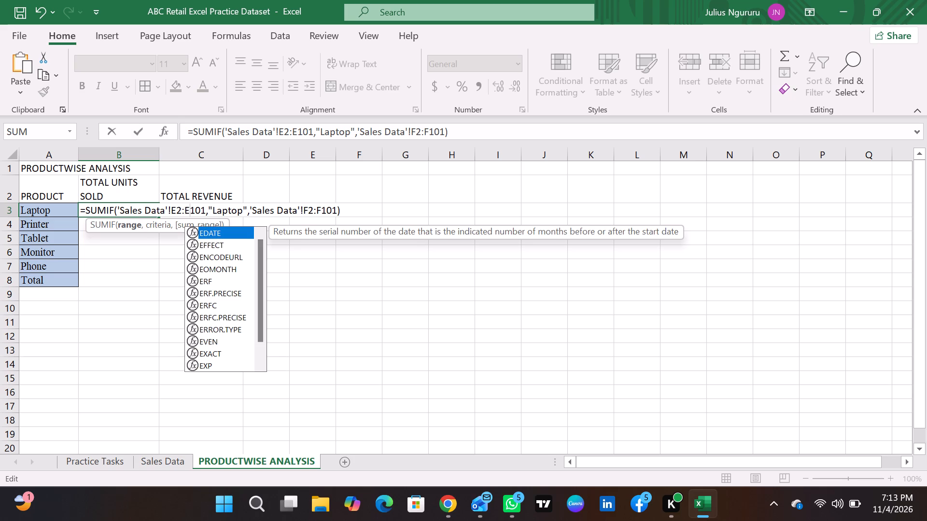
key(Return)
Make the criteria range of the Laptop SUMIF formula in B3 absolute, as 'Sales Data'!$E$2:$E$101.
double_click(133, 207)
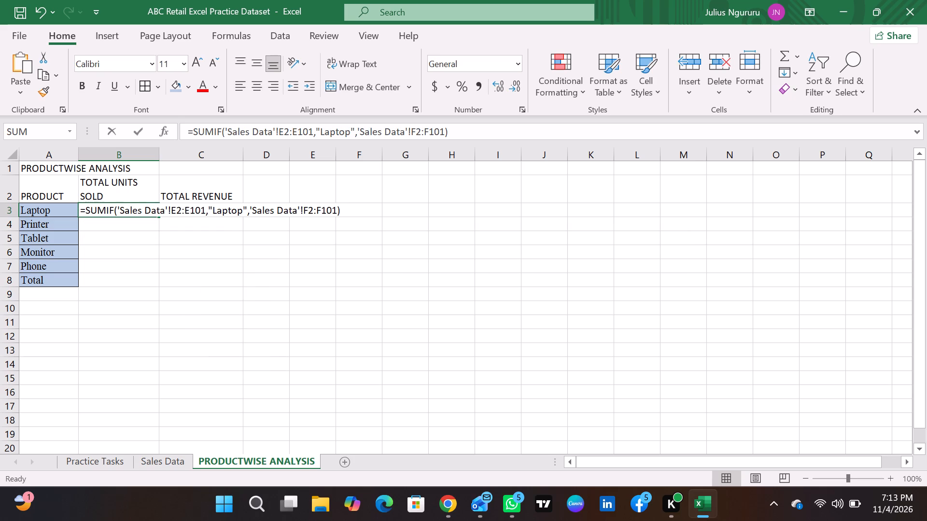
click(169, 210)
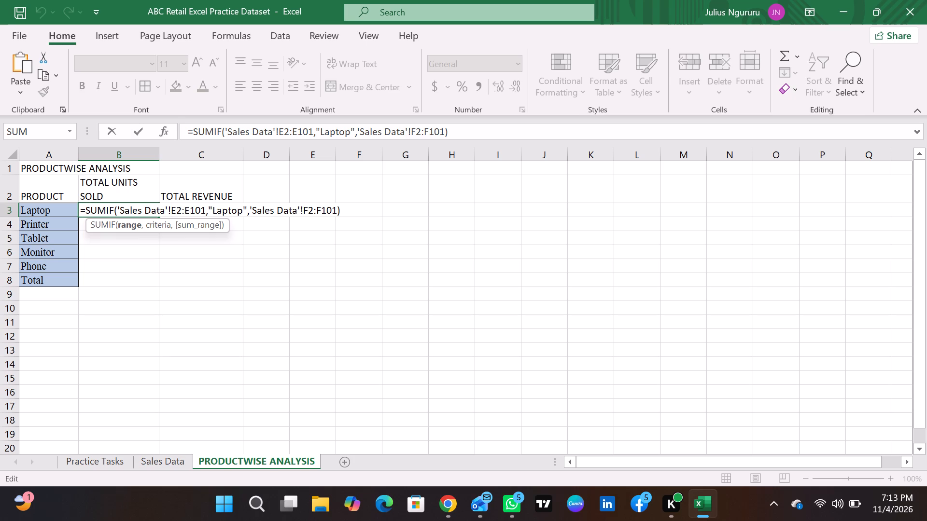
click(204, 213)
click(177, 211)
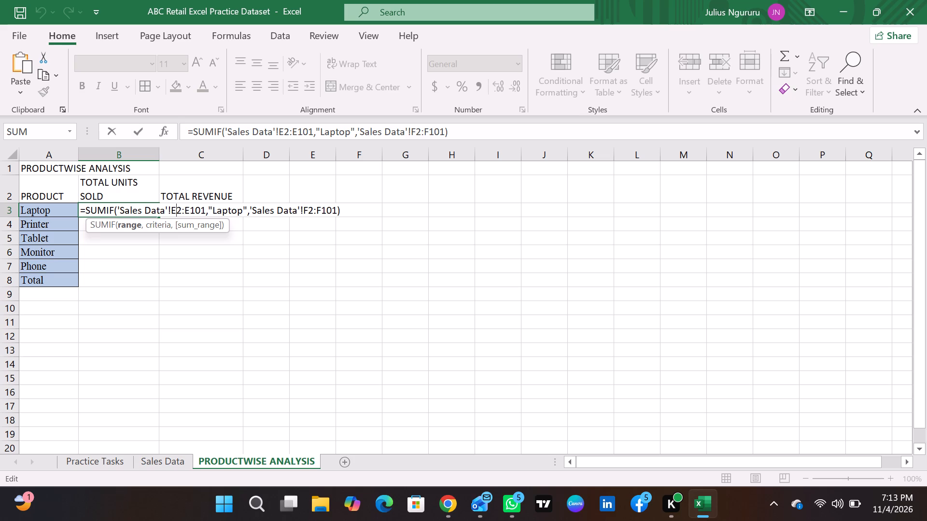
click(173, 209)
key(shift+dollar)
click(182, 206)
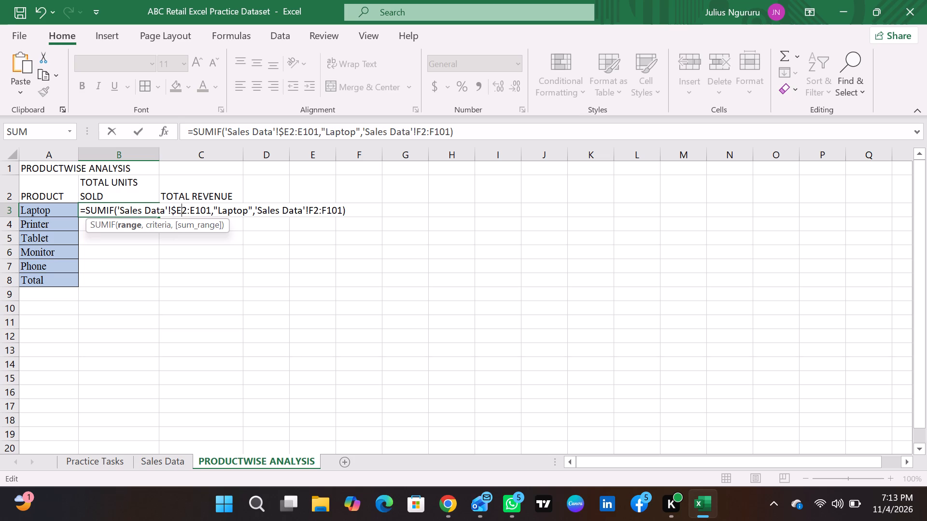
key(shift+dollar)
click(198, 209)
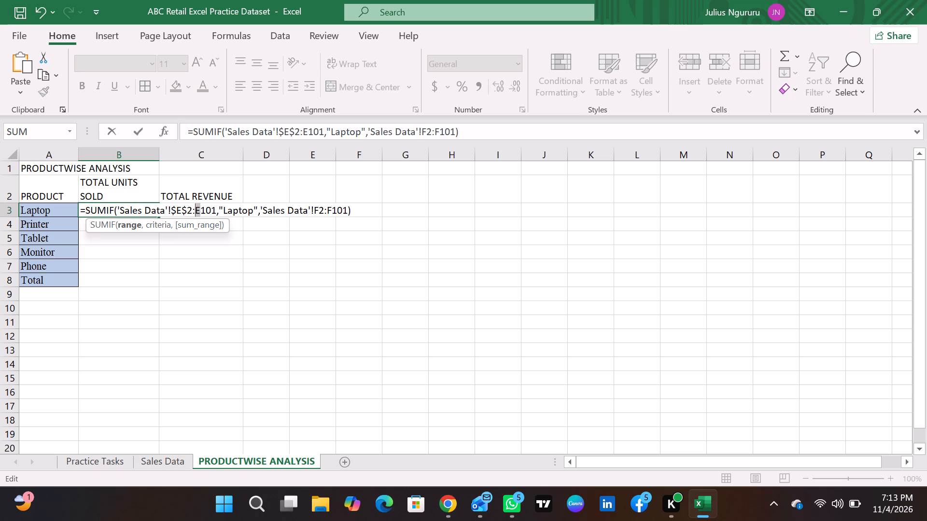
click(199, 212)
key(shift+dollar)
click(195, 209)
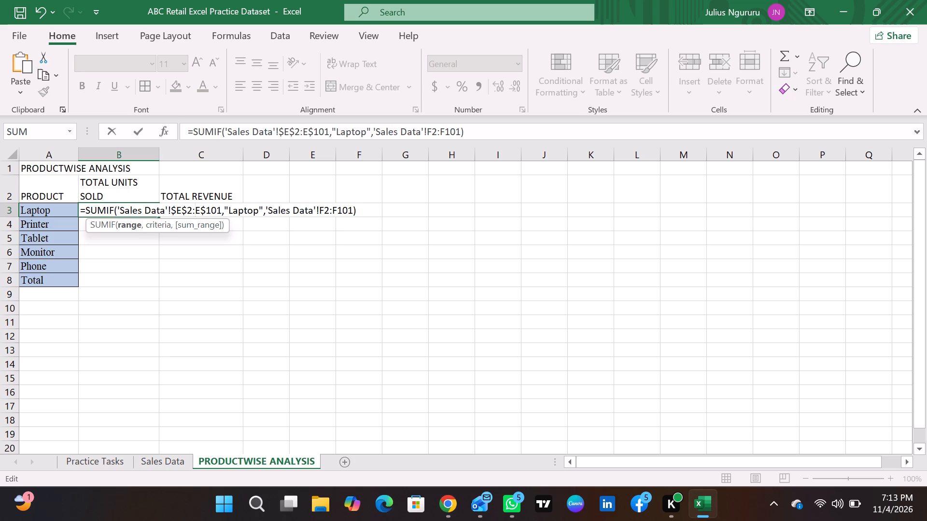
key(shift+dollar)
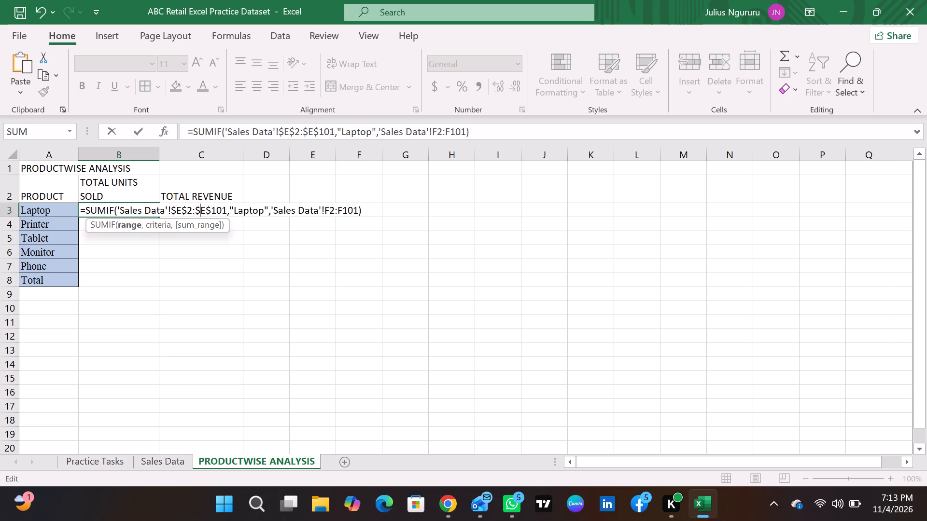
Make the sum range in B3's formula absolute, as 'Sales Data'!$F$2:$F$101, and enter the formula.
click(328, 210)
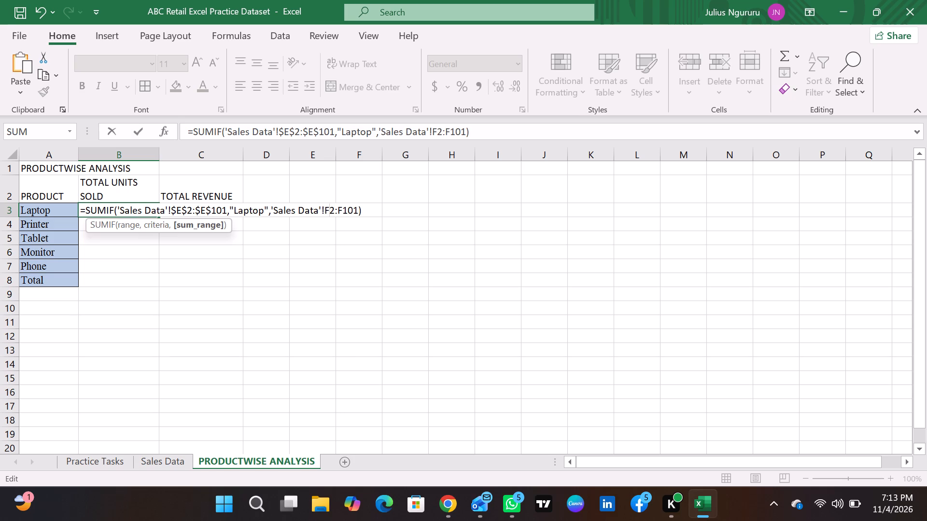
key(shift+dollar)
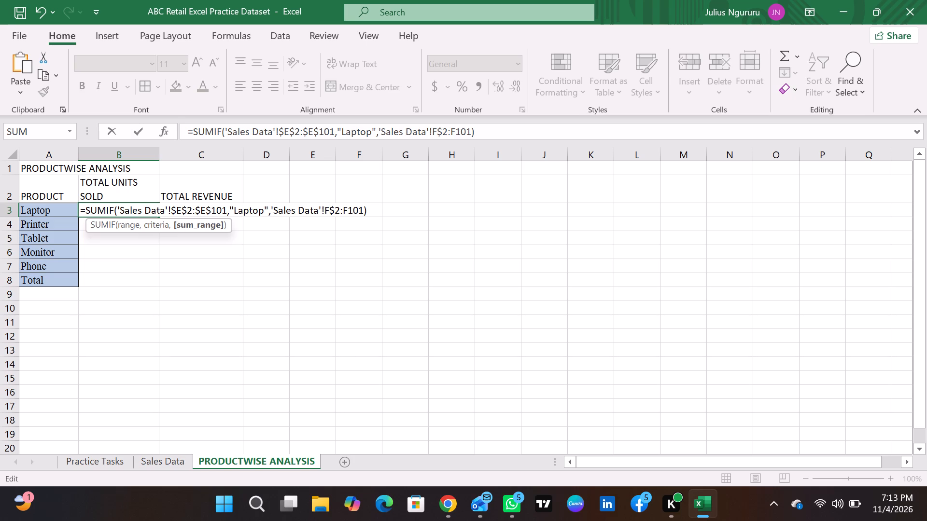
click(326, 210)
key(shift+dollar)
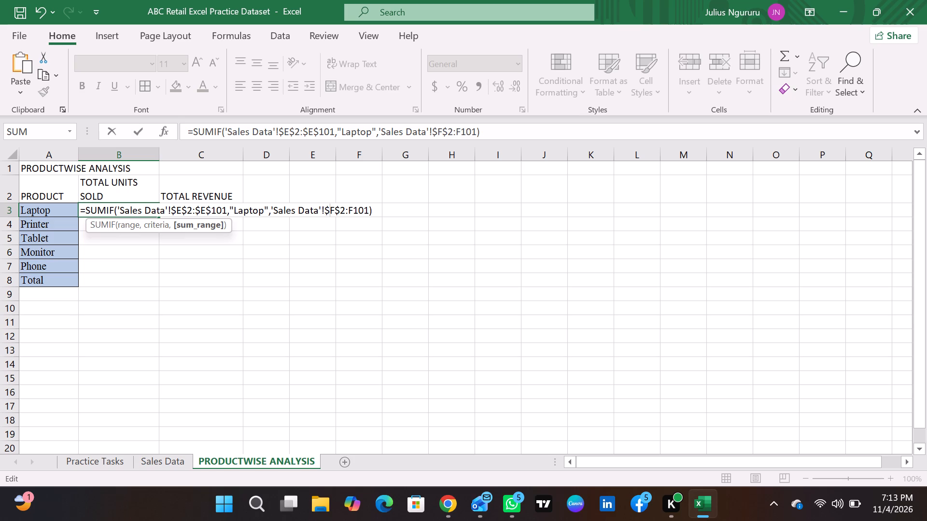
click(351, 207)
key(shift+dollar)
click(361, 209)
key(shift+dollar)
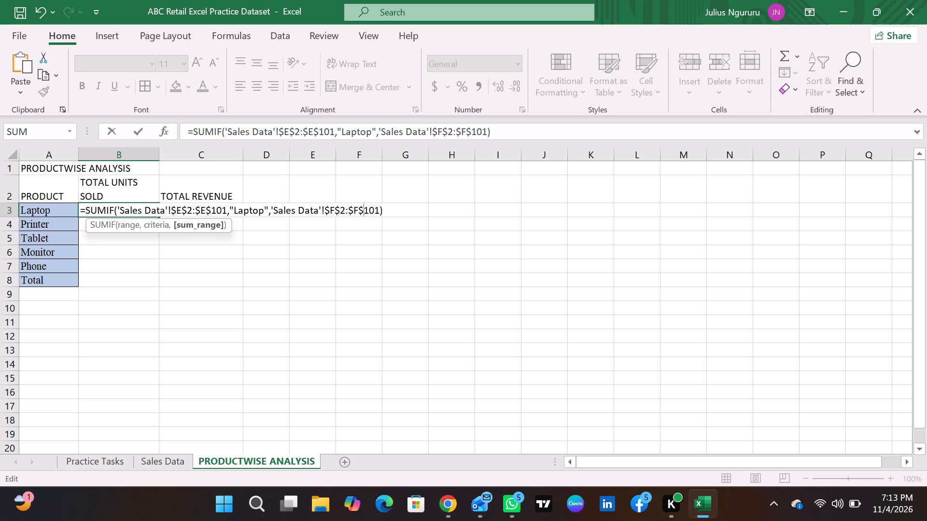
key(Return)
Check the Total Units Sold figures on the Sales Data sheet, and fill the B3 formula down through B8 on PRODUCTWISE ANALYSIS.
click(159, 461)
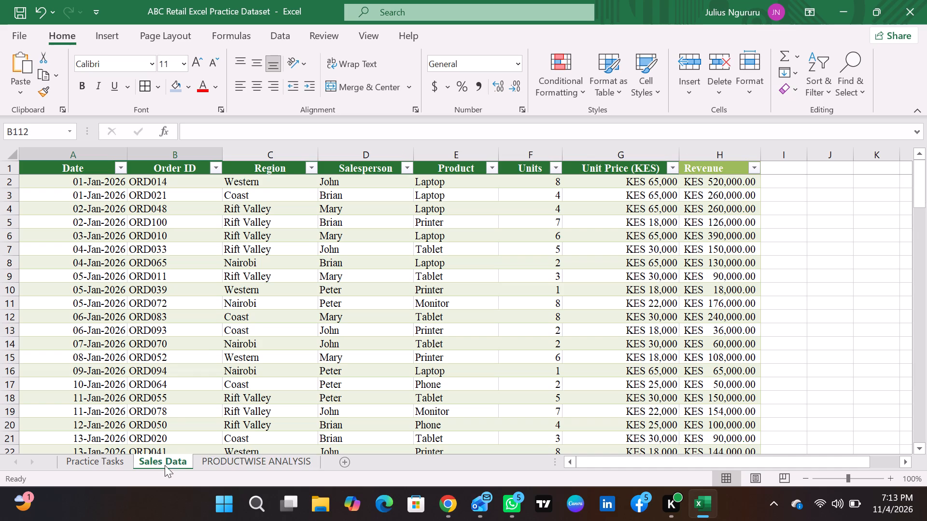
scroll(266, 264, down, 17)
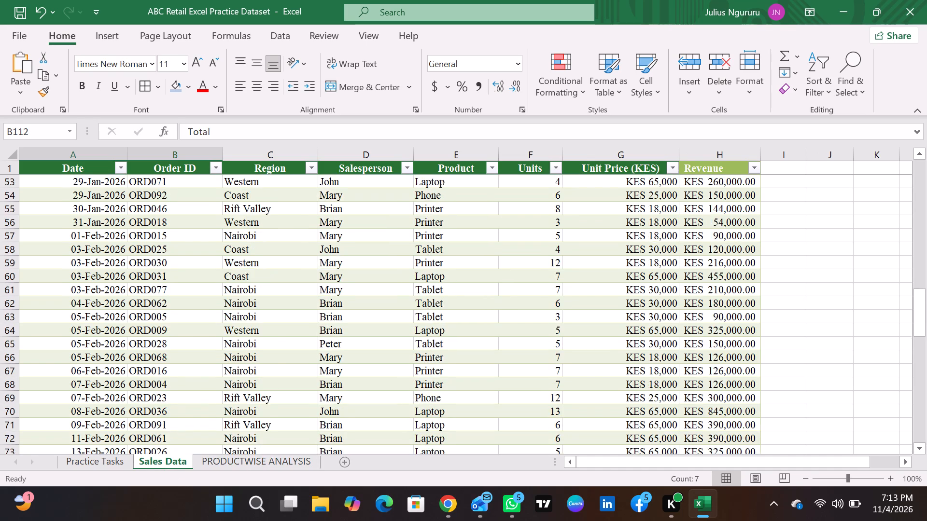
scroll(260, 274, down, 14)
scroll(261, 275, up, 6)
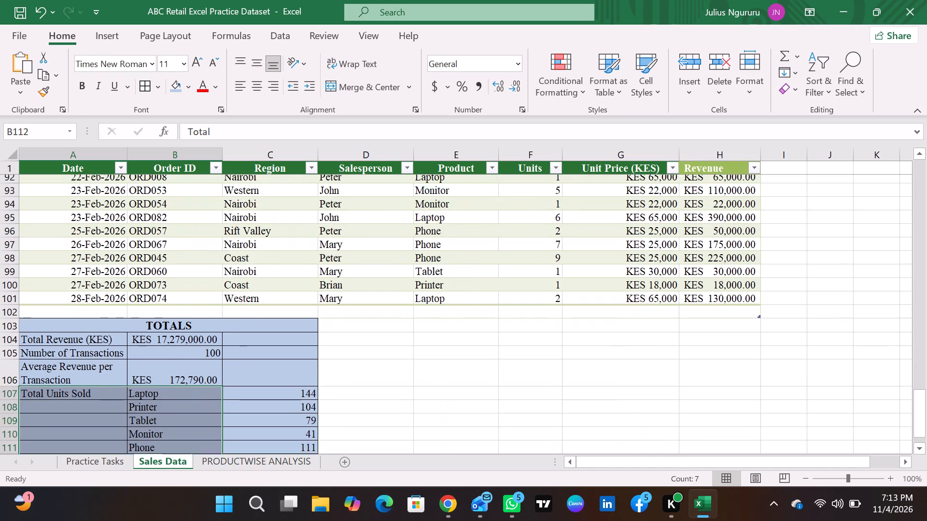
scroll(261, 275, up, 20)
scroll(261, 275, up, 20)
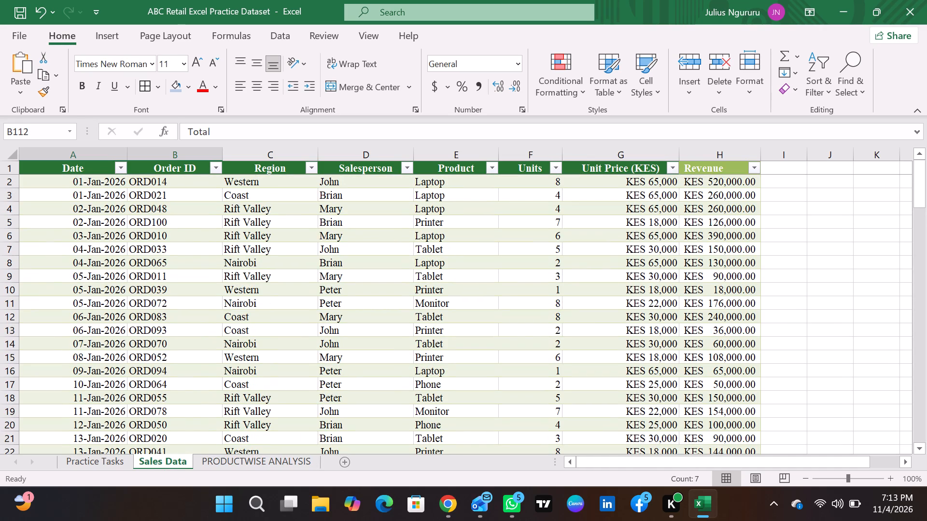
click(237, 468)
click(122, 214)
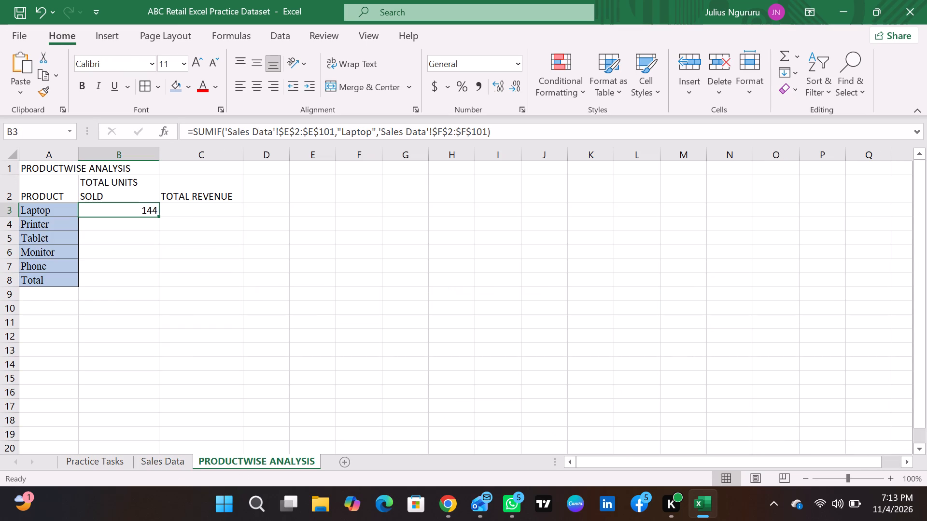
double_click(157, 215)
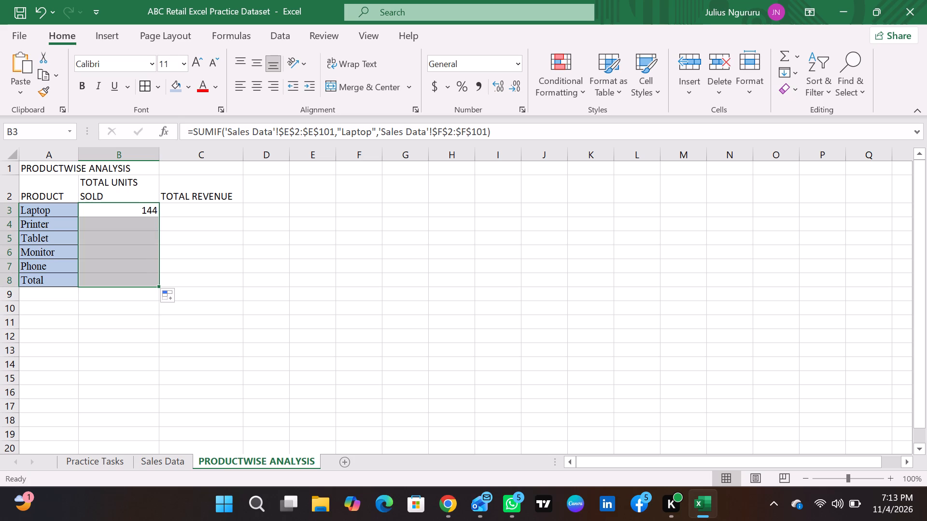
Change the SUMIF criterion in B4 to "Printer" and enter the formula.
double_click(141, 225)
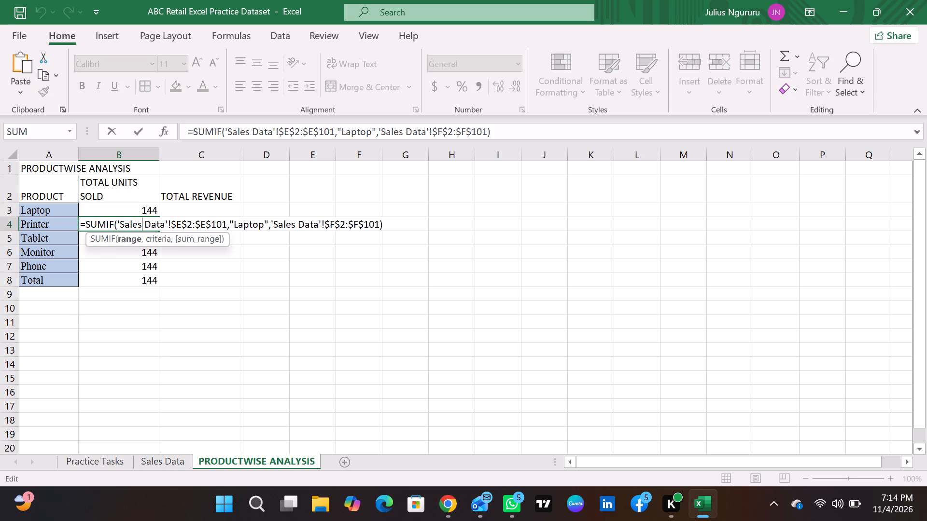
drag(262, 223, 234, 221)
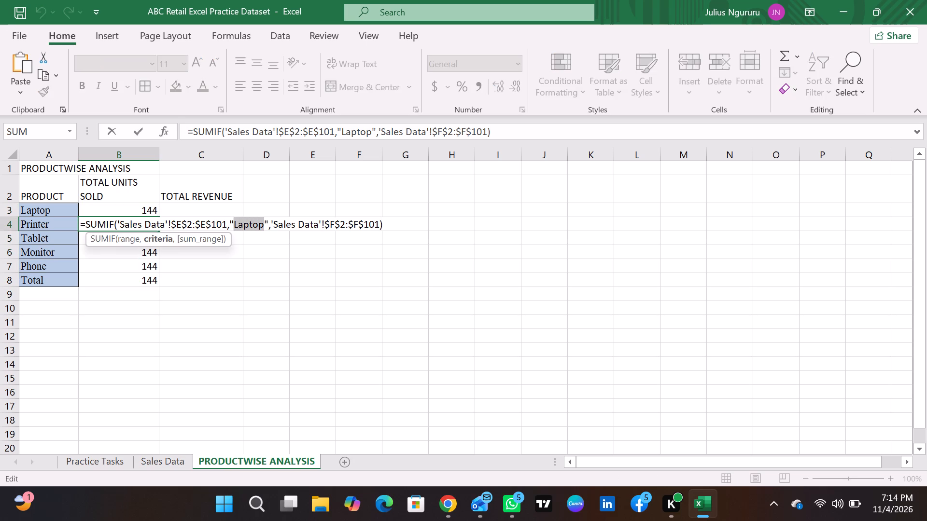
key(BackSpace)
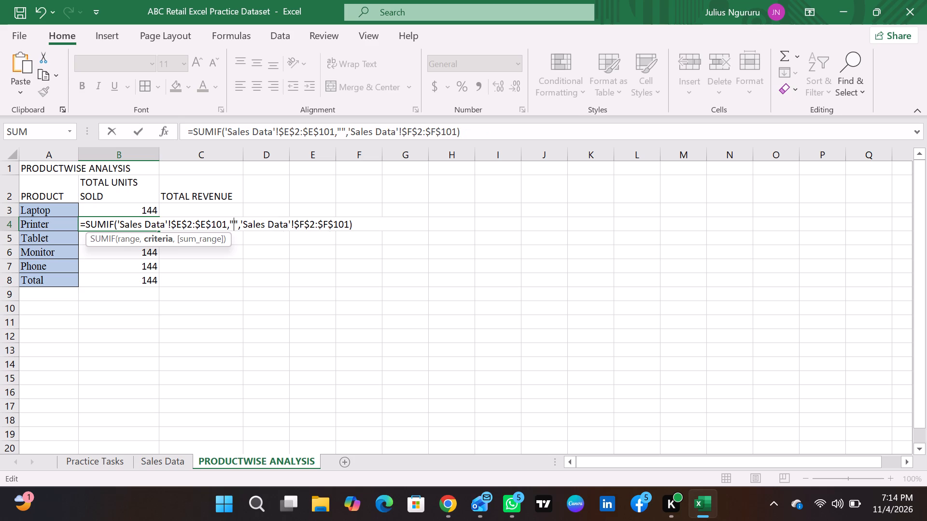
text(ri)
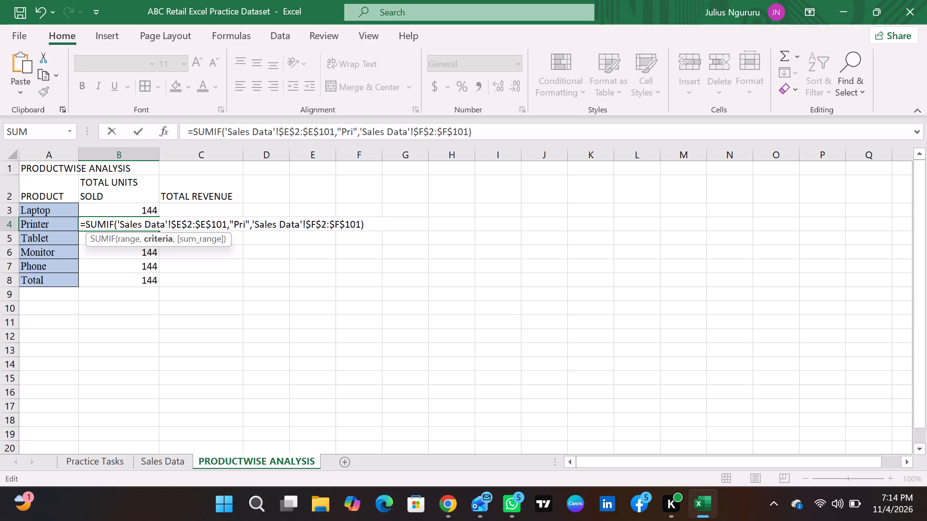
text(nter)
key(Return)
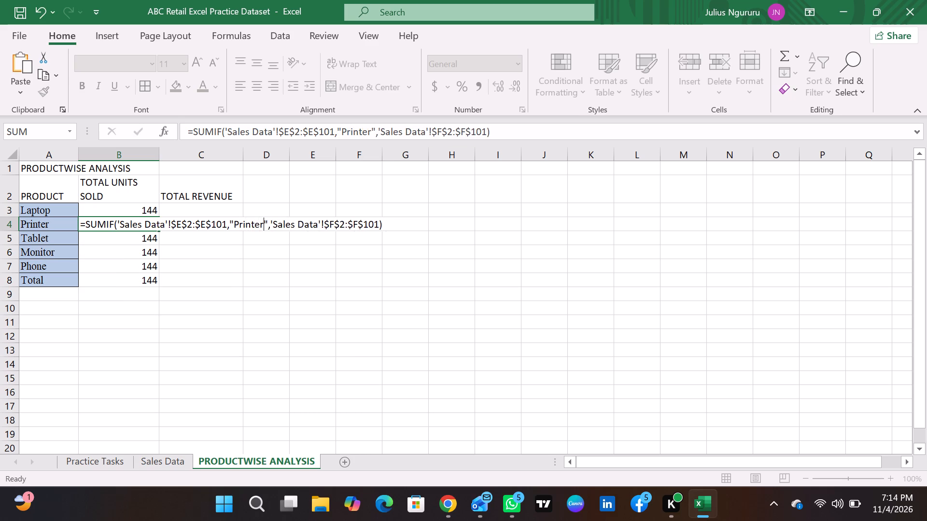
Change the SUMIF criterion in B5 to "Tablet" and enter the formula.
double_click(140, 237)
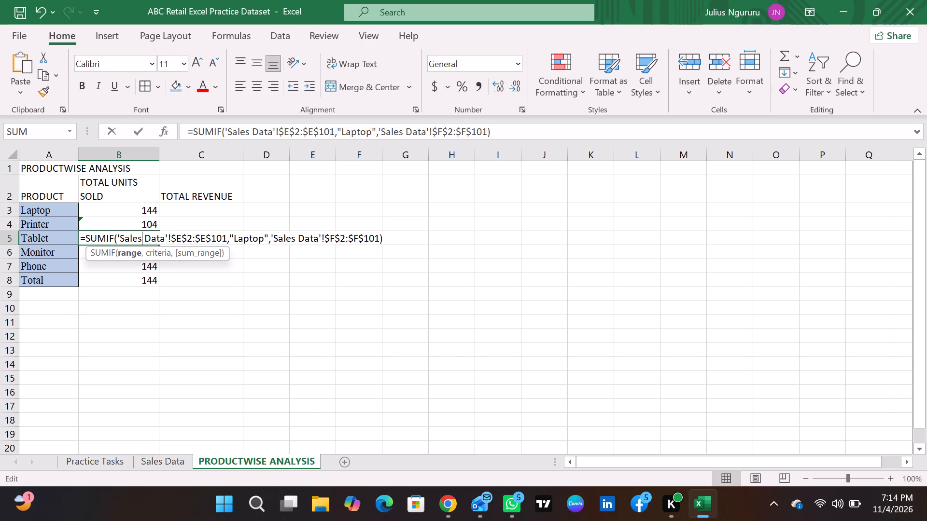
drag(234, 241, 261, 242)
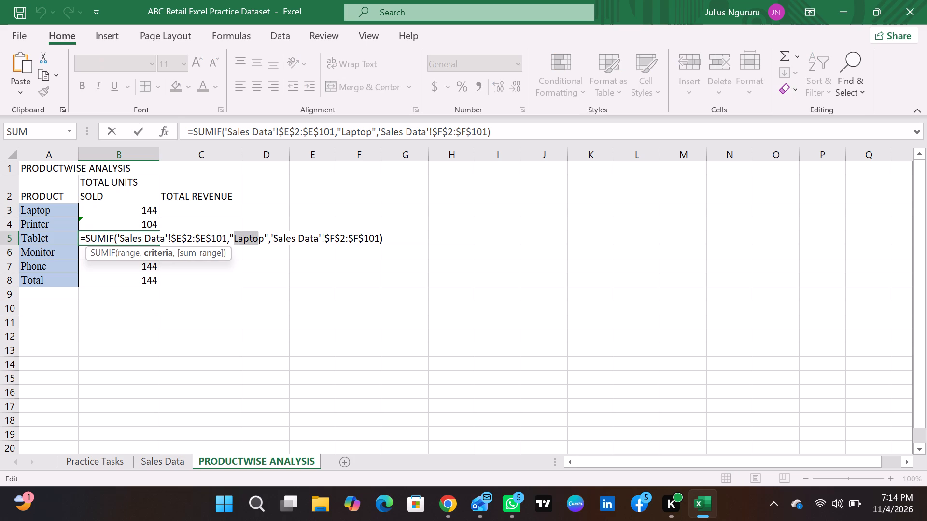
drag(261, 239, 238, 238)
click(267, 235)
drag(264, 238, 233, 240)
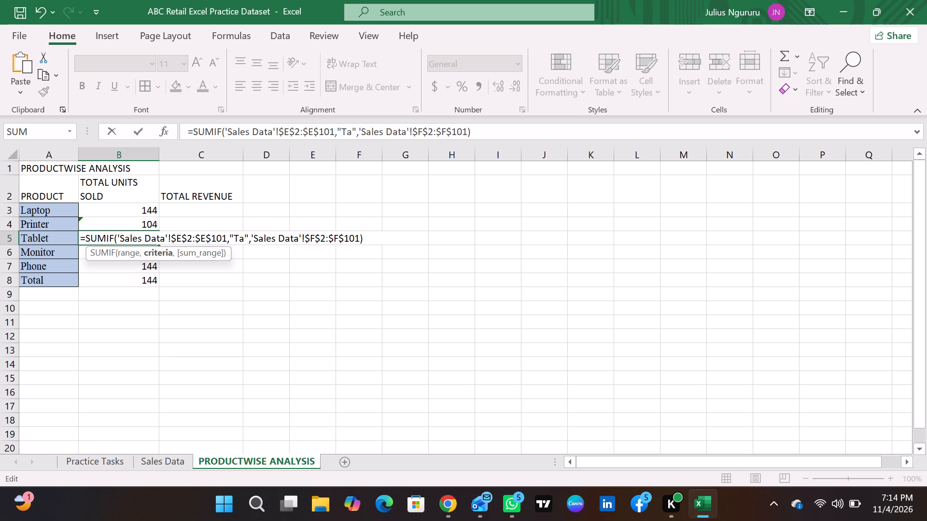
key(Return)
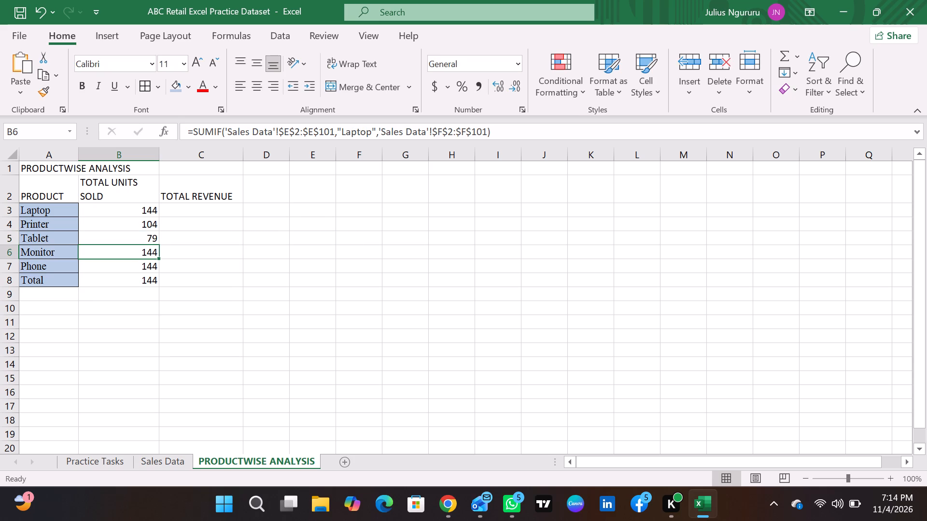
Change the SUMIF criterion in B6 to "Monitor" and enter the formula.
double_click(140, 255)
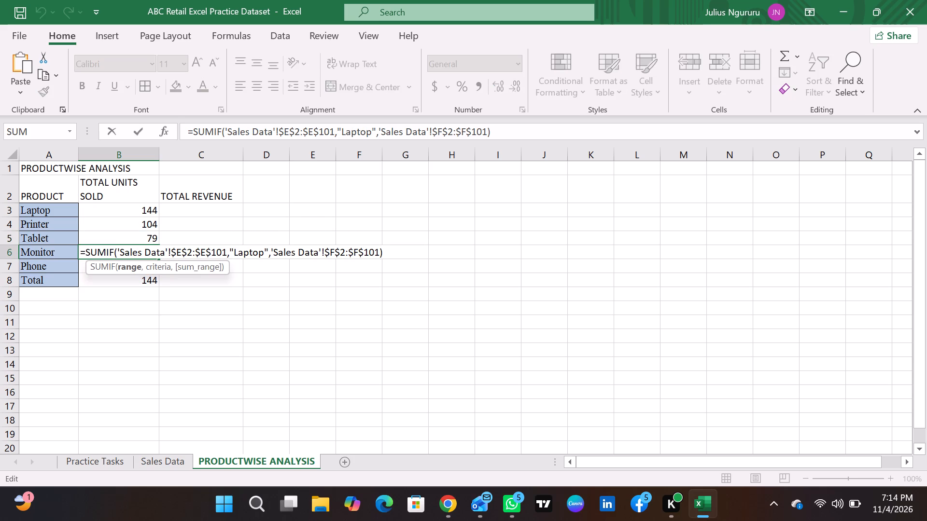
drag(262, 253, 235, 254)
drag(235, 254, 234, 254)
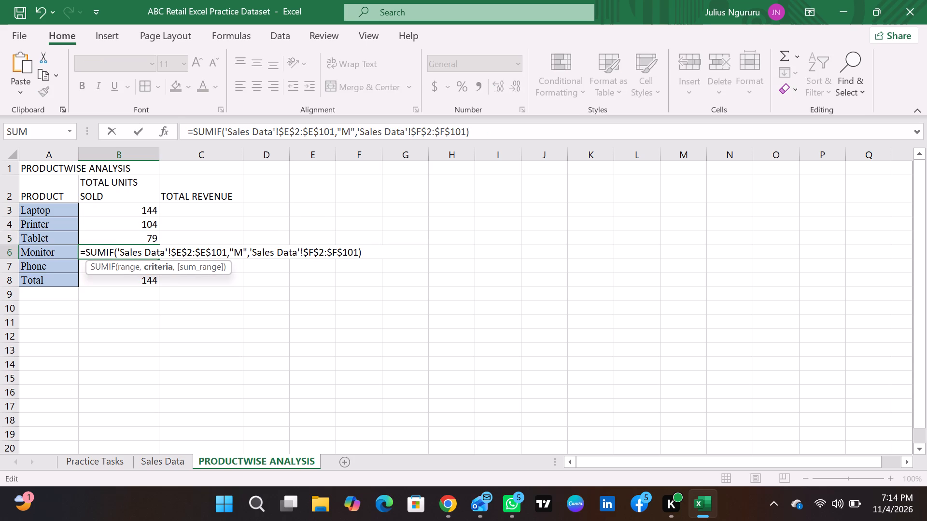
text(onitor)
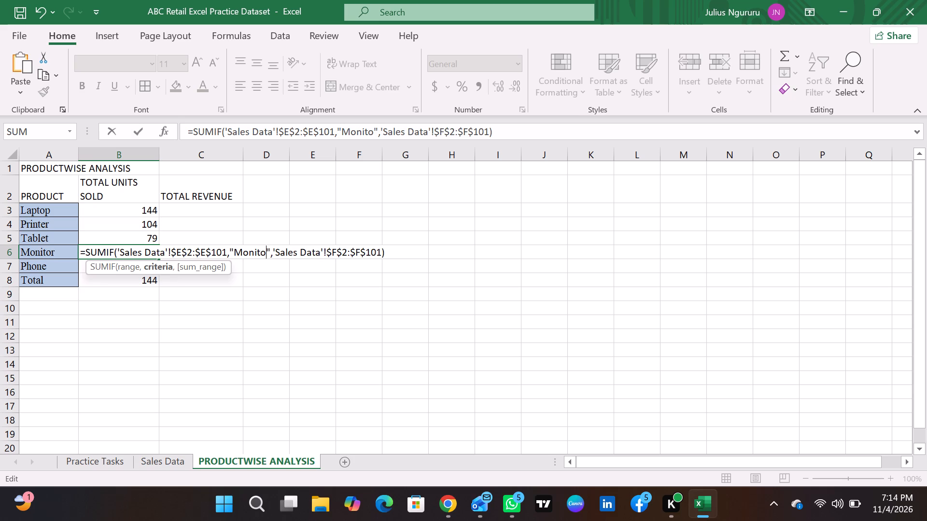
key(Return)
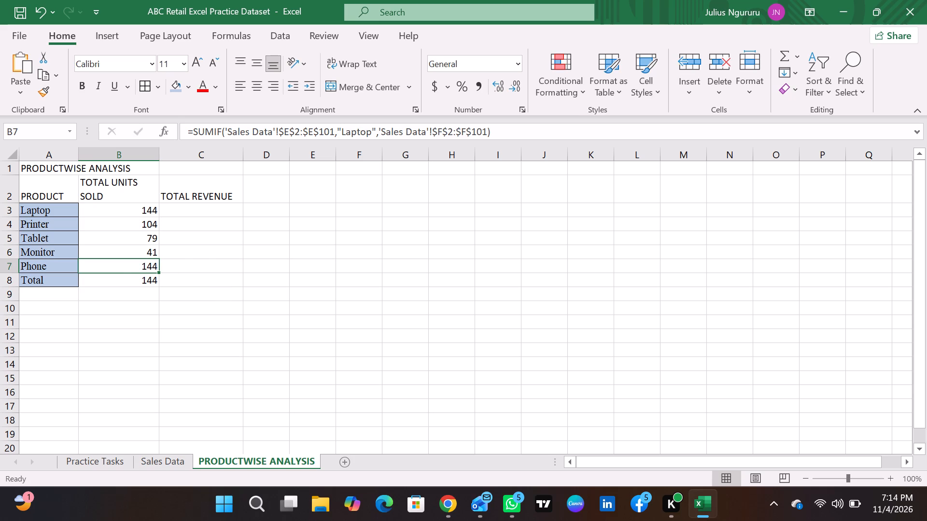
Change the SUMIF criterion in B7 to "Phone" and enter the formula.
double_click(113, 267)
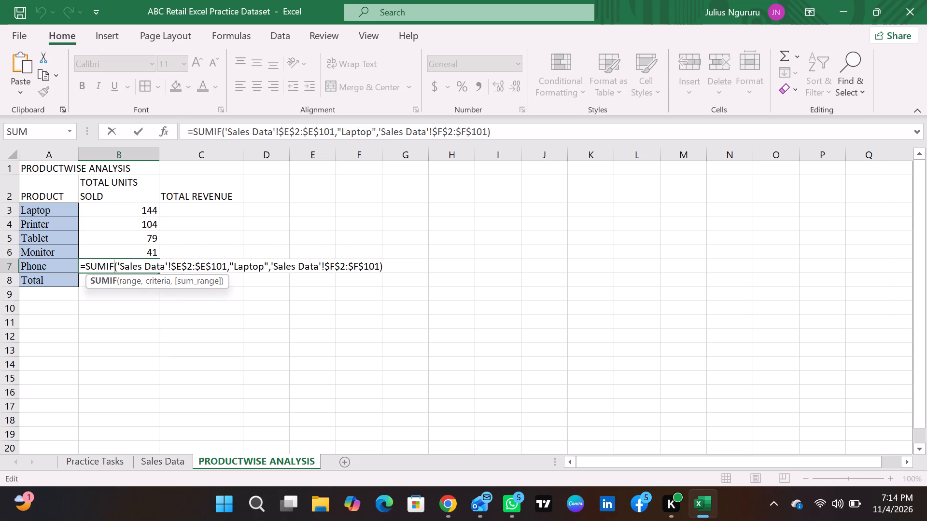
drag(262, 271, 235, 271)
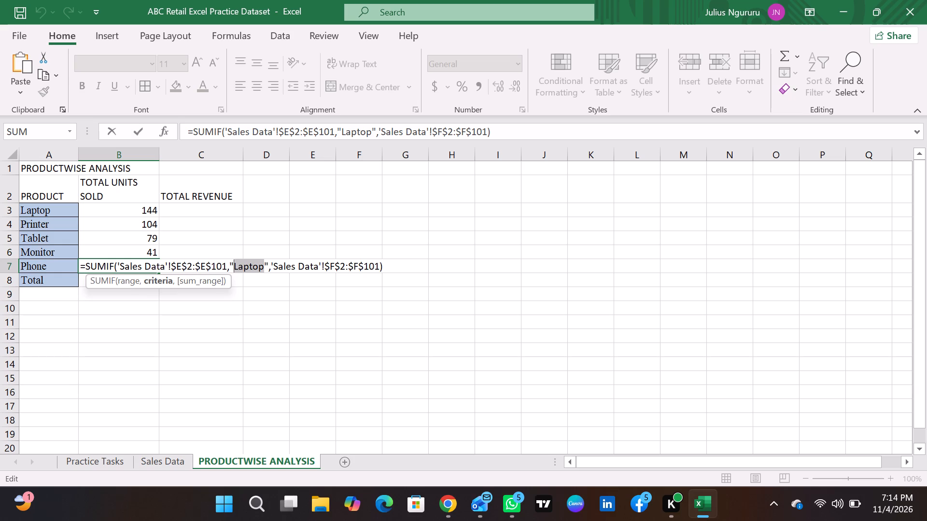
text(hone)
key(Return)
key(Return)
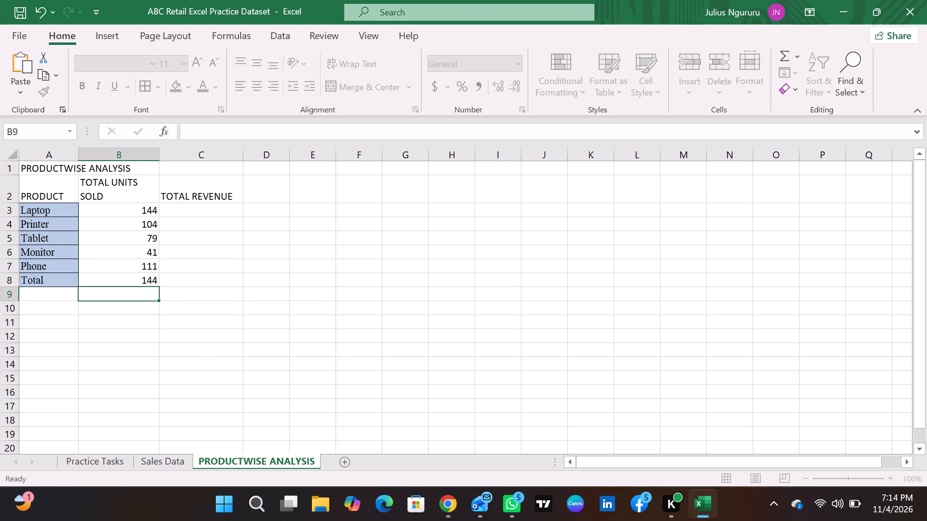
Clear the copied SUMIF formula from the Total cell B8.
triple_click(126, 281)
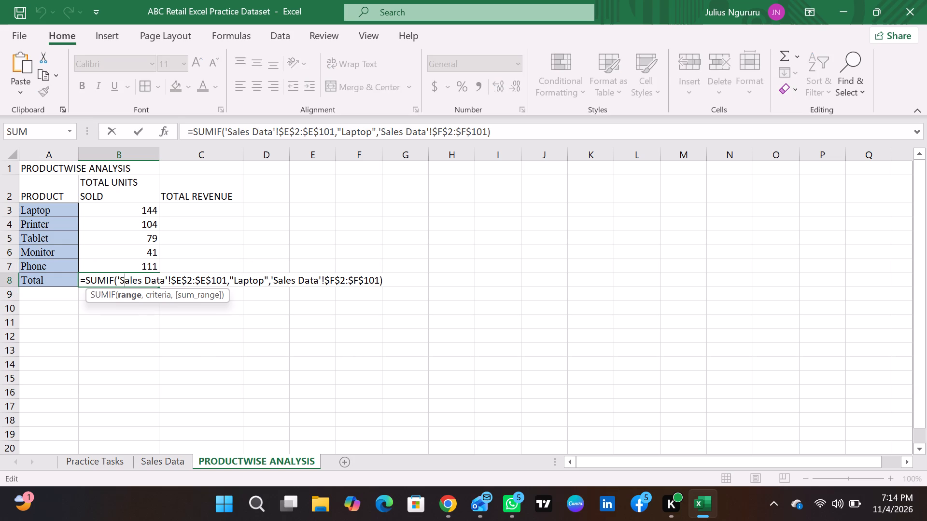
drag(386, 277, 86, 282)
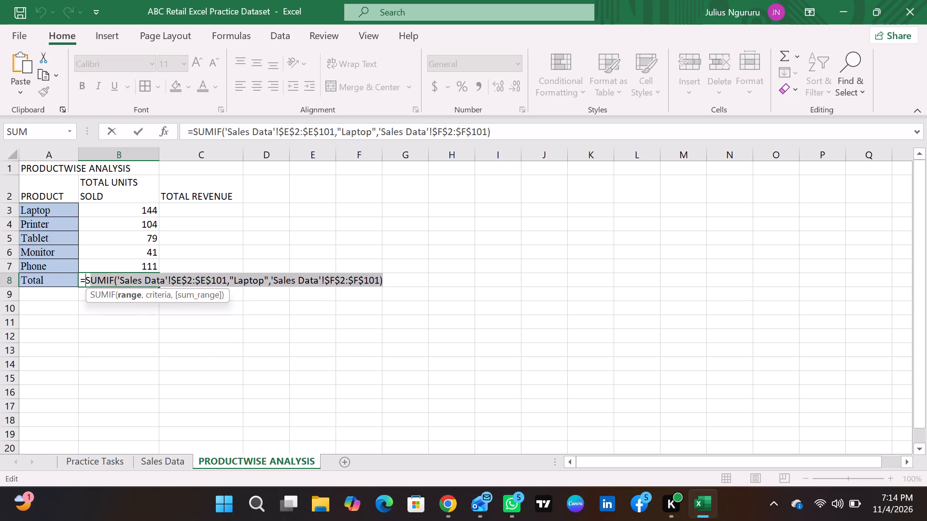
drag(86, 282, 75, 280)
key(BackSpace)
click(103, 282)
click(103, 288)
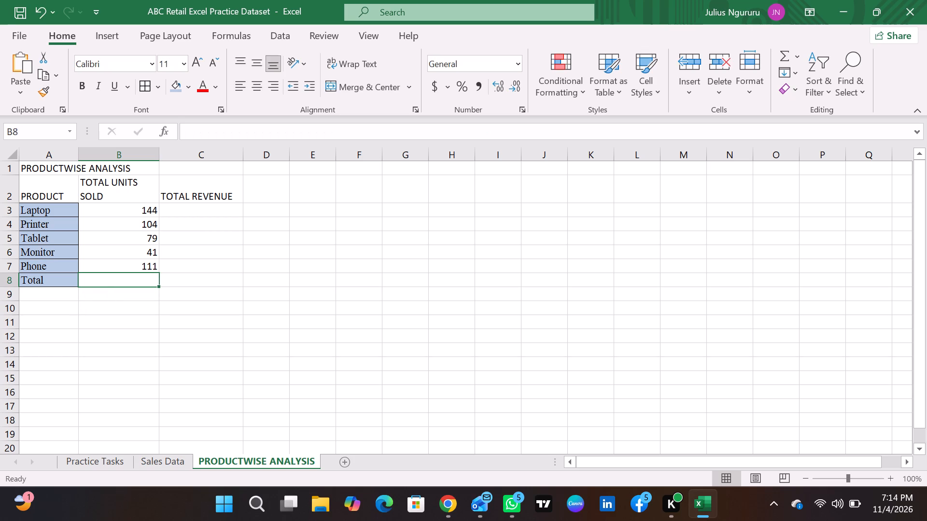
click(105, 288)
click(105, 294)
Enter =SUM(B3:B7) in B8 to total the units sold.
click(110, 284)
key(minus)
key(BackSpace)
key(BackSpace)
text(=sum)
key(shift+parenleft)
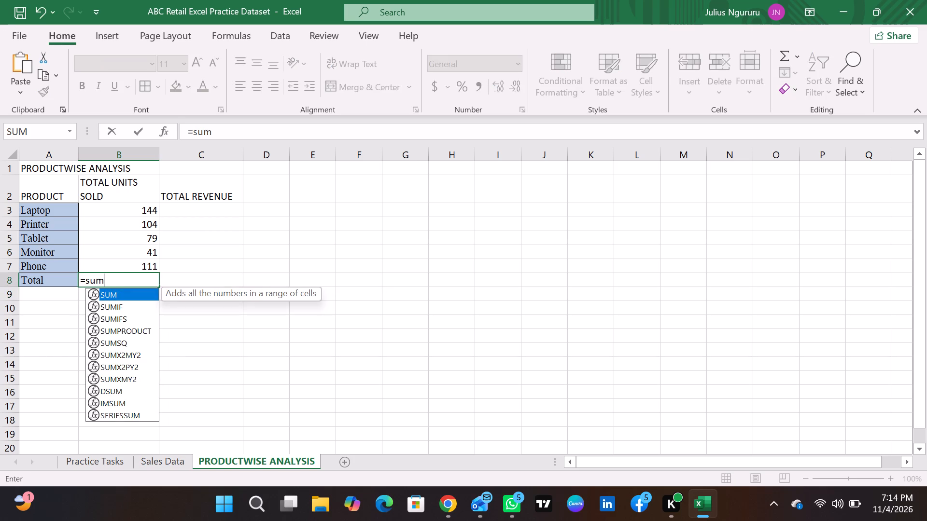
click(142, 212)
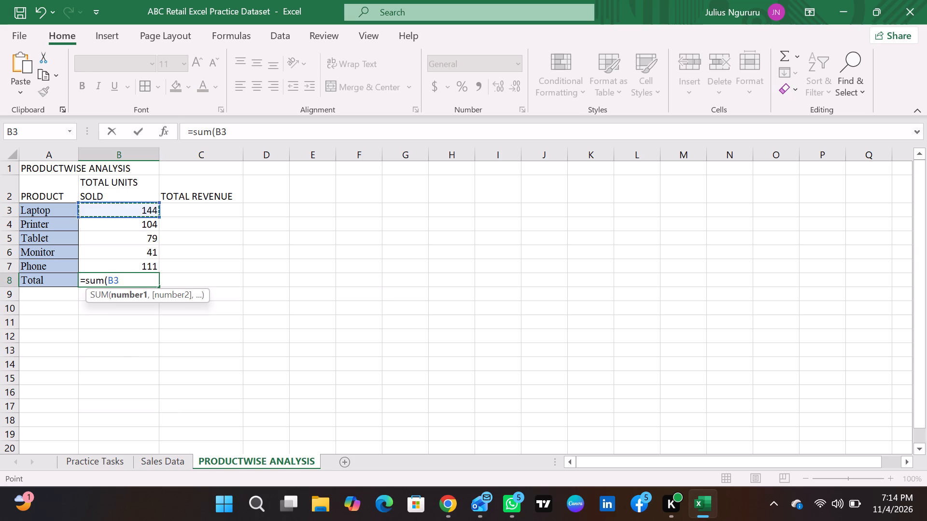
drag(159, 218, 159, 272)
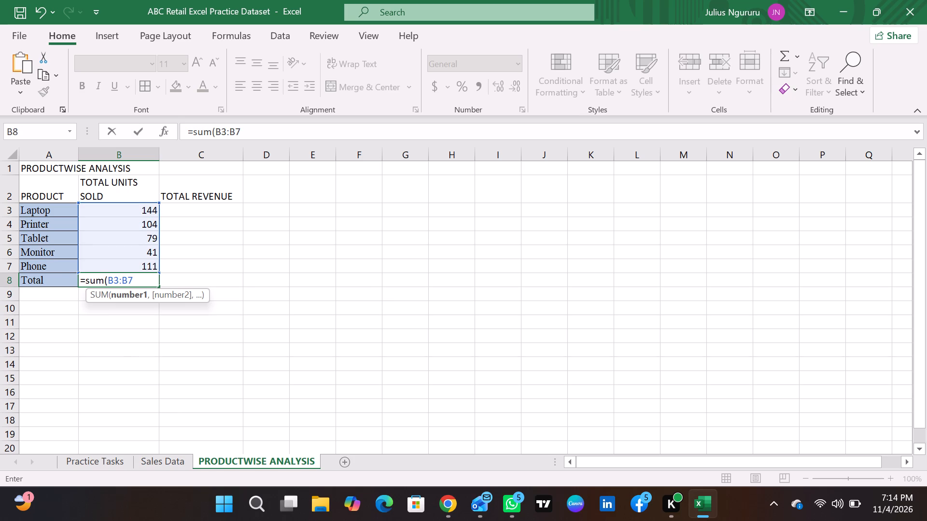
key(shift+parenright)
key(Return)
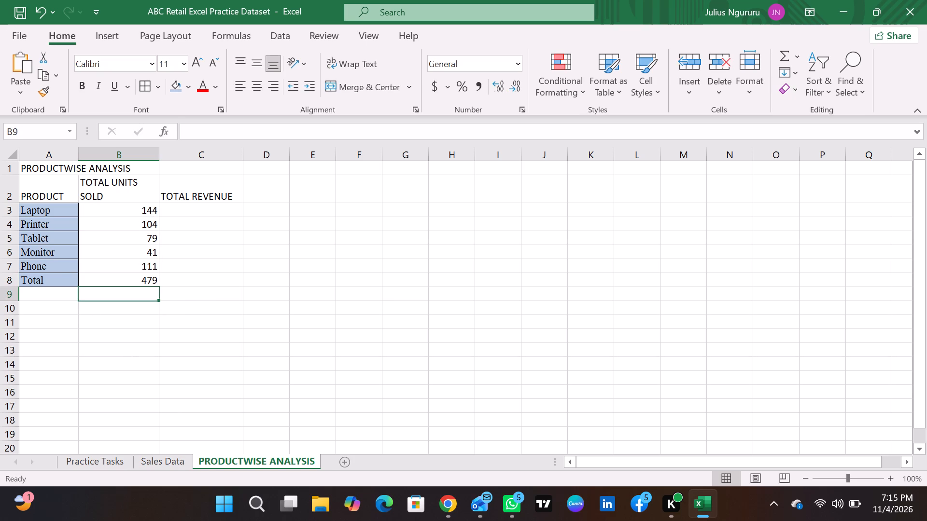
On the Sales Data sheet, clear the contents of A106:C117, covering the Average Revenue per Transaction and Total Units Sold entries.
click(136, 279)
click(139, 468)
click(145, 462)
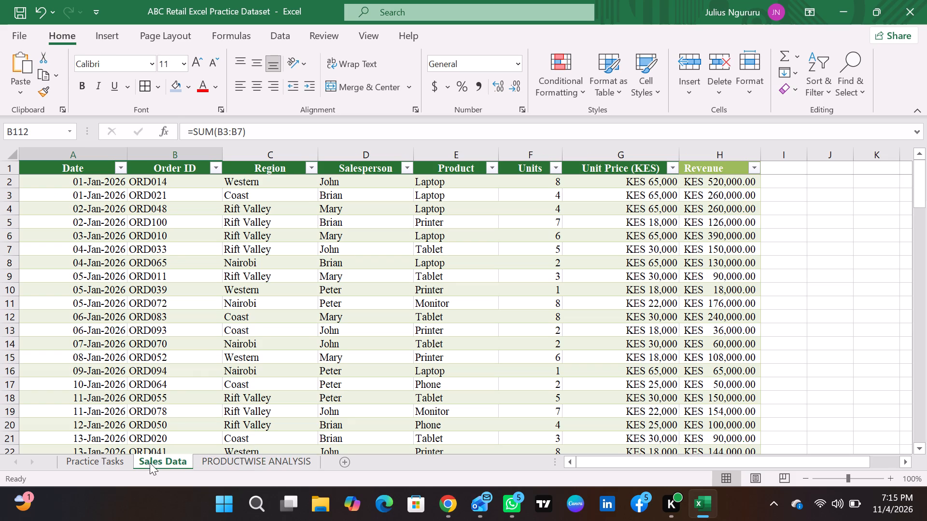
scroll(214, 362, down, 20)
scroll(214, 362, down, 2)
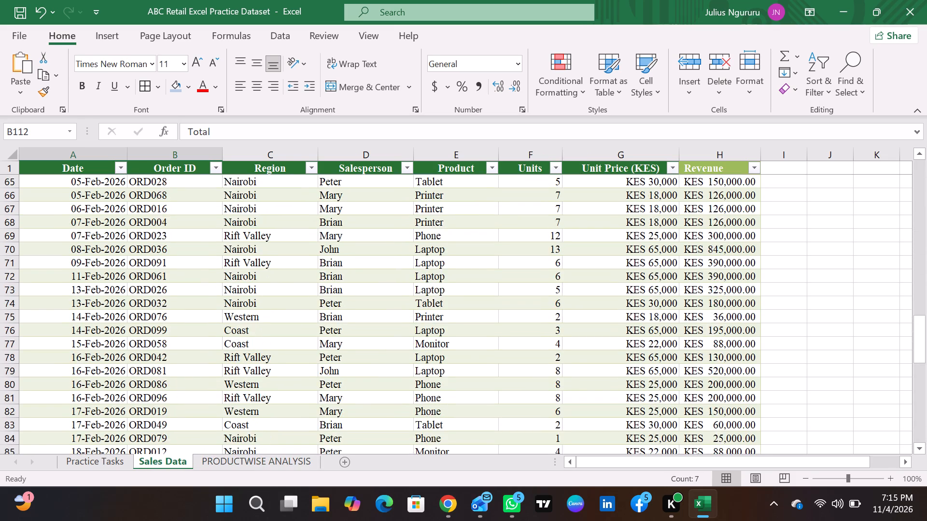
scroll(168, 341, down, 13)
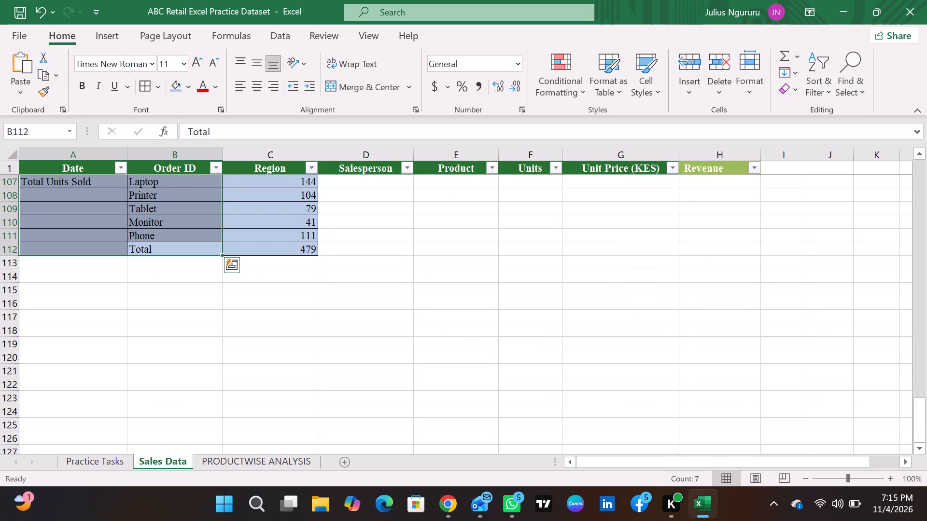
click(128, 351)
scroll(168, 330, up, 4)
scroll(286, 368, down, 3)
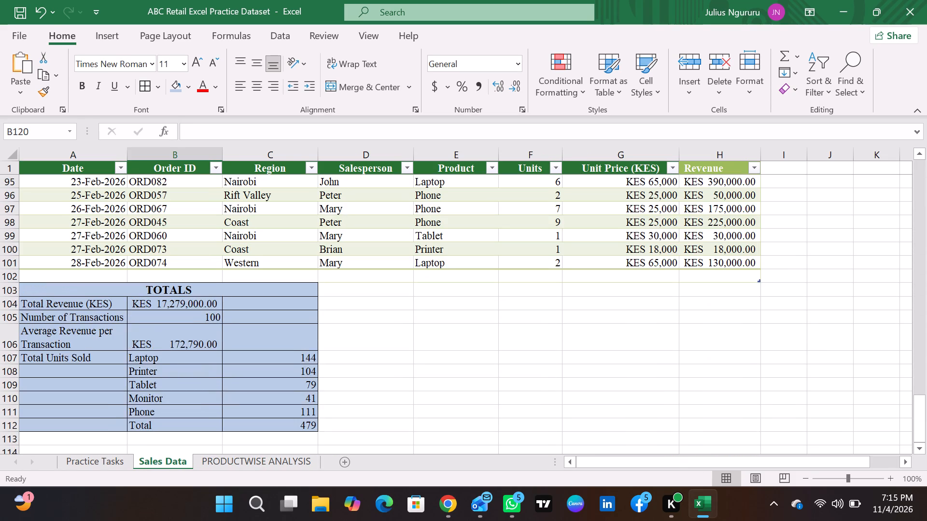
drag(274, 374, 99, 221)
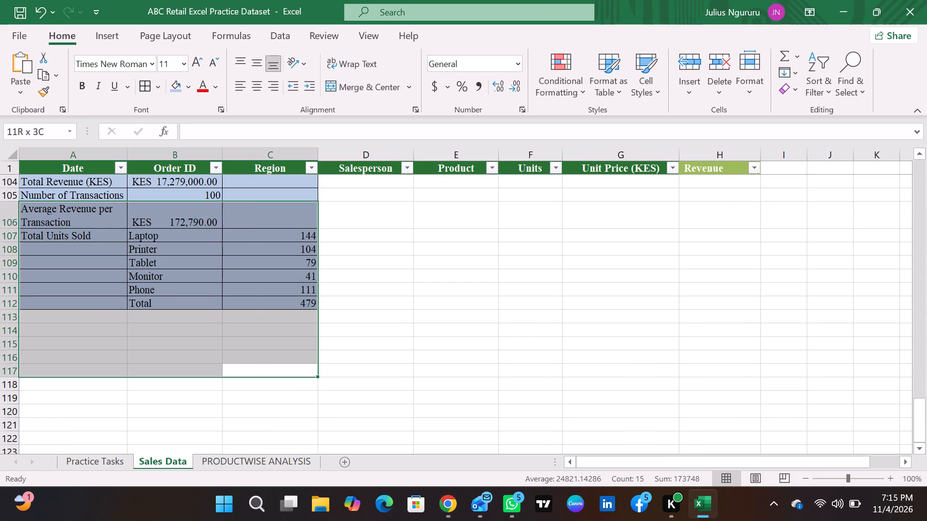
drag(99, 221, 99, 221)
right_click(99, 221)
click(199, 257)
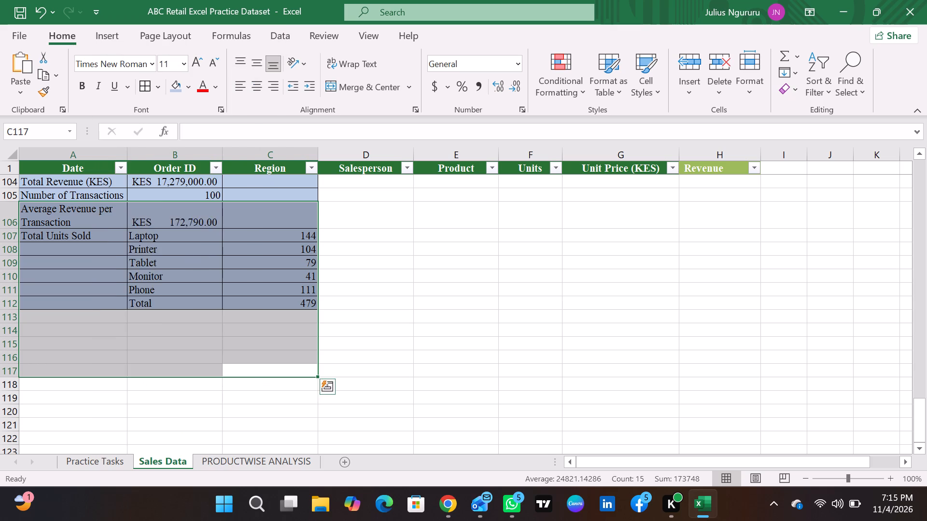
Remove the fill colour and all borders from the cleared range A106:C117.
click(184, 84)
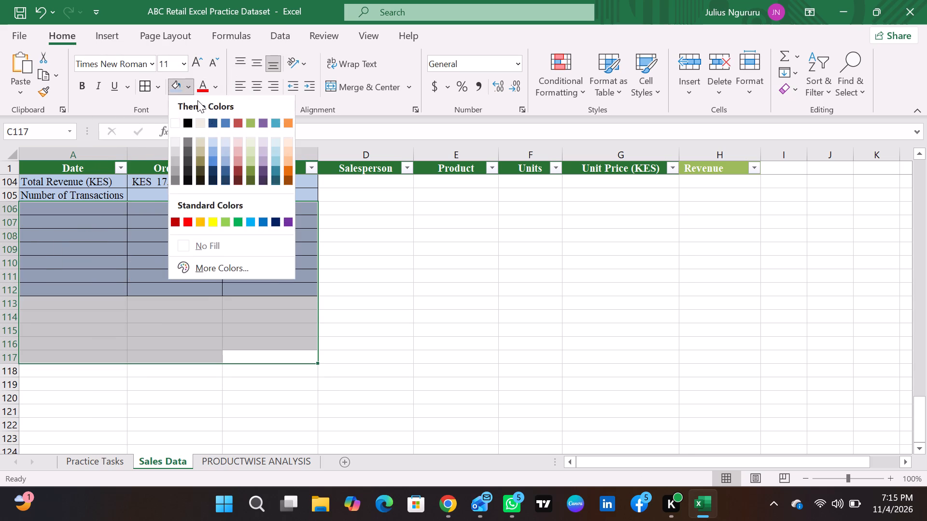
click(236, 244)
click(159, 82)
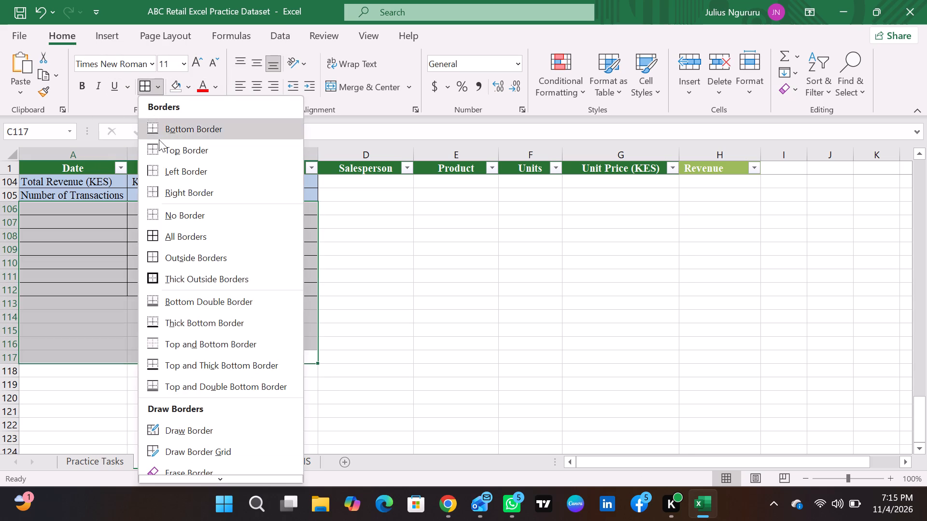
click(195, 218)
click(351, 268)
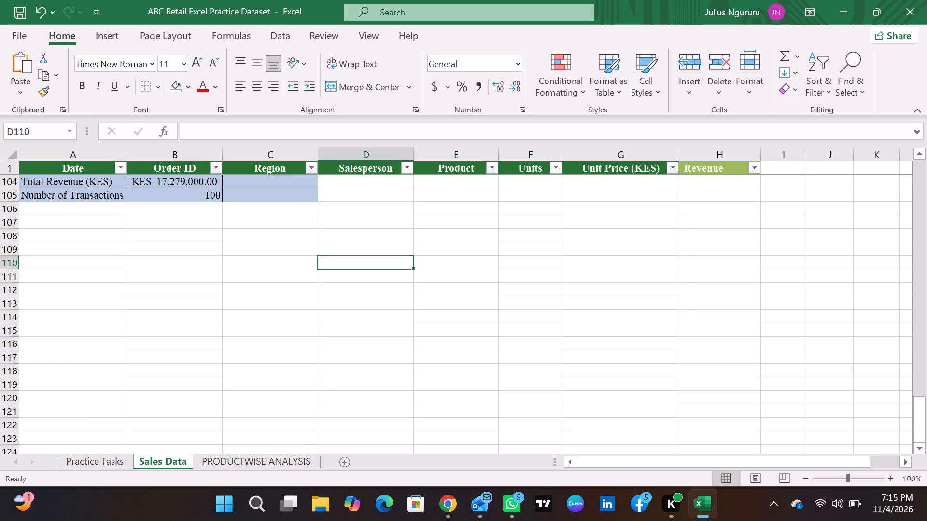
Check the formulas in B104 and B105, and make the Total Revenue row 104 slightly taller.
scroll(251, 270, up, 5)
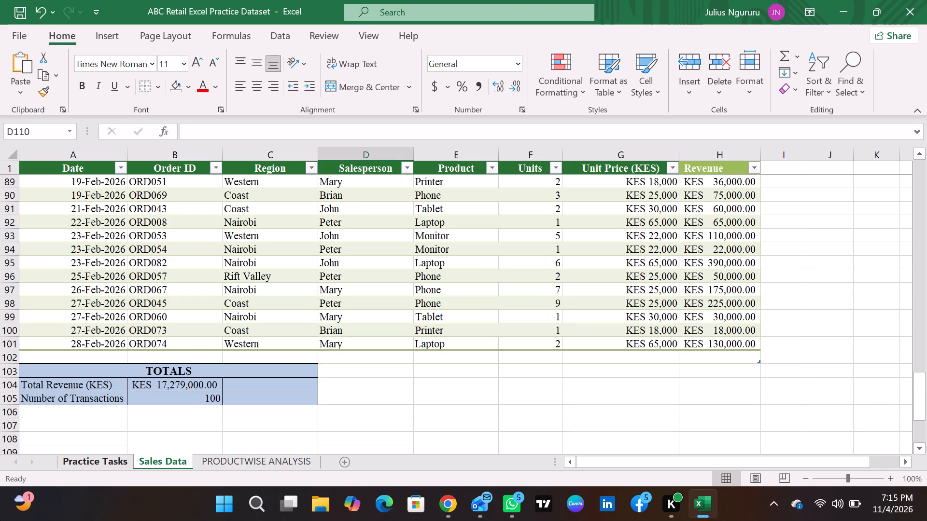
click(131, 411)
click(52, 439)
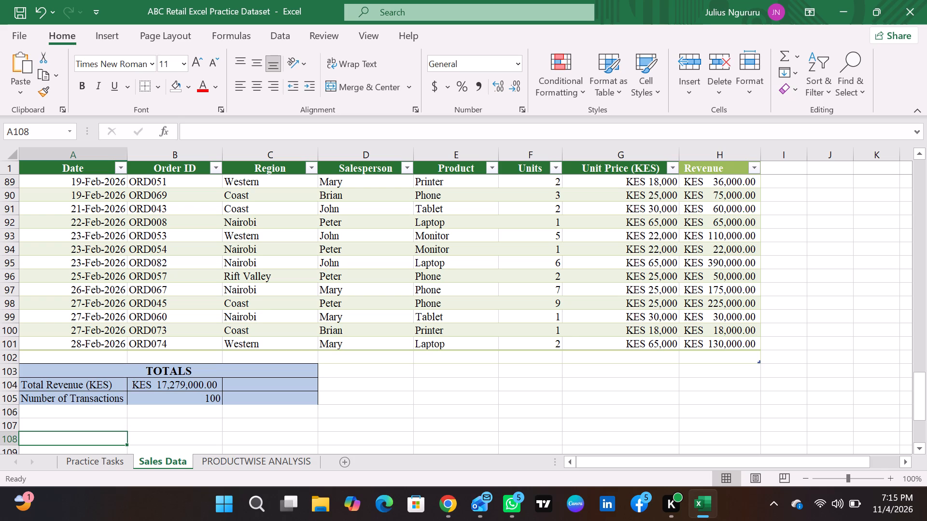
click(180, 390)
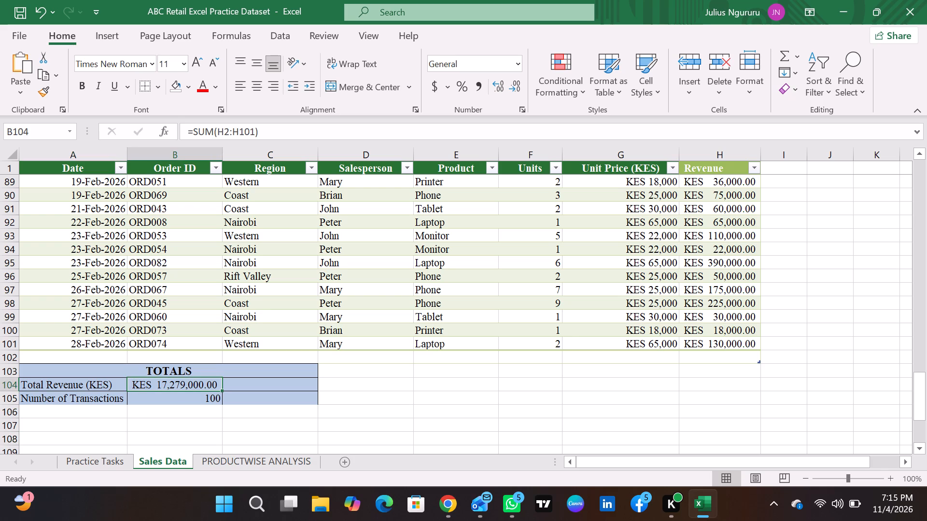
click(190, 398)
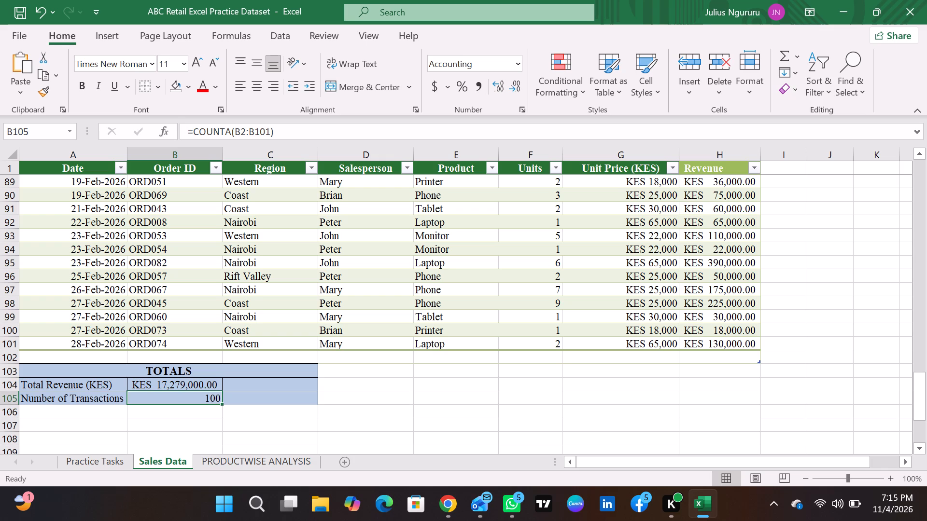
click(17, 387)
drag(11, 392, 15, 397)
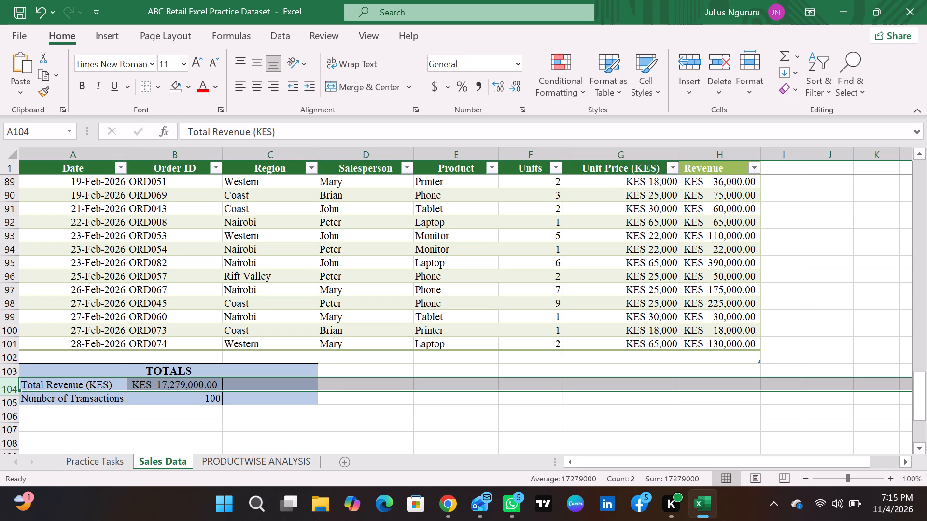
click(179, 410)
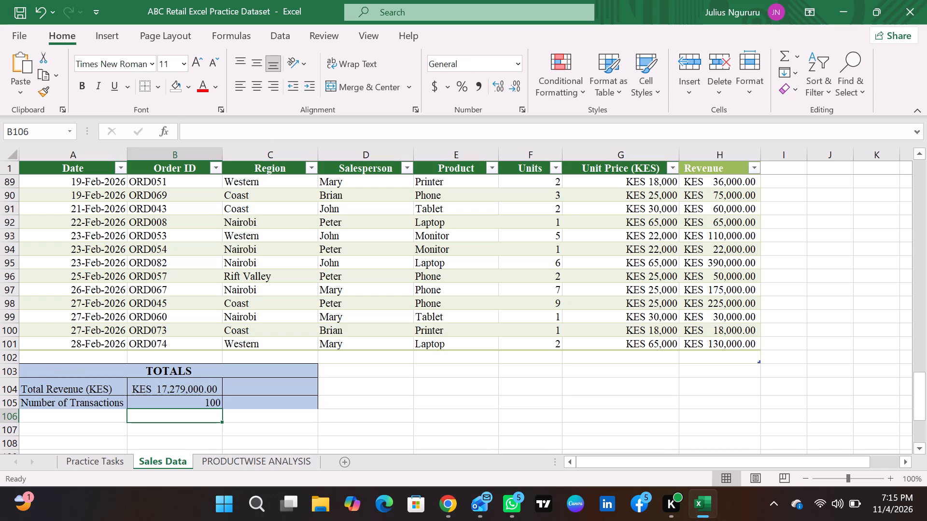
Start a label in G102, under the Unit Price column, entering "Total" and erasing it back to "T".
click(593, 363)
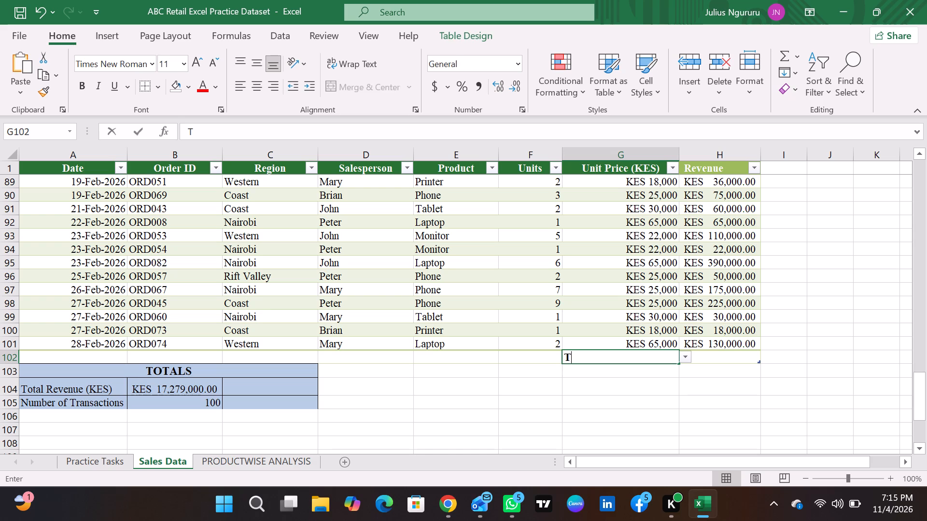
text(ota)
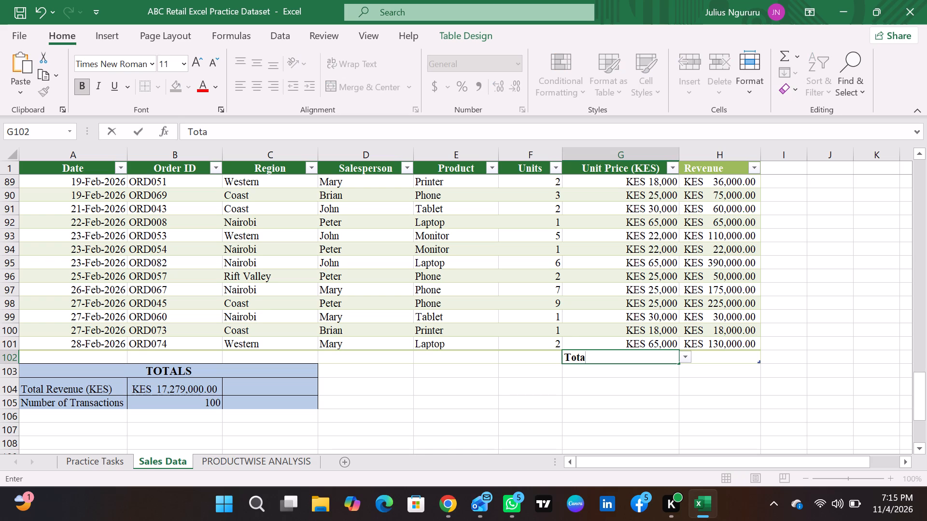
key(l)
key(BackSpace)
key(BackSpace)
key(BackSpace)
key(BackSpace)
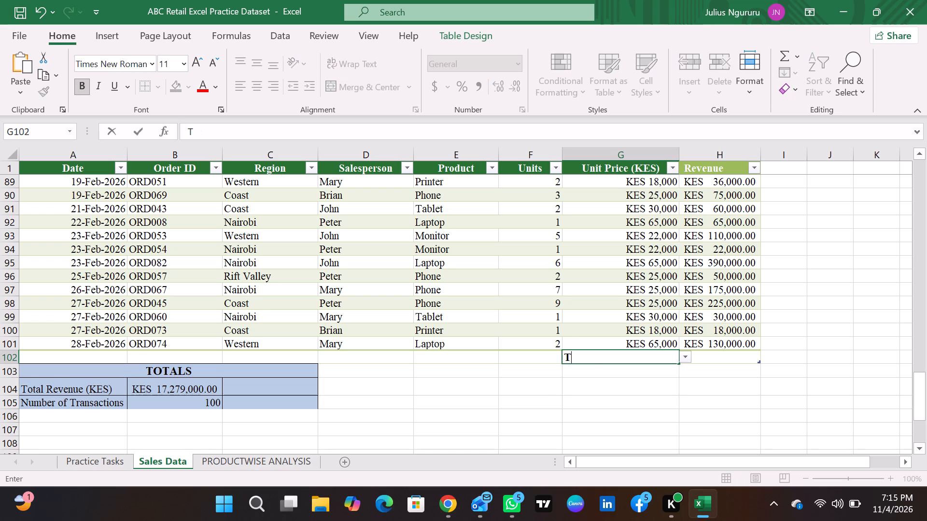
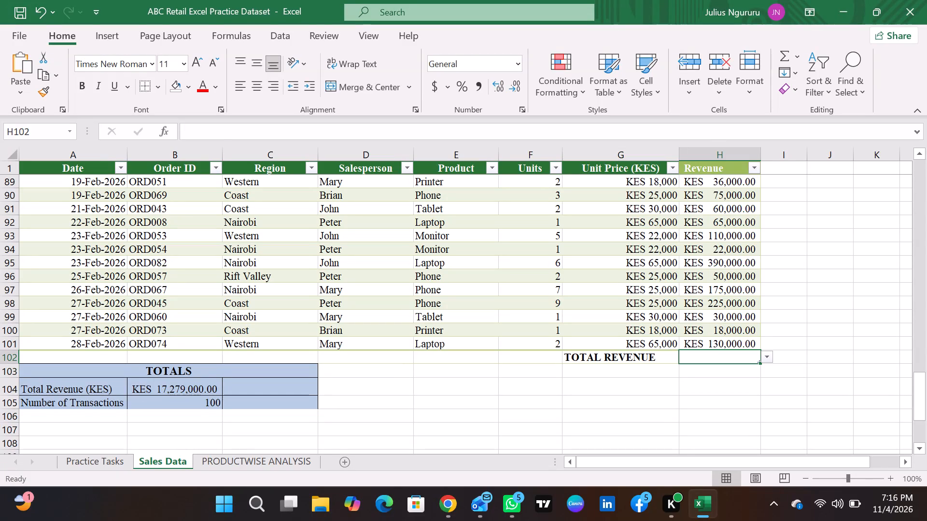
Copy the formula =SUM(H2:H101) from B104 into H102, beside the TOTAL REVENUE label.
double_click(190, 387)
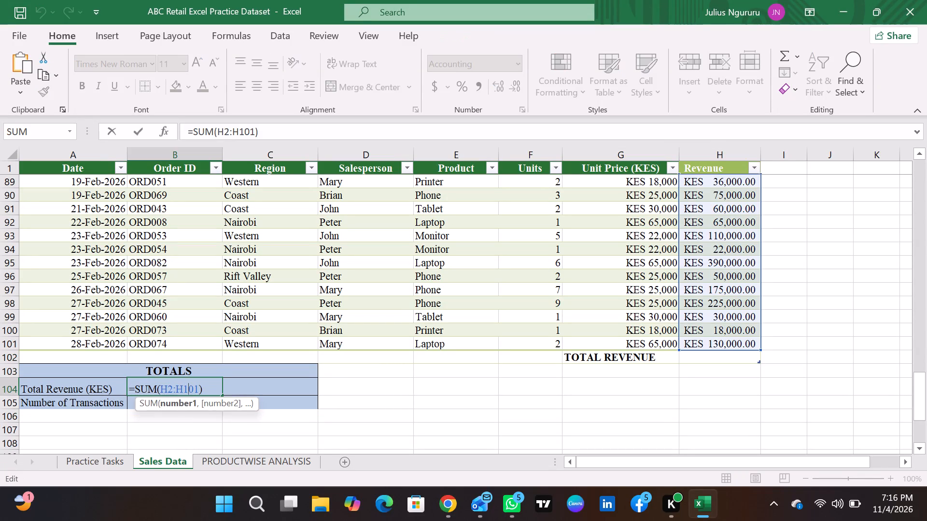
drag(202, 391, 133, 389)
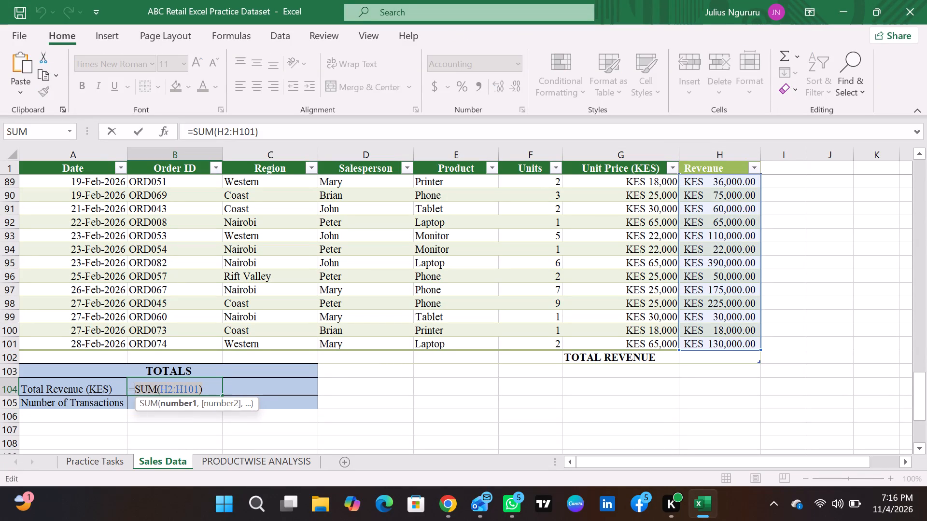
drag(133, 389, 123, 387)
key(ctrl+c)
key(Return)
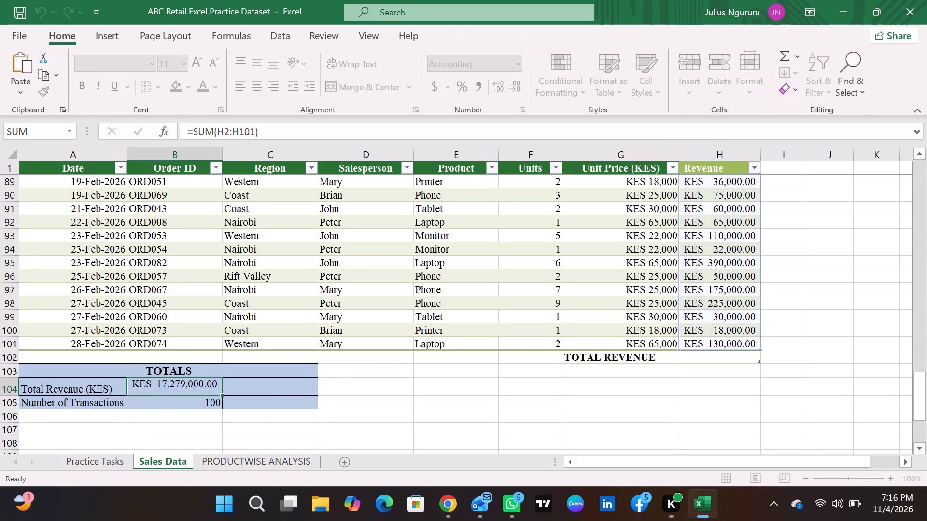
click(683, 359)
double_click(693, 357)
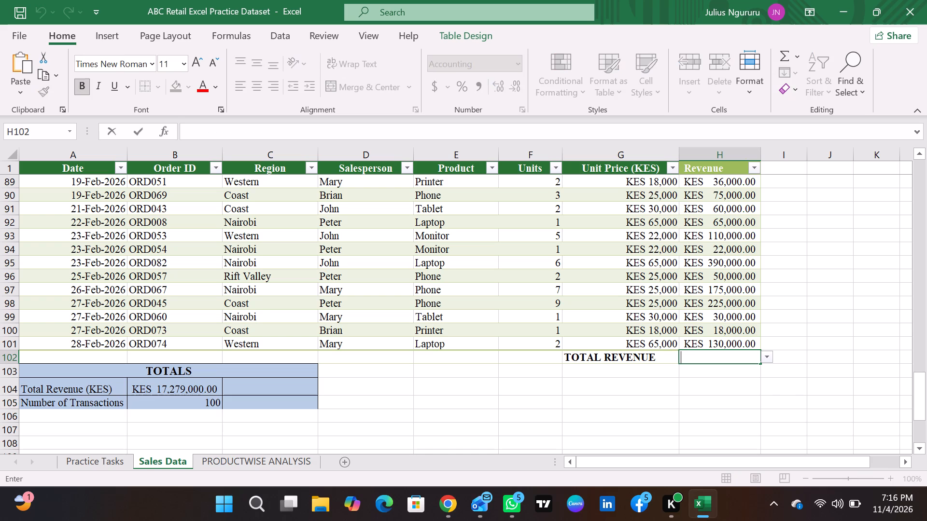
key(ctrl+v)
key(Return)
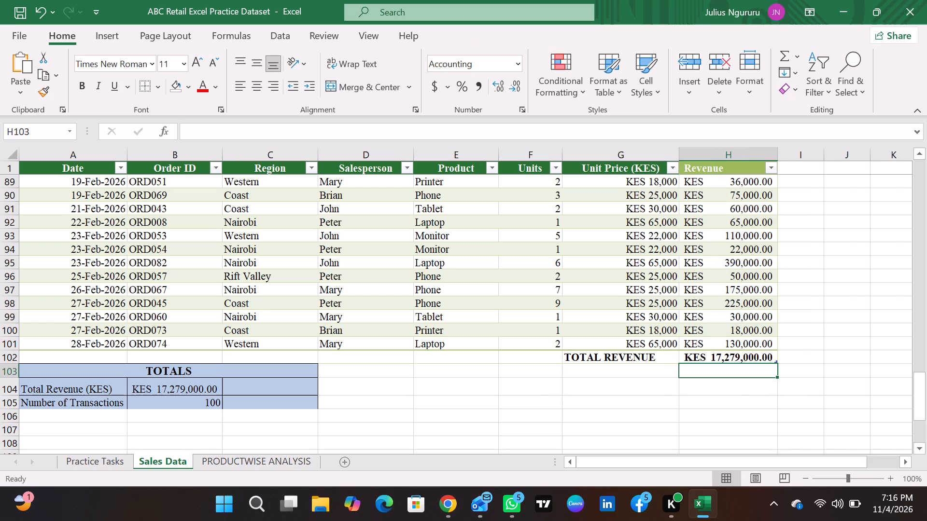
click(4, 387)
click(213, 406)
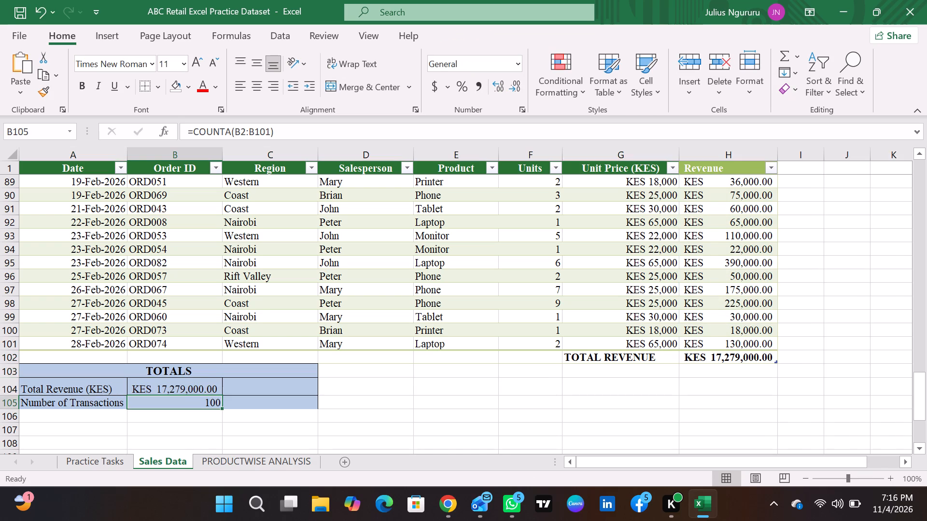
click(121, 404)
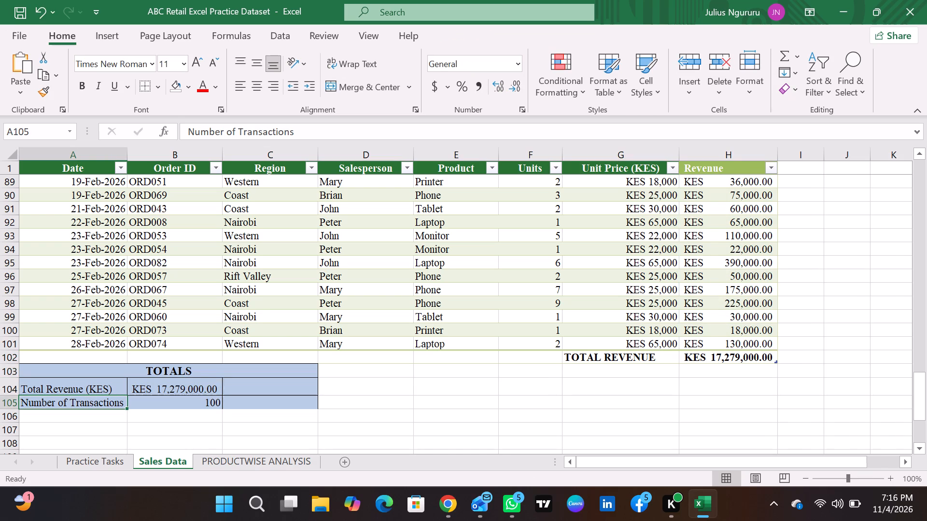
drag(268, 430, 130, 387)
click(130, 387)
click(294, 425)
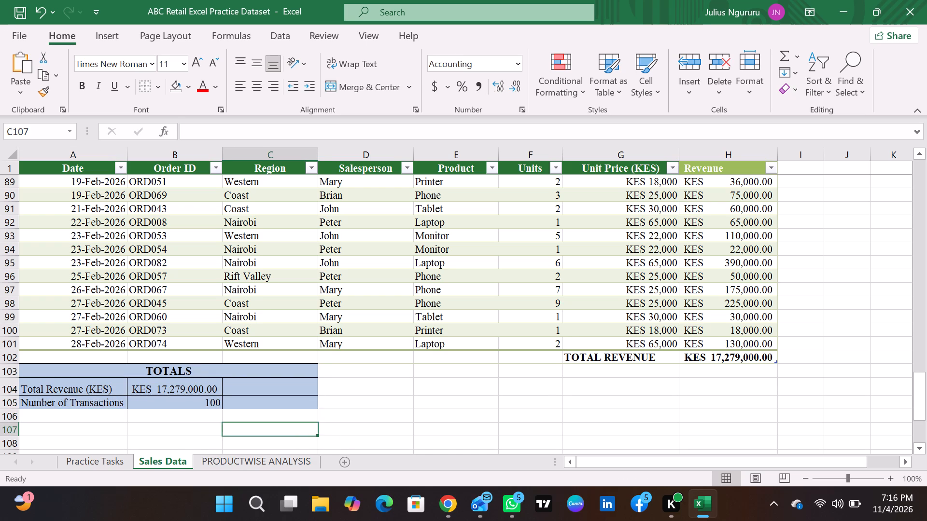
Enter the label "TOTAL NO. OF TRANSACTIONS" in A102, directly below the Date column.
click(84, 357)
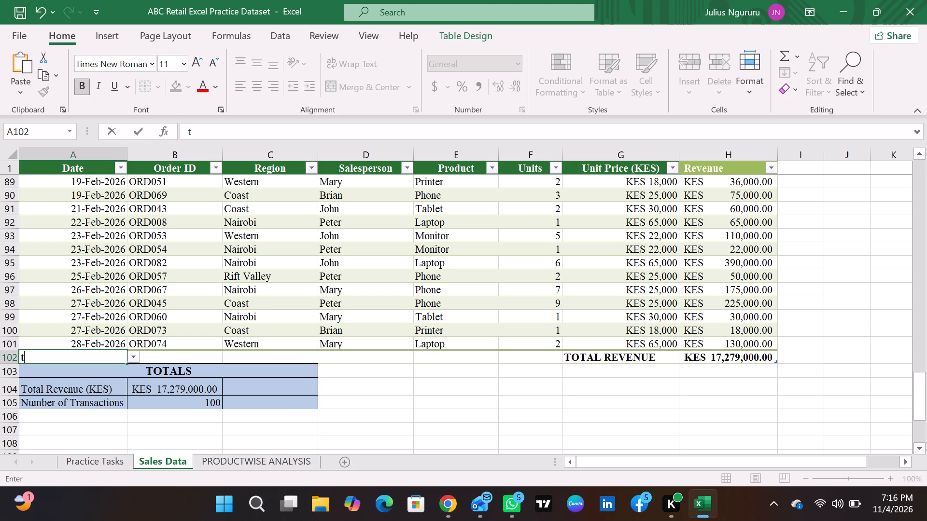
key(backslash)
key(BackSpace)
key(t)
key(BackSpace)
key(BackSpace)
text(TOTAL)
key(space)
text(NO. OF TRANSACTIONS)
key(Return)
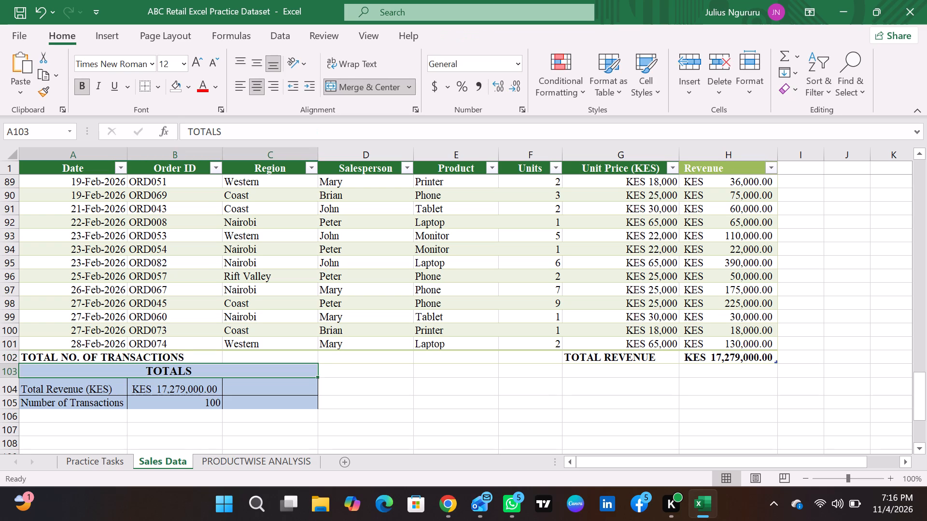
Remove the fill colour and all borders from A103:C107, covering the old TOTALS block.
click(170, 436)
drag(270, 427, 93, 378)
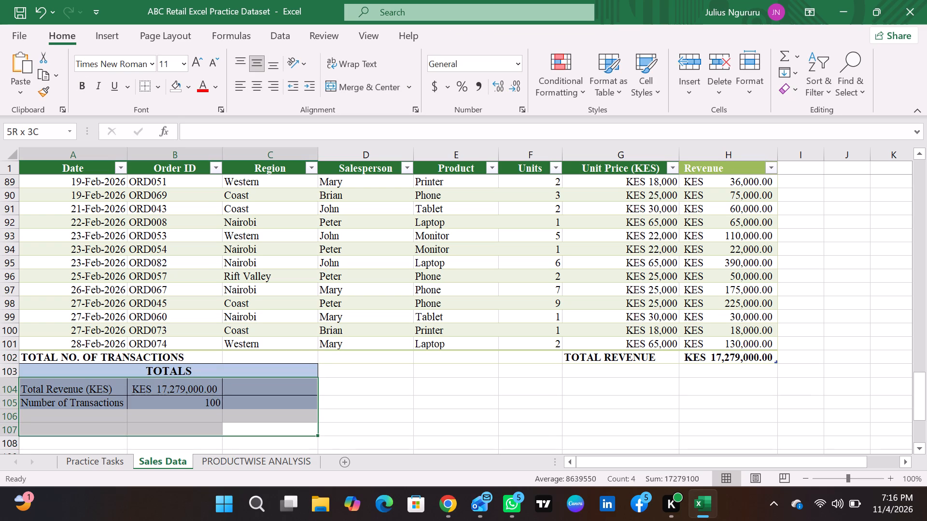
drag(93, 378, 89, 372)
click(190, 88)
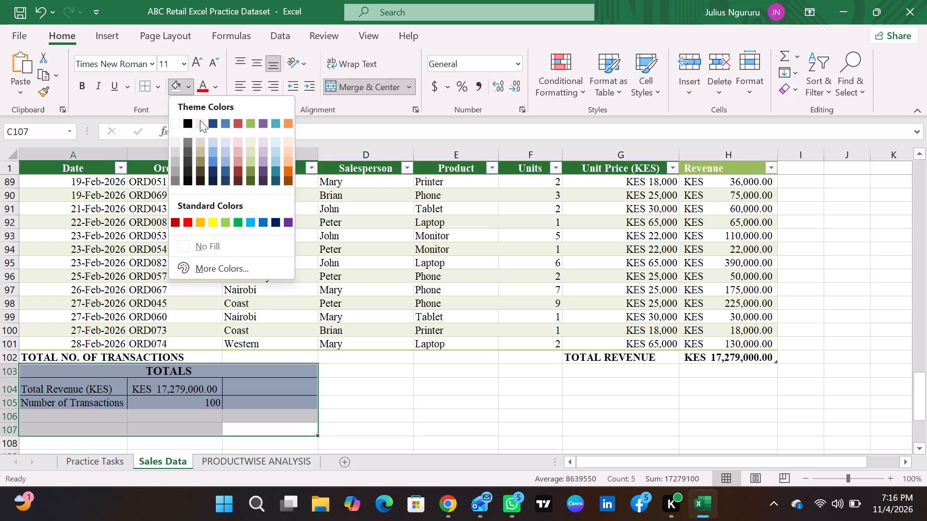
click(213, 243)
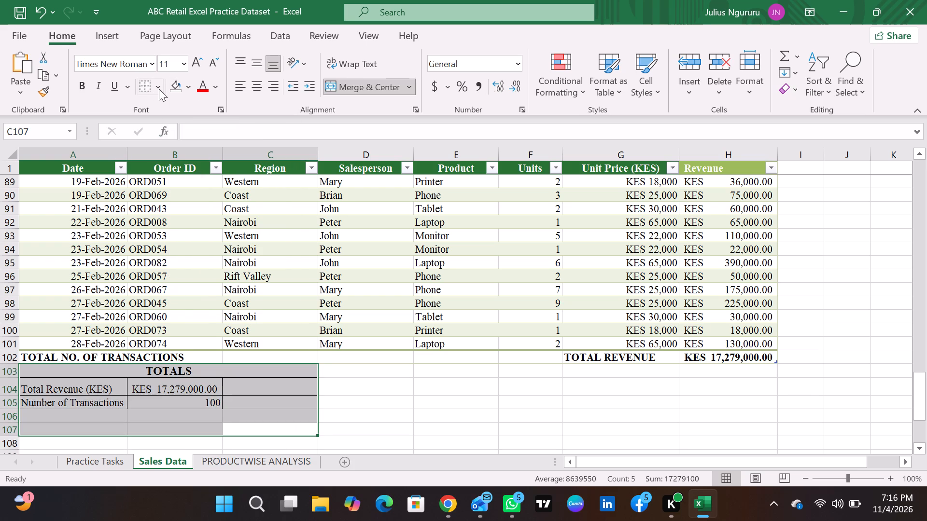
click(160, 89)
click(186, 225)
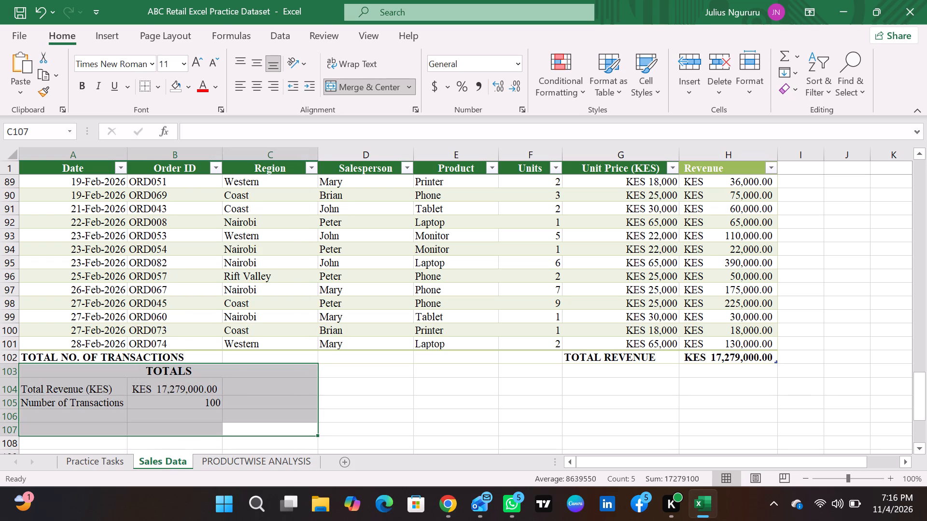
Clear the contents of the old TOTALS block in A103:C107.
right_click(134, 381)
click(208, 245)
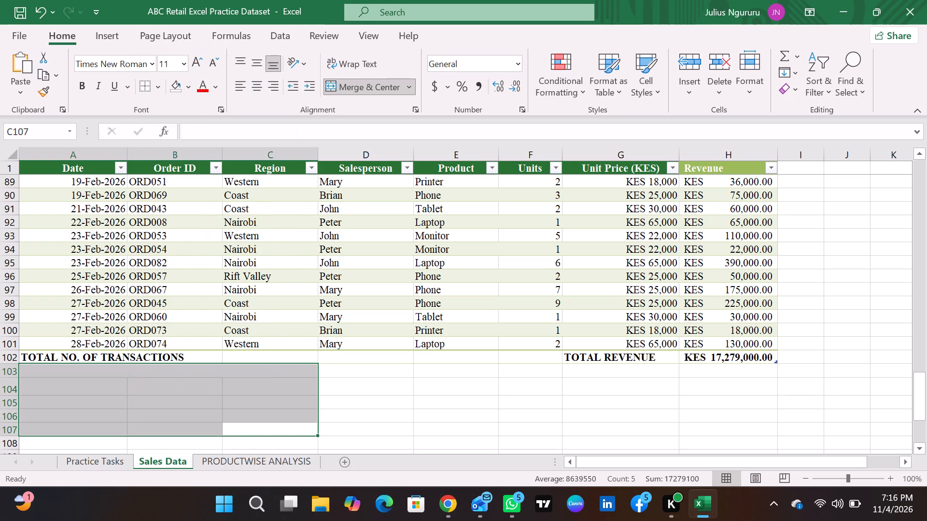
click(374, 403)
click(123, 392)
Wrap the text of the TOTAL NO. OF TRANSACTIONS label in A102.
click(98, 356)
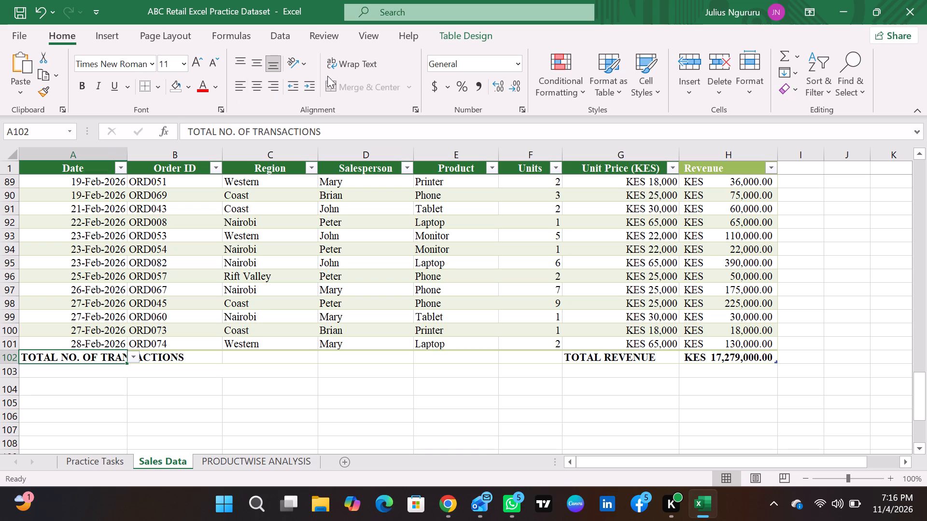
click(349, 62)
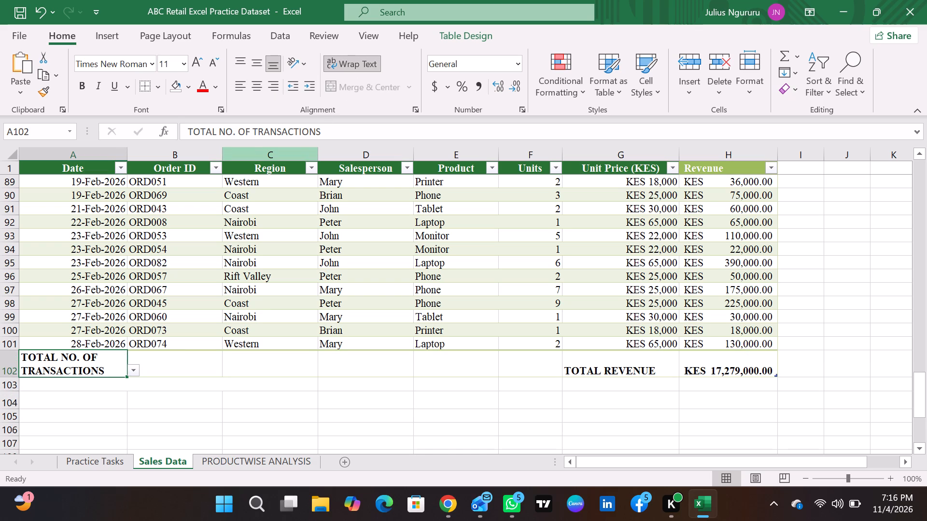
Enter the formula =COUNTA(B2:B101) in B102 to count the transactions.
click(175, 372)
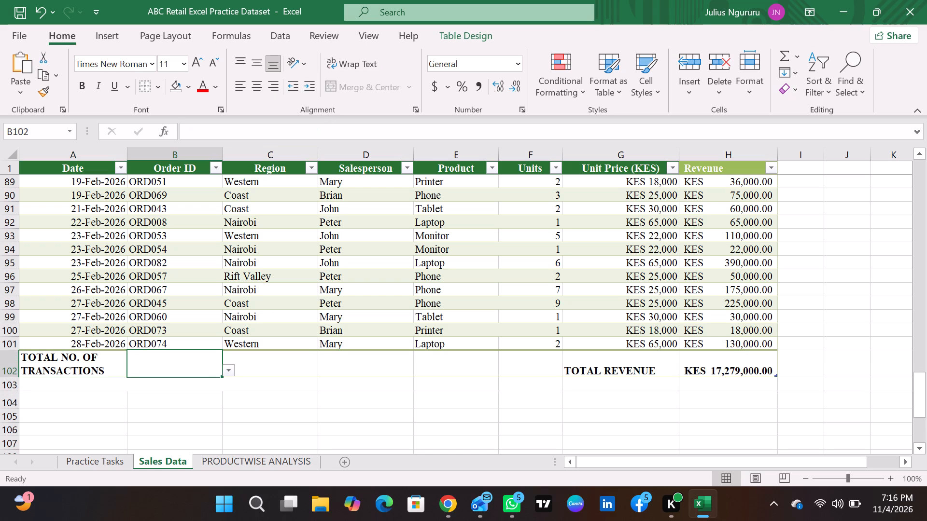
key(equal)
text(COUNTA)
key(shift+parenleft)
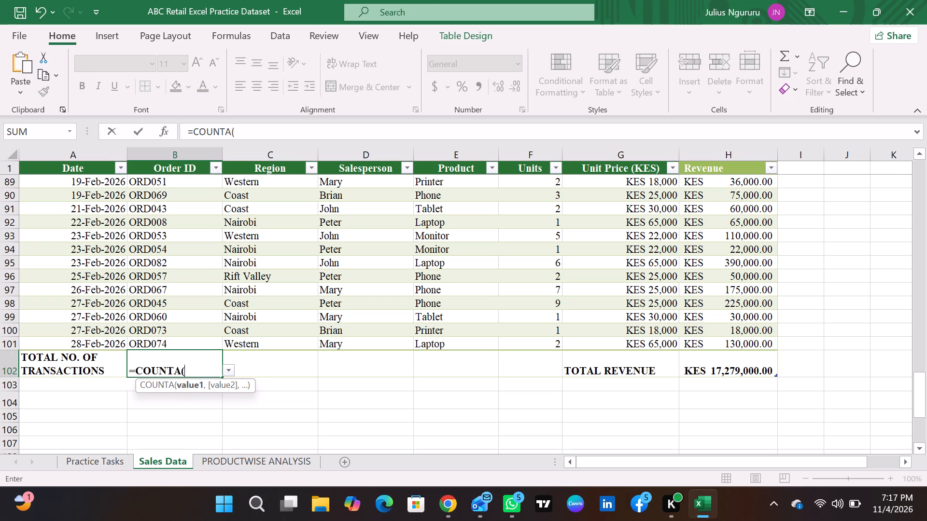
text(B2)
key(shift+colon)
key(b)
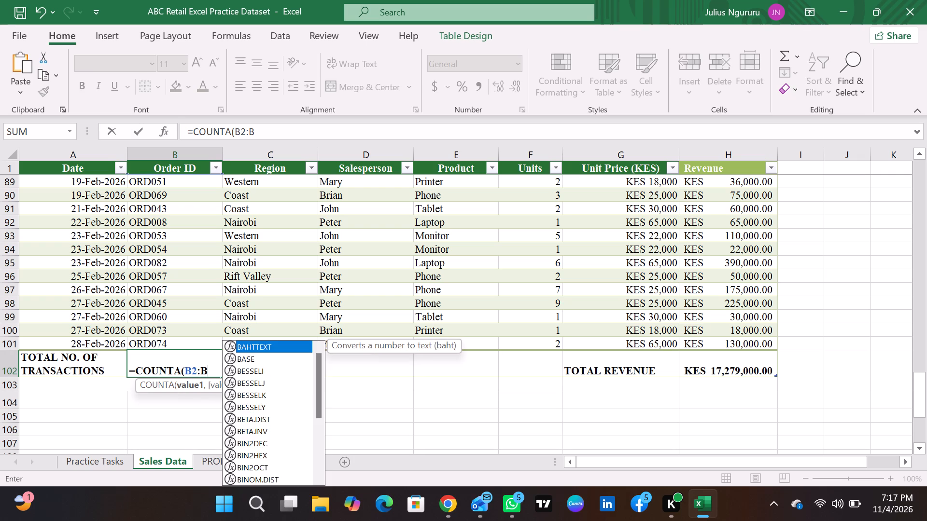
text(101)
key(shift+parenright)
key(Return)
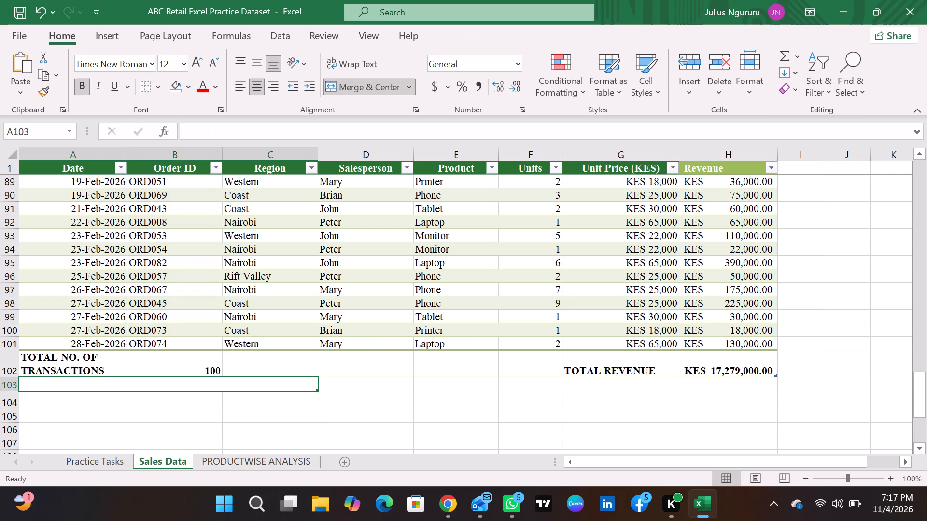
click(188, 368)
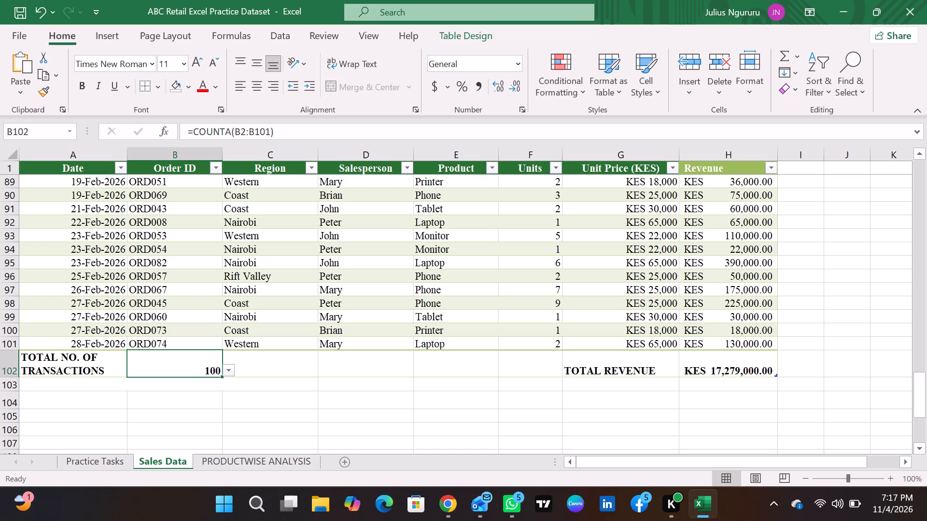
On the PRODUCTWISE ANALYSIS sheet, set the font of the whole sheet to Times New Roman.
click(219, 463)
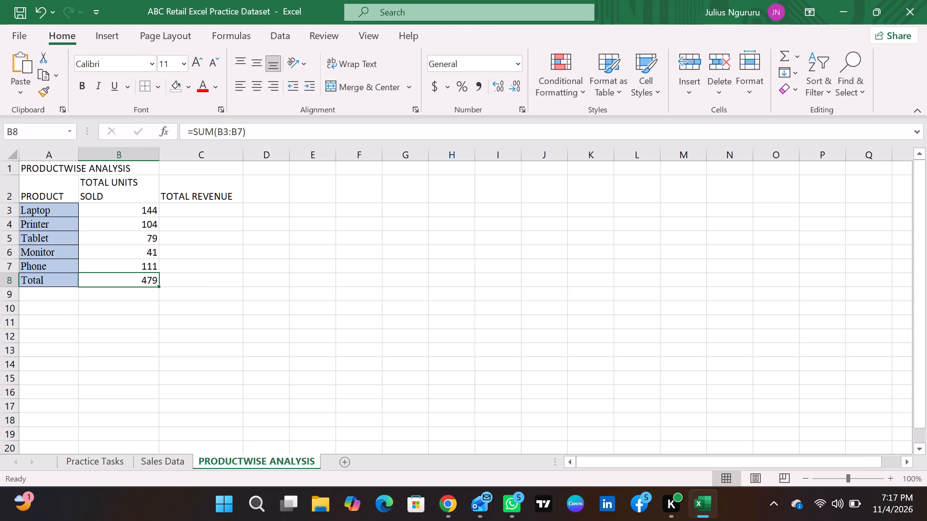
click(103, 297)
click(198, 259)
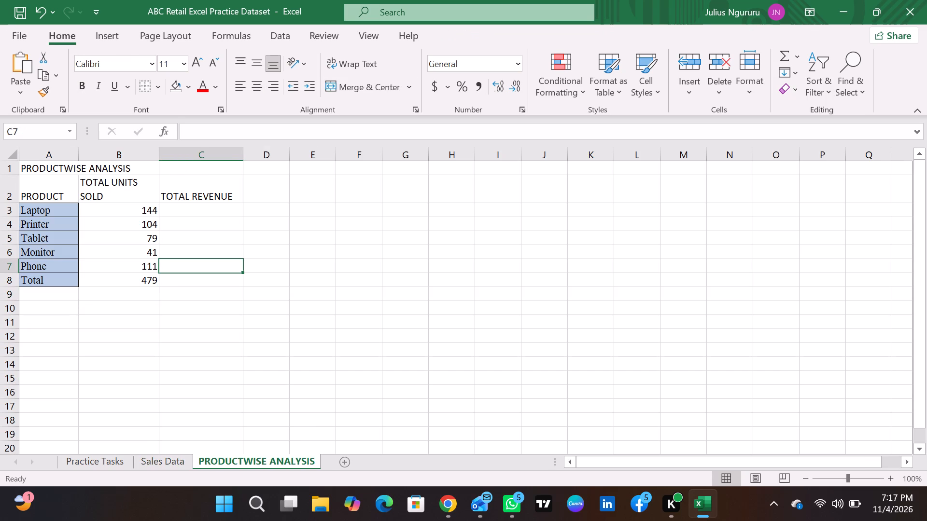
key(ctrl+a)
click(503, 431)
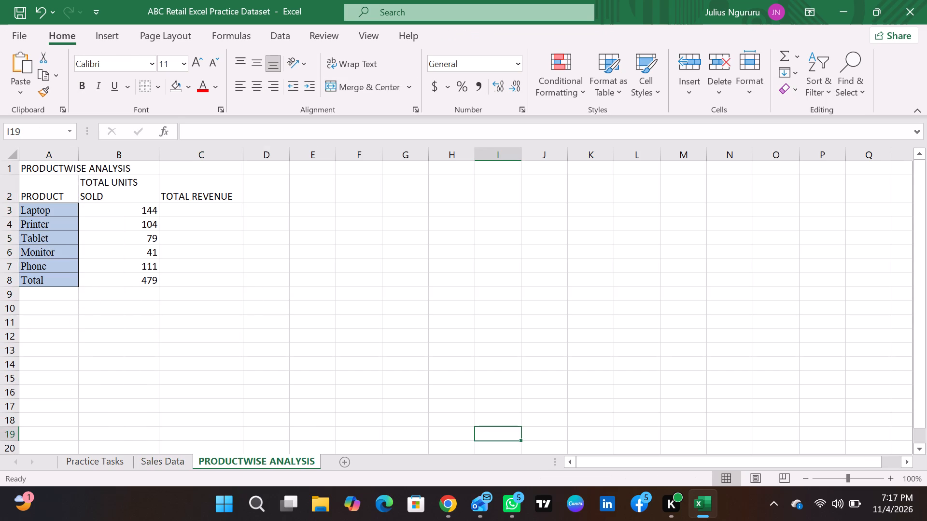
key(ctrl+a)
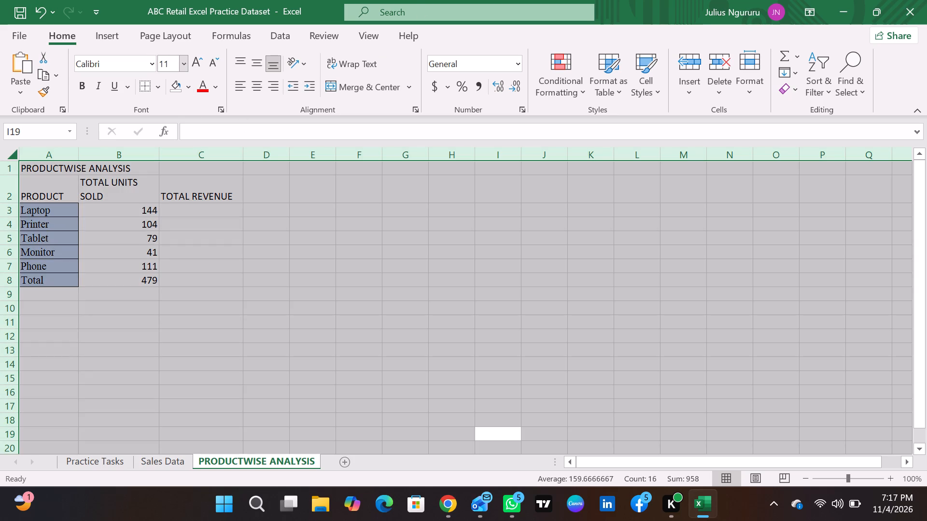
click(158, 60)
click(153, 60)
text(TIME)
key(Return)
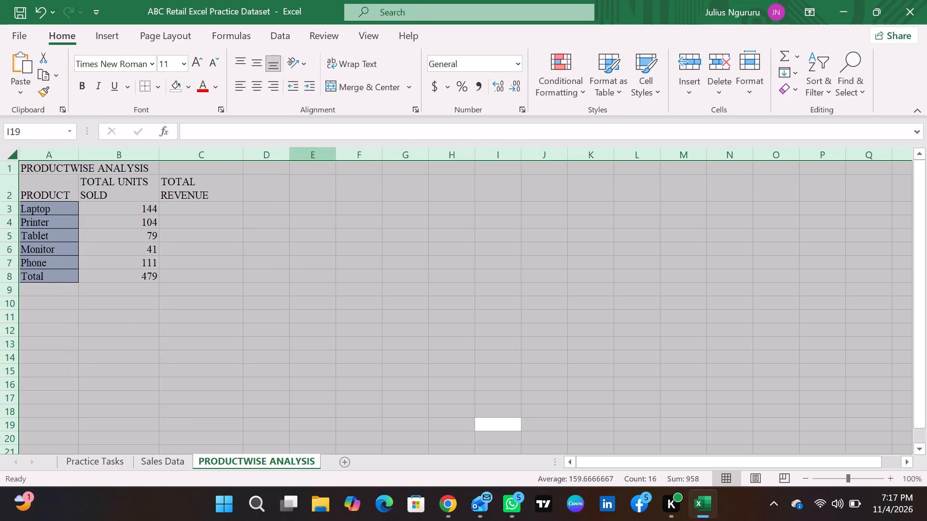
click(250, 249)
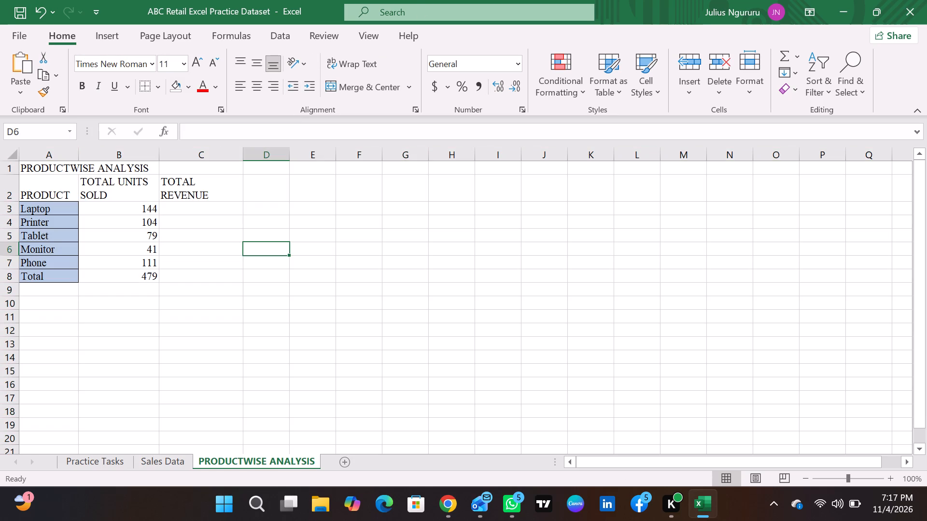
Change the label in A8, below the product names, to uppercase "TOTAL".
click(216, 293)
click(200, 210)
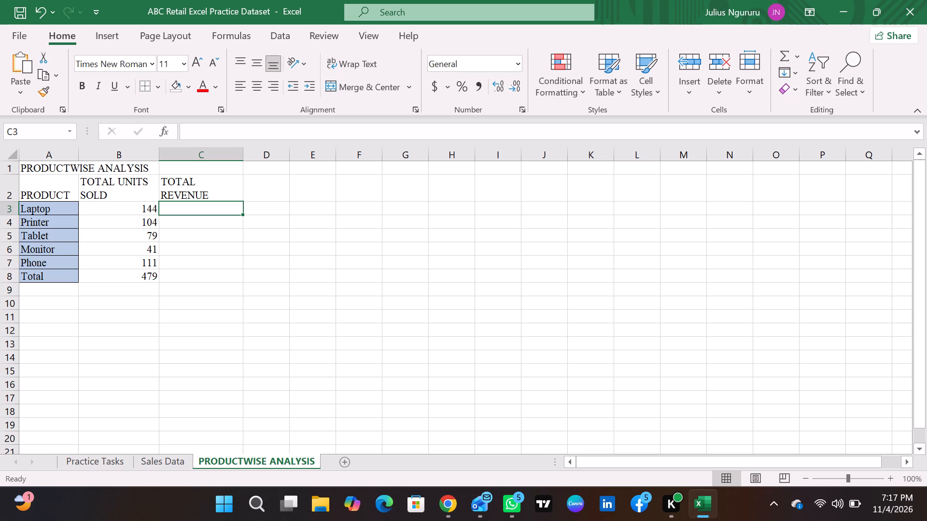
click(222, 191)
double_click(68, 278)
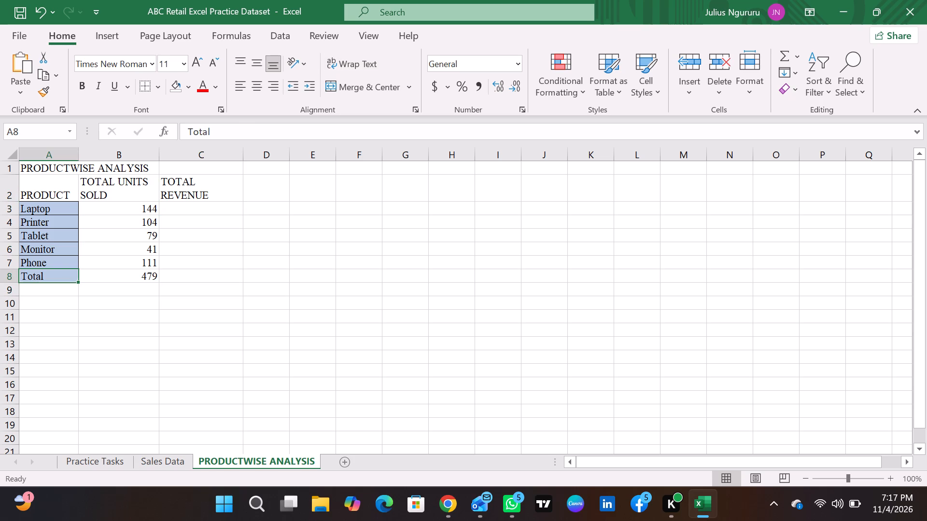
drag(55, 277, 12, 270)
key(t)
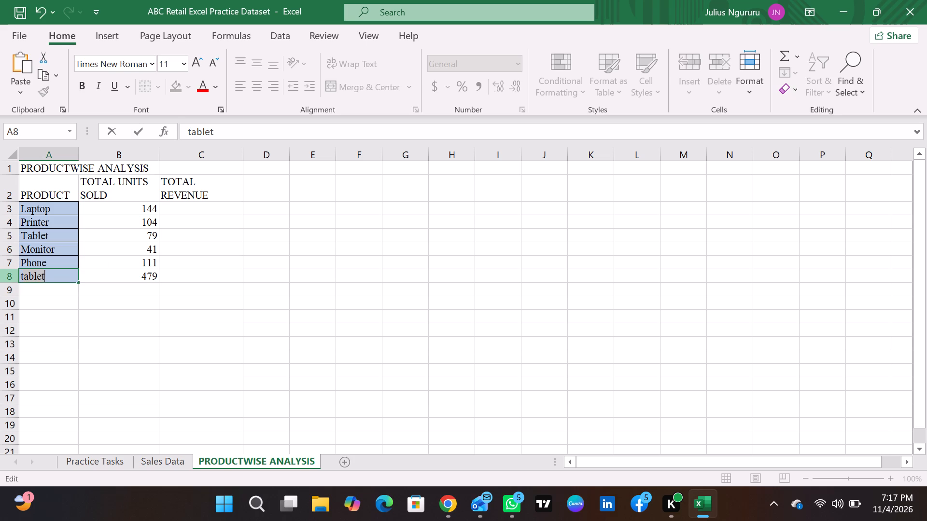
key(t)
key(BackSpace)
key(BackSpace)
text(TO)
text(TAL)
key(Return)
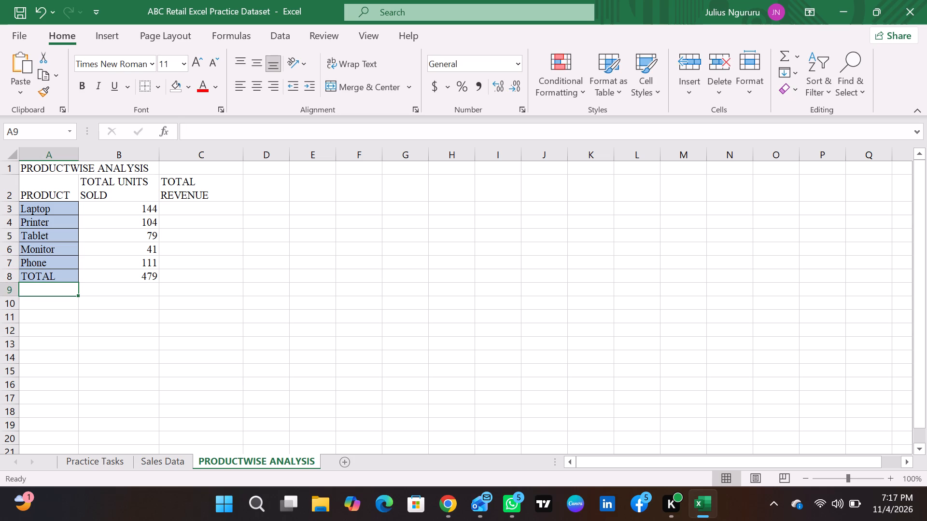
Shorten the header in B2 to "UNITS SOLD".
click(126, 193)
click(202, 200)
click(142, 181)
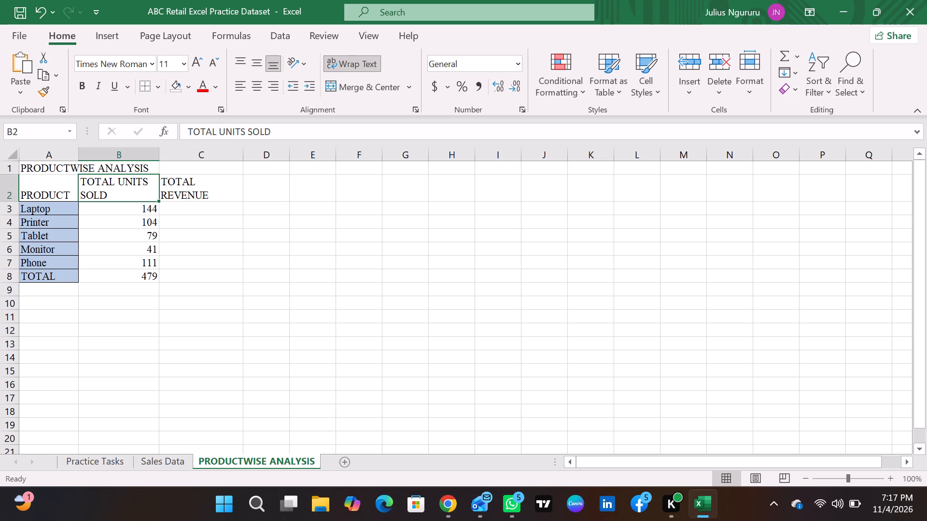
double_click(118, 181)
key(BackSpace)
key(BackSpace)
key(BackSpace)
key(BackSpace)
key(BackSpace)
key(BackSpace)
key(BackSpace)
key(BackSpace)
key(BackSpace)
key(BackSpace)
key(BackSpace)
key(BackSpace)
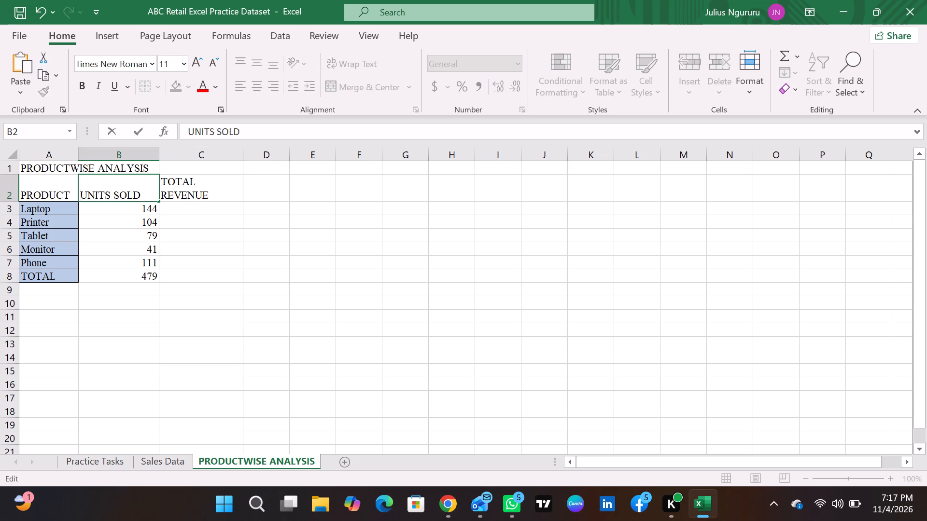
key(Return)
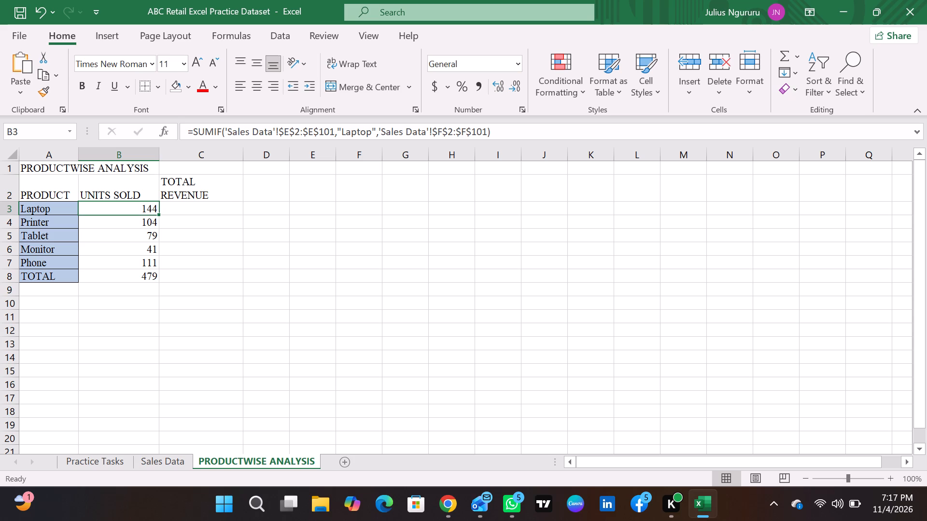
Remove the fill colour from A3:A10, covering the product names and the TOTAL label.
click(47, 278)
drag(47, 278, 42, 213)
click(49, 270)
drag(45, 297, 44, 208)
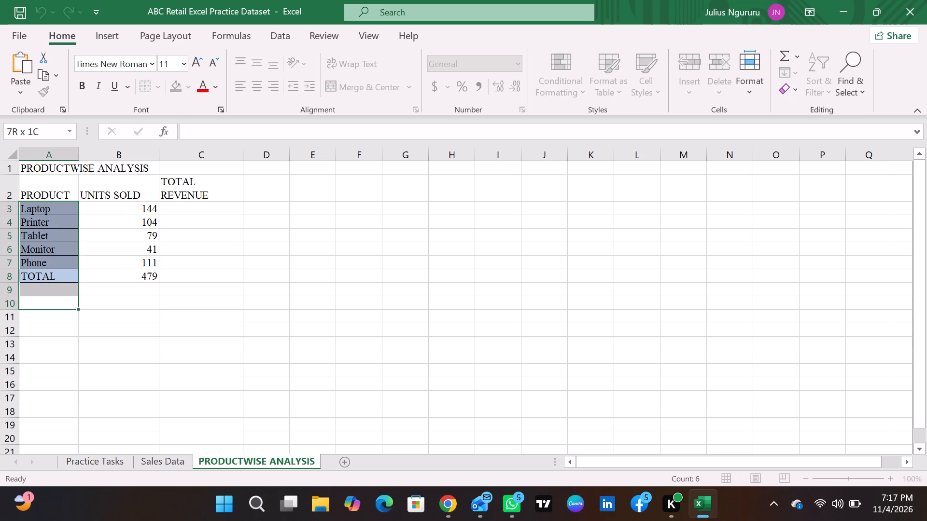
drag(44, 208, 43, 208)
click(181, 83)
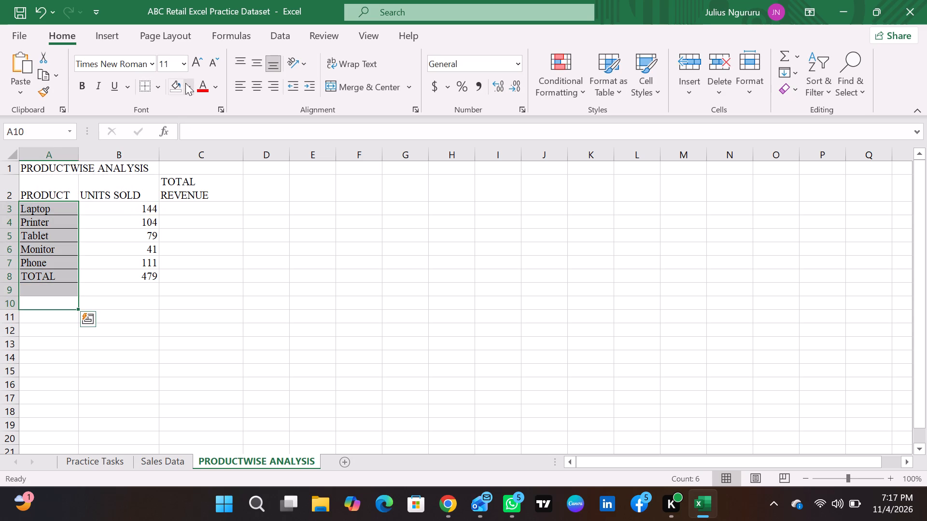
click(187, 83)
click(203, 245)
Remove all borders from A3:A10.
click(156, 84)
click(183, 214)
click(183, 270)
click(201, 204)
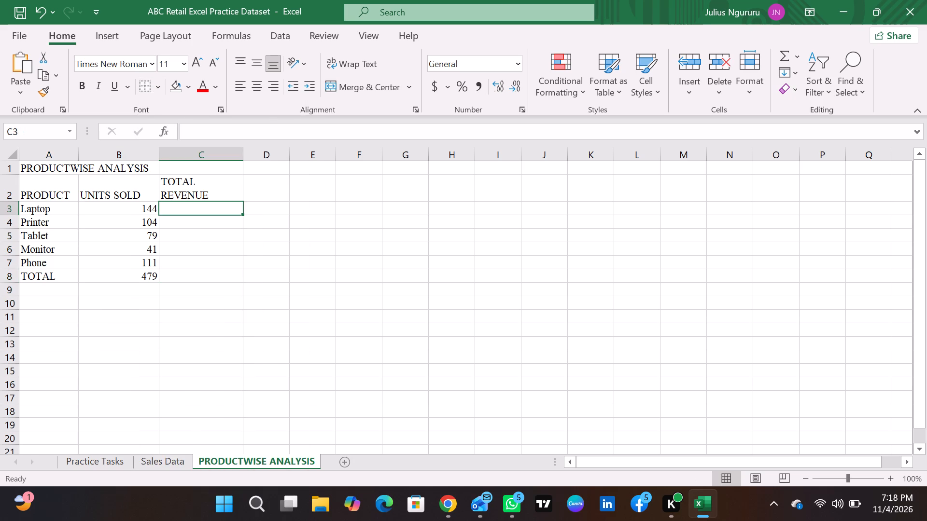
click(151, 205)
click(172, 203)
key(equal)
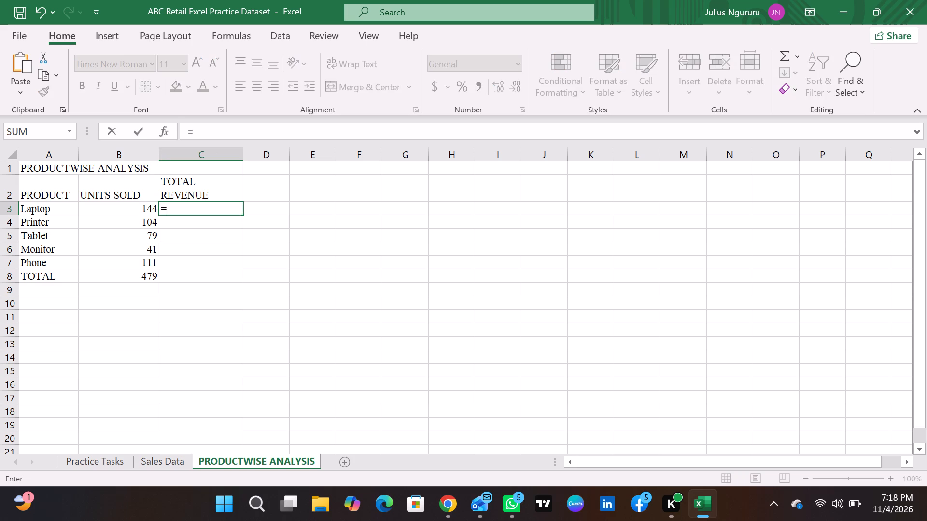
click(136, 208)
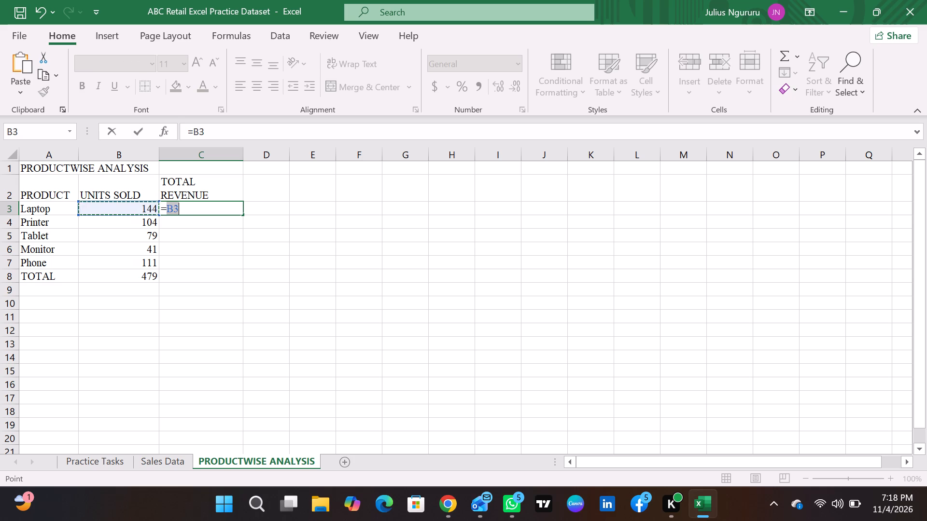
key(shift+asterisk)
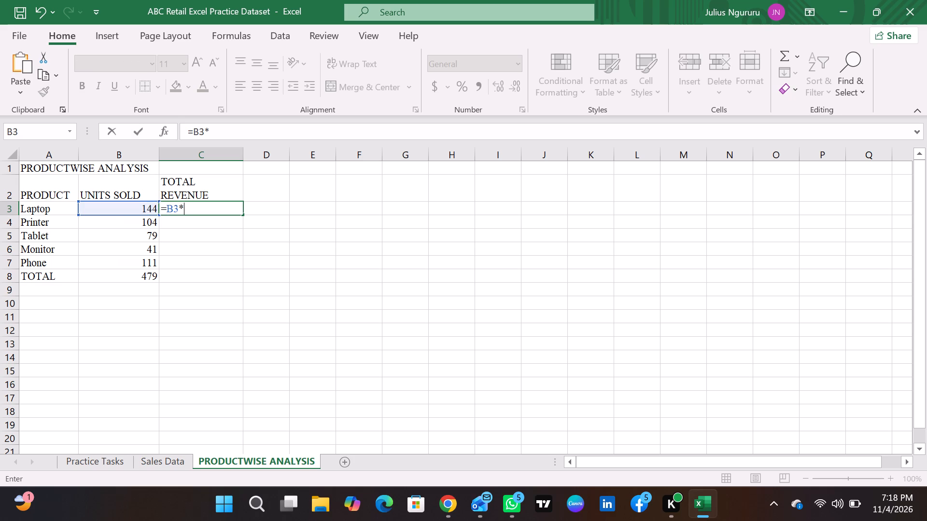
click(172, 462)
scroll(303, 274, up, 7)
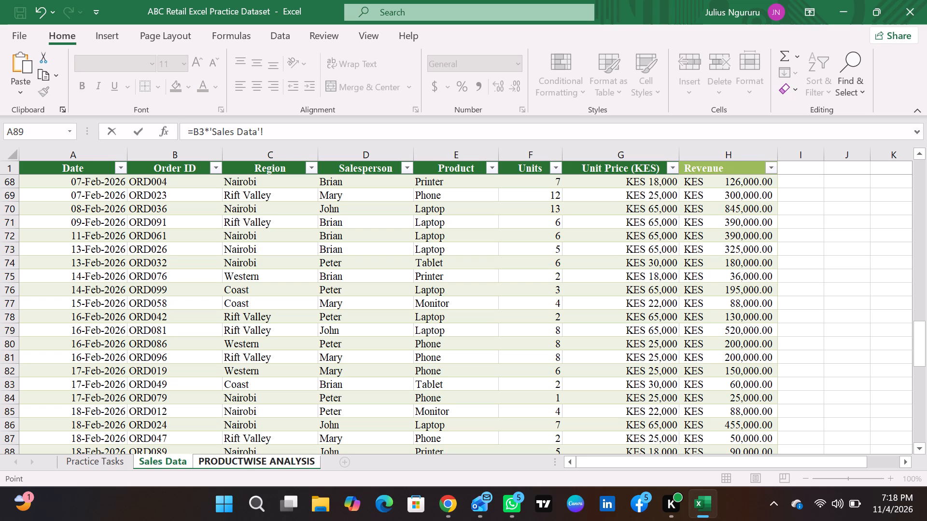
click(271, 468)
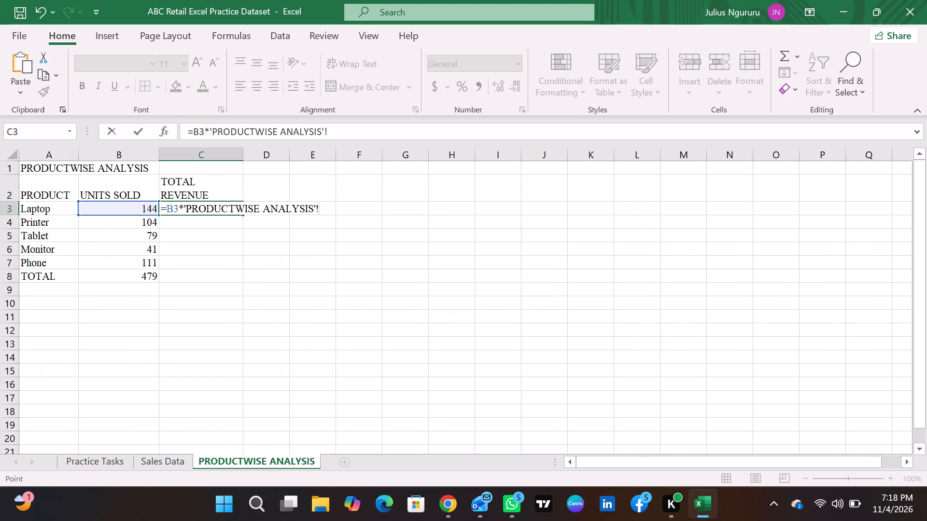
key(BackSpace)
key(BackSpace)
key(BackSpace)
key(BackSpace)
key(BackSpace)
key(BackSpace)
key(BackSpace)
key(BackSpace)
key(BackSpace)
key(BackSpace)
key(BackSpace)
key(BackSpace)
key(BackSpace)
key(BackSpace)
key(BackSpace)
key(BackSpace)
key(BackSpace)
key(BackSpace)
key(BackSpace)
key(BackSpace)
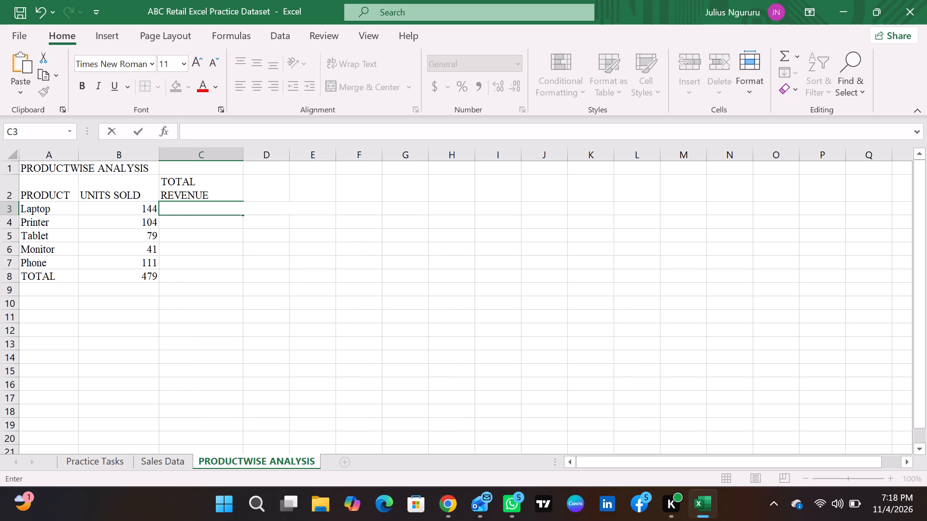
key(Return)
Insert a new column C between UNITS SOLD and TOTAL REVENUE.
click(185, 182)
click(201, 155)
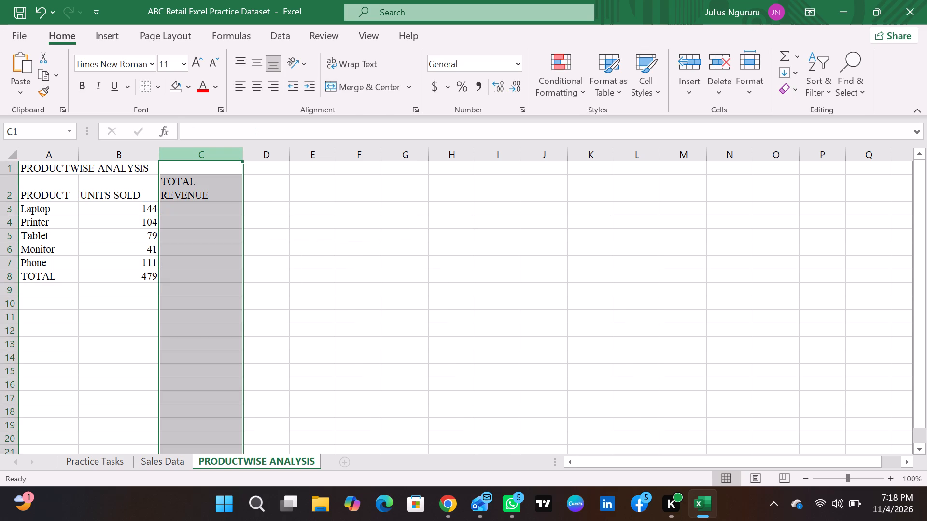
right_click(201, 155)
click(237, 279)
Enter the header "UNIT PRICE" in C2.
click(193, 186)
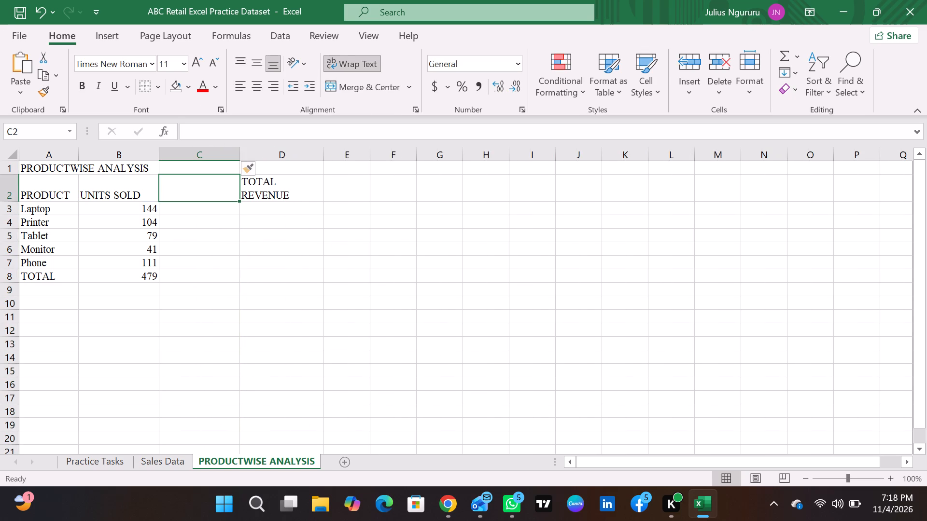
text(UNIY)
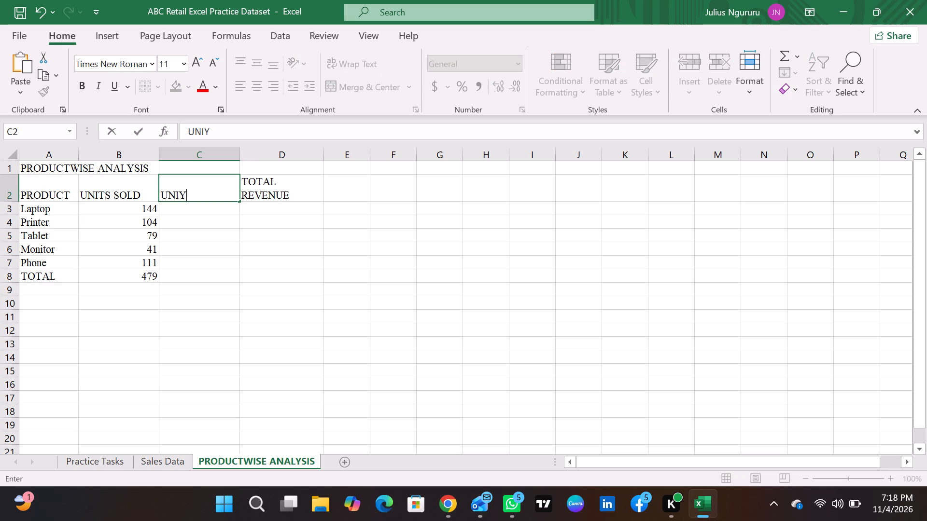
key(BackSpace)
text(T PRO)
key(BackSpace)
text(ICE)
key(Return)
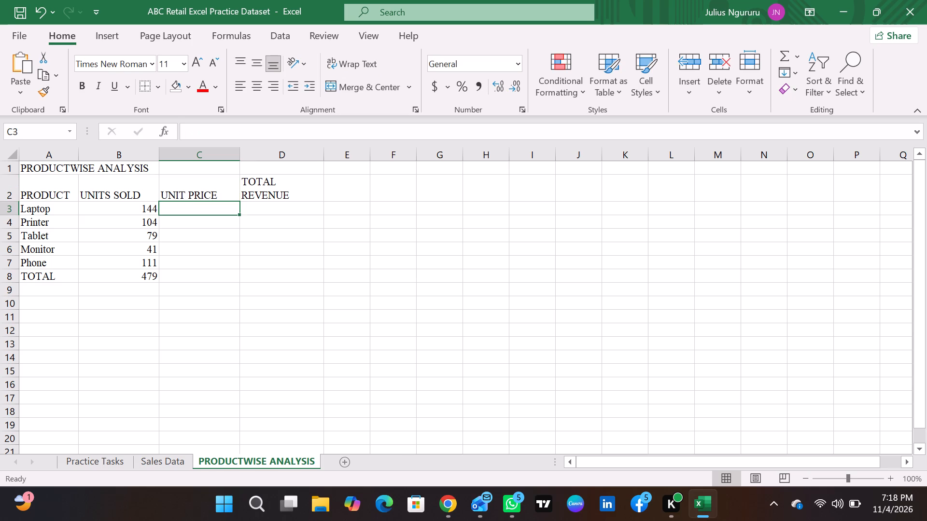
Begin a VLOOKUP formula in C3 with the product cell A3 as the lookup value.
key(equal)
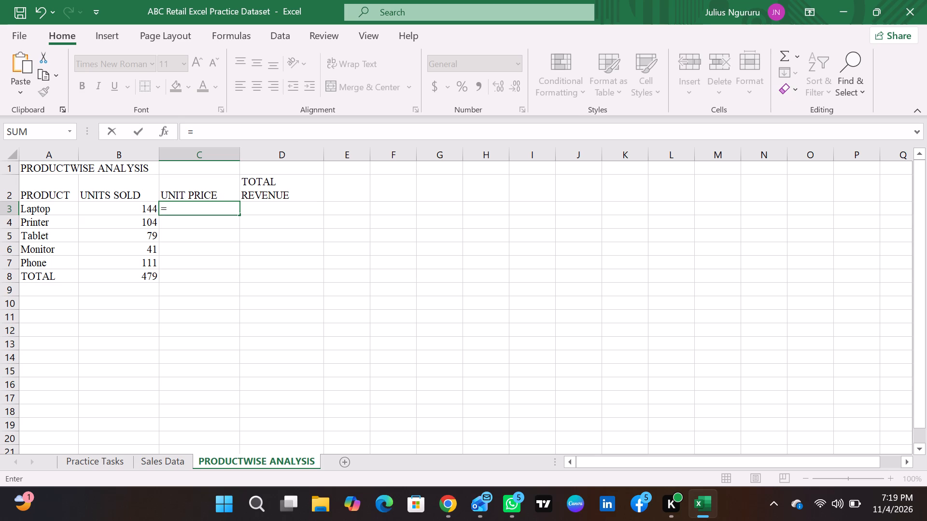
key(v)
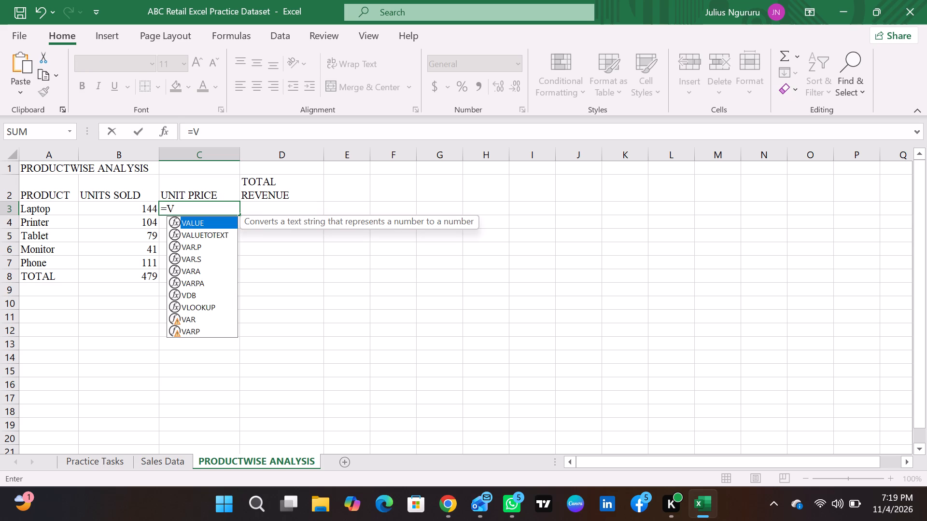
text(LLO)
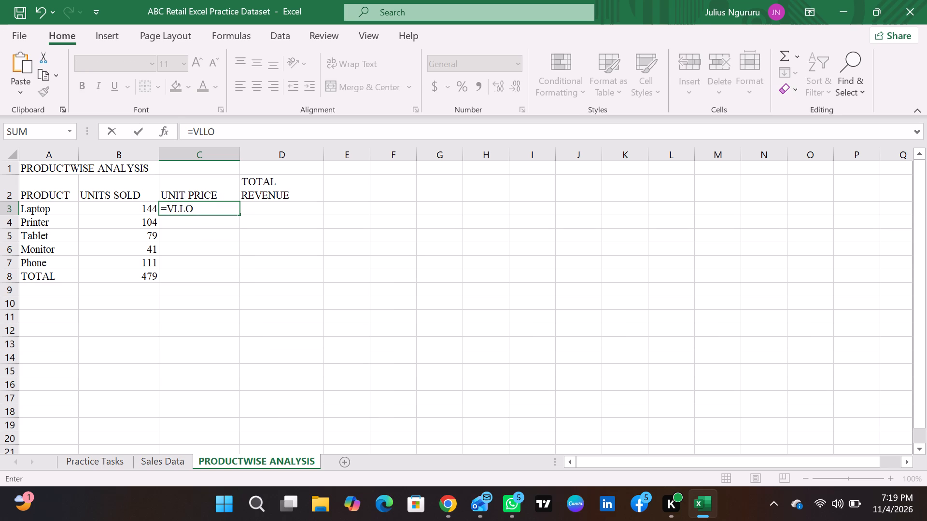
key(BackSpace)
key(BackSpace)
key(BackSpace)
text(loo)
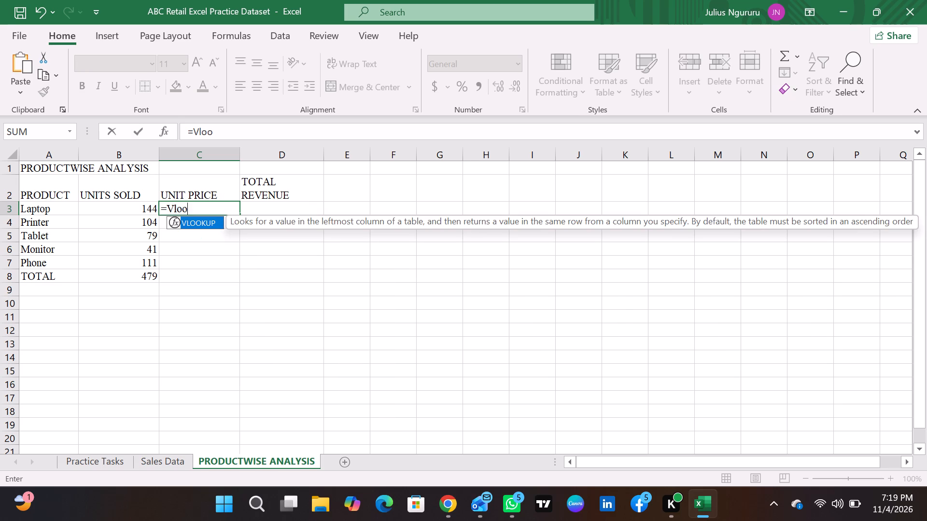
key(k)
double_click(192, 222)
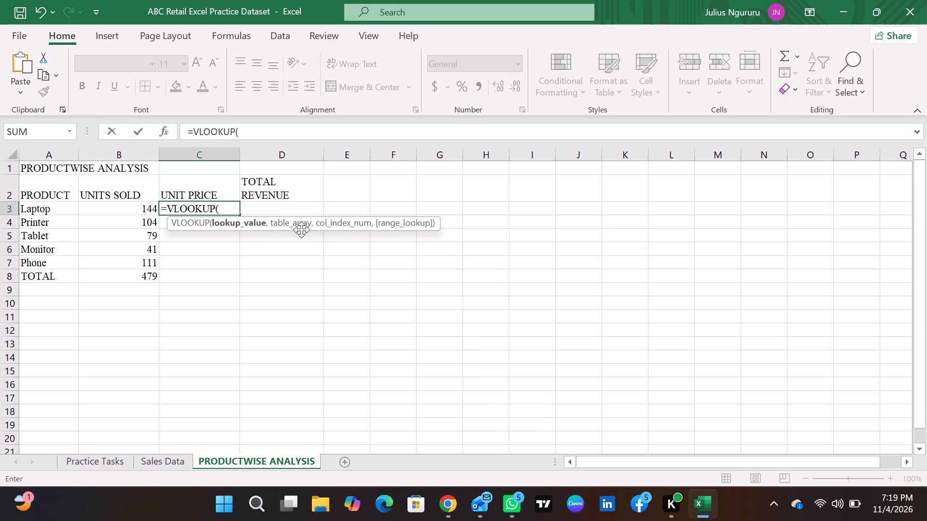
click(43, 211)
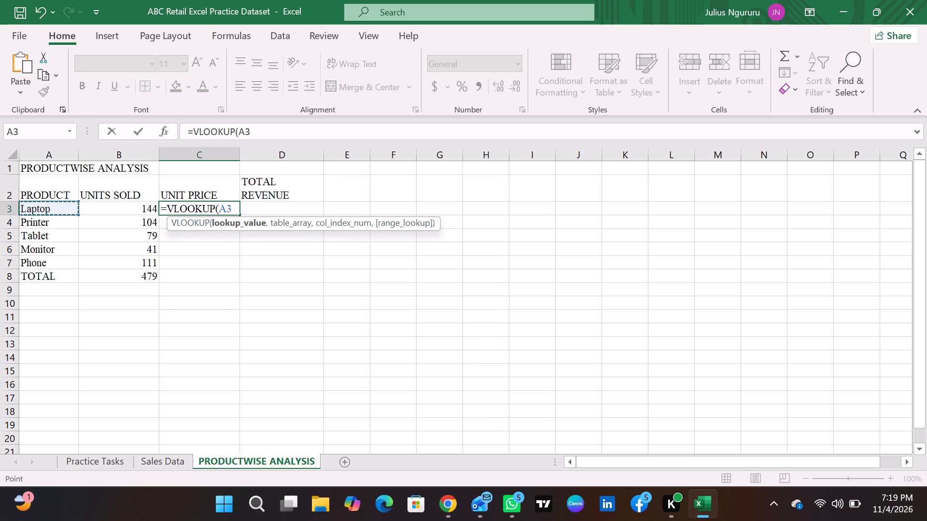
key(comma)
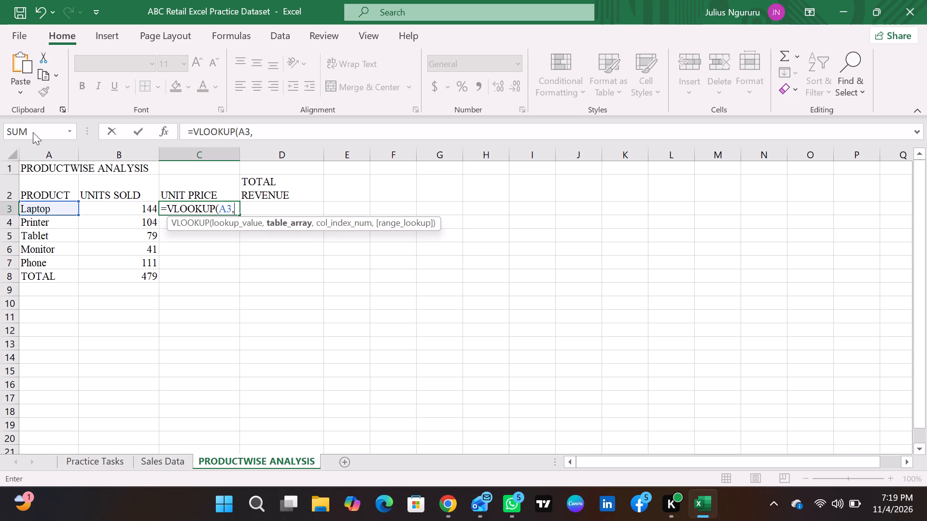
Select A68:H101 on the Sales Data sheet as the VLOOKUP table array.
click(158, 463)
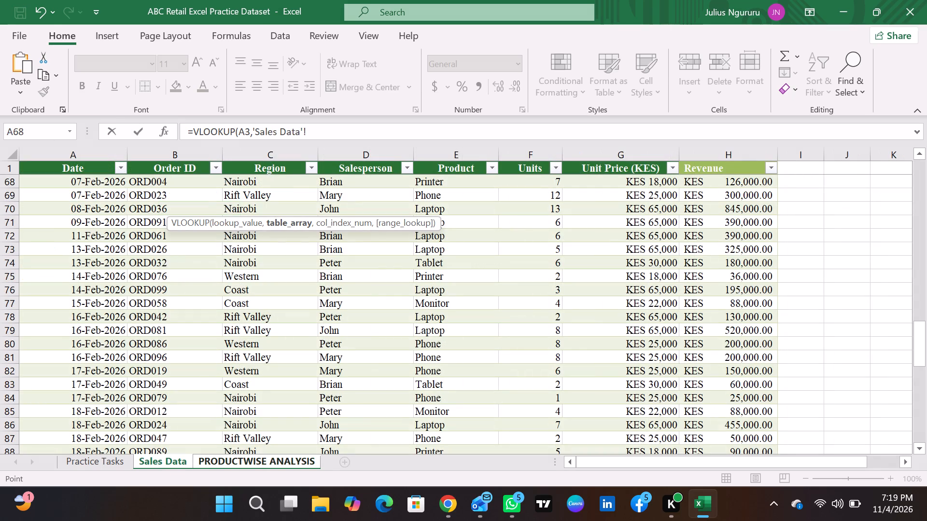
click(62, 182)
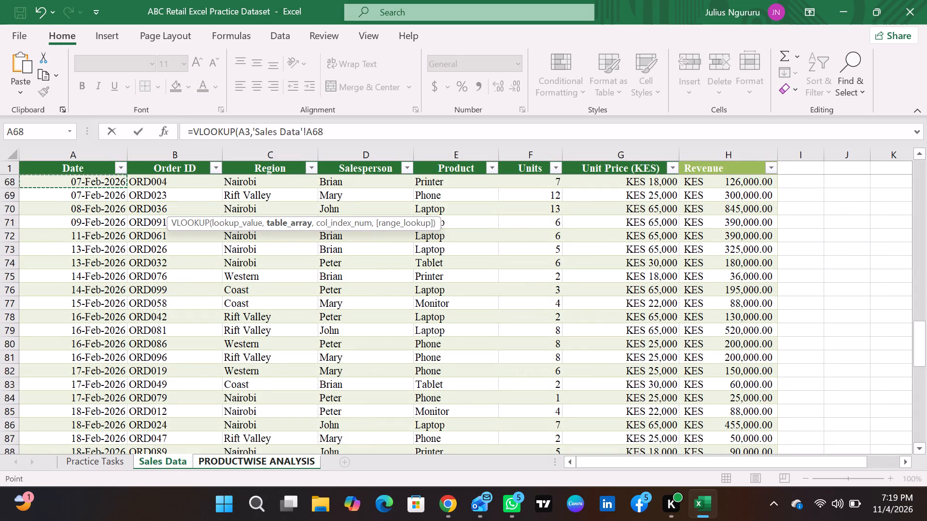
drag(119, 185, 171, 221)
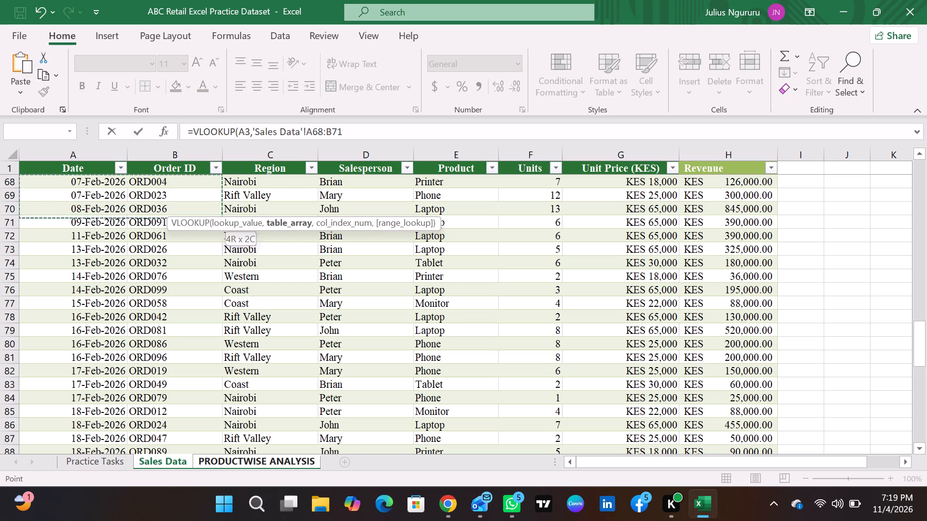
drag(171, 221, 744, 464)
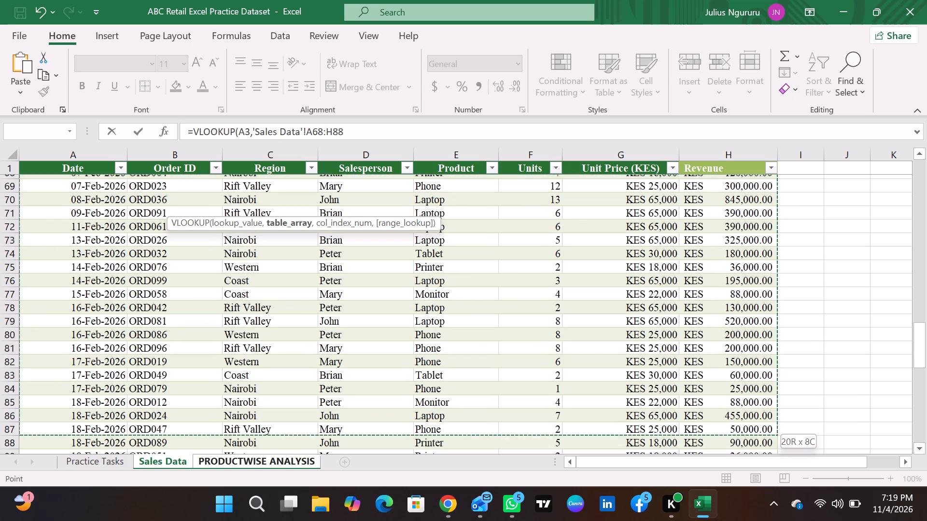
drag(744, 464, 717, 414)
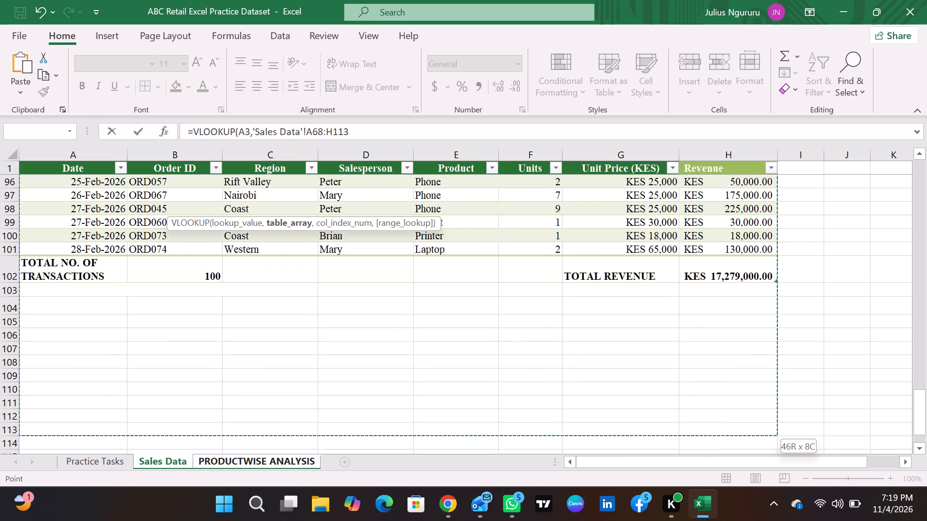
drag(717, 414, 712, 224)
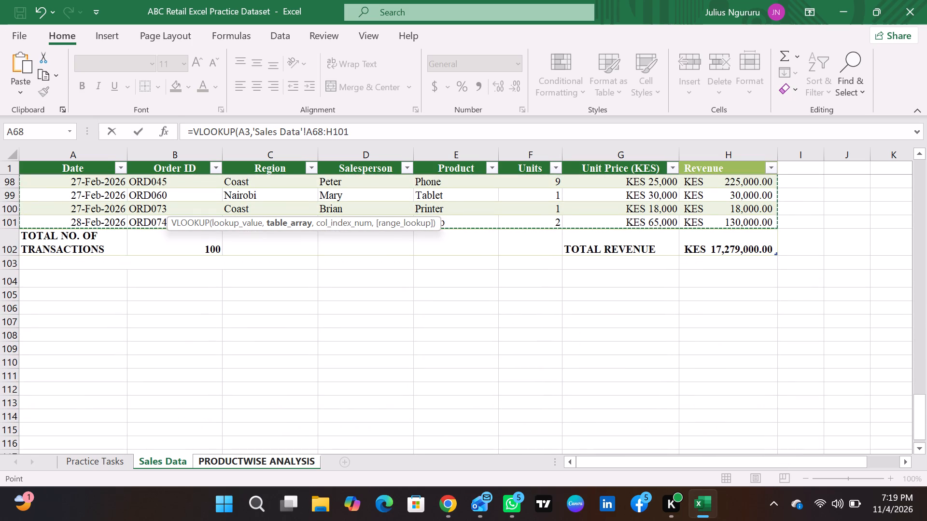
Back on the PRODUCTWISE ANALYSIS sheet, correct the table array's sheet reference in the C3 formula to 'Sales Data'.
click(302, 460)
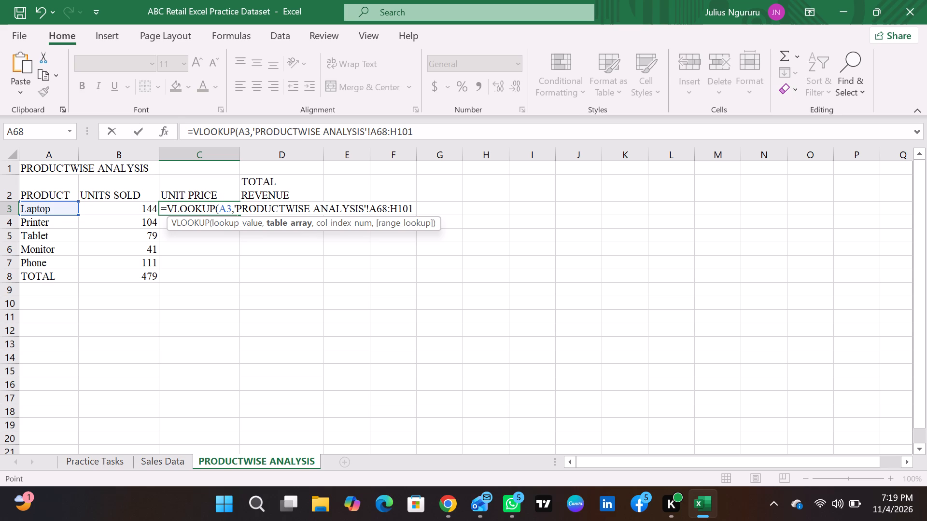
drag(361, 208, 282, 207)
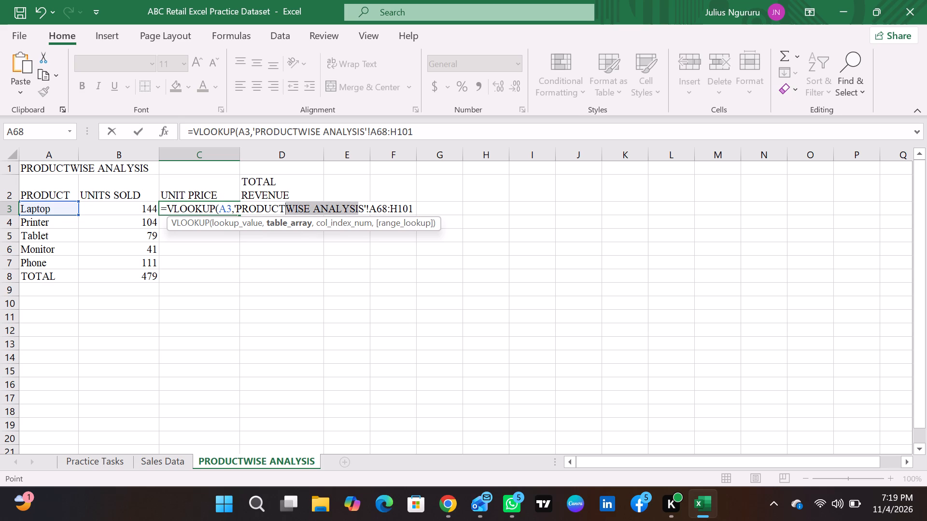
drag(282, 207, 239, 207)
key(BackSpace)
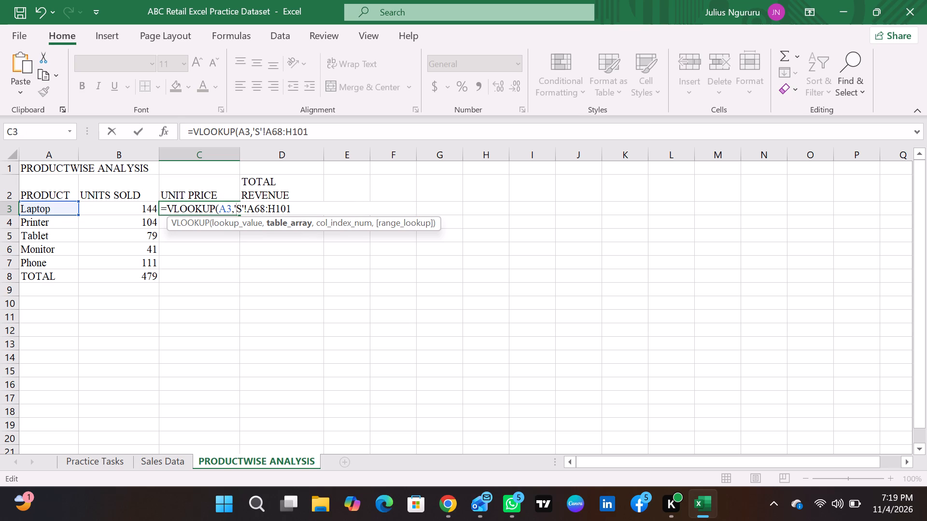
click(239, 207)
click(239, 208)
click(239, 209)
key(a)
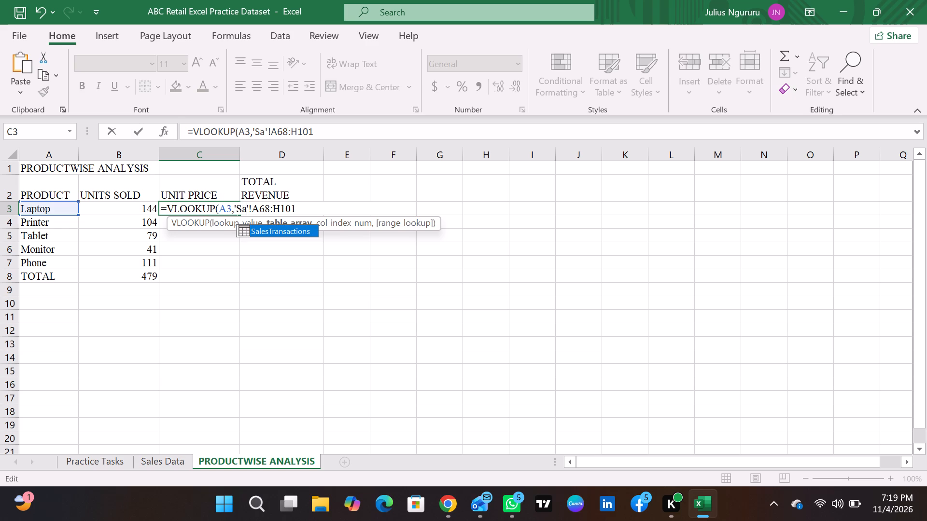
text(les)
key(space)
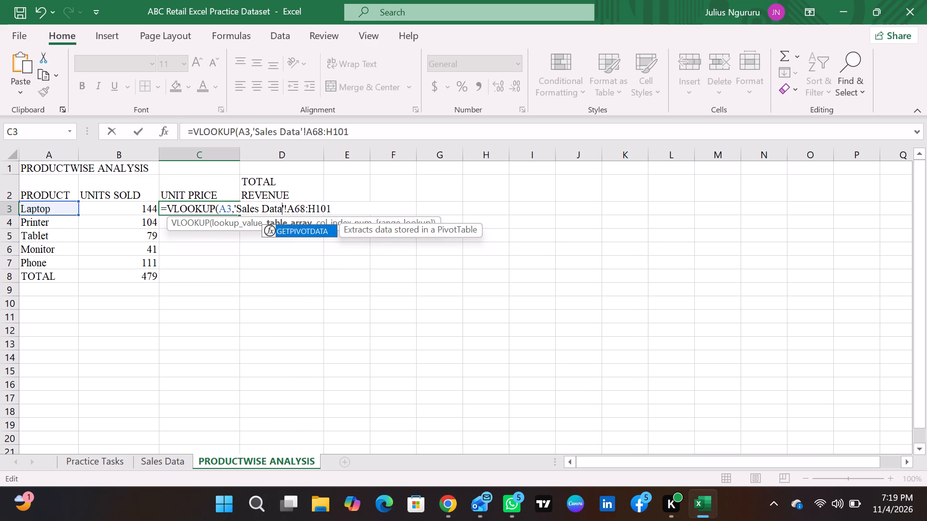
click(332, 209)
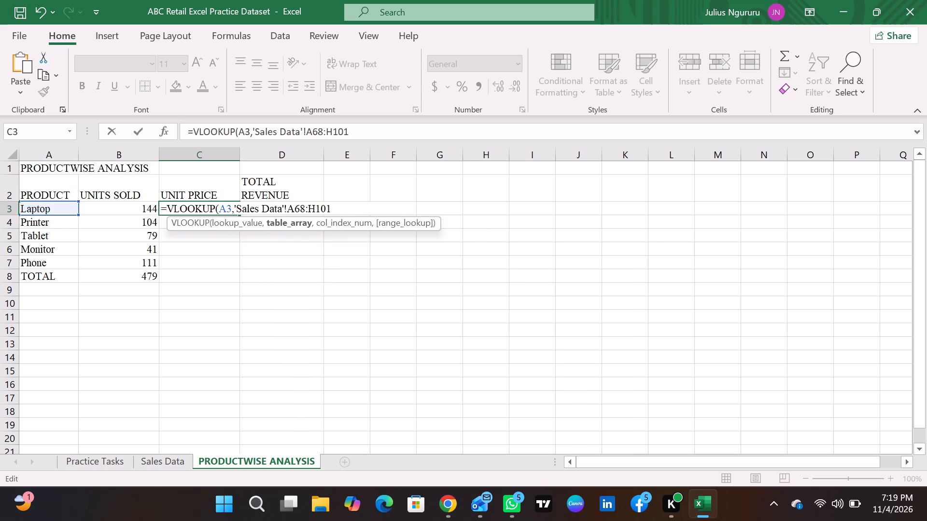
Make the table array reference in the C3 formula absolute as $A$68:$H$101.
click(291, 208)
click(288, 208)
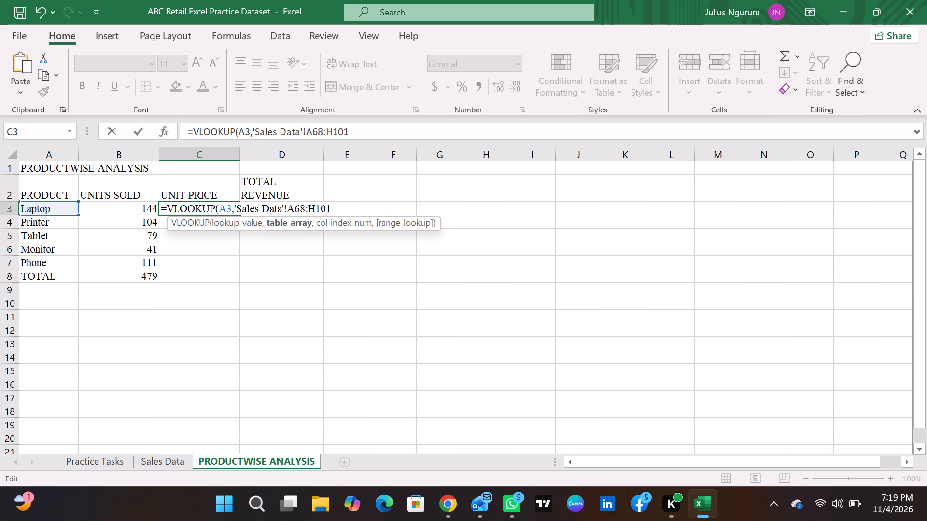
key(shift+dollar)
click(303, 208)
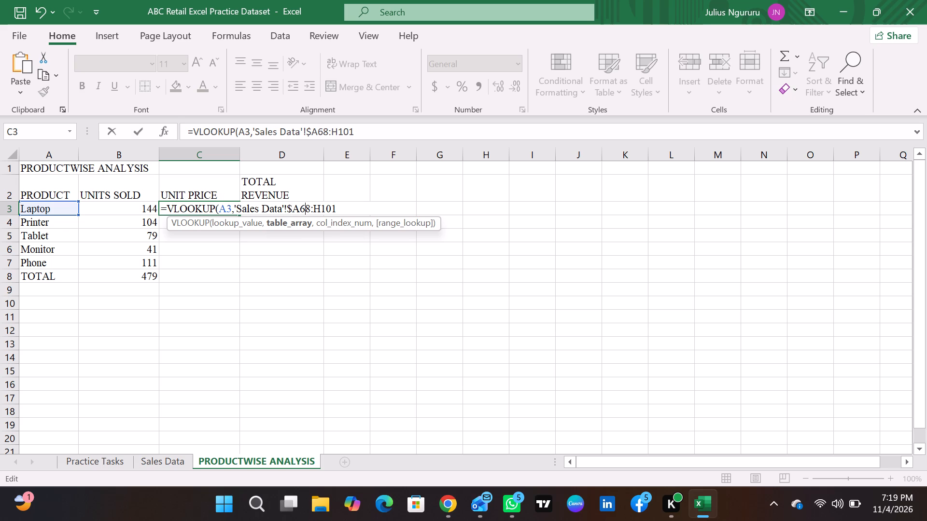
click(299, 203)
key(shift+dollar)
click(318, 207)
key(shift+numbersign)
key(BackSpace)
key(shift+dollar)
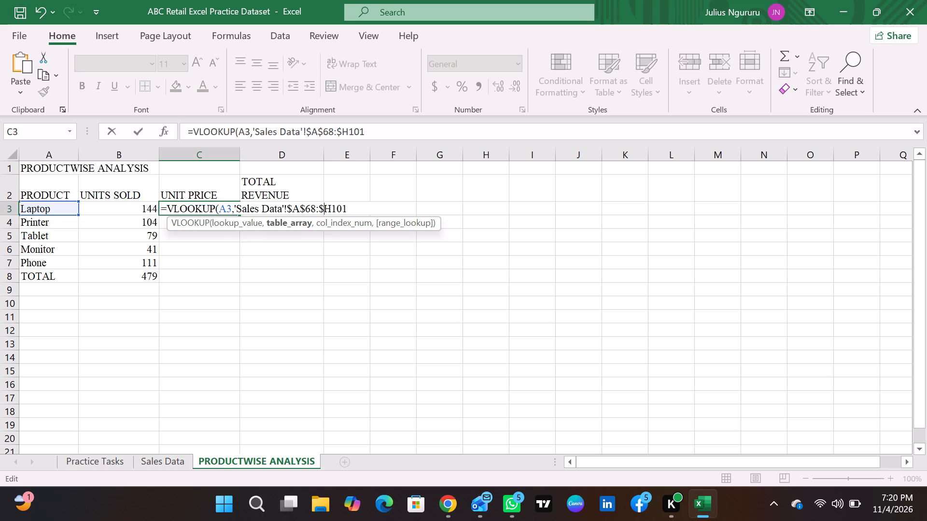
click(329, 207)
key(shift+dollar)
Set the VLOOKUP column index number in the C3 formula to 7.
click(357, 208)
key(comma)
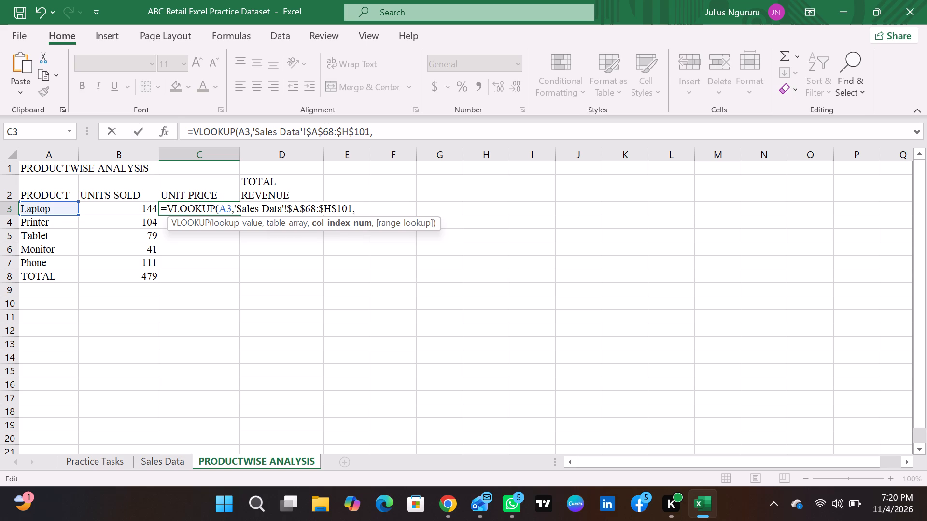
click(170, 461)
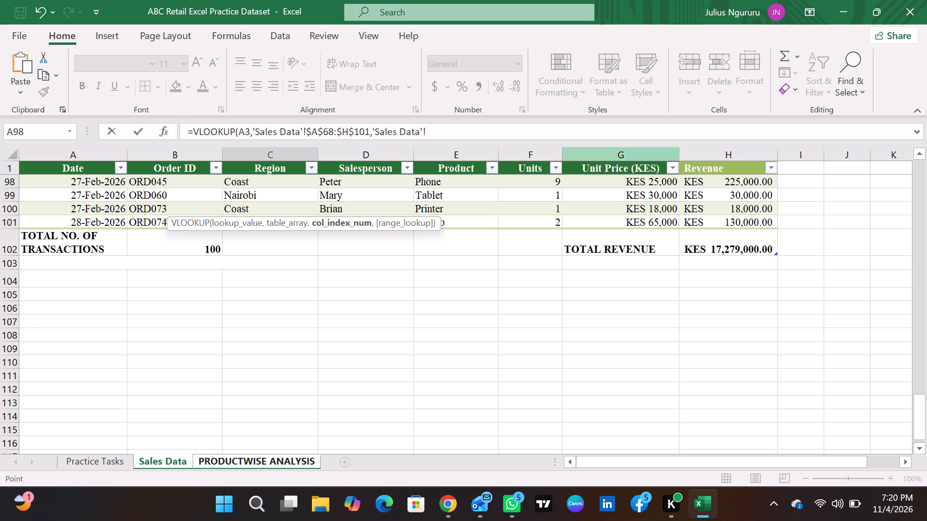
click(230, 461)
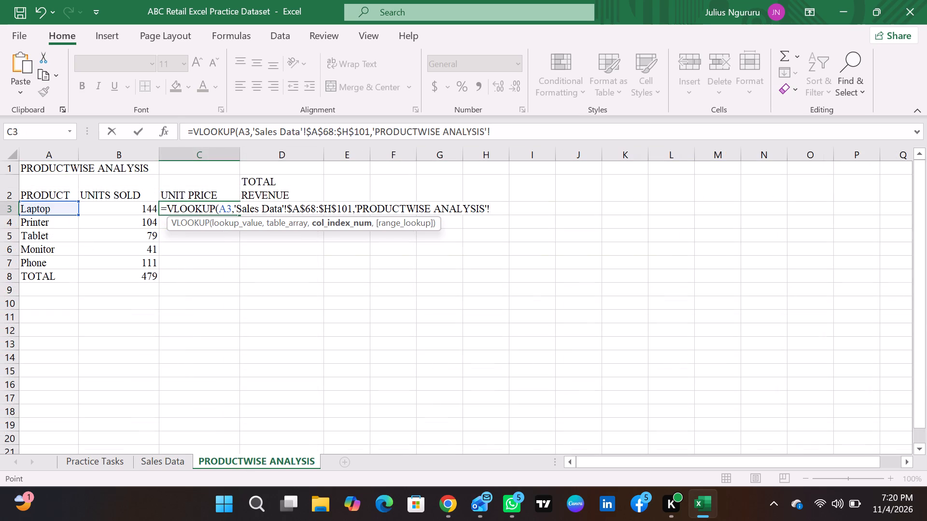
drag(355, 207, 358, 208)
drag(358, 208, 490, 206)
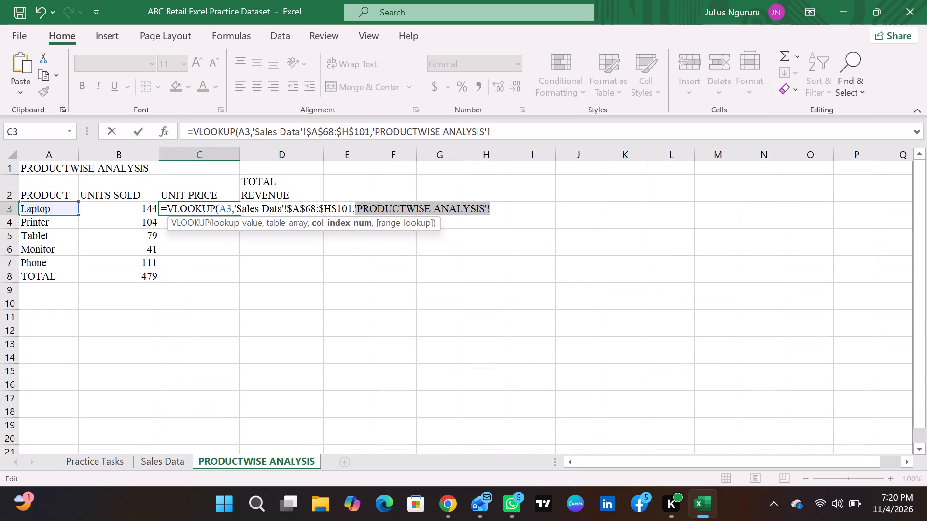
key(7)
key(comma)
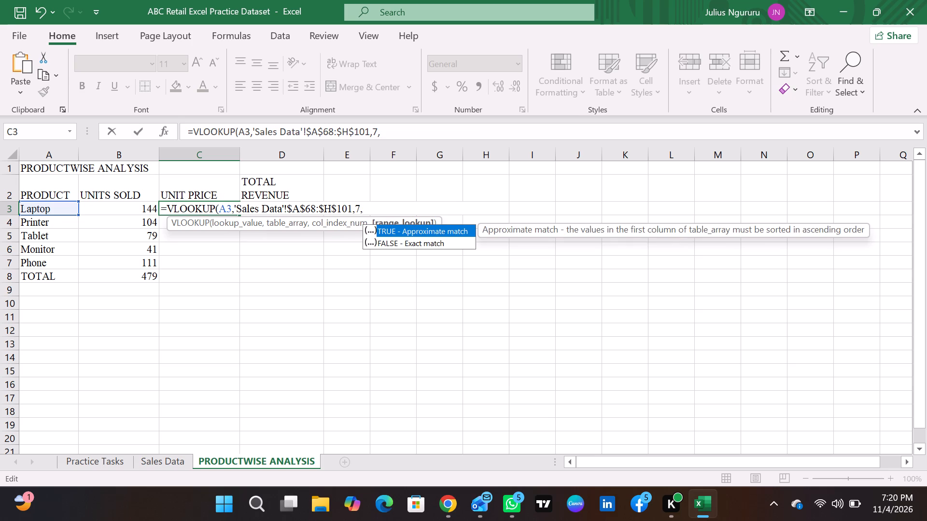
Set the VLOOKUP range lookup in C3 to FALSE for an exact match and complete the formula.
click(421, 242)
double_click(409, 243)
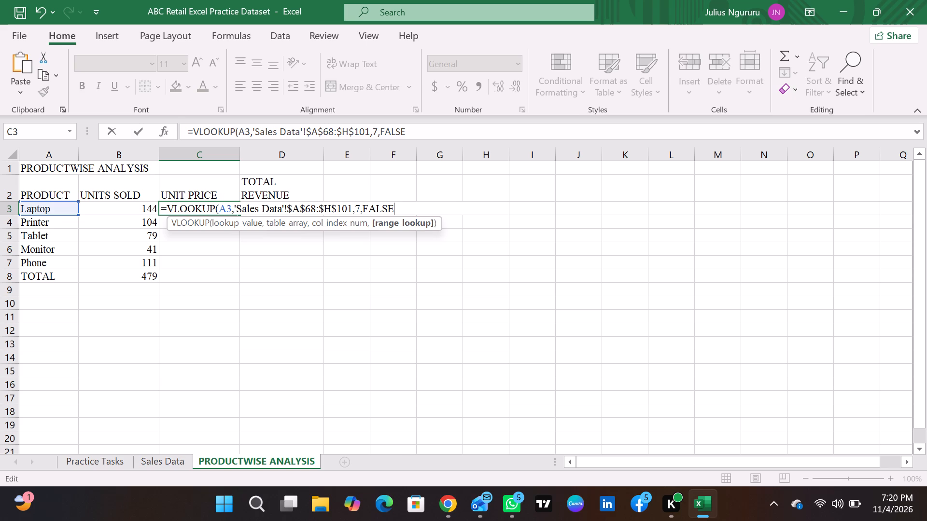
key(shift+parenright)
key(Return)
Review the C3 formula and examine the Product and Unit Price columns and the first data rows on the Sales Data sheet.
click(224, 209)
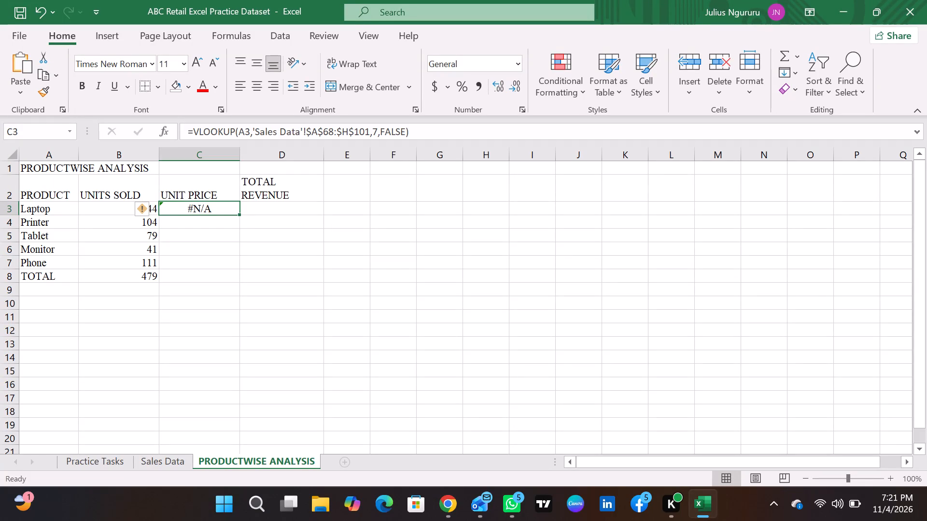
double_click(199, 207)
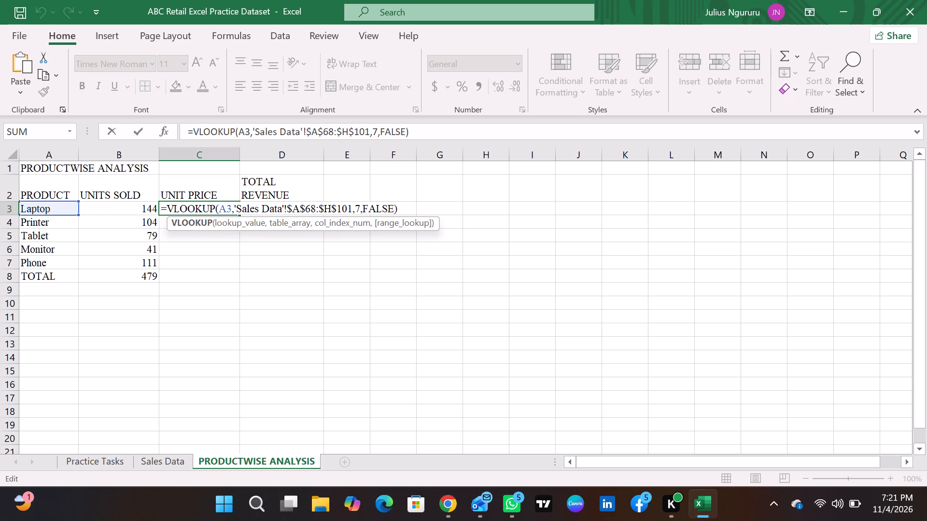
key(Return)
click(161, 463)
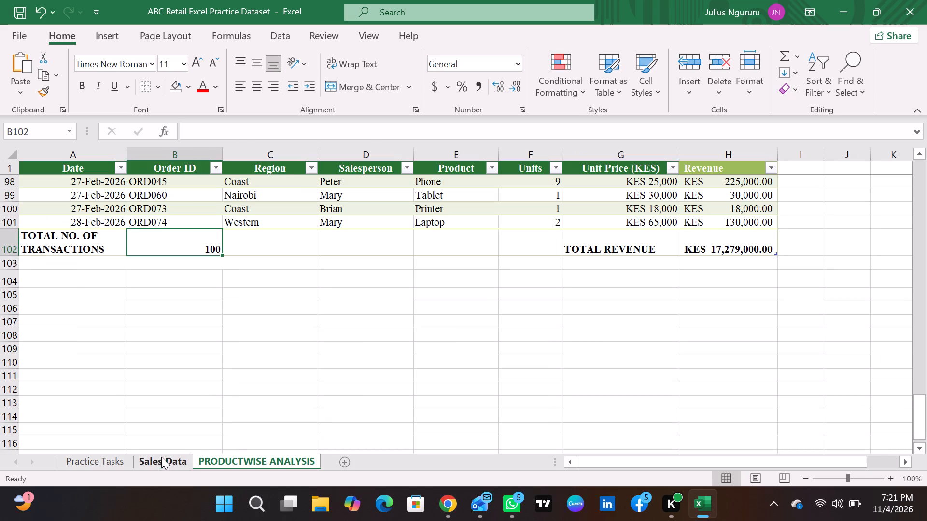
scroll(292, 255, up, 4)
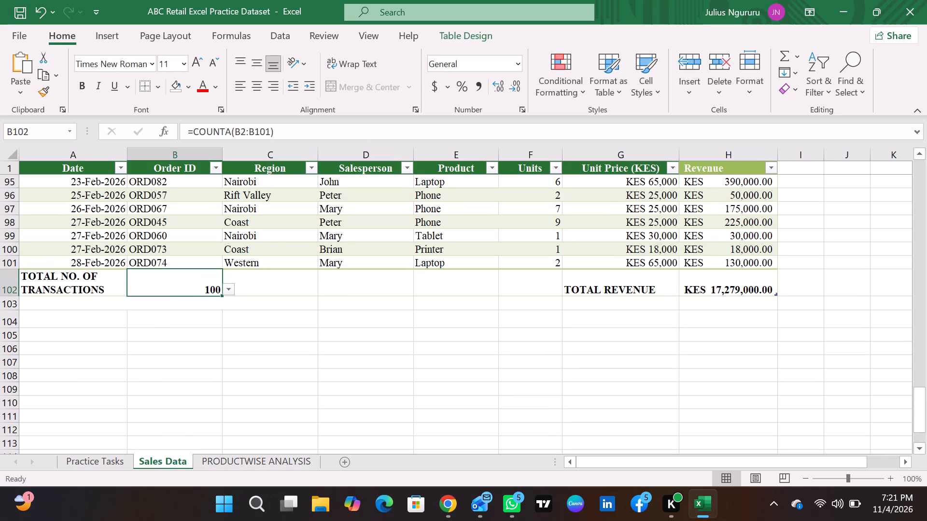
scroll(292, 254, up, 20)
scroll(292, 254, up, 13)
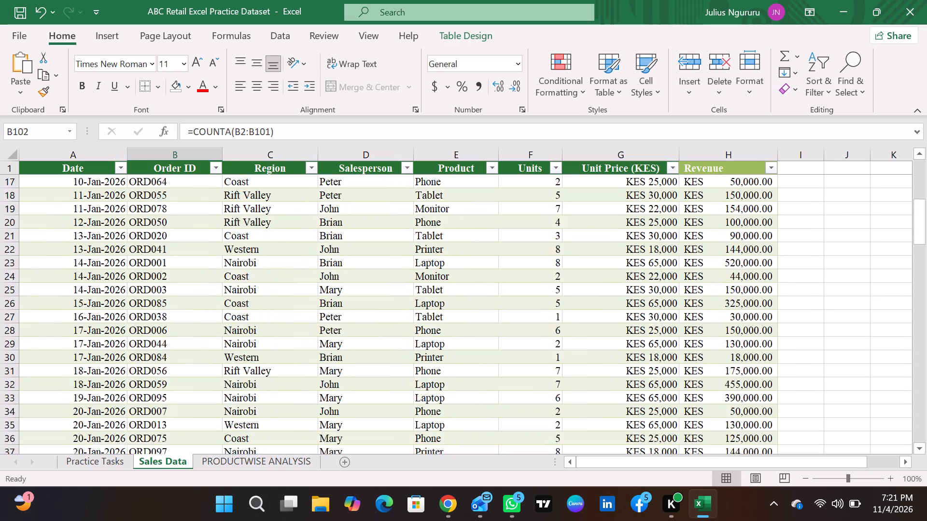
scroll(292, 254, up, 18)
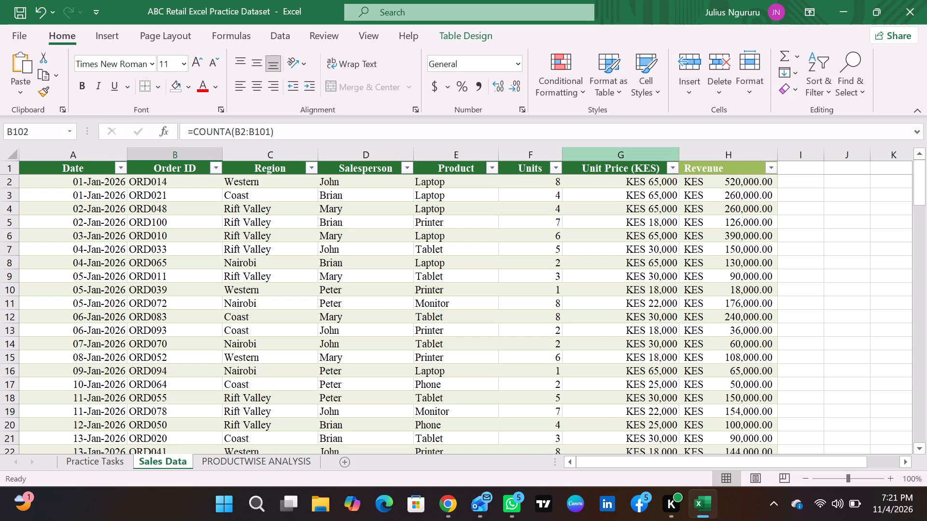
scroll(617, 279, down, 12)
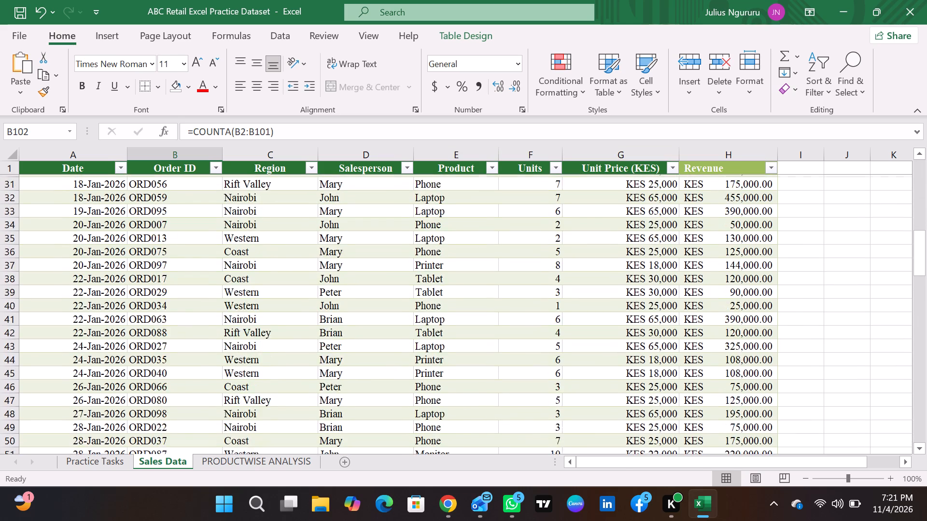
On the PRODUCTWISE ANALYSIS sheet, change the table array in the C3 VLOOKUP formula to 'Sales Data'!$E$2:$G$101.
click(295, 462)
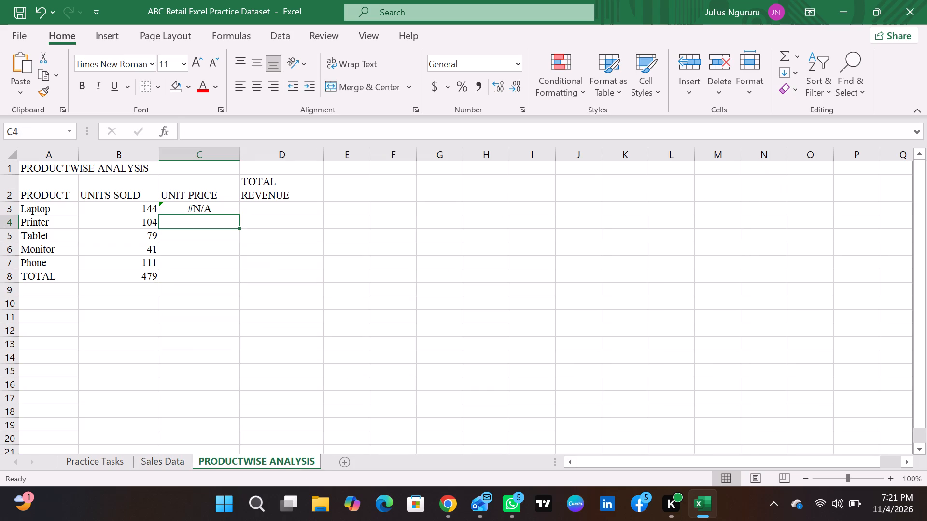
double_click(219, 211)
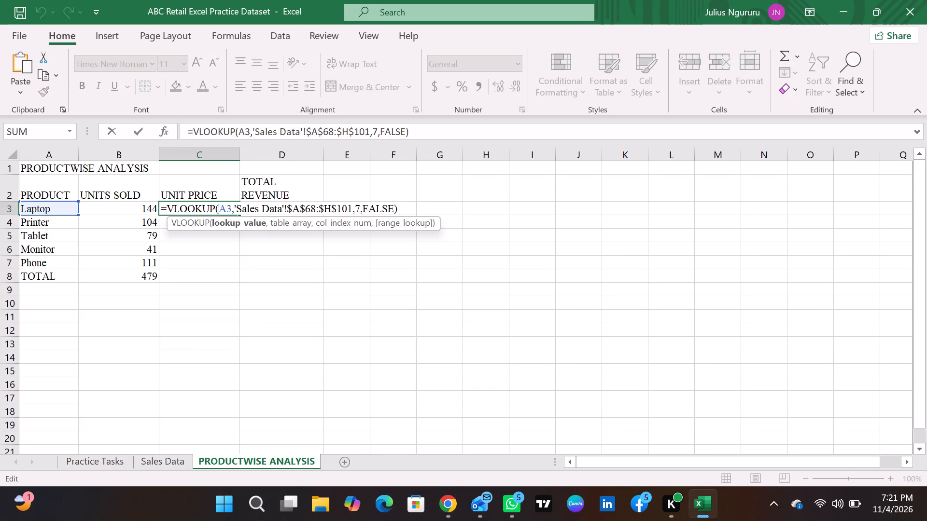
click(298, 207)
key(BackSpace)
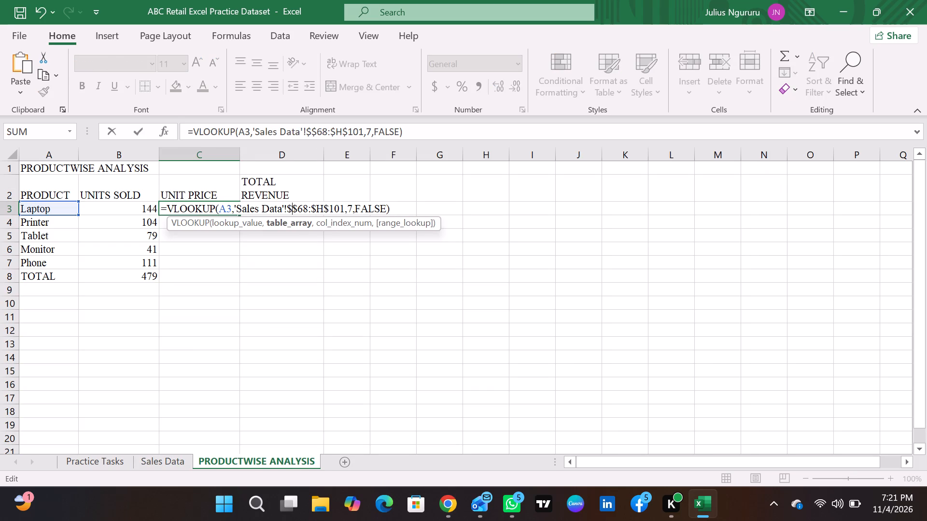
key(e)
click(312, 211)
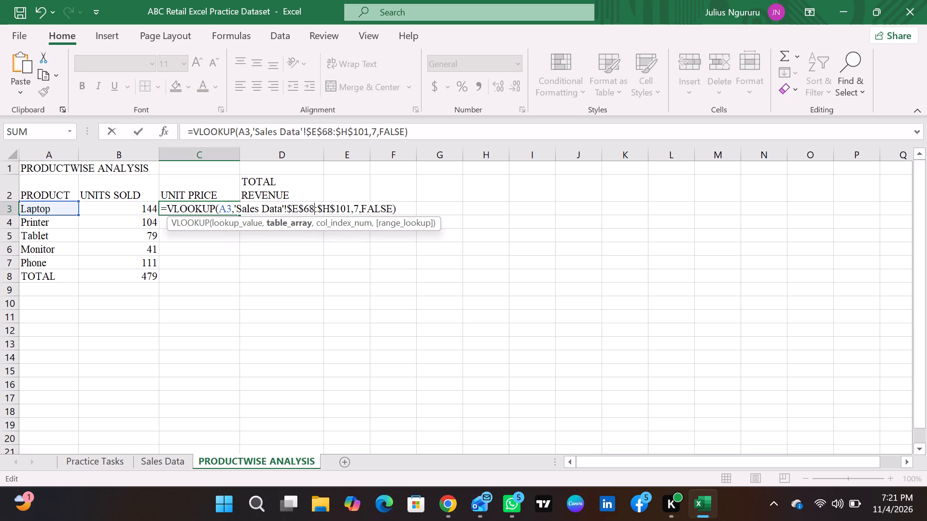
key(BackSpace)
key(BackSpace)
key(2)
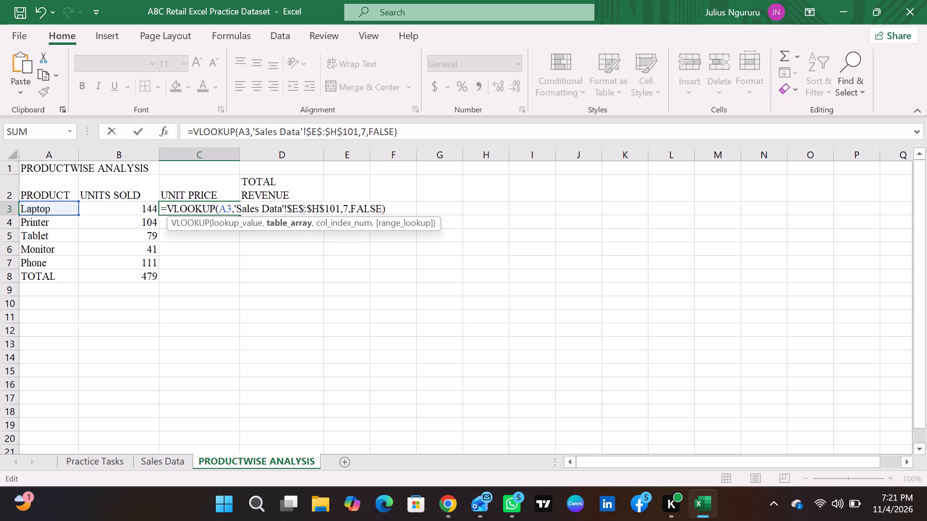
click(323, 210)
key(BackSpace)
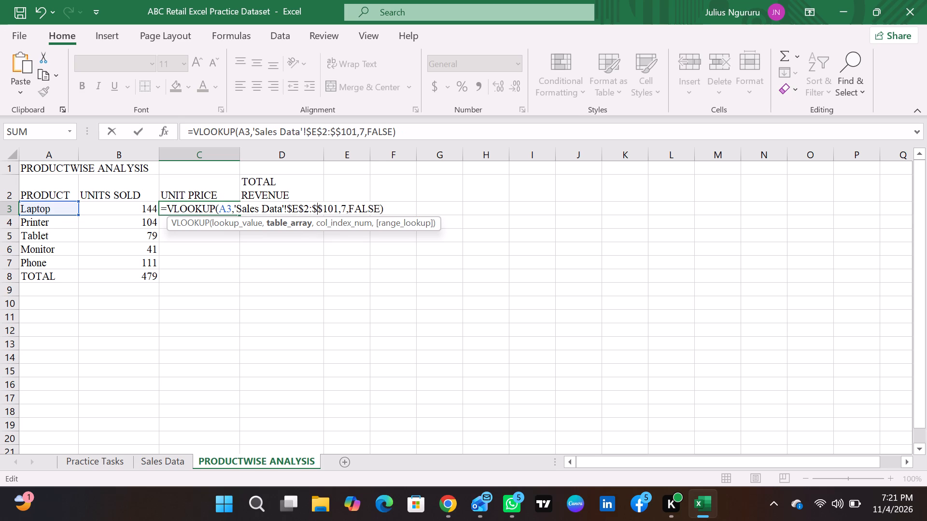
key(g)
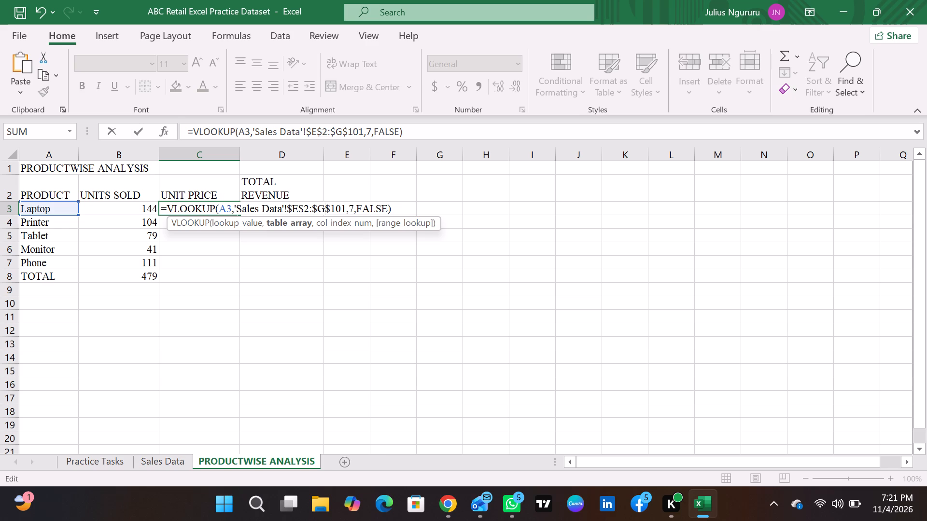
key(Return)
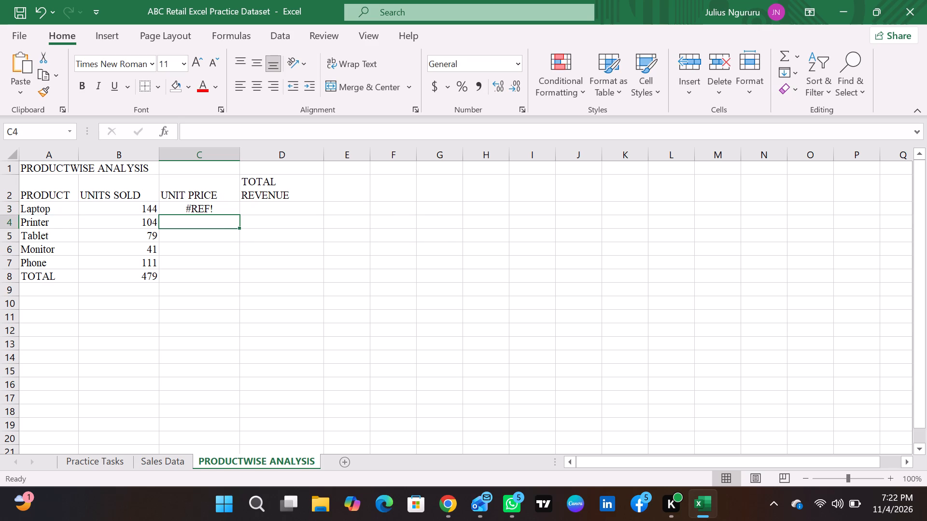
Recheck the C3 formula against the Sales Data sheet and set its VLOOKUP column index number to 3.
double_click(221, 209)
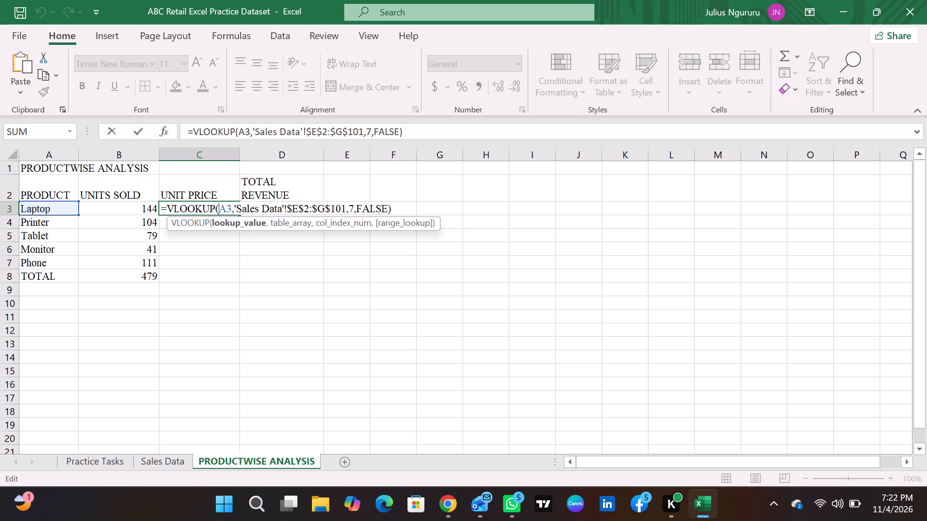
key(Return)
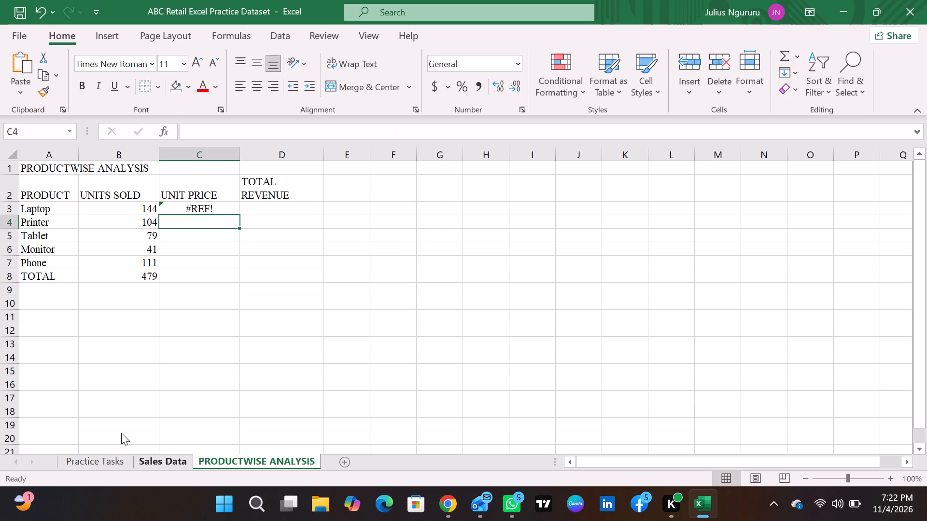
click(154, 458)
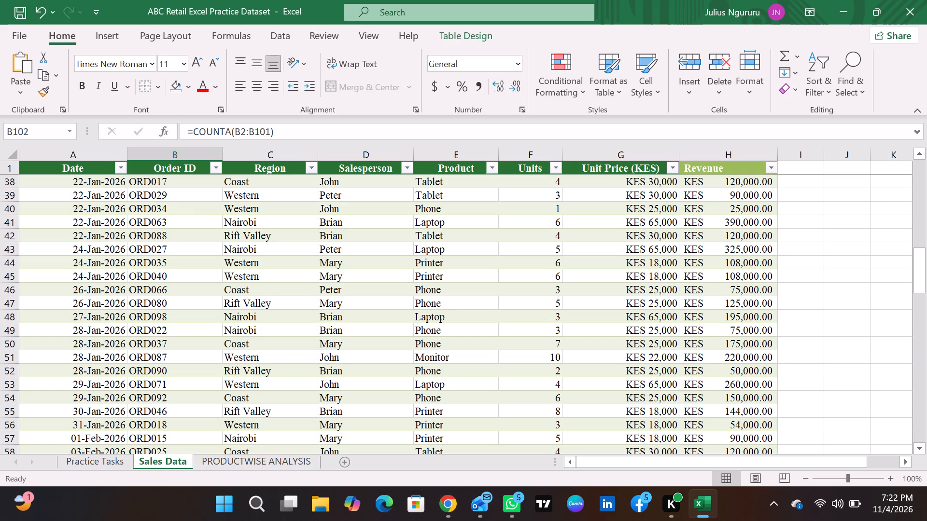
click(224, 470)
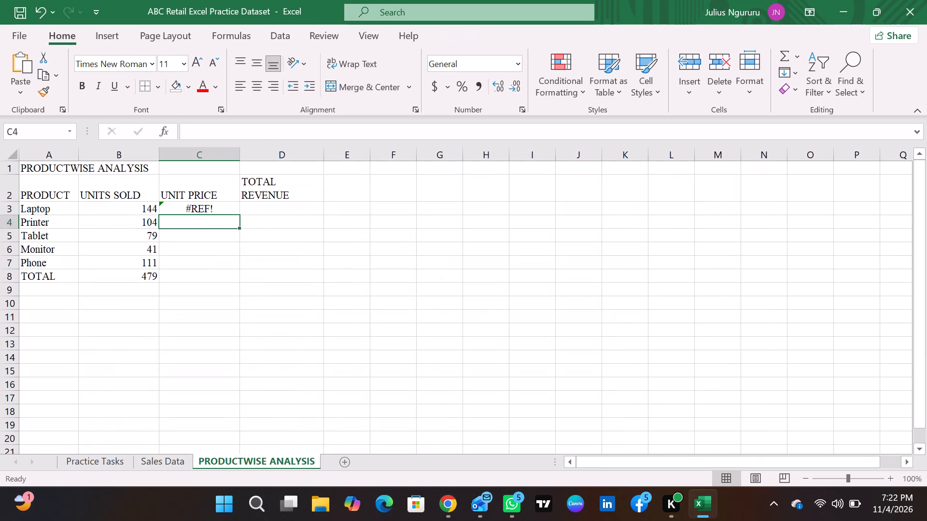
double_click(222, 207)
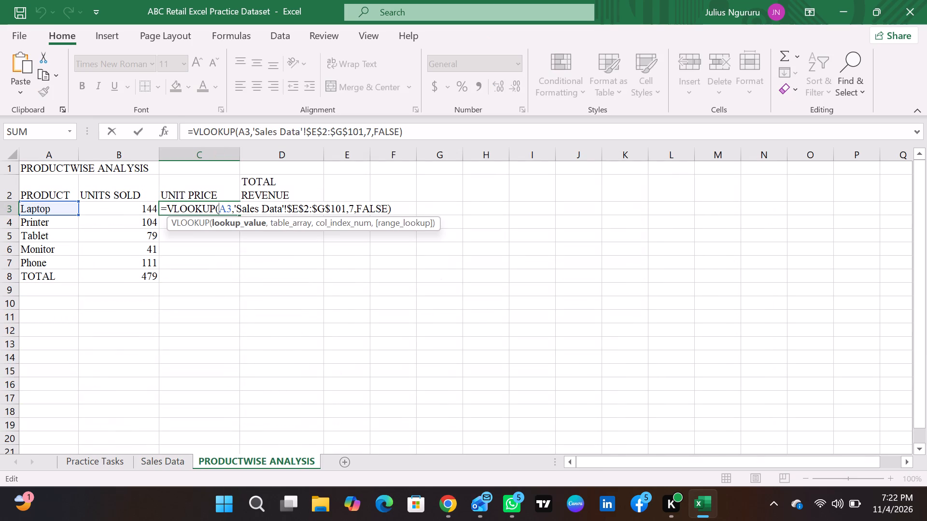
click(355, 206)
click(351, 209)
key(BackSpace)
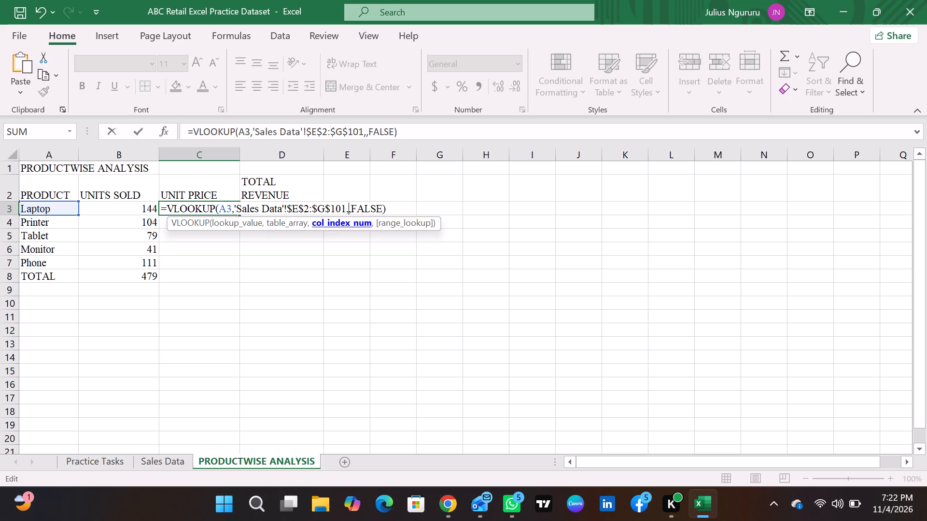
key(3)
key(Return)
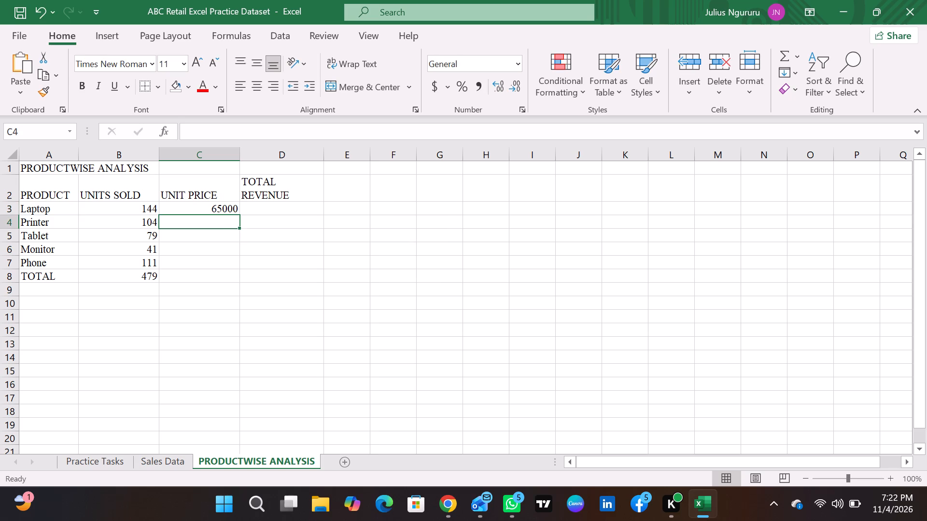
Check the laptop entries in the Unit Price (KES) column of the Sales Data sheet, and return to the PRODUCTWISE ANALYSIS sheet.
click(163, 461)
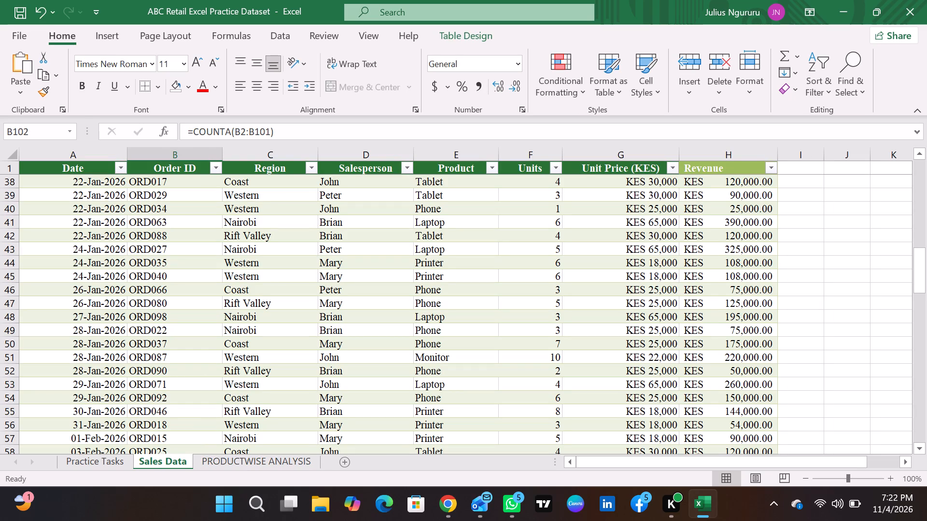
scroll(432, 199, up, 15)
scroll(533, 260, up, 7)
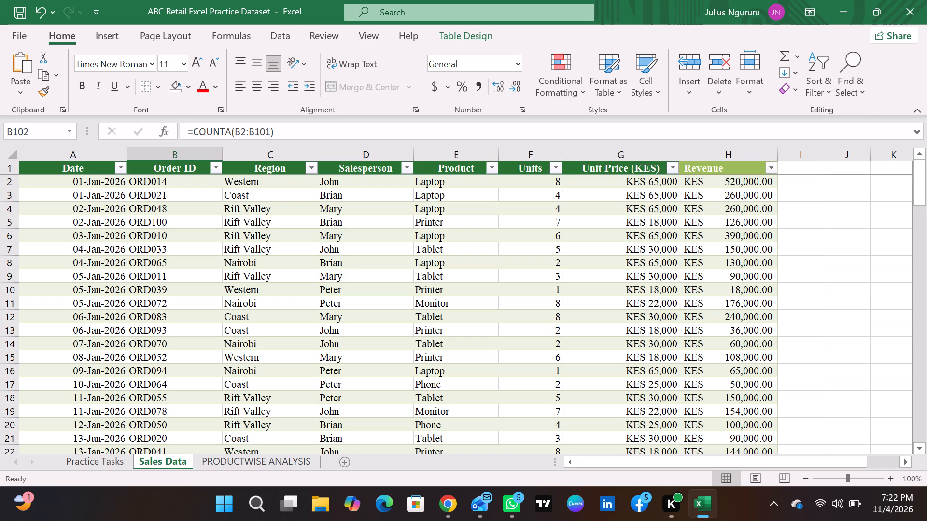
click(634, 180)
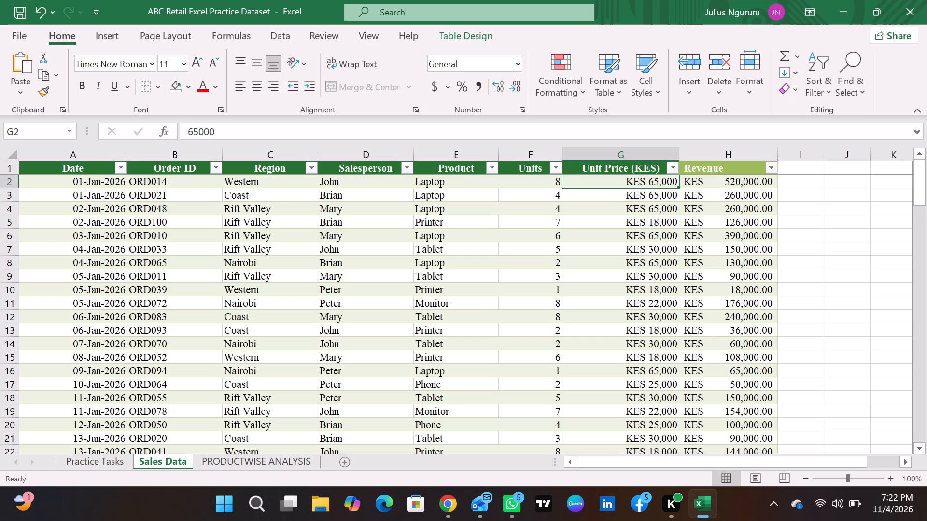
click(661, 197)
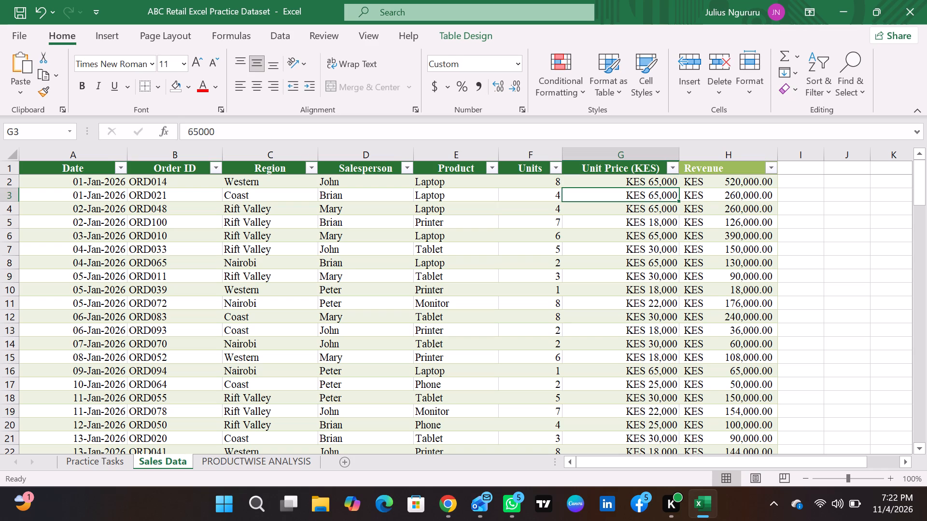
click(281, 453)
click(274, 464)
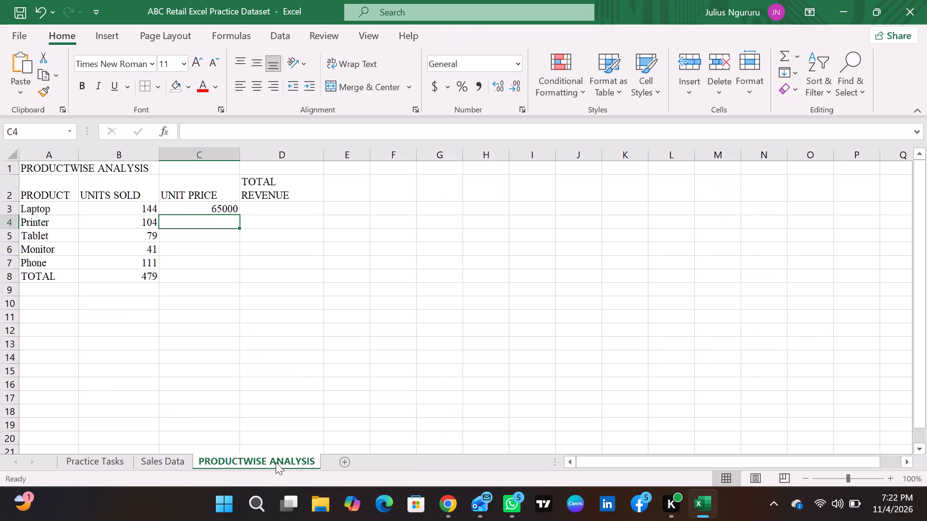
click(165, 457)
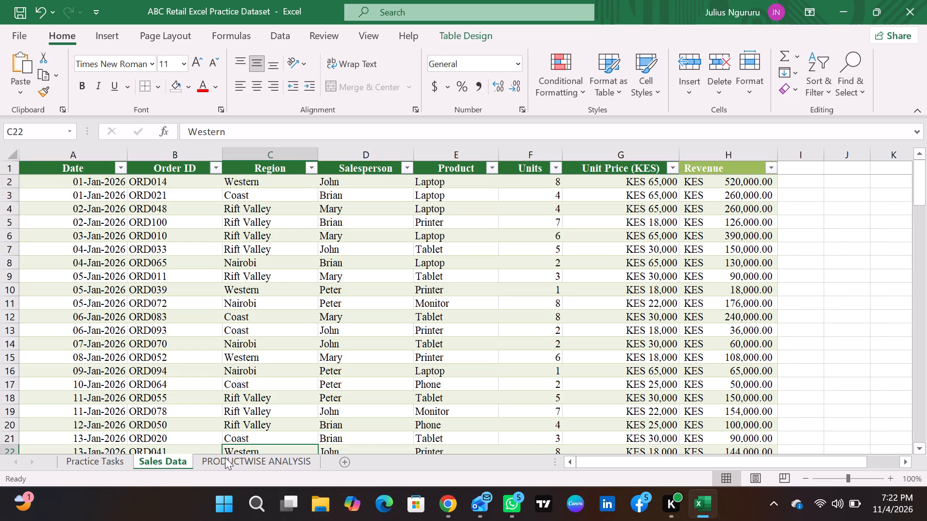
click(231, 460)
Reselect cell A3 as the lookup value in the C3 VLOOKUP formula.
double_click(224, 205)
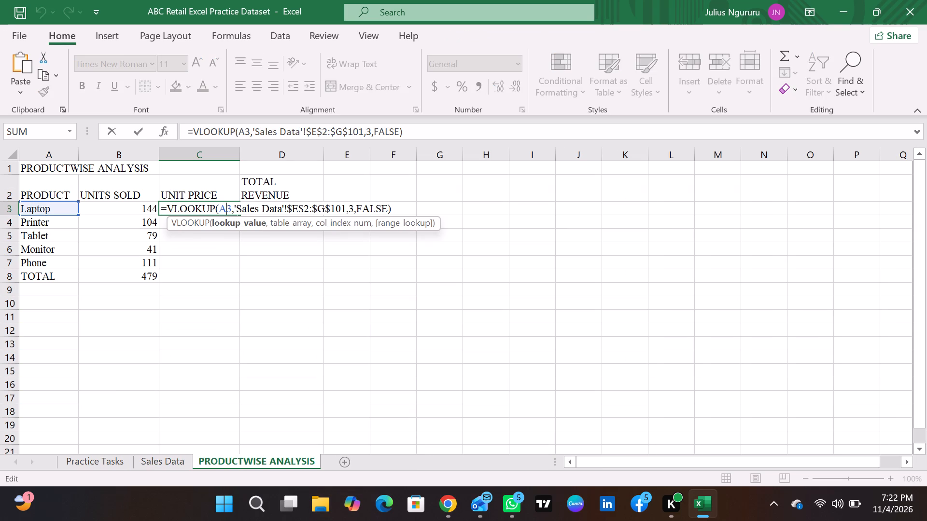
drag(230, 207, 225, 207)
drag(225, 207, 221, 207)
click(66, 209)
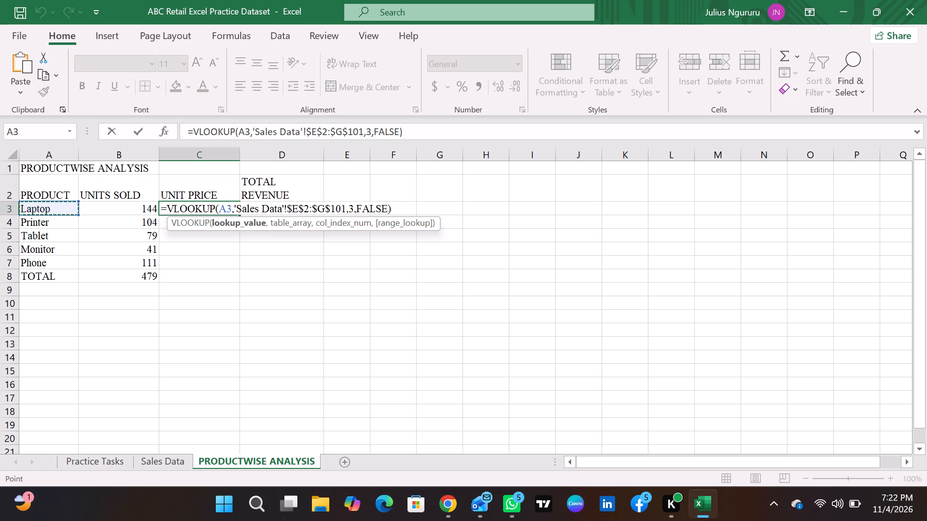
key(Return)
Fill the UNIT PRICE formula from C3 down through C7 for the remaining products.
click(237, 209)
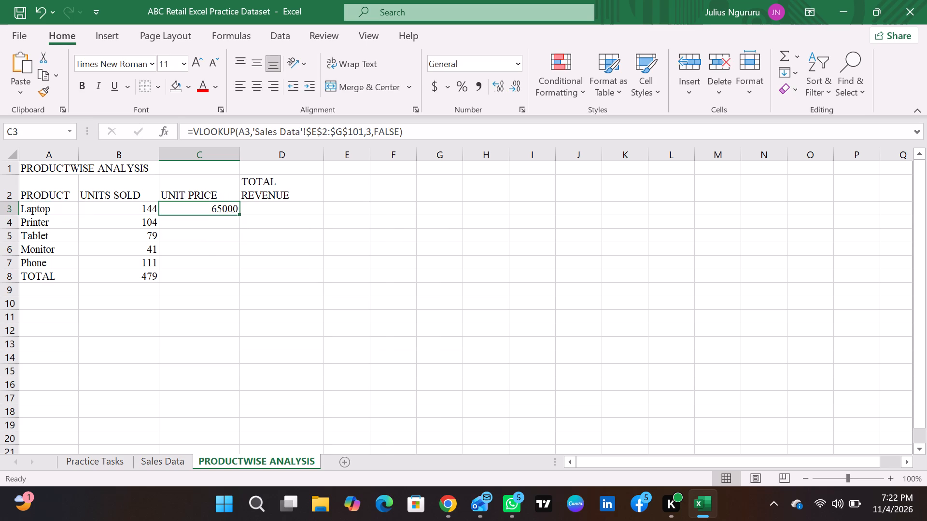
drag(240, 214, 238, 274)
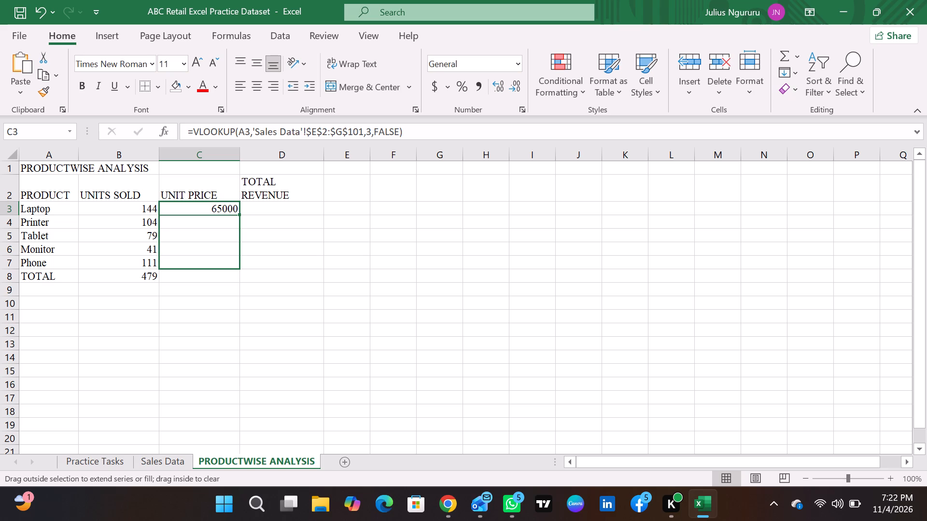
drag(238, 274, 238, 274)
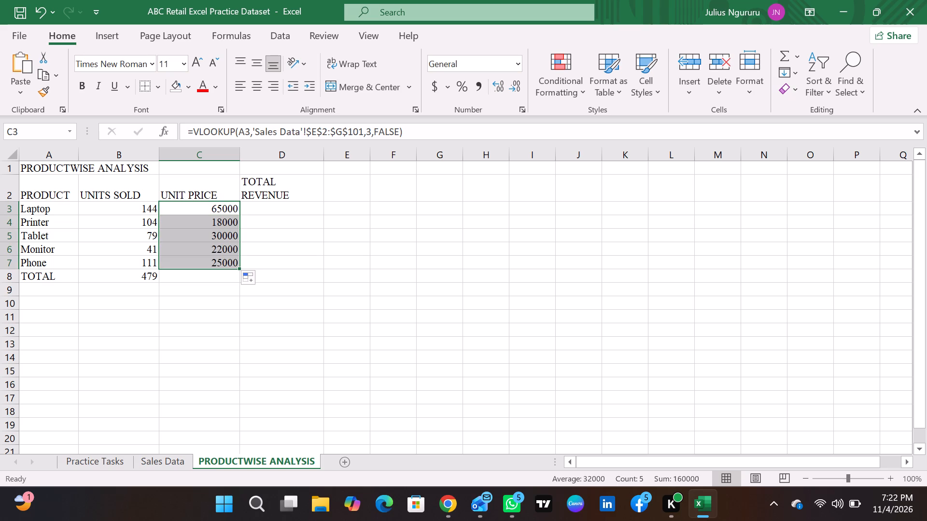
Check the VLOOKUP formula in C7 and the Sales Data sheet, and return to the PRODUCTWISE ANALYSIS sheet.
click(197, 264)
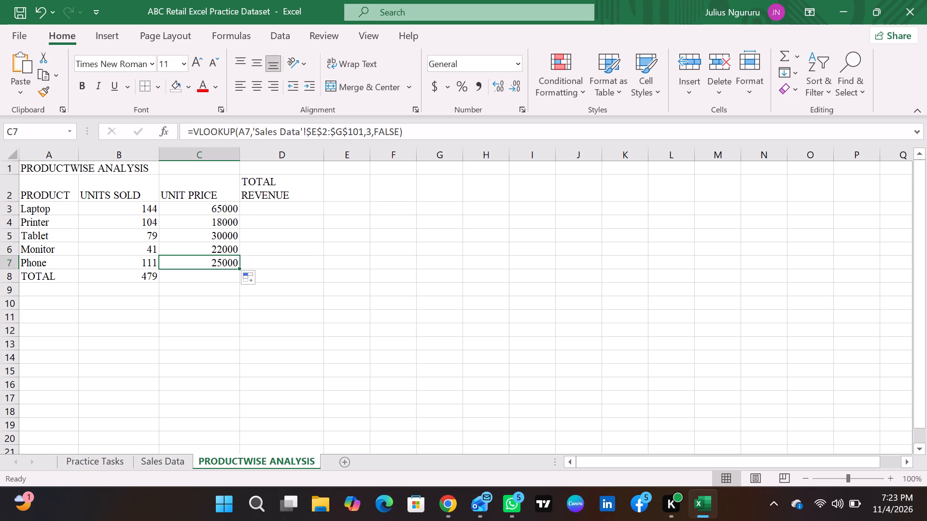
double_click(201, 262)
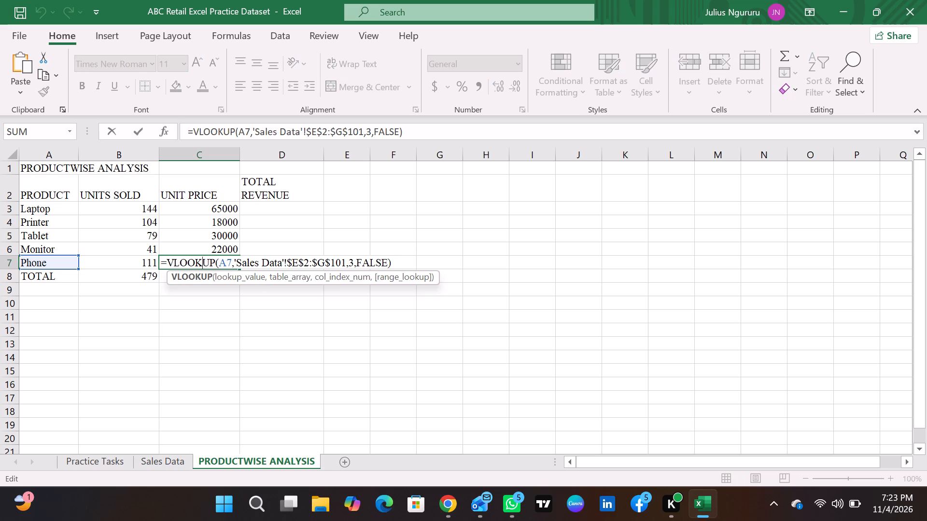
key(Return)
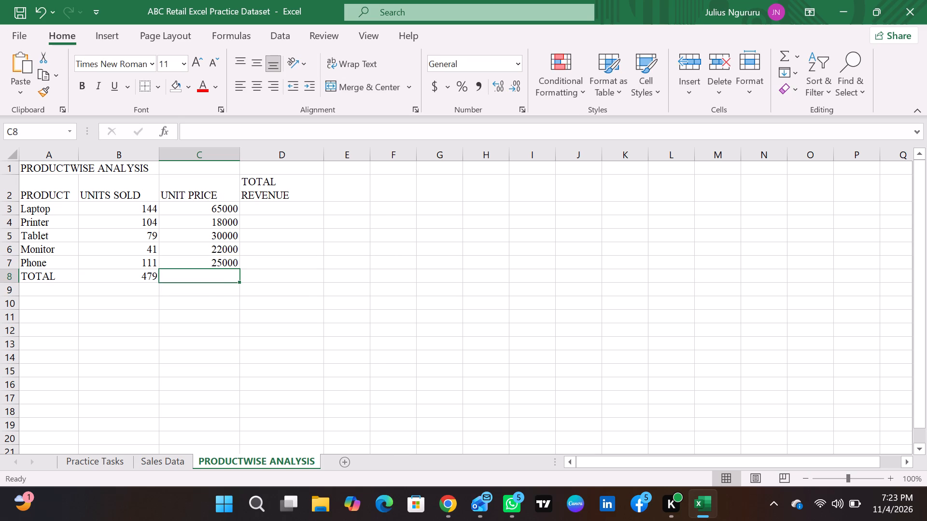
click(169, 459)
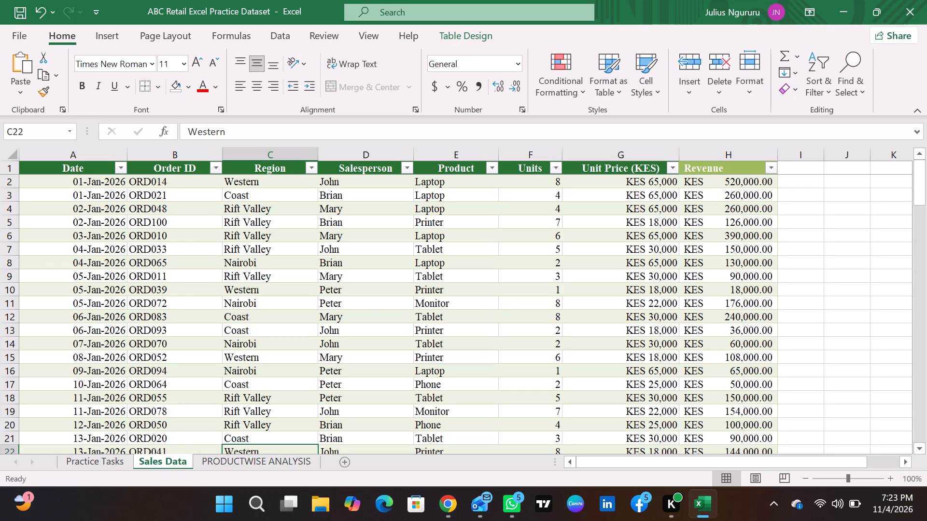
click(229, 458)
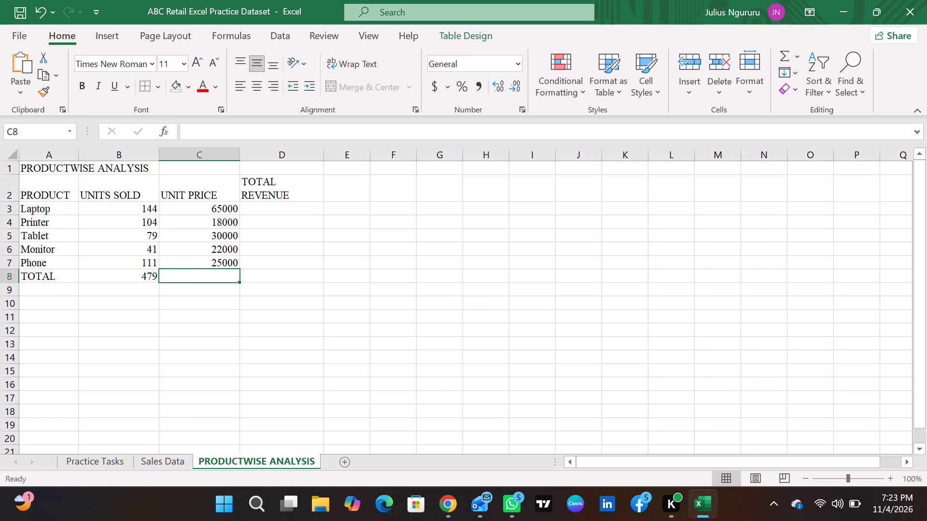
Enter the formula =B3*C3 in D3 to calculate the laptop's total revenue.
click(272, 213)
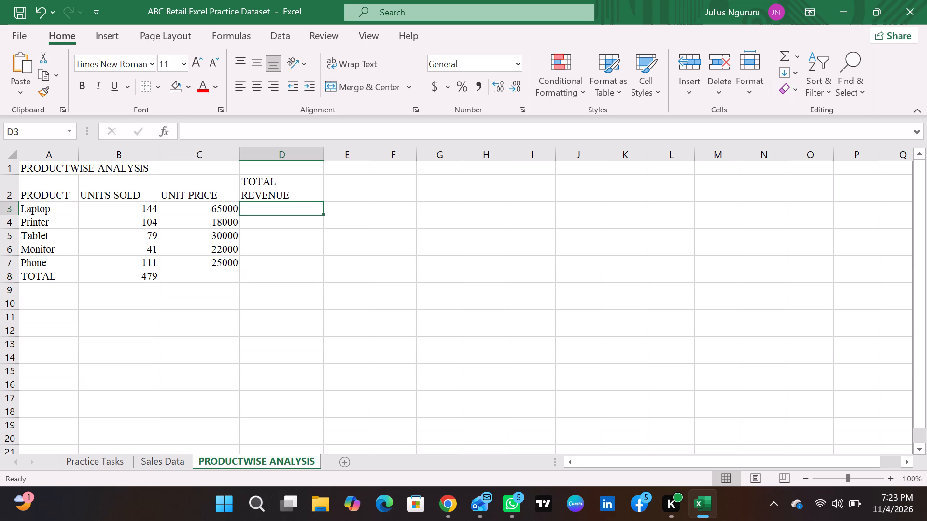
key(equal)
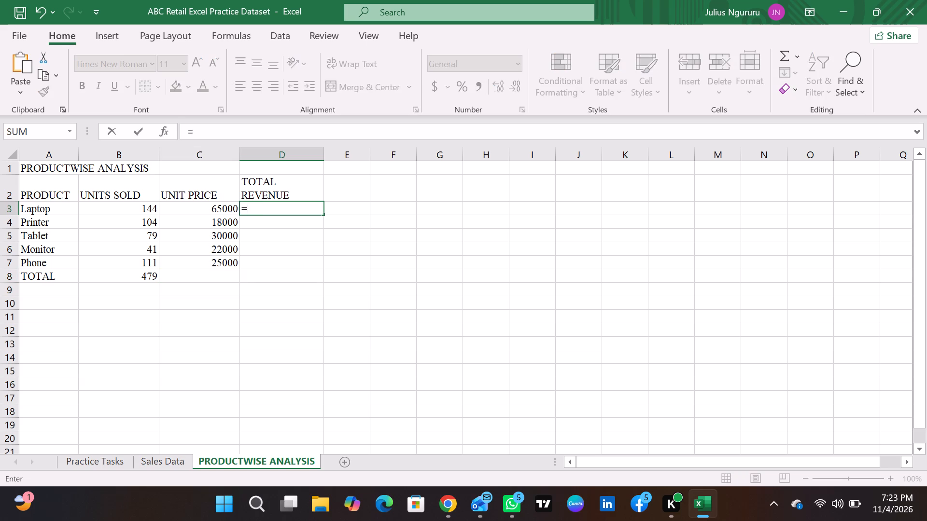
click(150, 210)
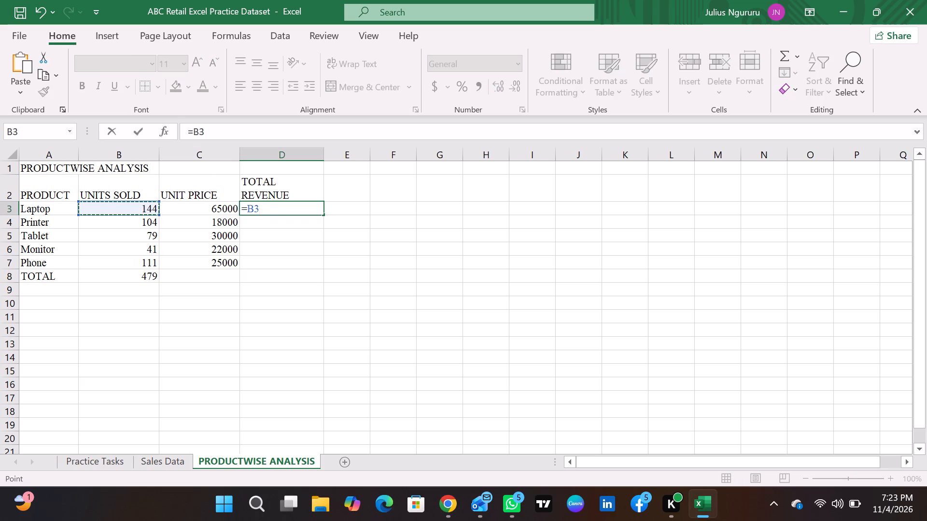
key(shift+asterisk)
click(225, 205)
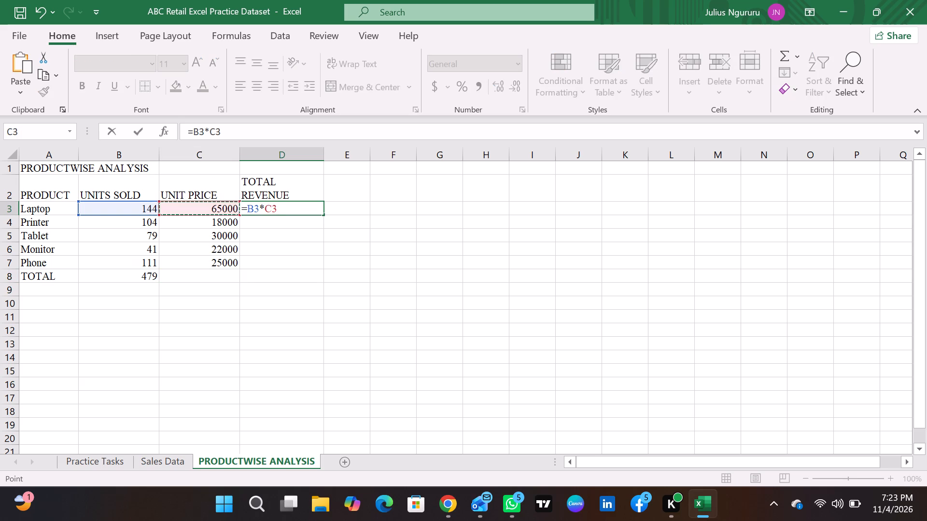
key(Return)
Fill the TOTAL REVENUE formula from D3 down through D7 for the remaining products.
click(288, 213)
click(297, 206)
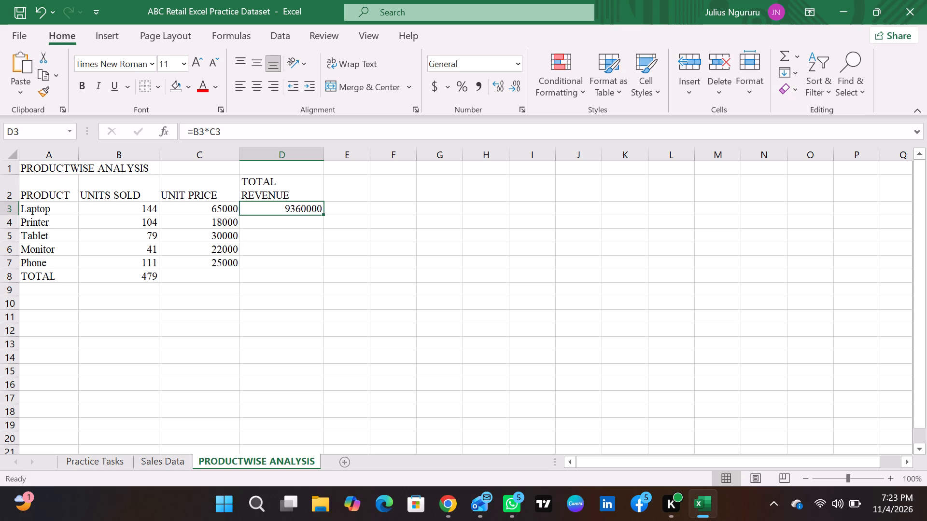
drag(323, 216, 322, 257)
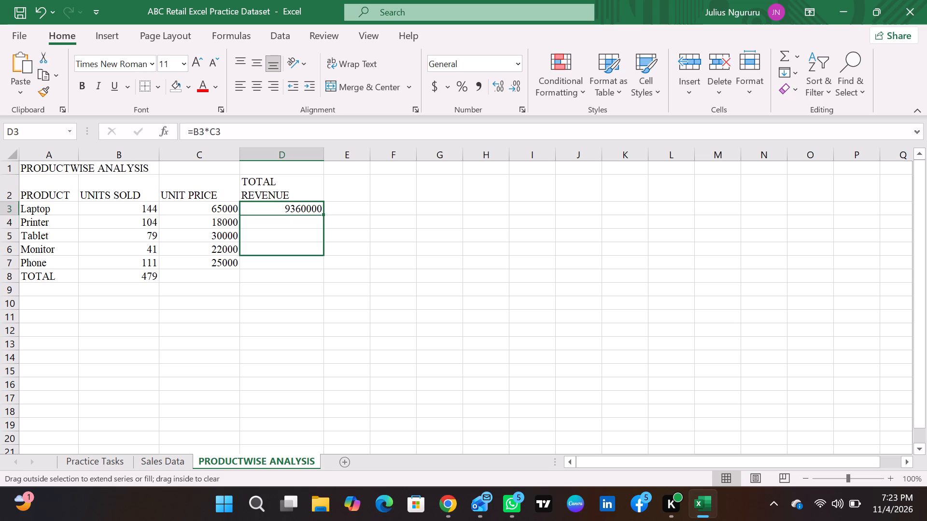
drag(322, 257, 322, 263)
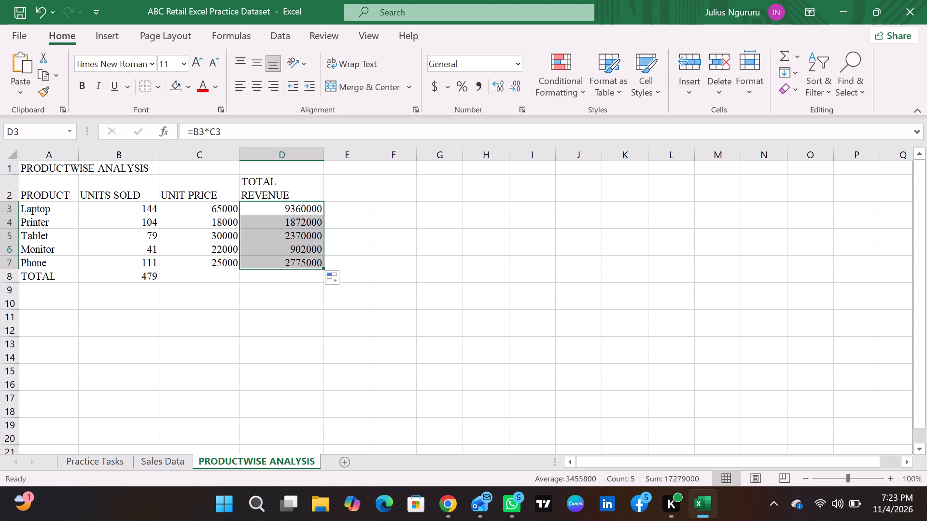
Check the SUM formula in B8 and fill it across the TOTAL row through D8.
click(121, 280)
double_click(136, 279)
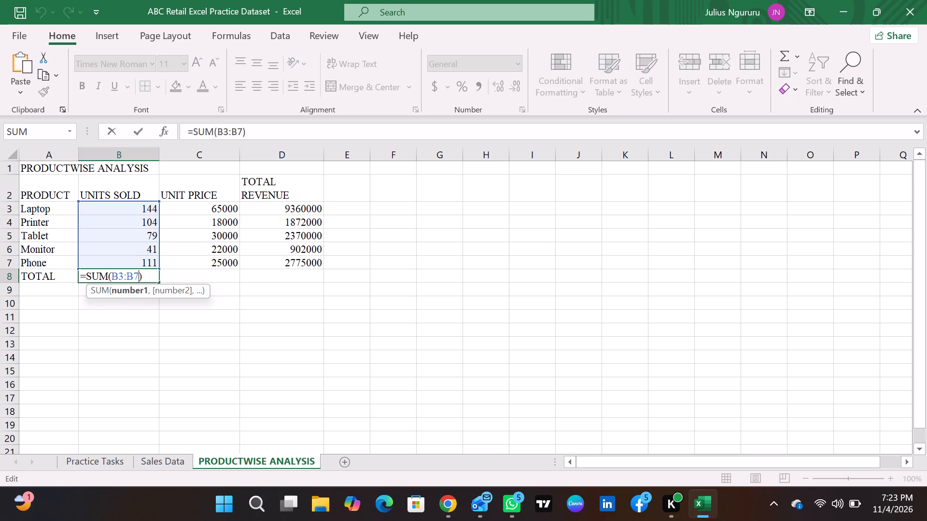
key(Return)
click(149, 275)
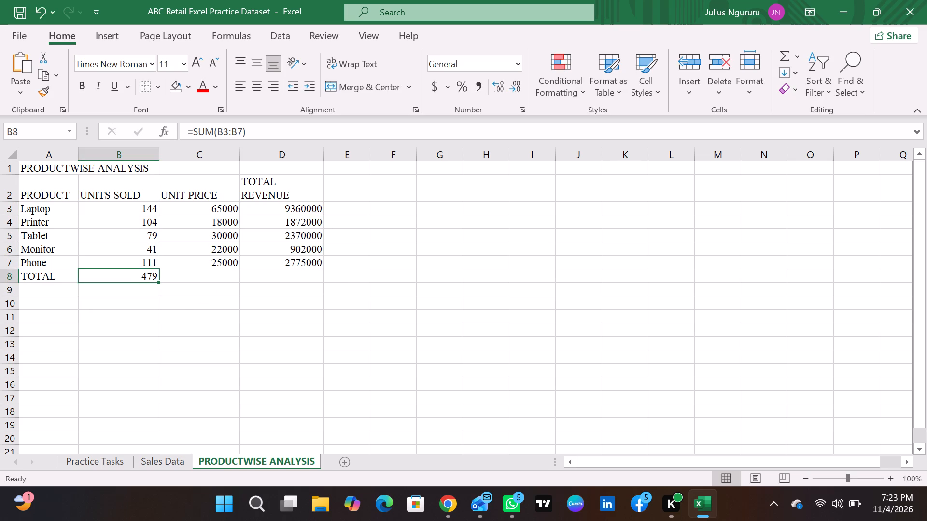
drag(160, 279, 312, 280)
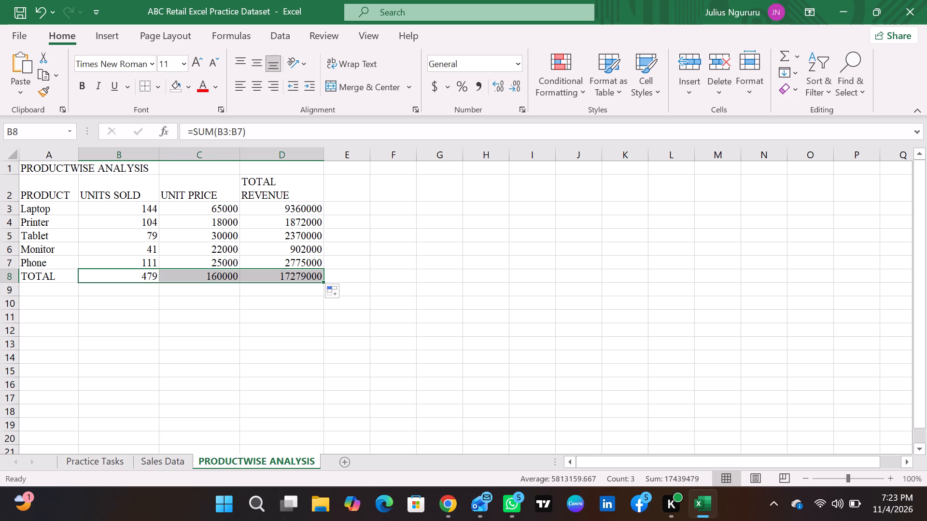
click(260, 304)
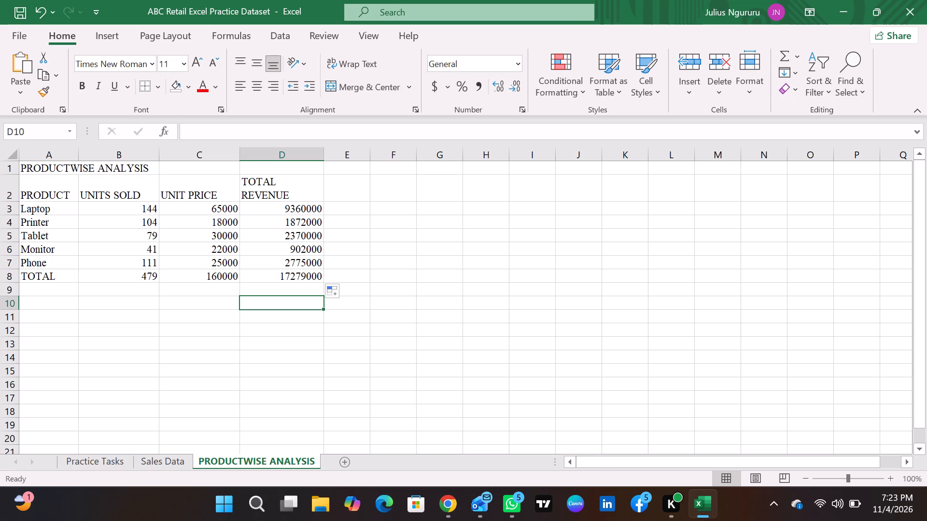
Format the unit prices and total revenues in C3:D8 as Accounting with the KES symbol and 2 decimal places.
drag(194, 206, 315, 260)
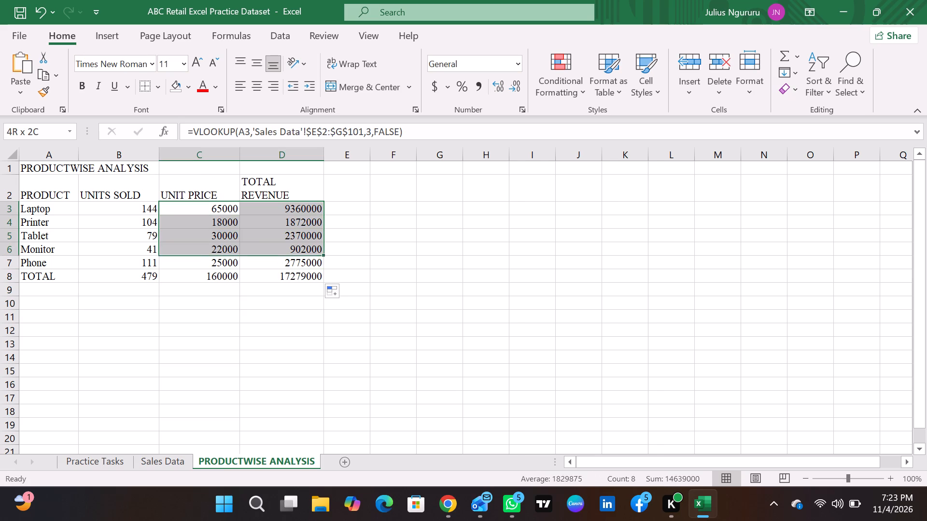
drag(315, 260, 318, 271)
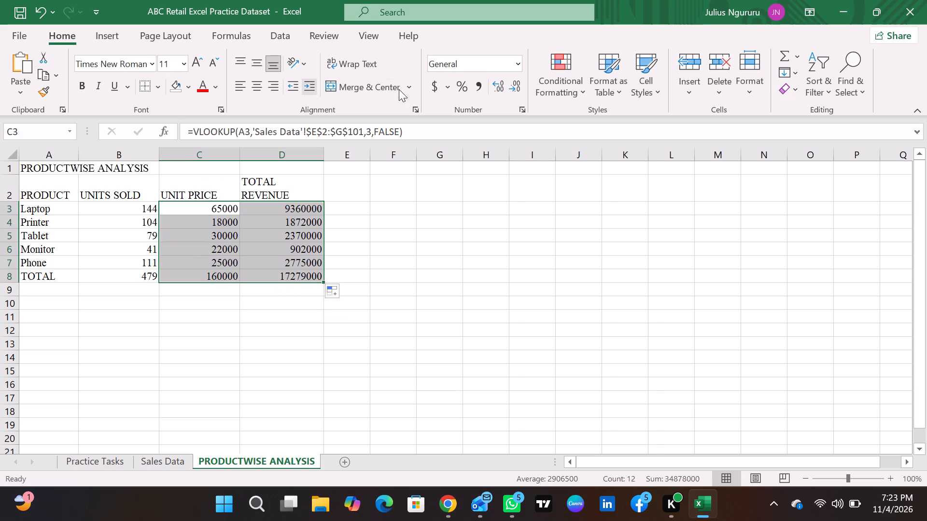
click(514, 66)
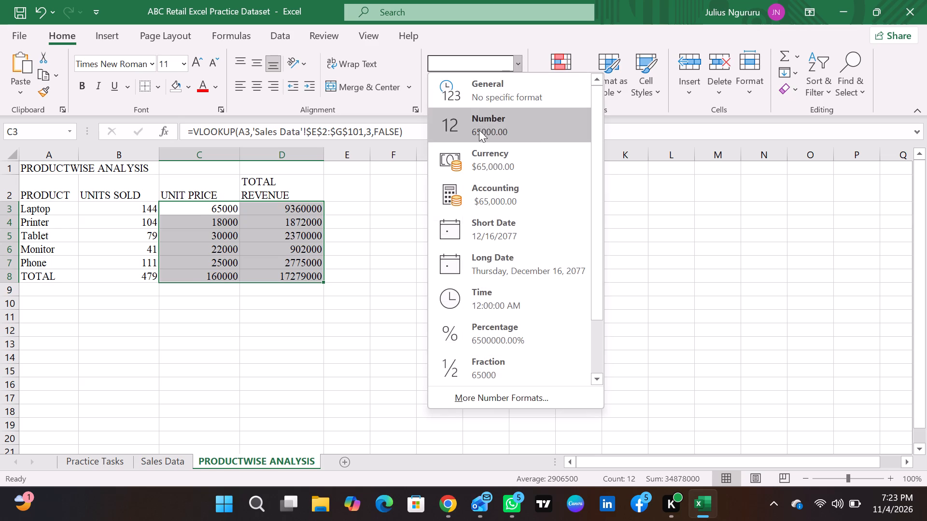
click(491, 152)
click(447, 91)
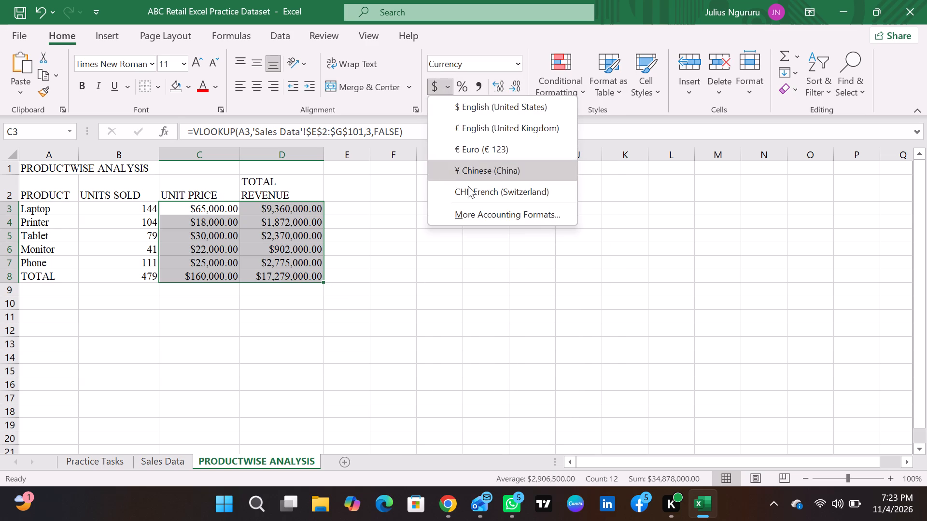
click(468, 209)
click(563, 221)
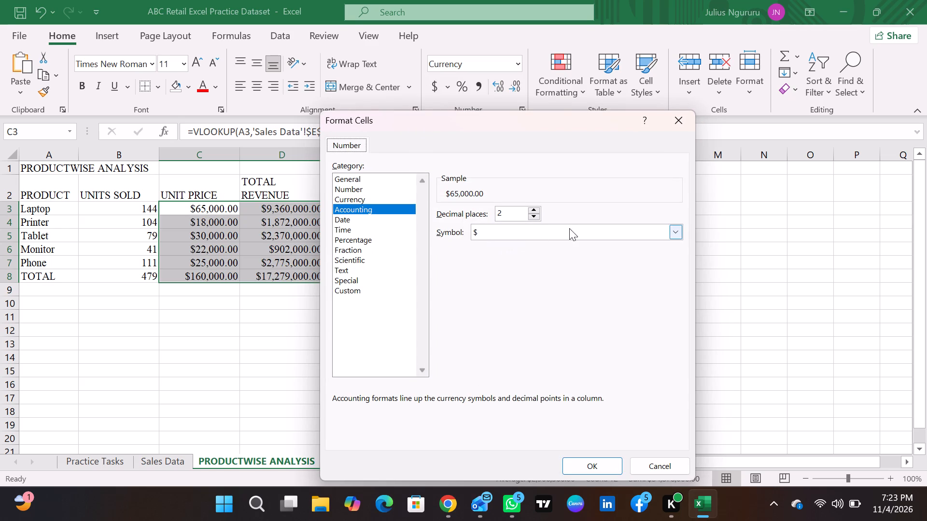
click(569, 228)
text(KES)
click(510, 422)
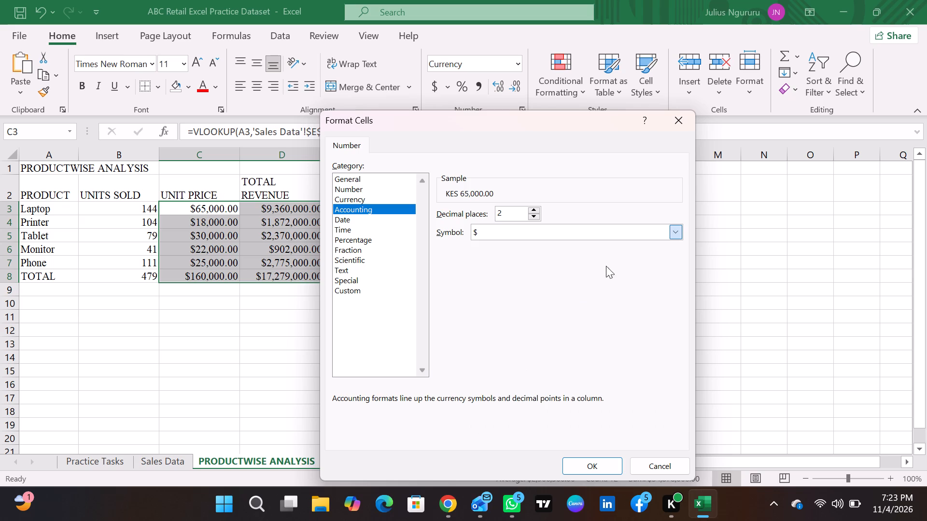
click(678, 229)
click(531, 425)
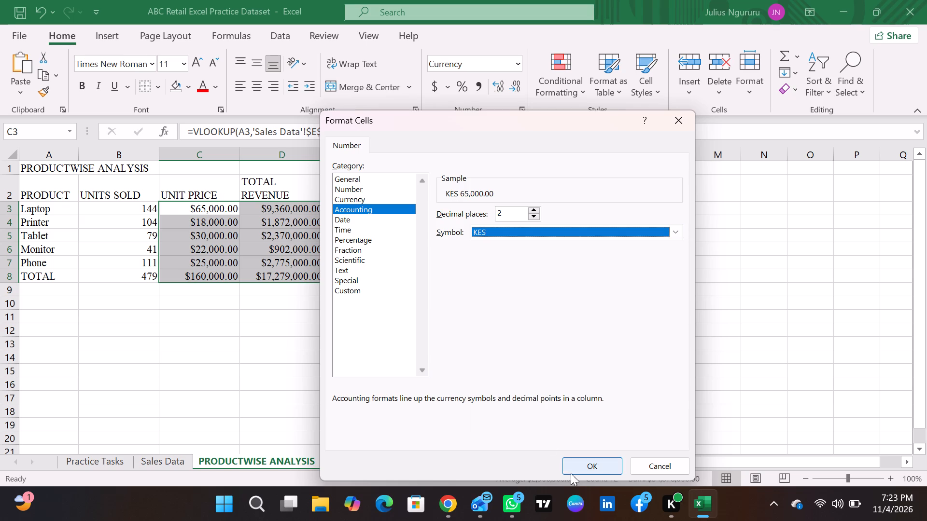
click(601, 471)
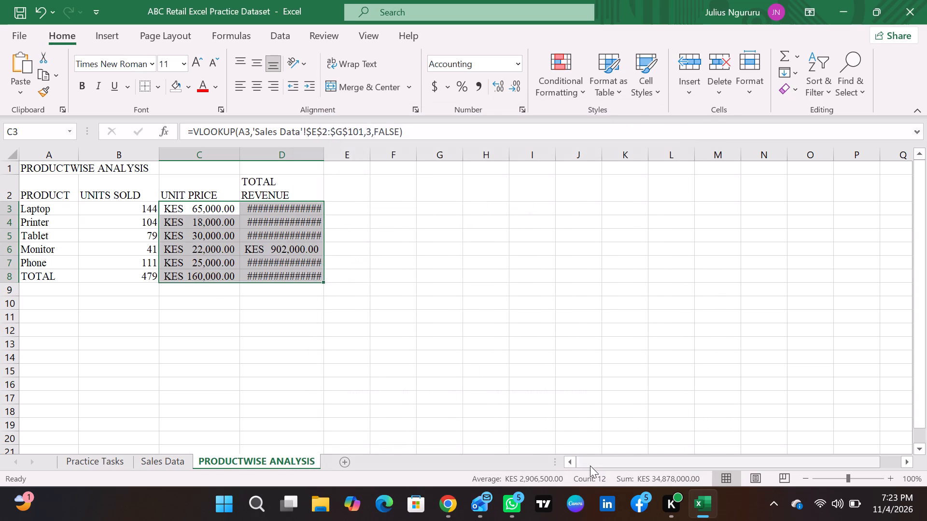
Widen the UNIT PRICE and TOTAL REVENUE columns so the KES amounts fit with some spare room.
double_click(323, 154)
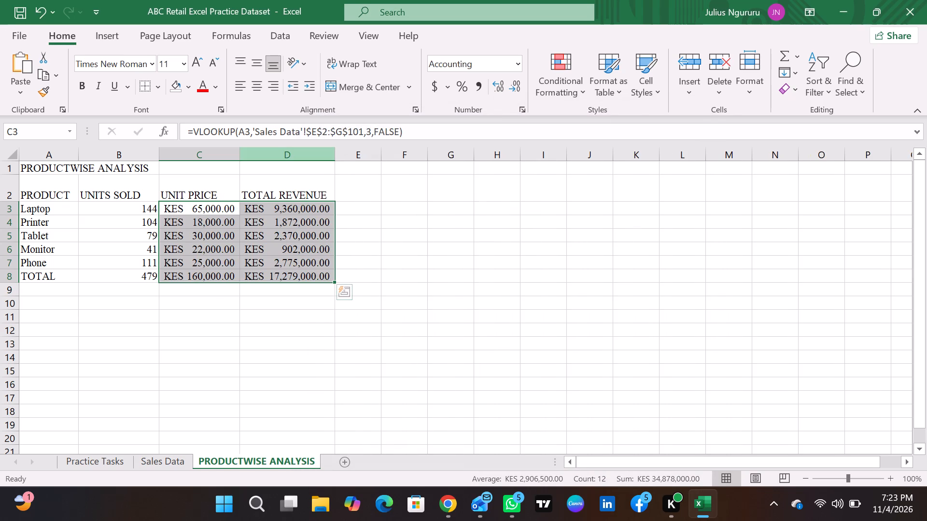
drag(240, 152, 256, 159)
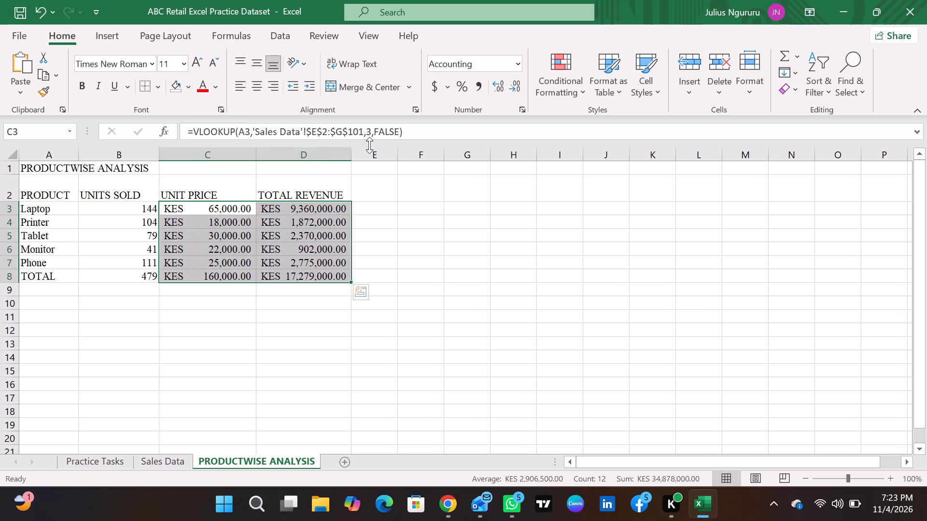
drag(352, 148, 364, 152)
click(392, 217)
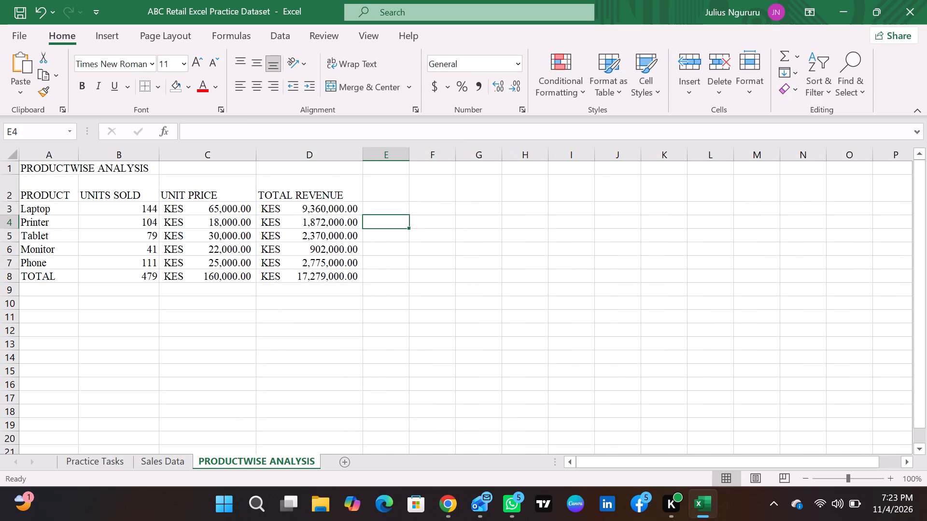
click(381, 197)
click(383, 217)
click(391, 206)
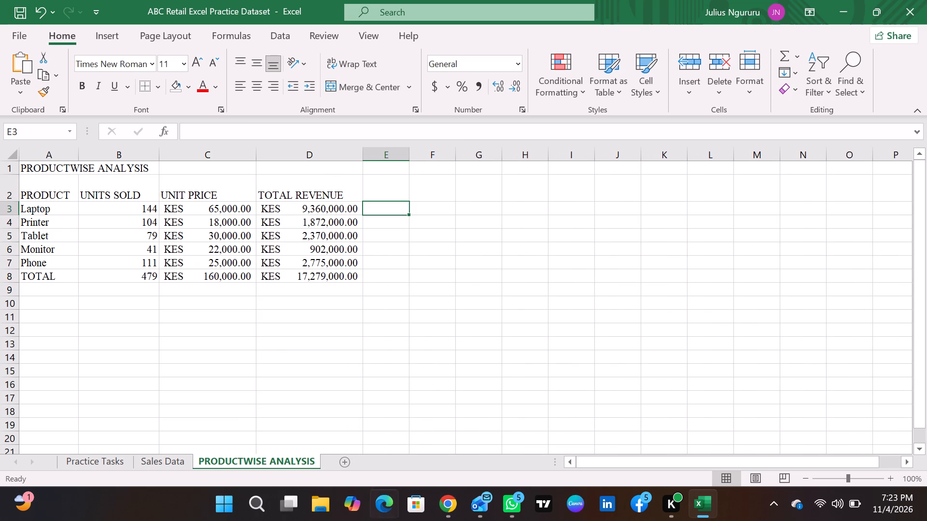
Switch to Windows Settings, search for CURRENCY and open the option to change the way currency is displayed.
click(235, 508)
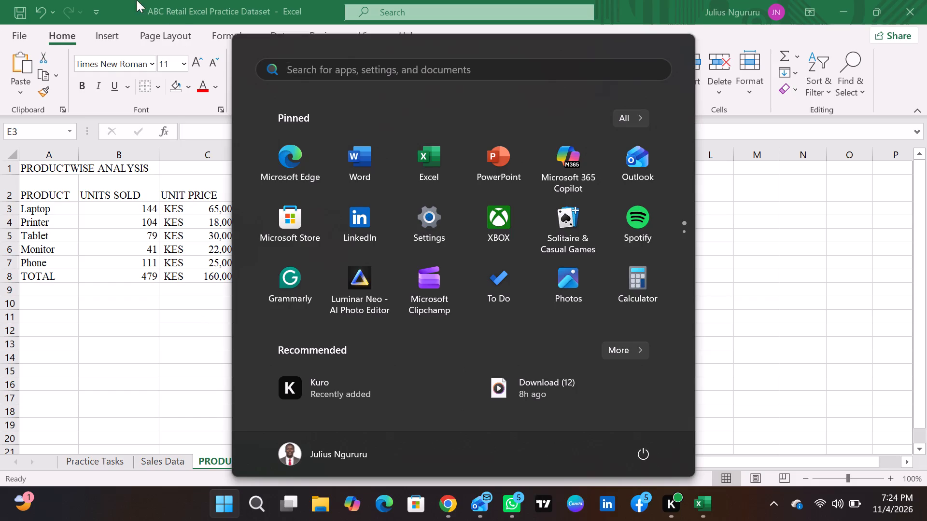
click(429, 230)
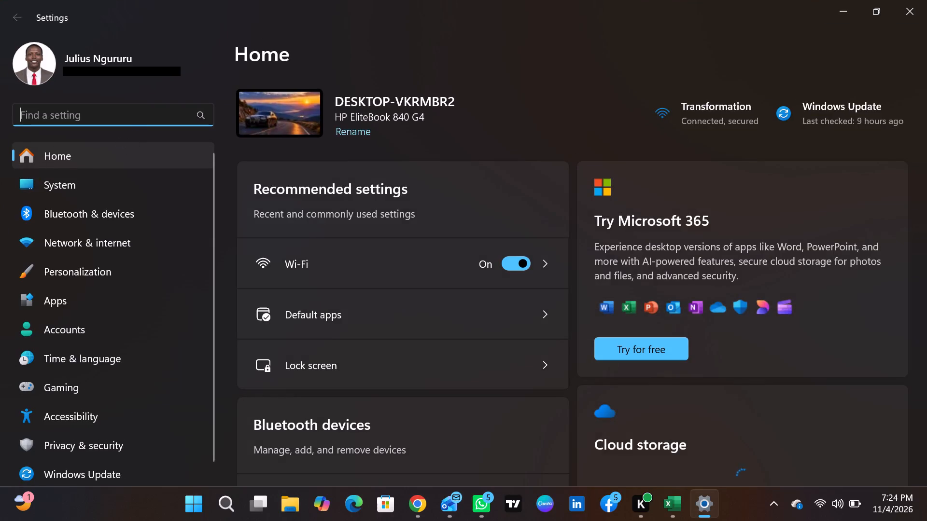
click(119, 122)
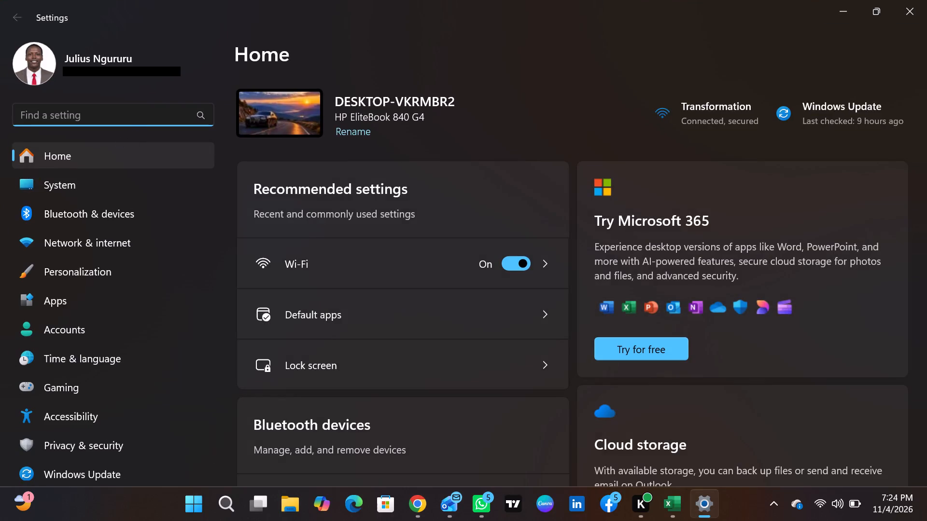
text(CURRE)
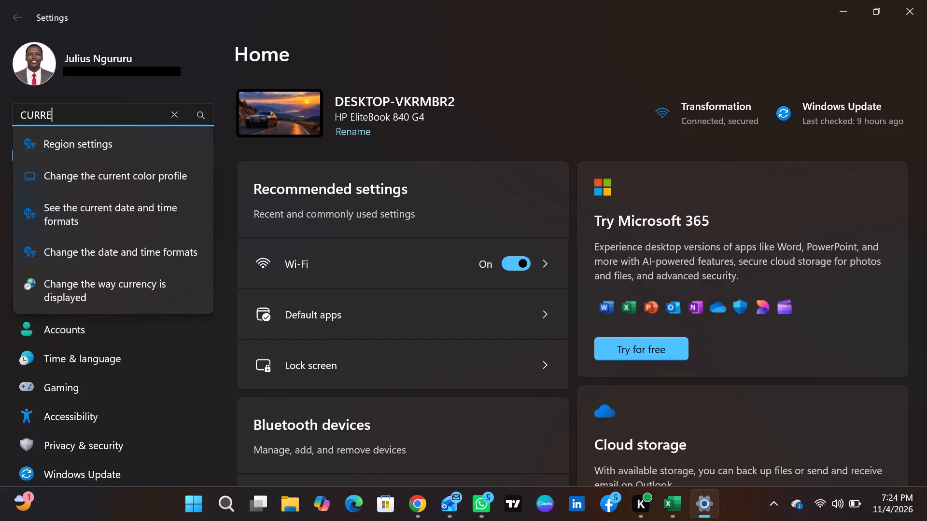
text(NCY)
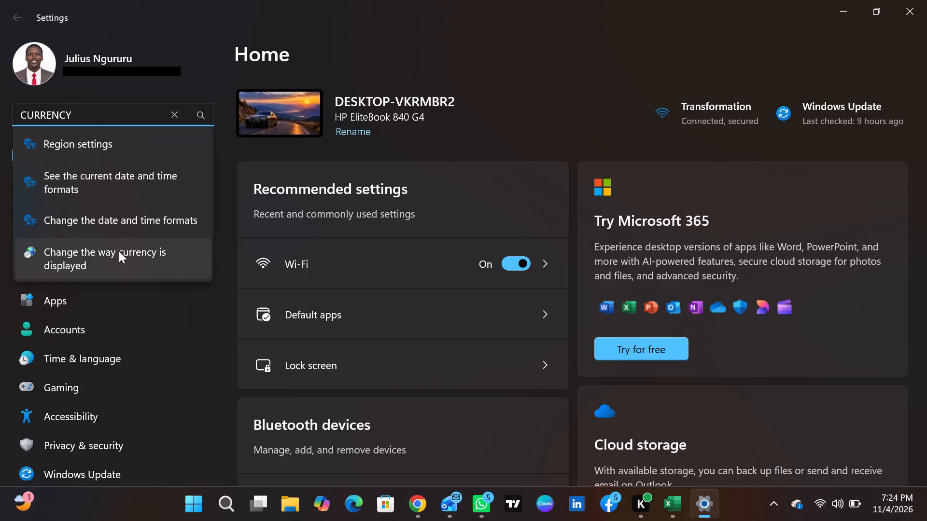
click(137, 261)
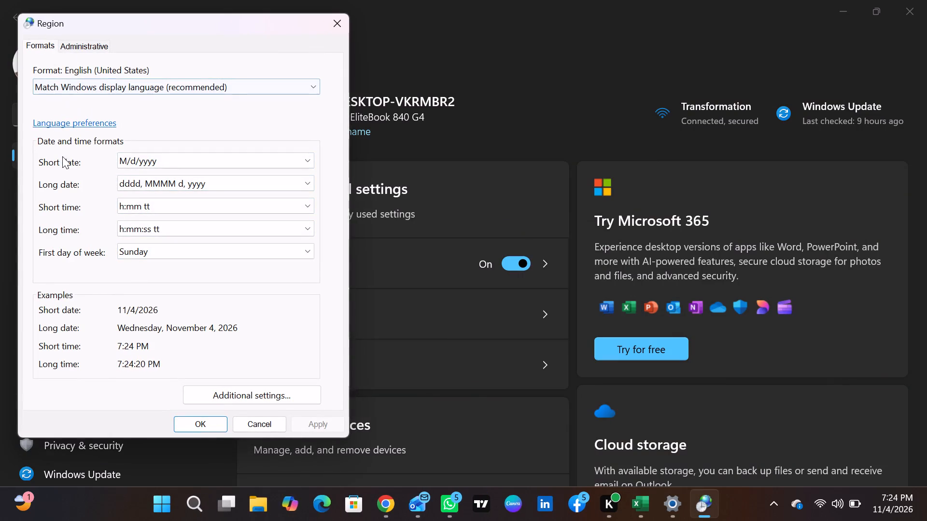
Open the currency options in the additional settings of the regional formats.
scroll(157, 302, down, 2)
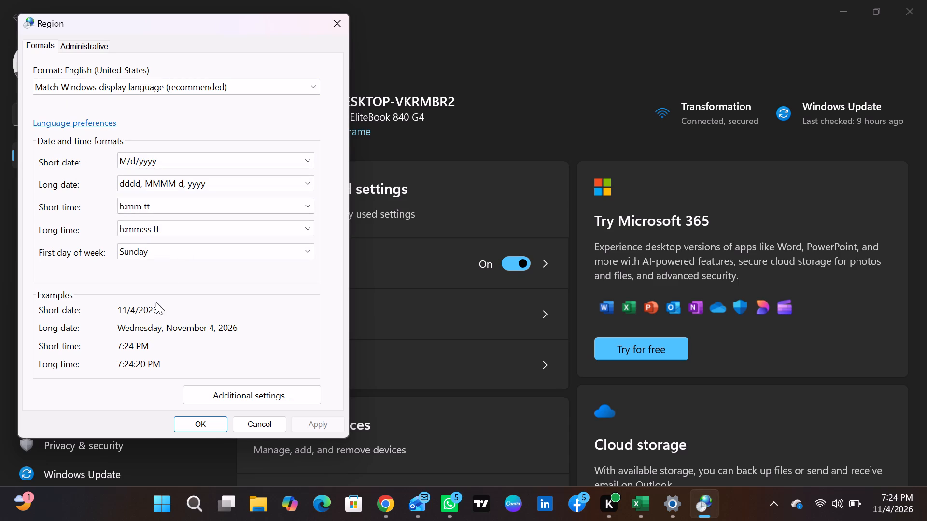
click(84, 41)
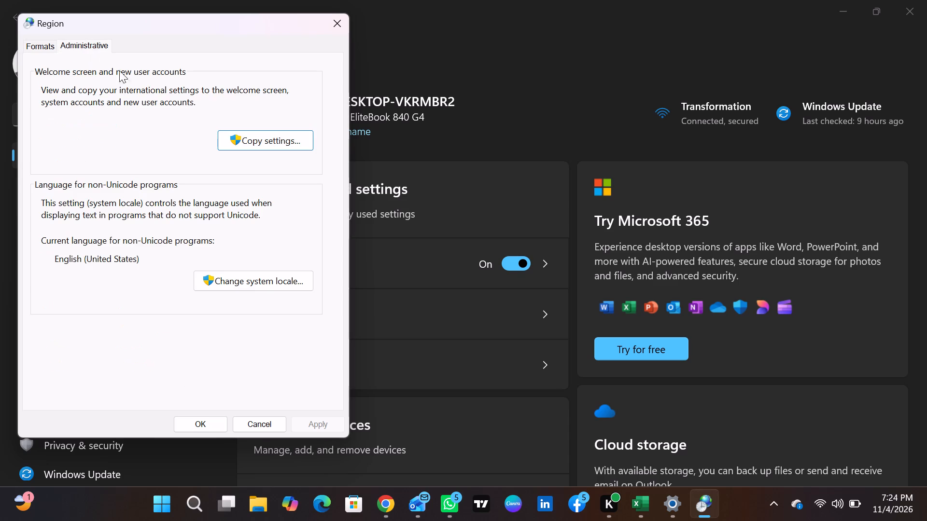
click(42, 43)
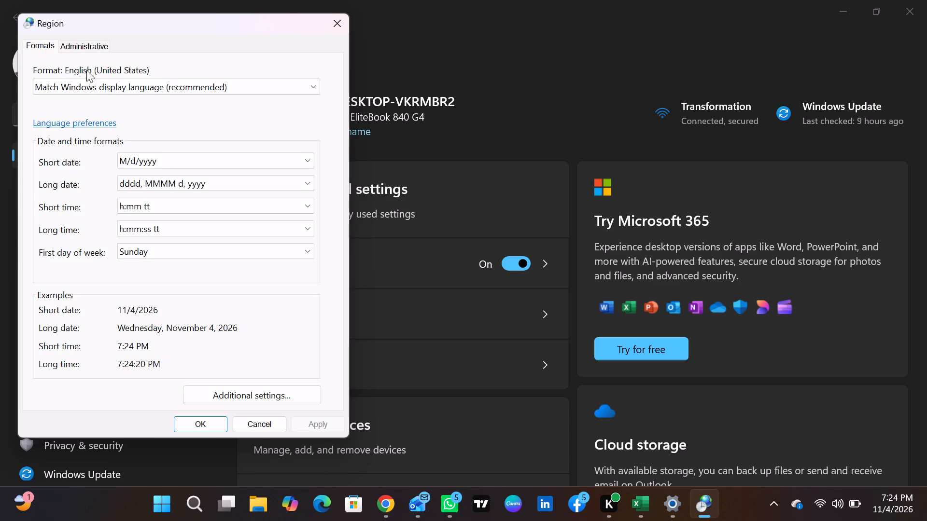
click(210, 392)
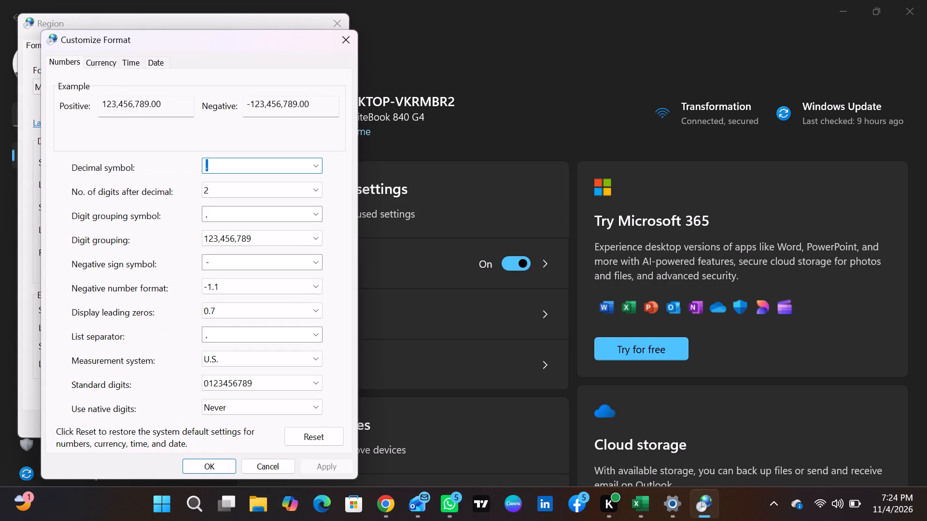
click(97, 60)
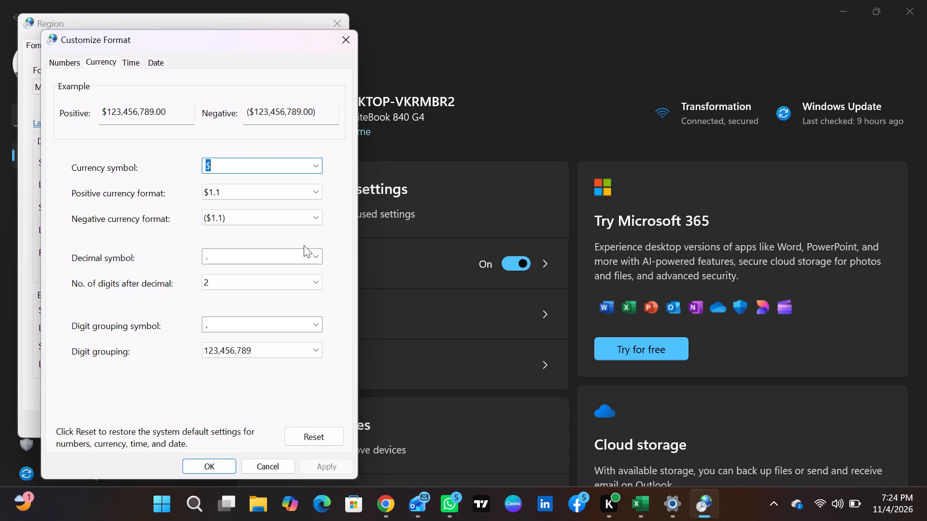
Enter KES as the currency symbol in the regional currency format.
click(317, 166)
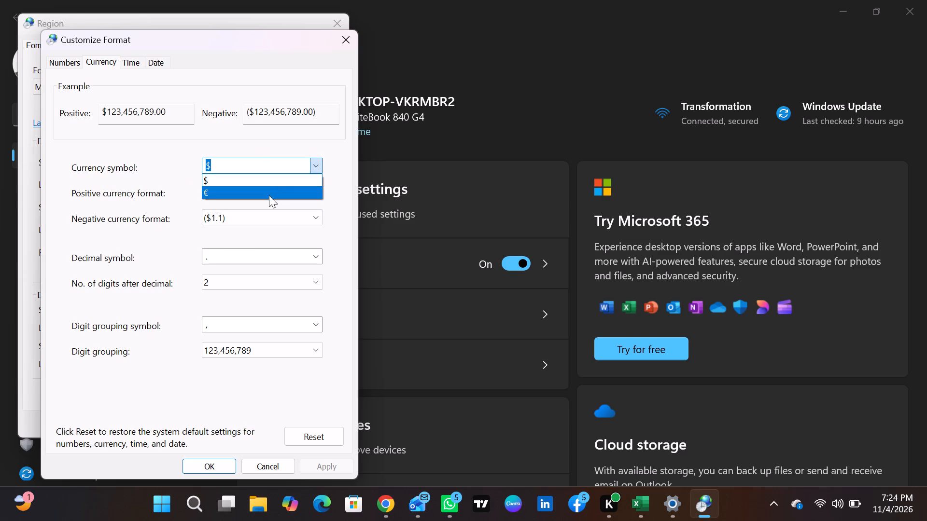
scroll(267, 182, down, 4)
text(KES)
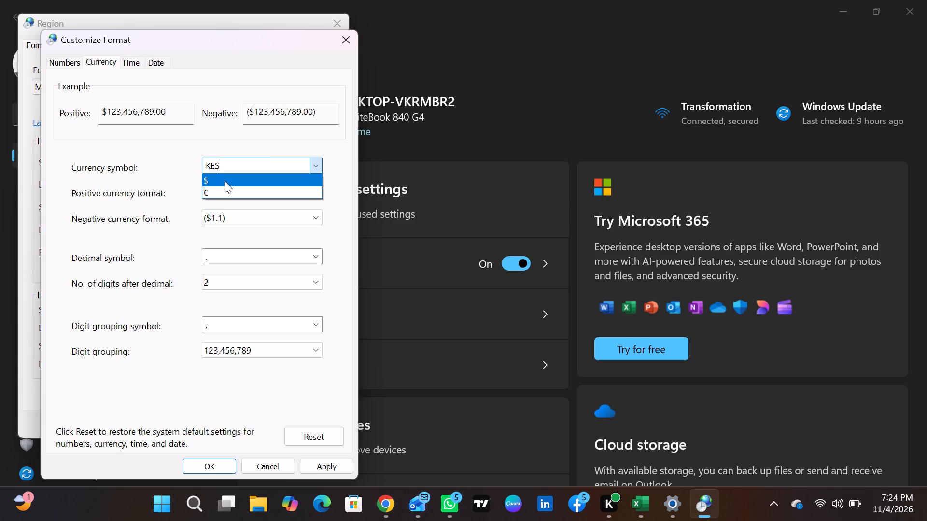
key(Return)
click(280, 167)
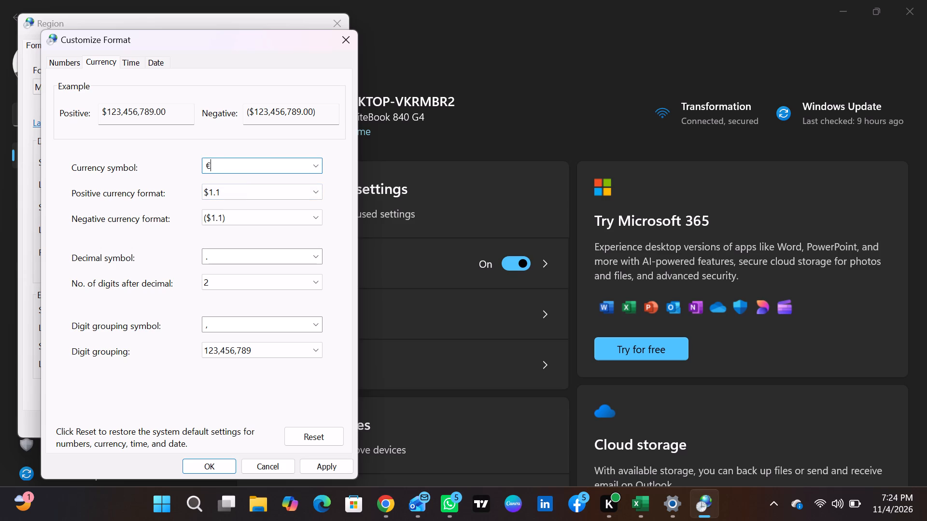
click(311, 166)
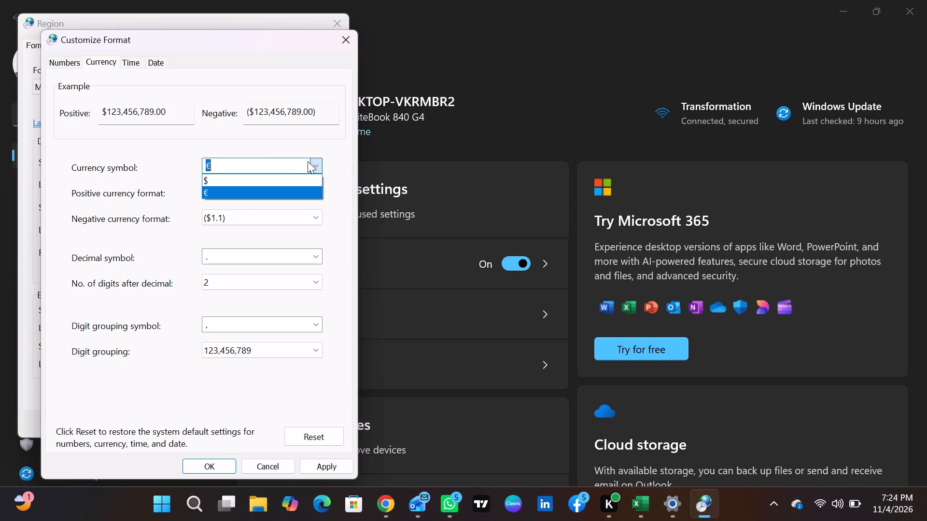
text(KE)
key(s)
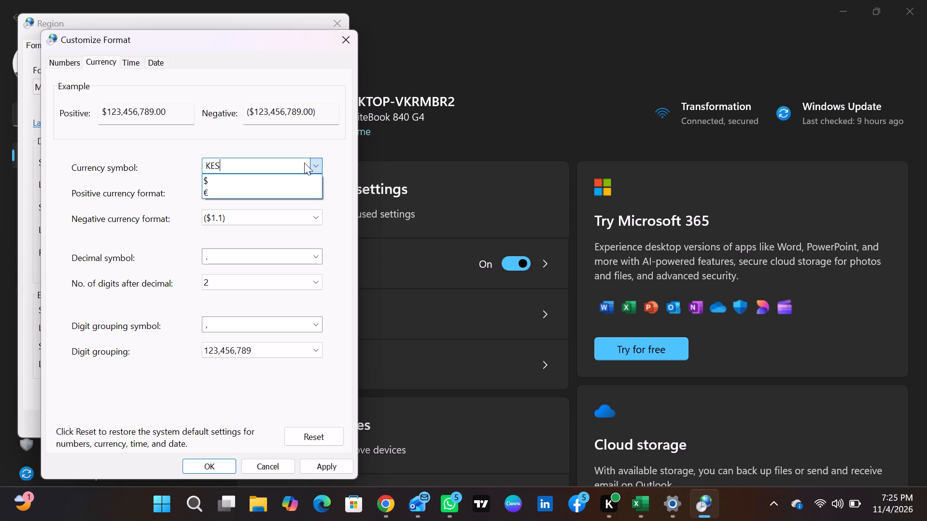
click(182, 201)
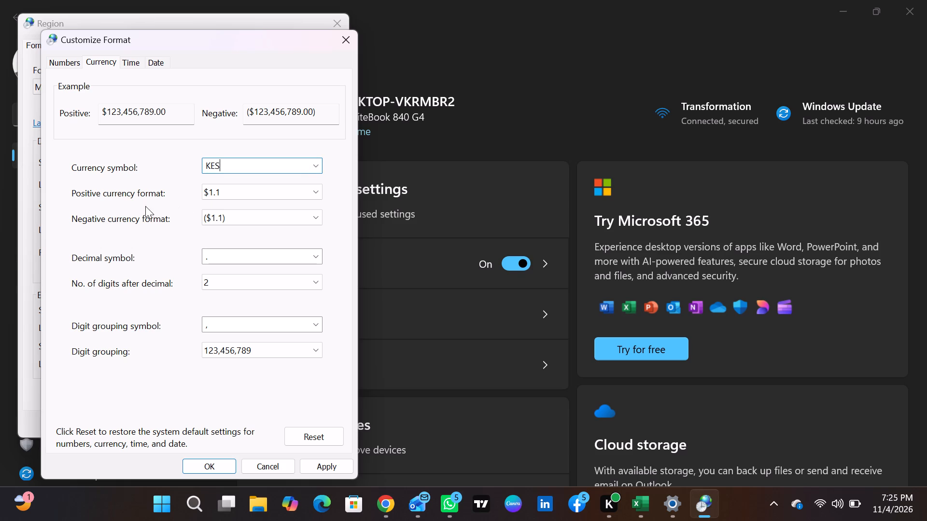
Look through the available positive currency formats and review the currency settings.
click(271, 194)
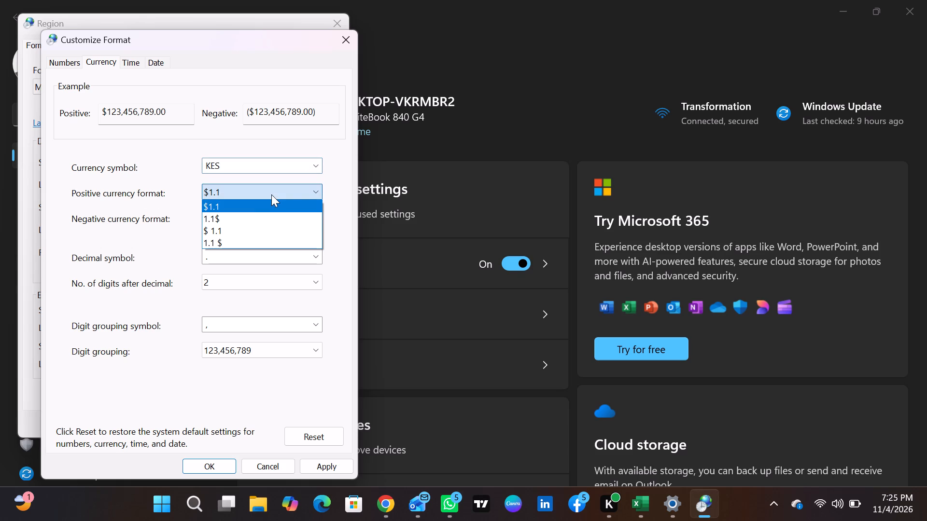
scroll(257, 216, down, 11)
click(162, 215)
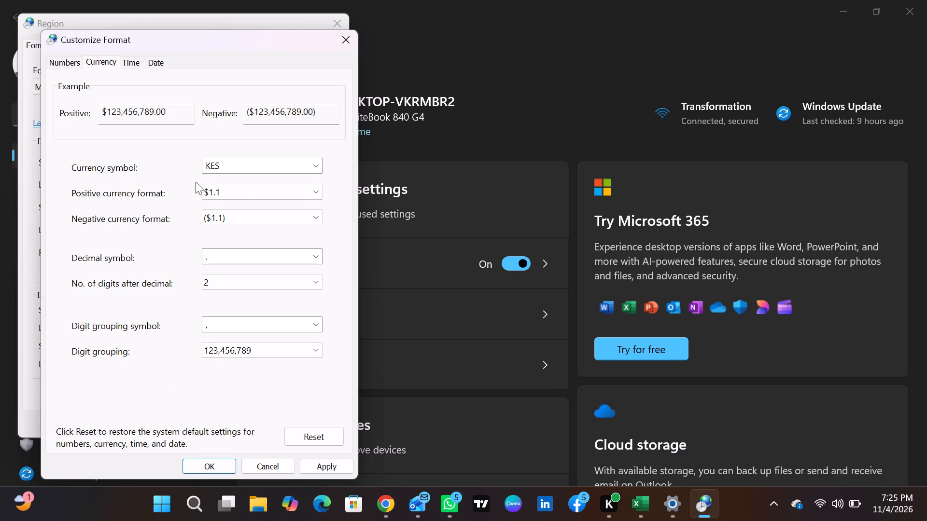
click(240, 192)
scroll(220, 242, down, 6)
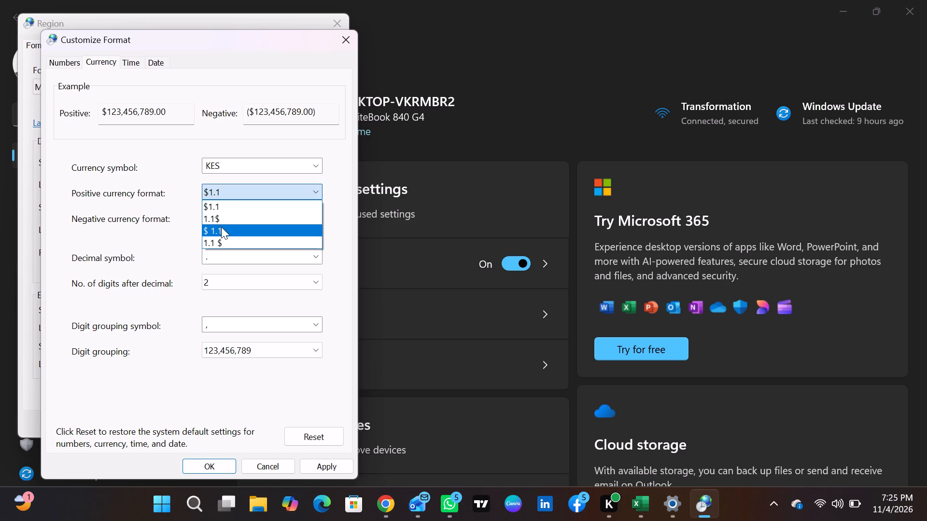
click(167, 249)
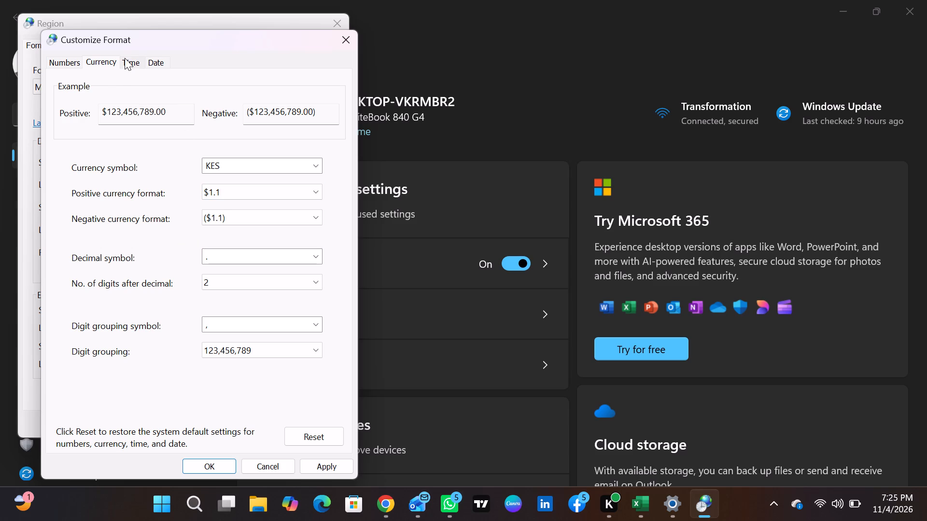
click(97, 86)
click(124, 172)
click(118, 196)
click(113, 219)
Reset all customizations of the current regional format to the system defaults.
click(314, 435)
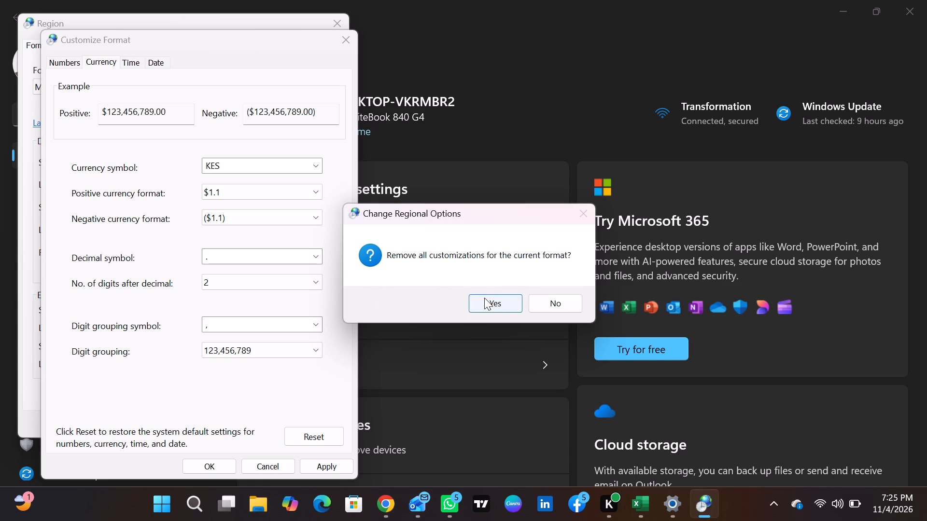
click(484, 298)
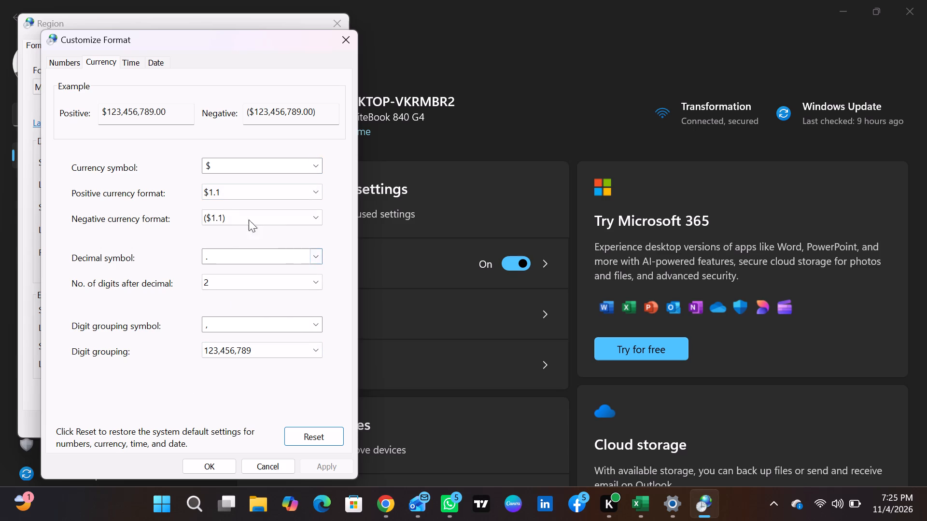
Set the negative currency format to -$1.1 and the positive currency format to $ 1.1 with a space.
click(301, 218)
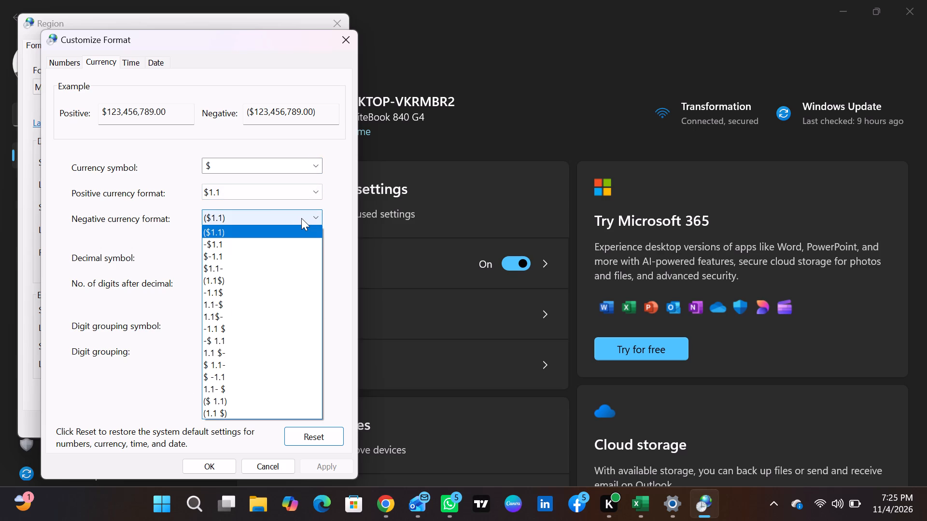
click(253, 243)
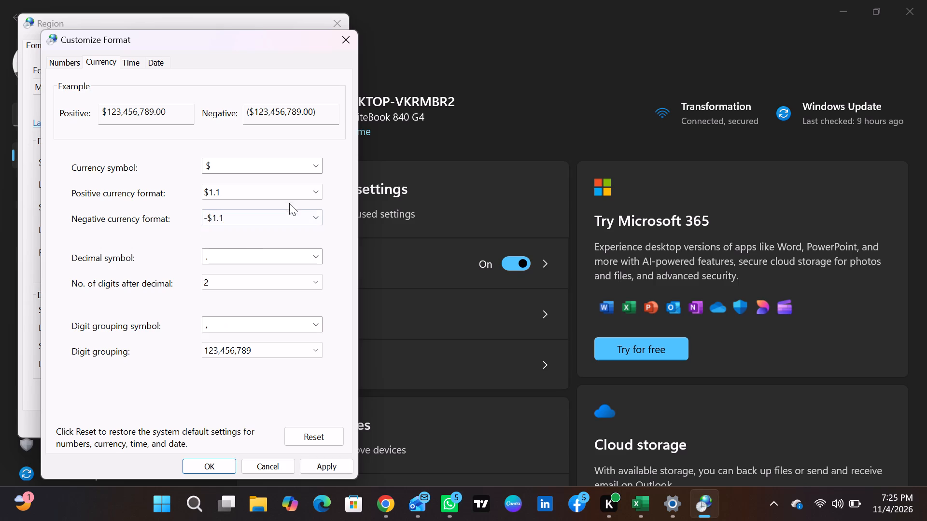
click(297, 194)
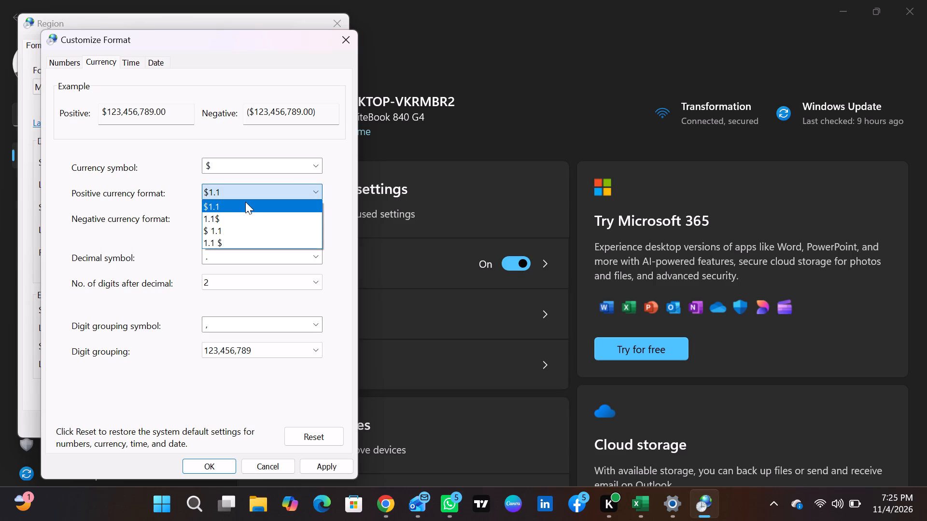
click(231, 229)
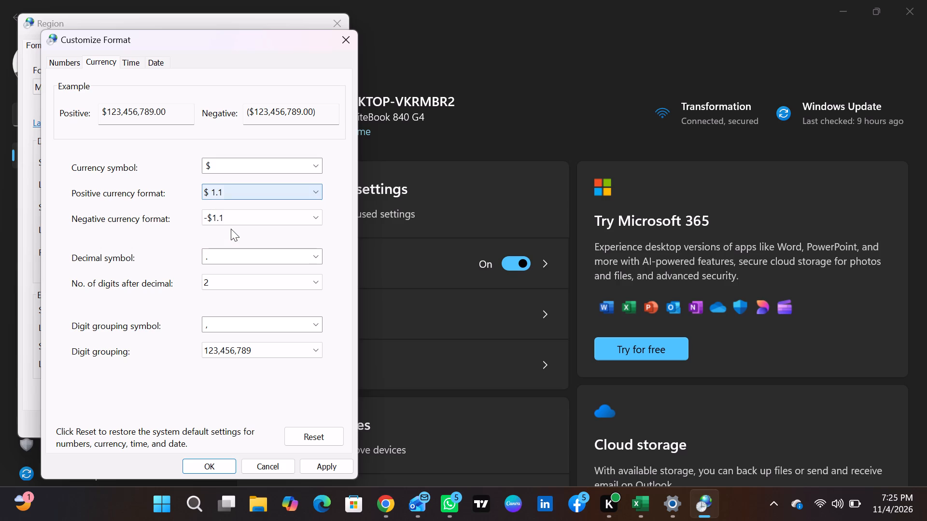
Try to set the currency symbol to KES and apply the currency format changes.
click(282, 167)
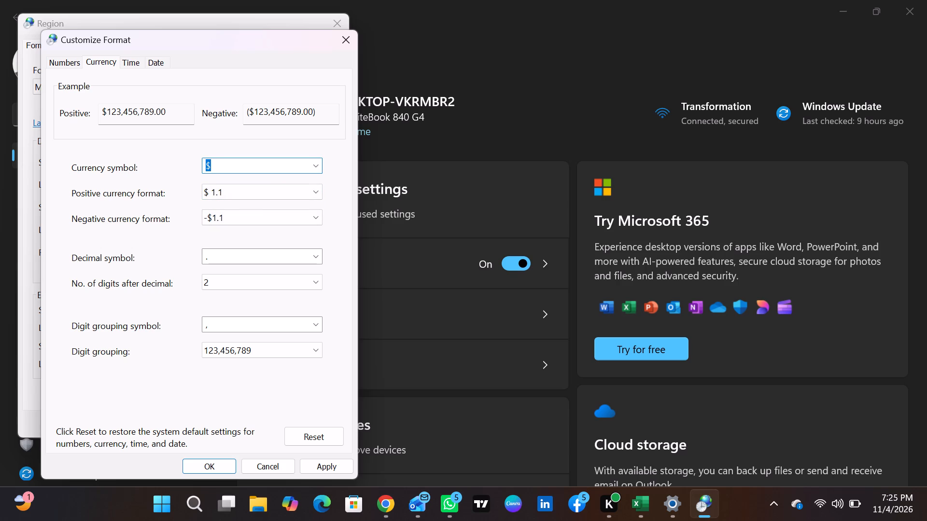
click(315, 164)
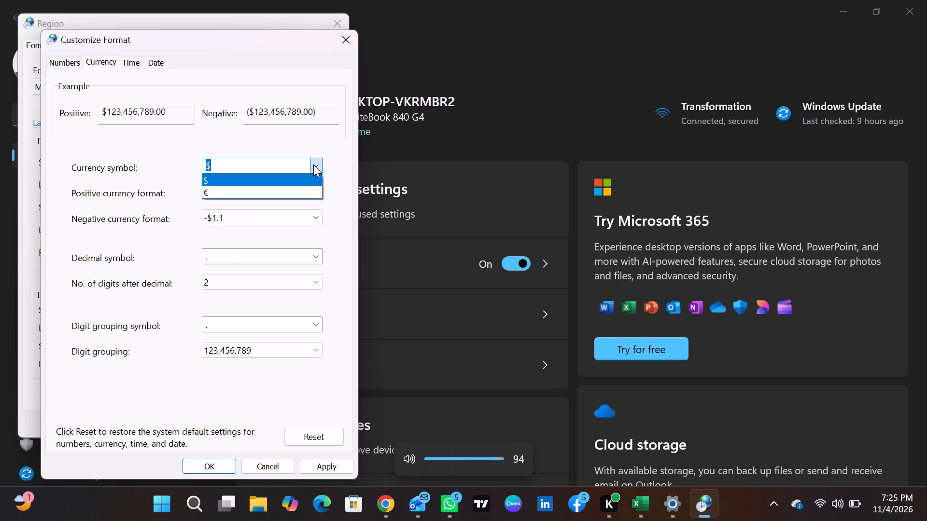
scroll(236, 178, down, 3)
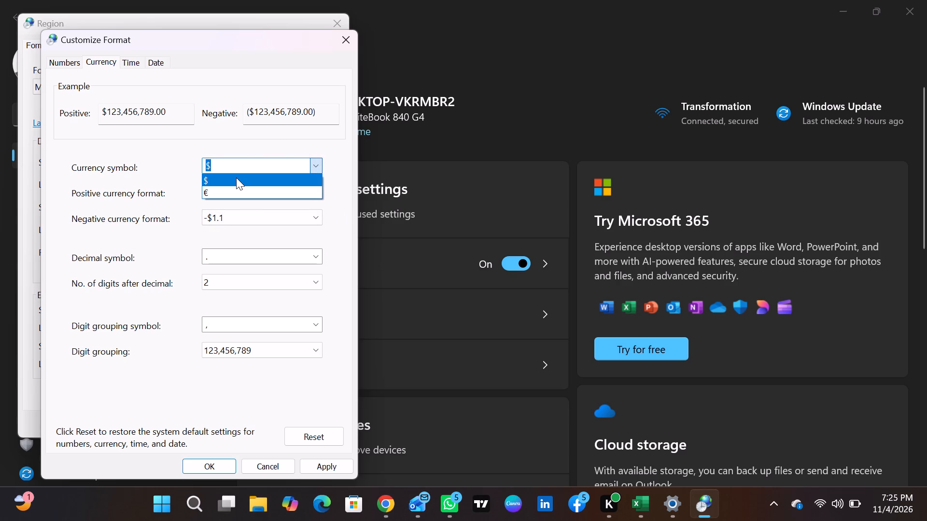
text(KES)
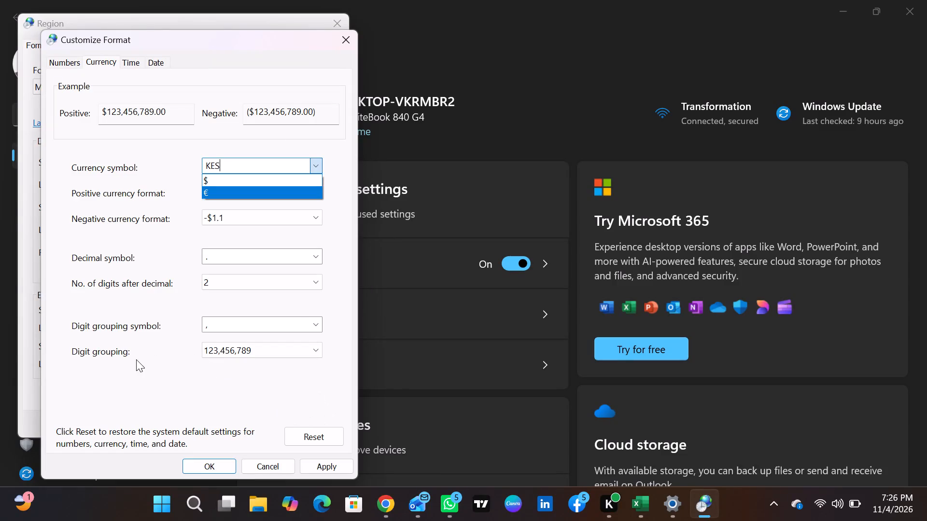
click(119, 362)
click(312, 463)
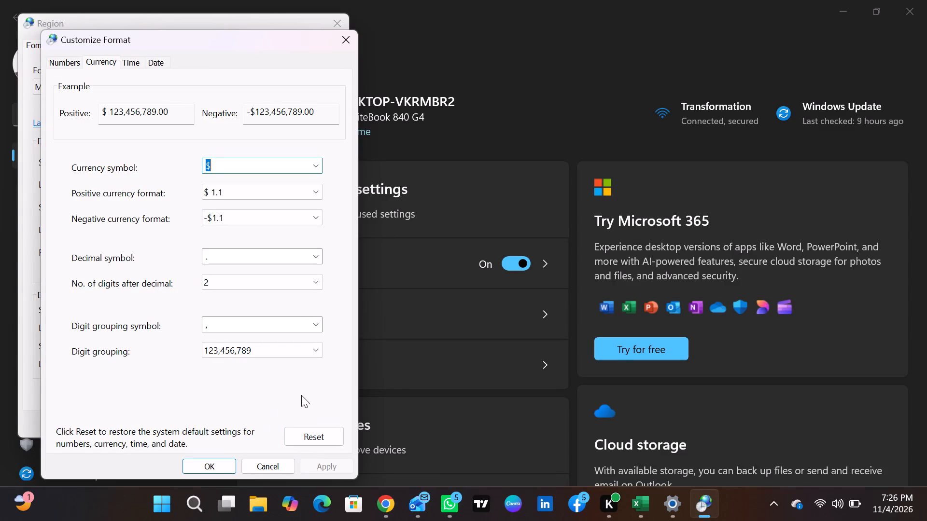
Examine the number, time, date and currency format settings, including the available currency symbols, for an option covering KES.
click(152, 120)
drag(104, 111, 98, 115)
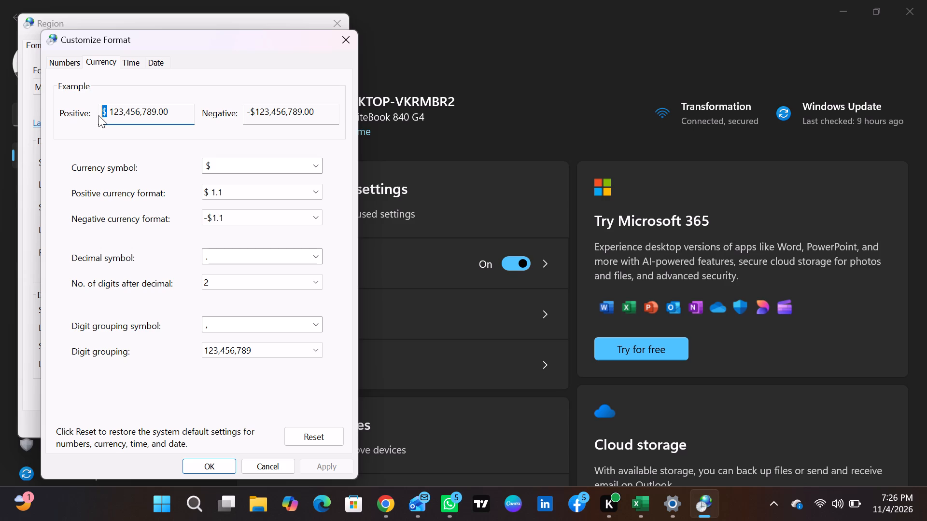
double_click(104, 112)
click(69, 64)
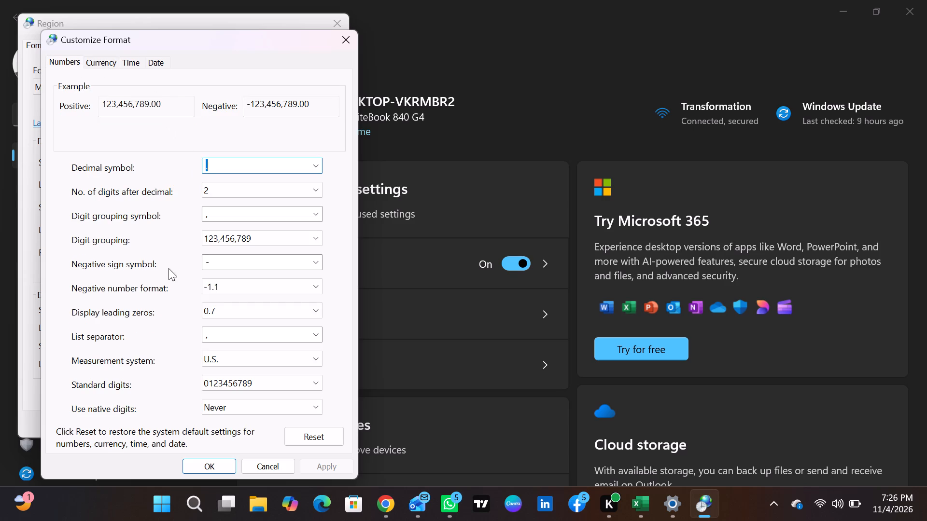
scroll(166, 270, down, 3)
click(134, 66)
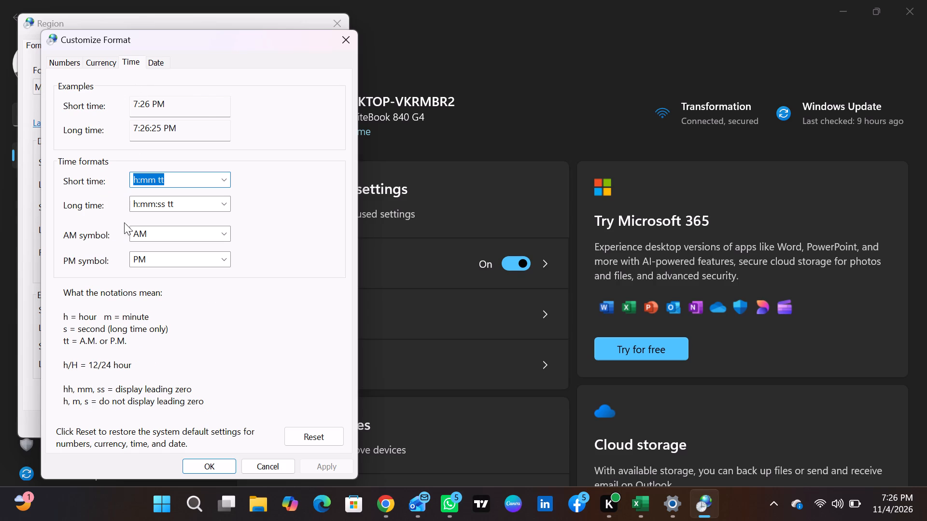
scroll(114, 274, down, 4)
click(156, 61)
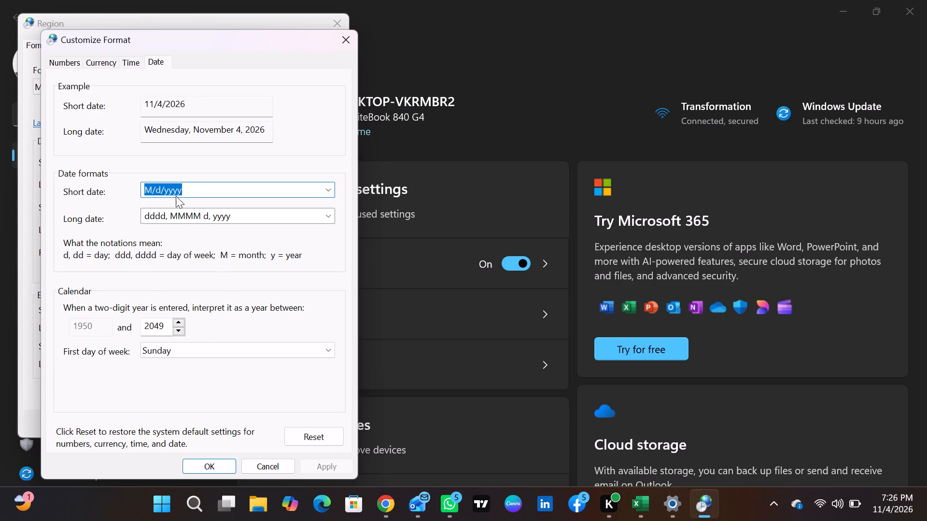
click(100, 63)
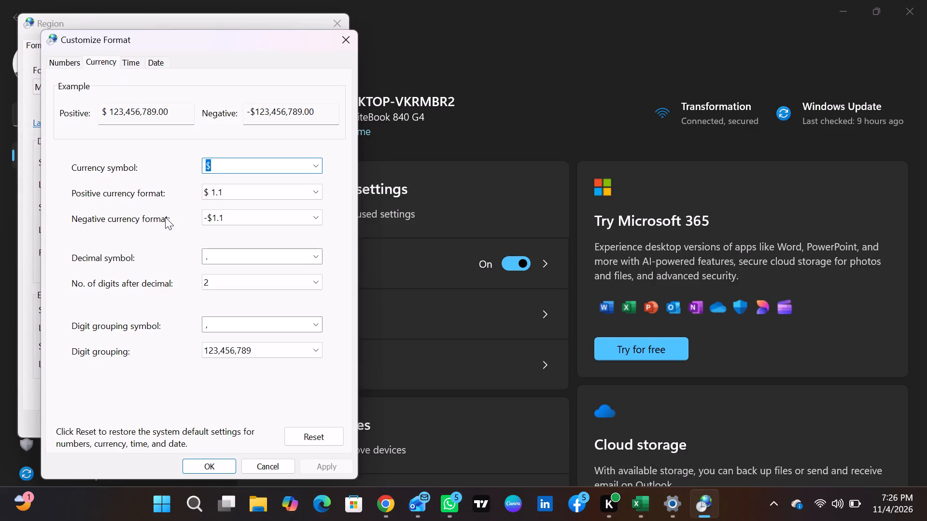
click(279, 155)
click(284, 167)
click(313, 171)
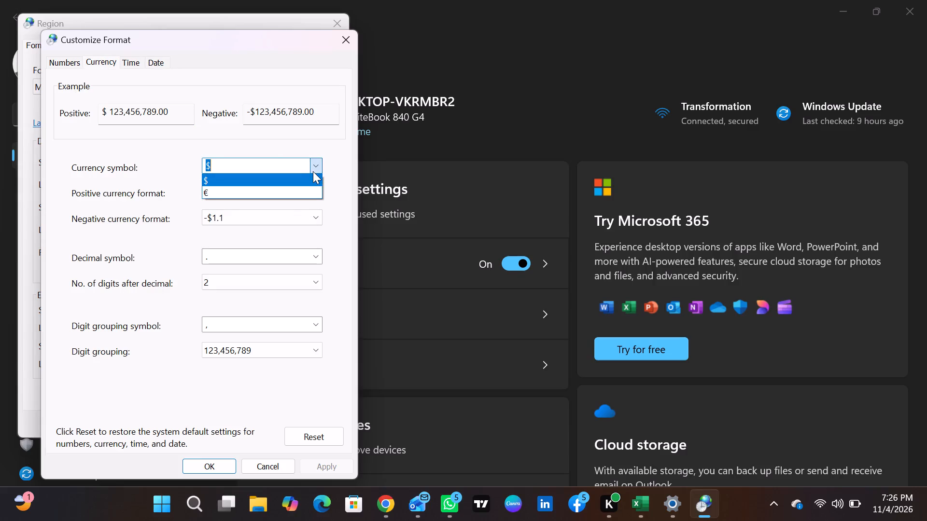
scroll(304, 186, down, 3)
Close the Customize Format, Region and Settings windows to get back to the workbook.
click(340, 39)
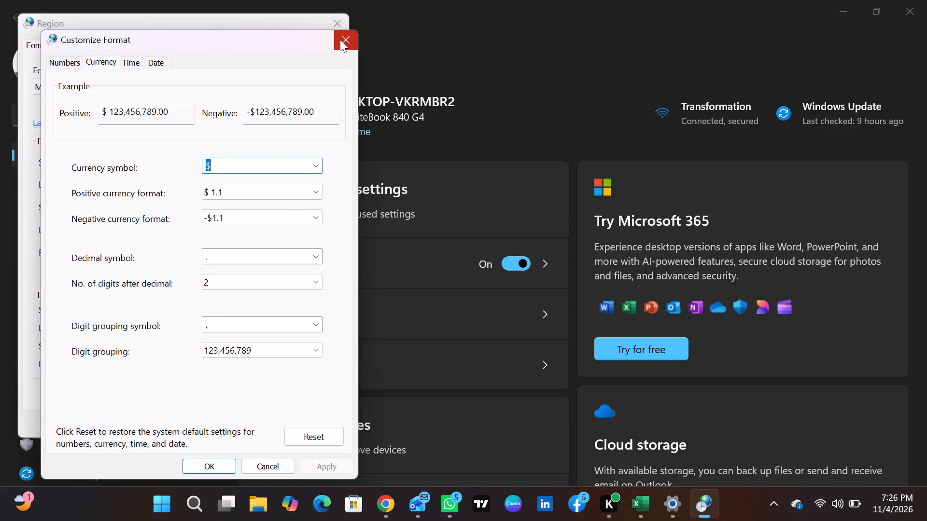
click(342, 43)
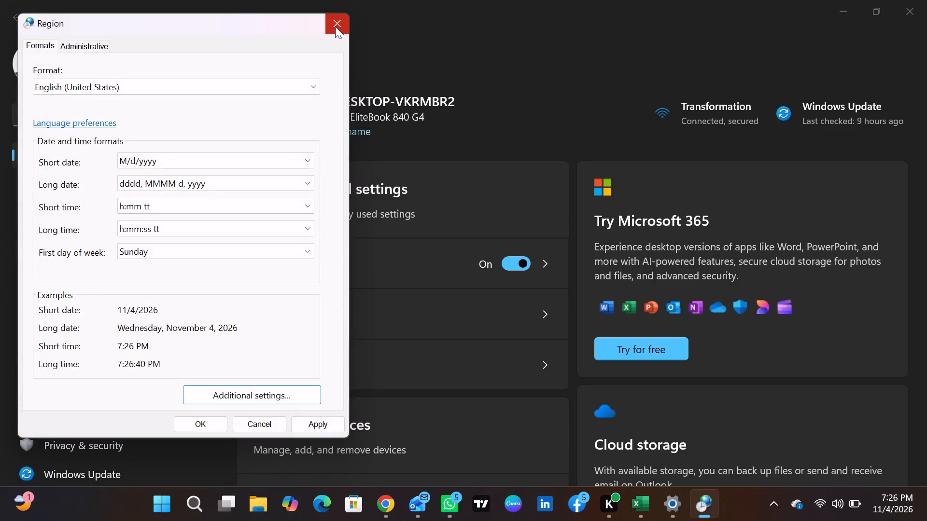
click(335, 26)
click(915, 9)
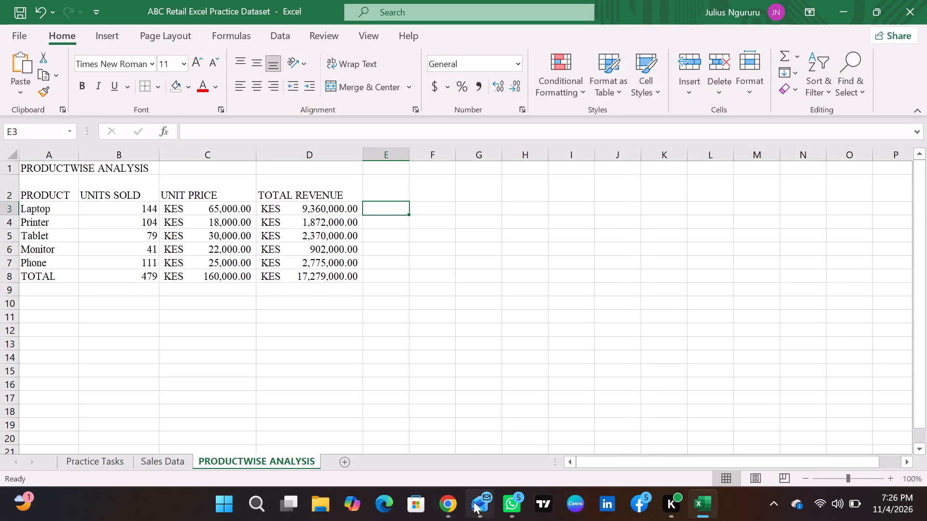
Switch to Chrome, resume the paused YouTube music, and move on to the next track, skipping its advertisement.
click(460, 493)
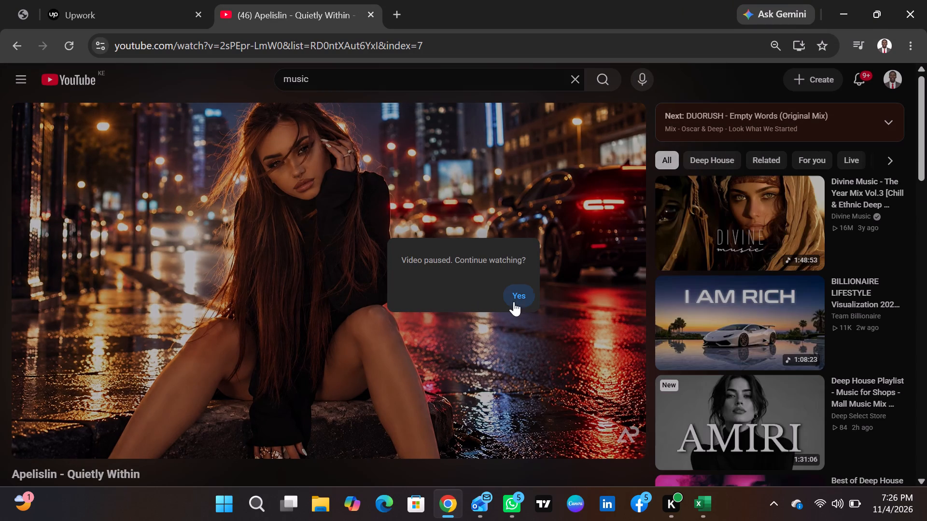
click(514, 302)
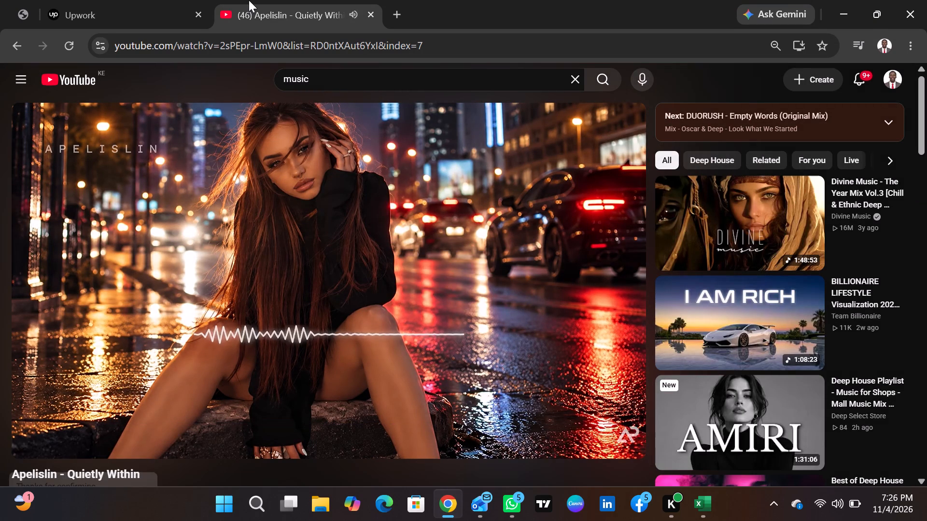
click(86, 443)
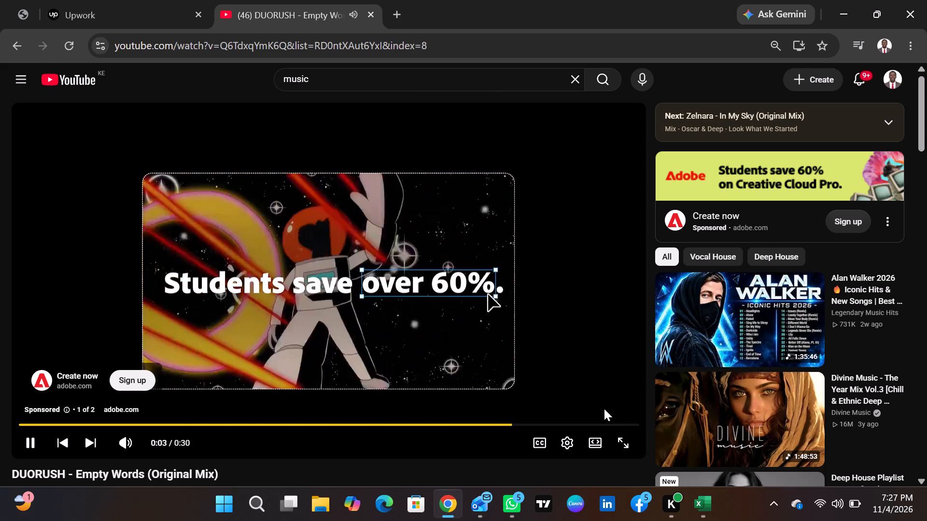
click(604, 407)
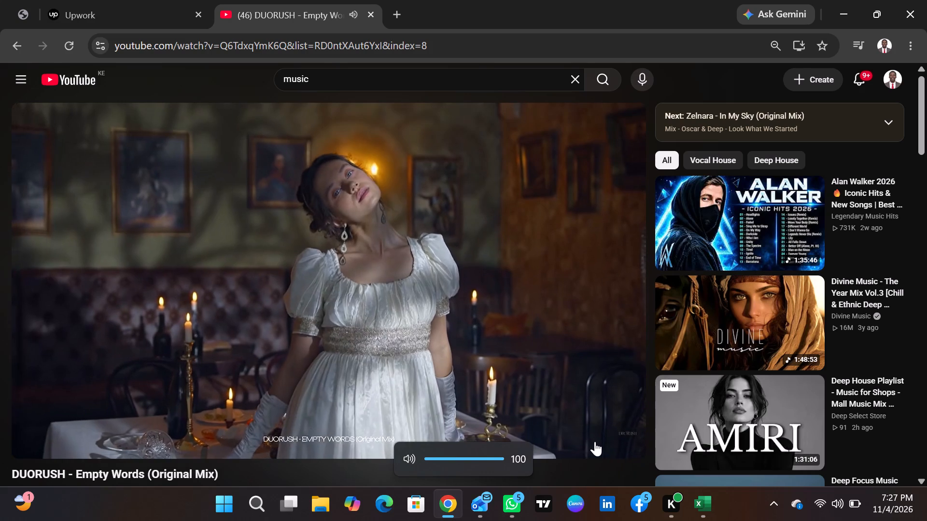
Return to the ABC Retail Excel Practice Dataset workbook in Excel, minimizing the Chrome window.
click(699, 506)
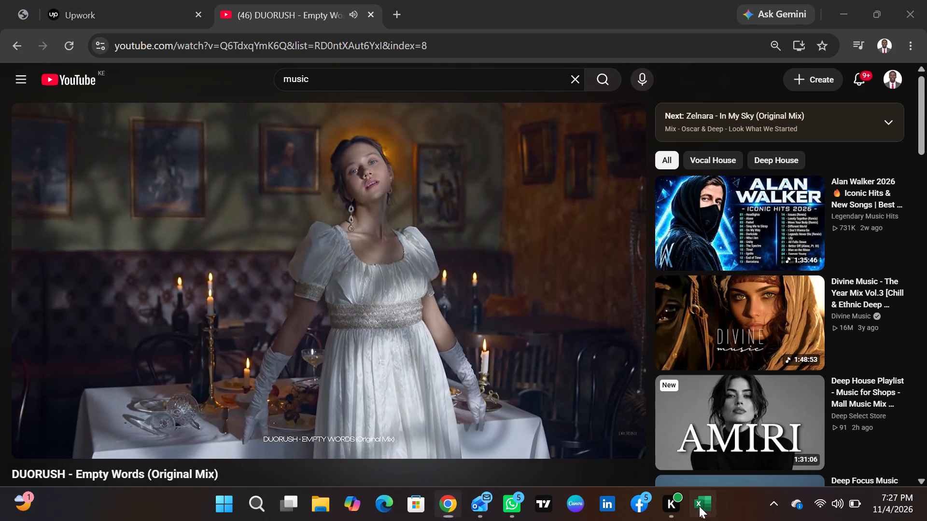
click(708, 498)
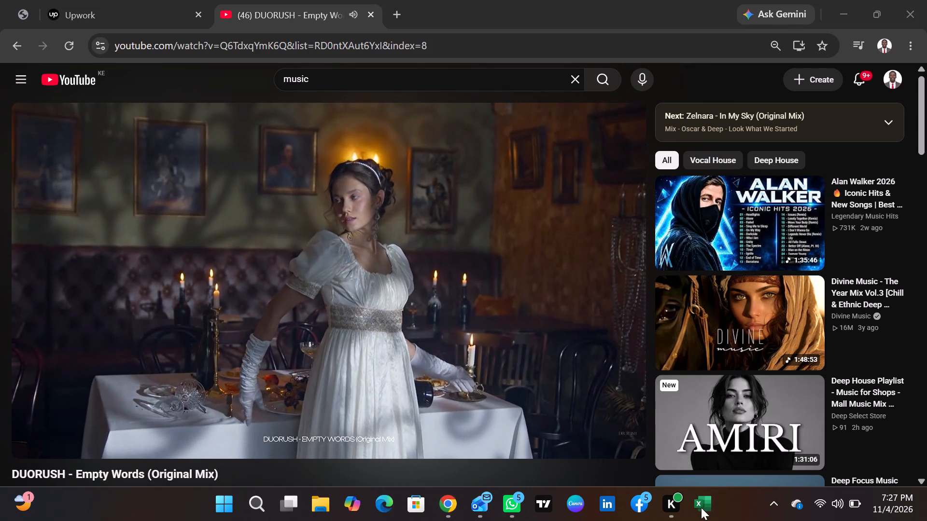
click(701, 507)
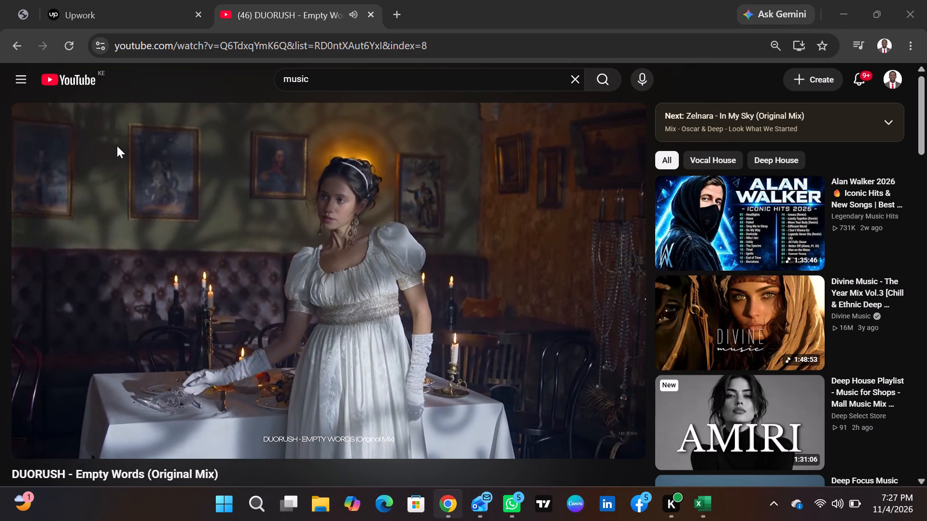
click(847, 16)
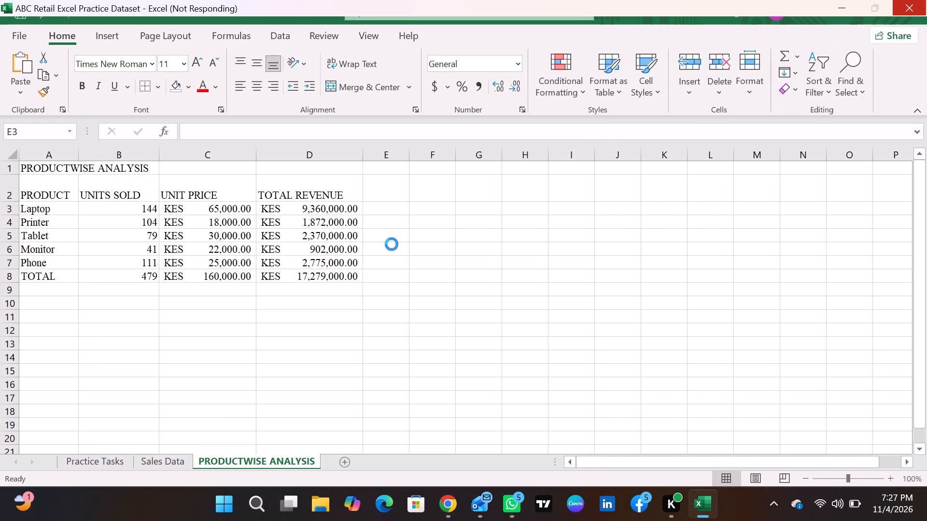
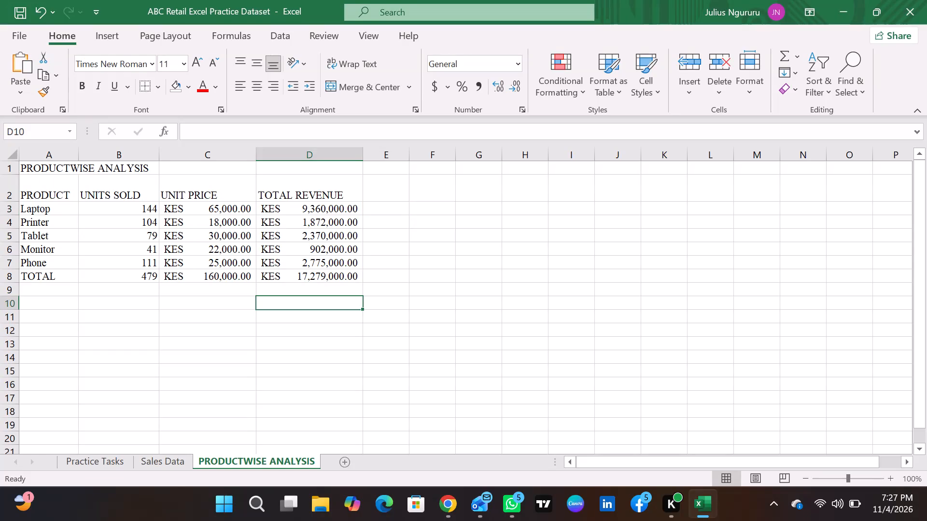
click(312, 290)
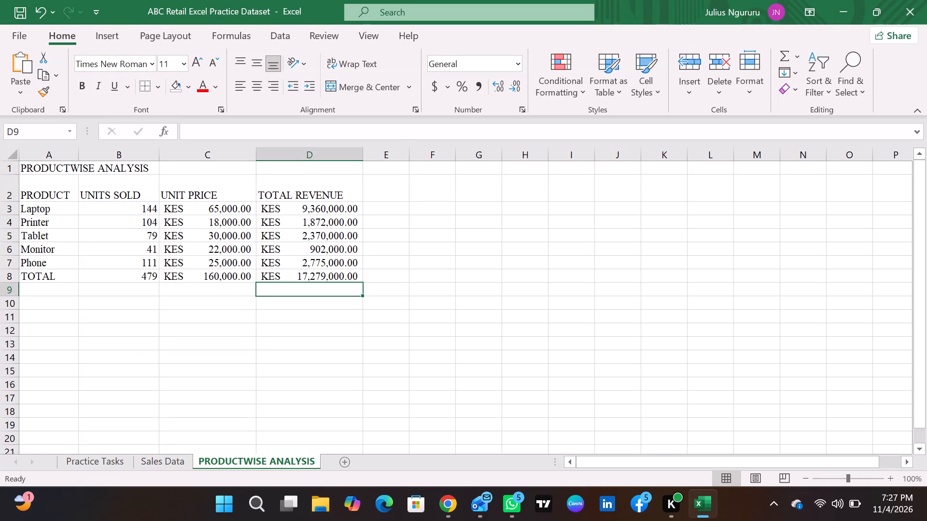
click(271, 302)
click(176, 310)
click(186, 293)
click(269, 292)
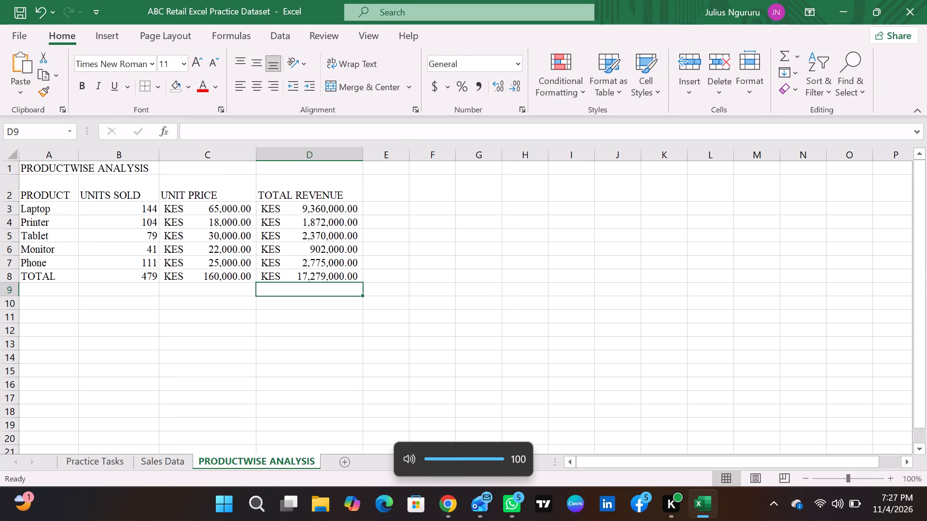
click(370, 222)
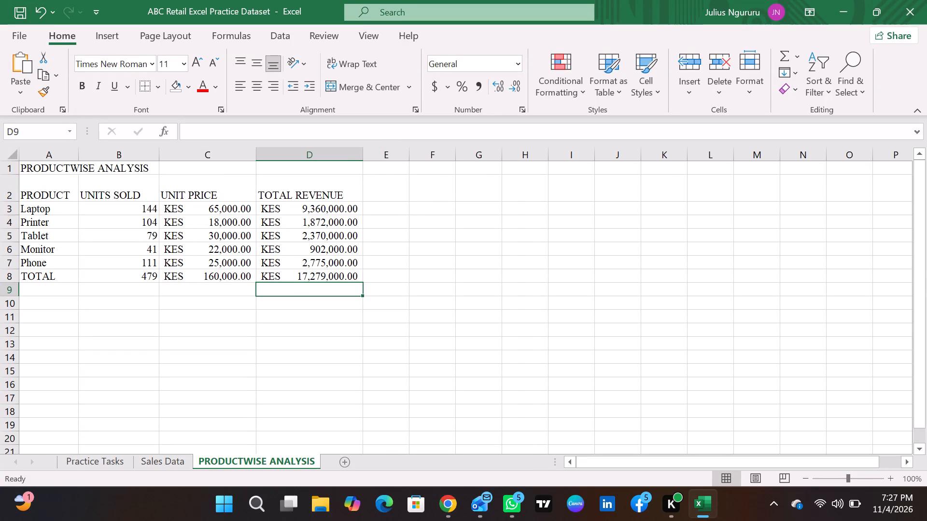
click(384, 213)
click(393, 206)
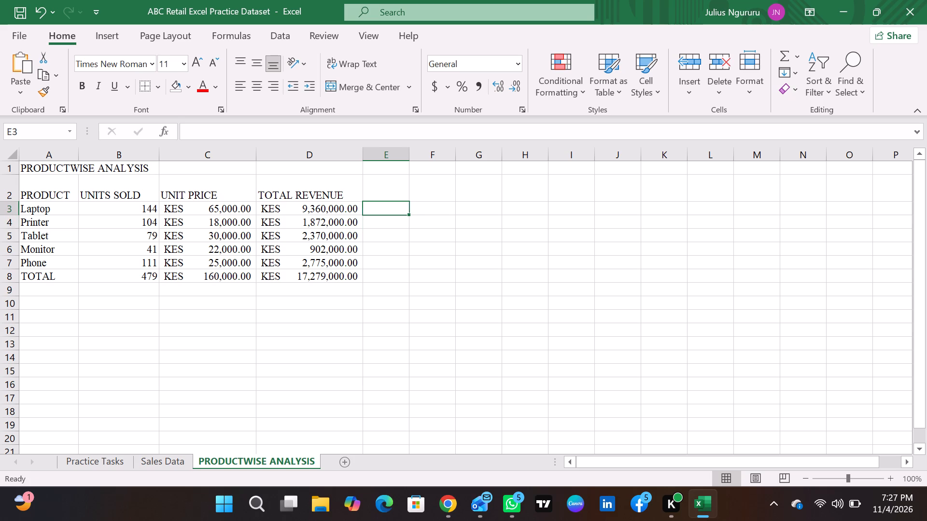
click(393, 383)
Examine the transaction records and the totals row at the end of the Sales Data sheet.
click(162, 463)
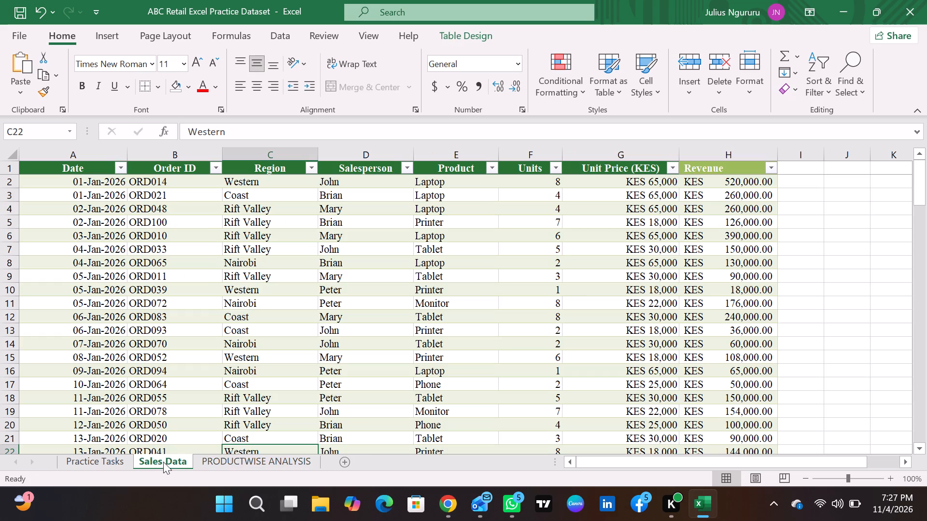
click(233, 456)
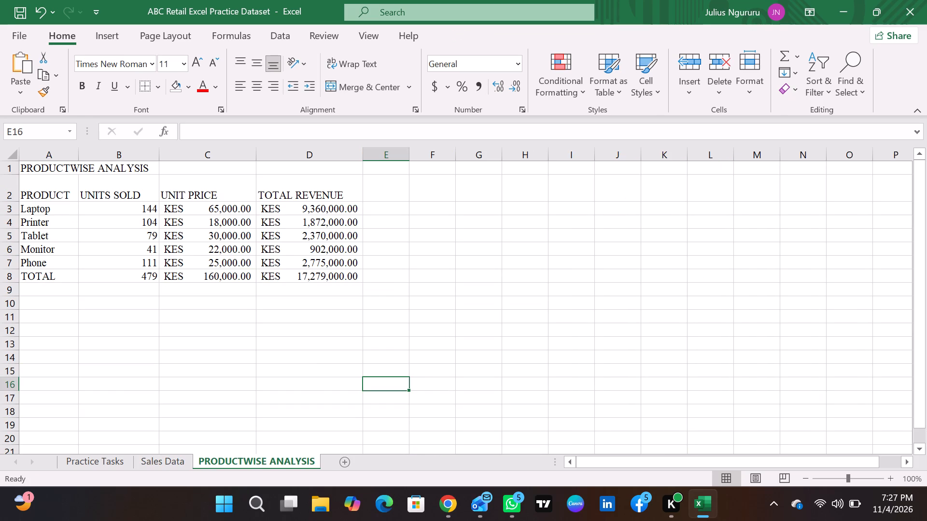
click(161, 464)
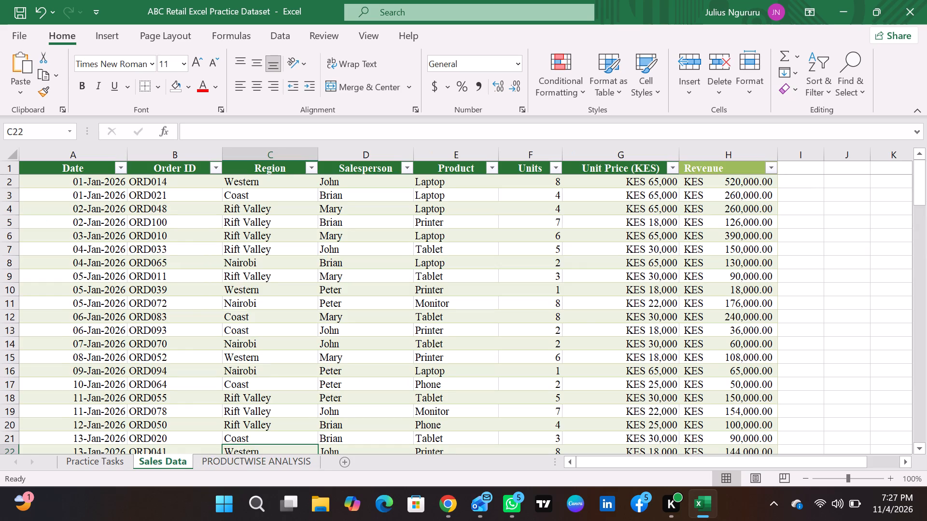
scroll(235, 315, down, 7)
scroll(237, 314, down, 18)
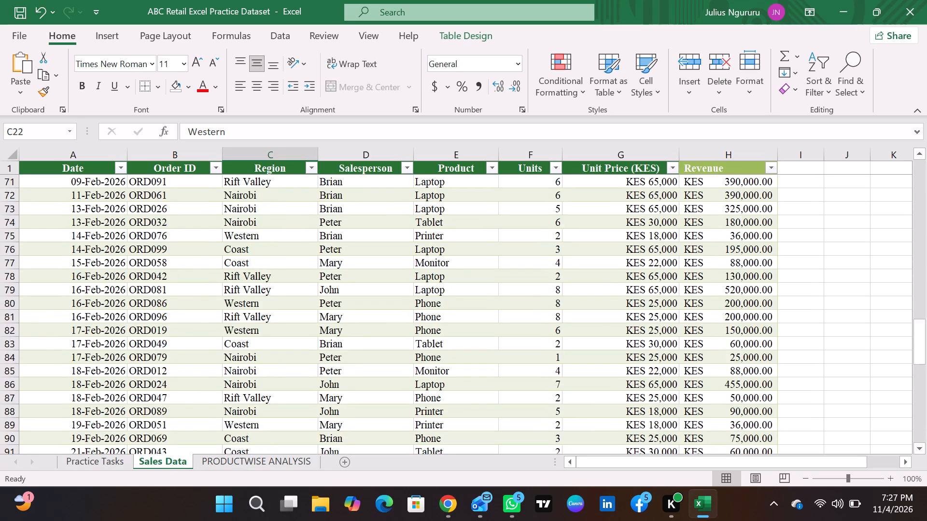
scroll(239, 310, down, 8)
scroll(244, 306, up, 2)
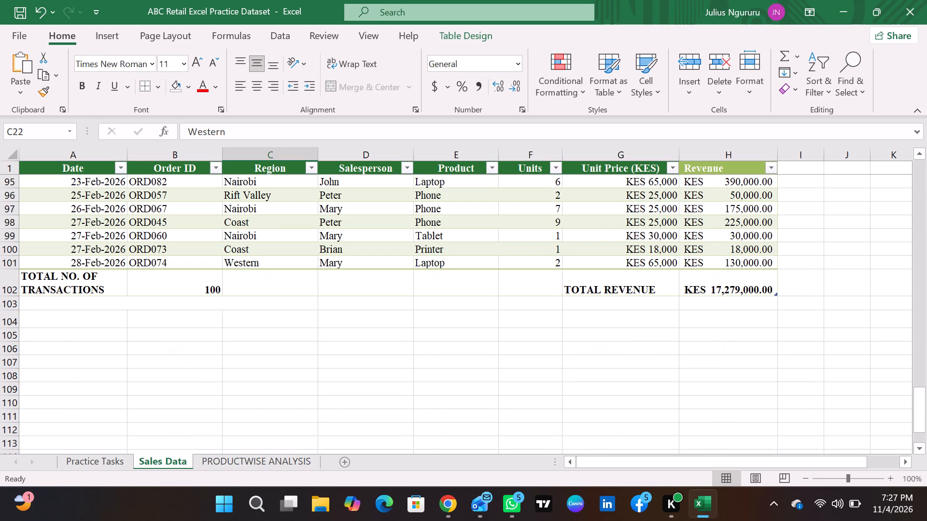
click(87, 276)
click(144, 291)
click(170, 312)
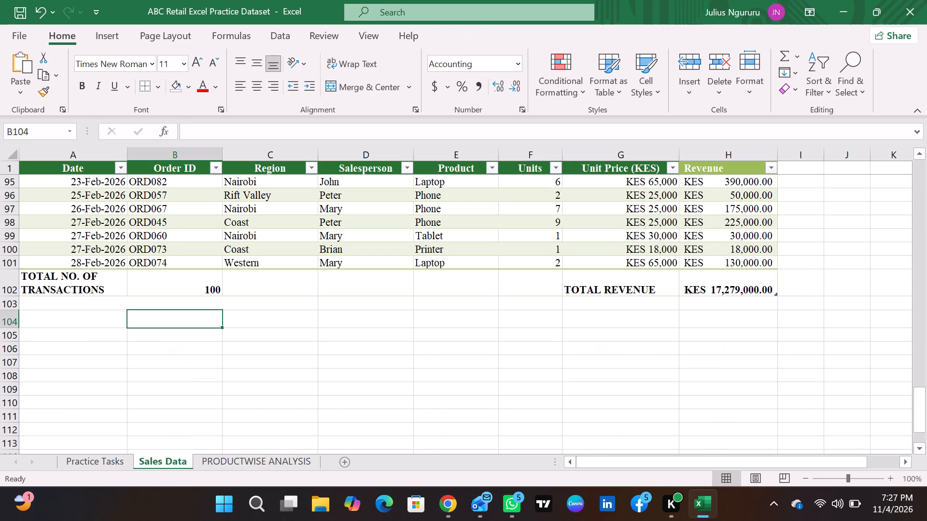
click(614, 299)
click(610, 289)
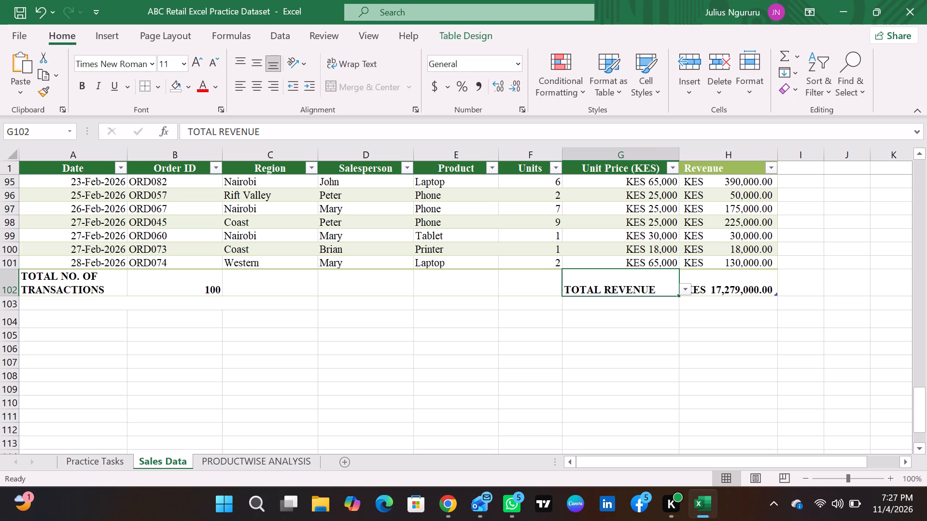
click(707, 288)
click(639, 287)
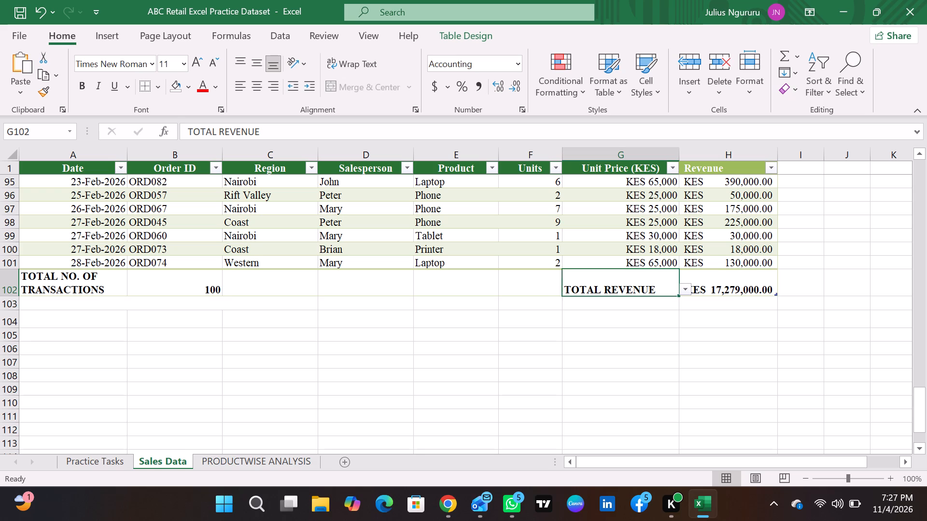
click(638, 338)
click(644, 296)
click(643, 295)
click(632, 282)
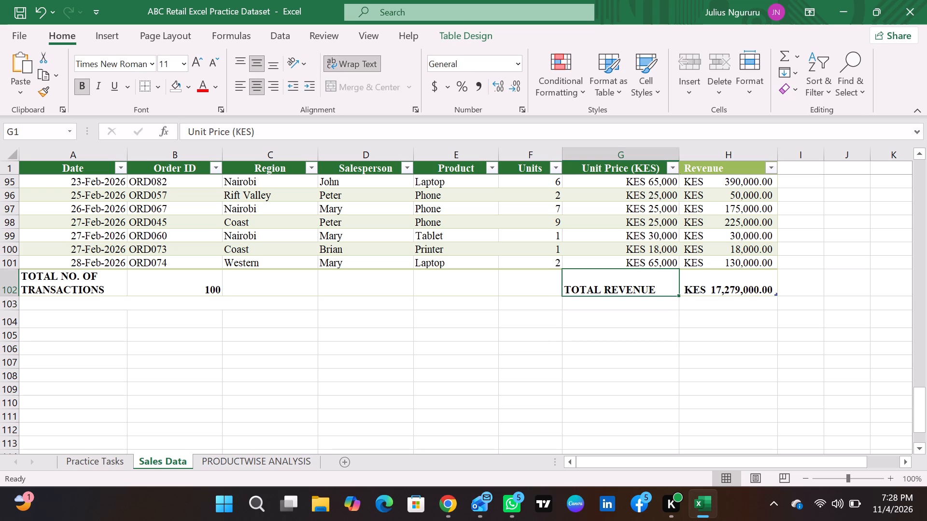
click(744, 275)
click(563, 327)
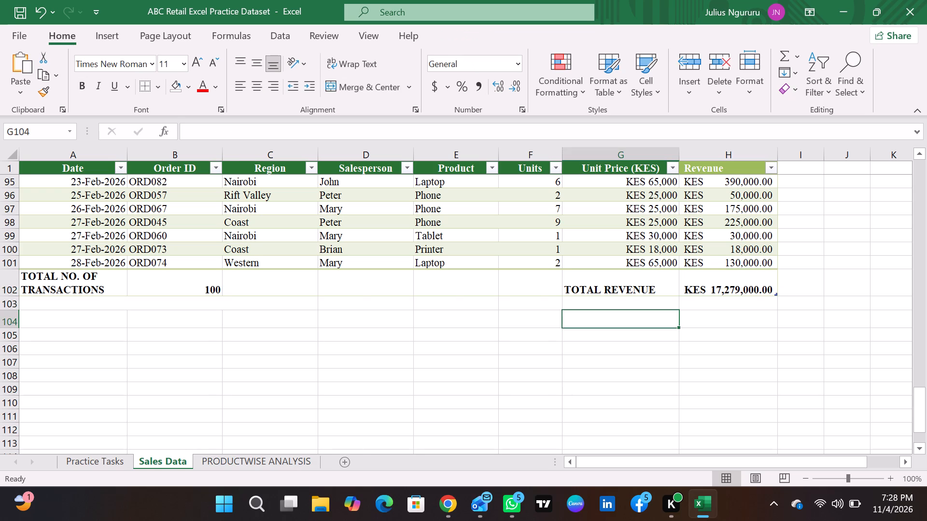
Change the label in cell A8 of the PRODUCTWISE ANALYSIS sheet to TOTALS.
click(243, 459)
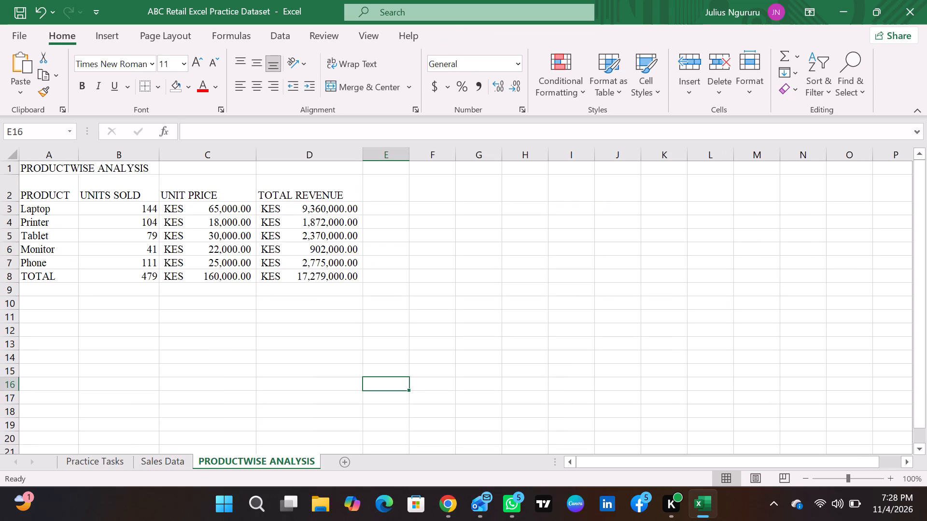
double_click(50, 274)
click(66, 274)
key(s)
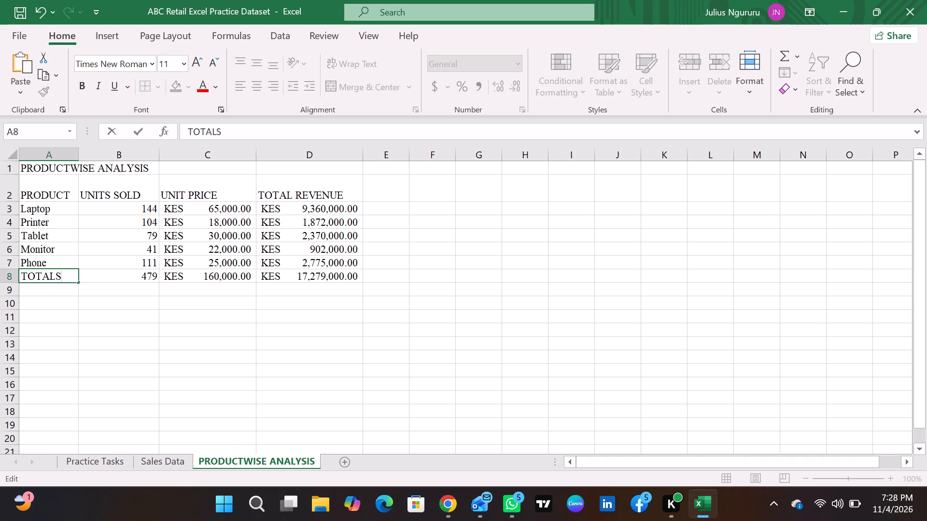
key(Return)
click(131, 288)
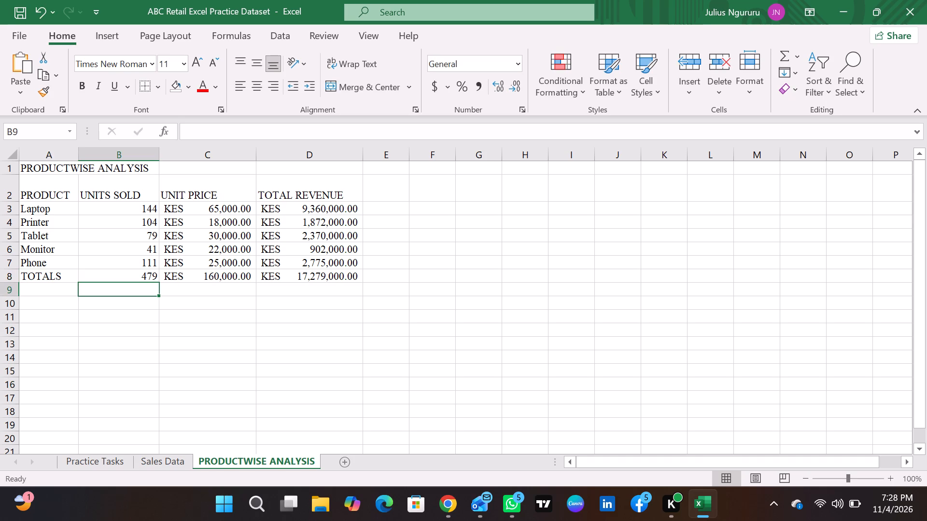
Review the list of tasks on the Practice Tasks sheet.
click(155, 461)
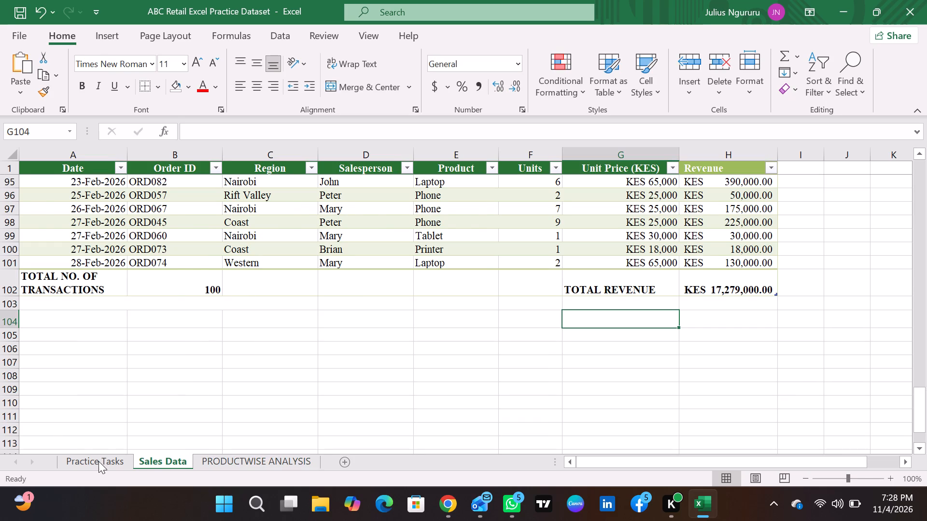
click(98, 461)
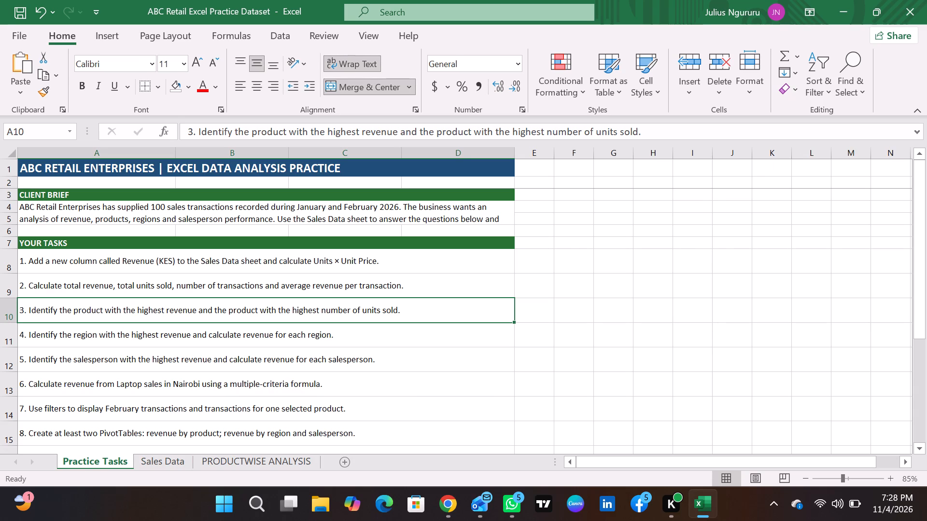
click(247, 453)
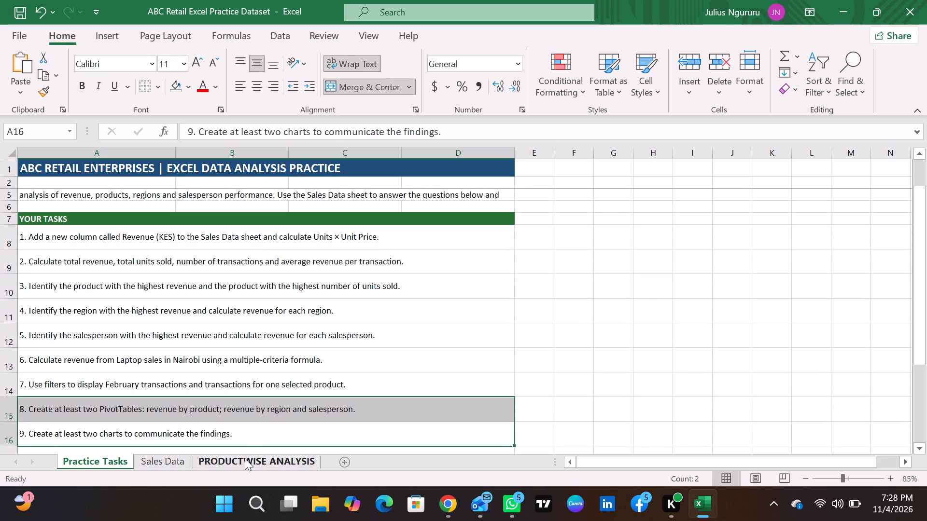
click(449, 364)
Insert a clustered column chart from the product table A2:D7 on the PRODUCTWISE ANALYSIS sheet, leaving out the totals row.
click(260, 464)
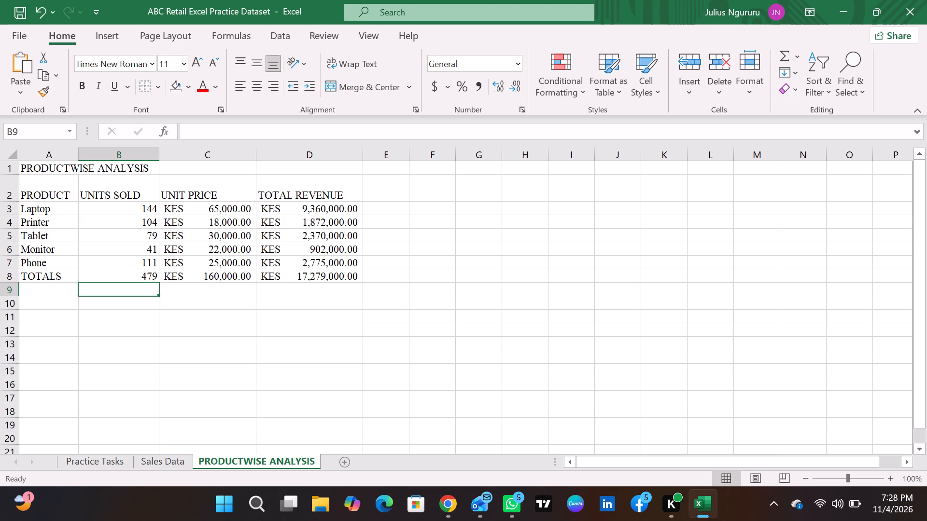
drag(333, 262, 115, 214)
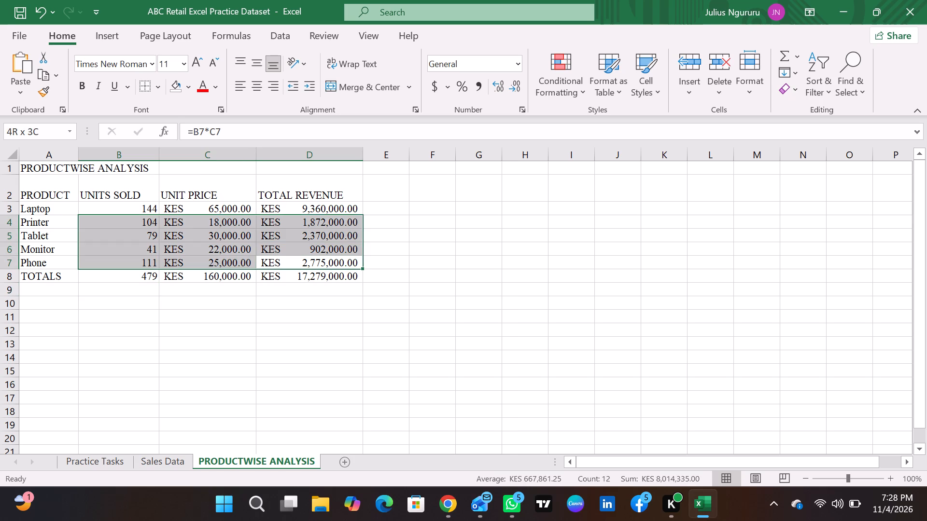
drag(115, 214, 35, 199)
click(108, 40)
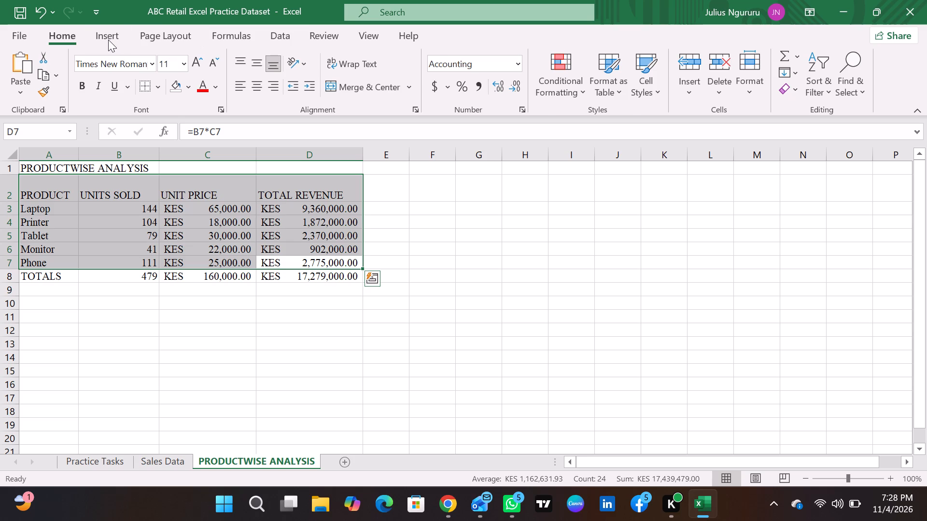
click(337, 78)
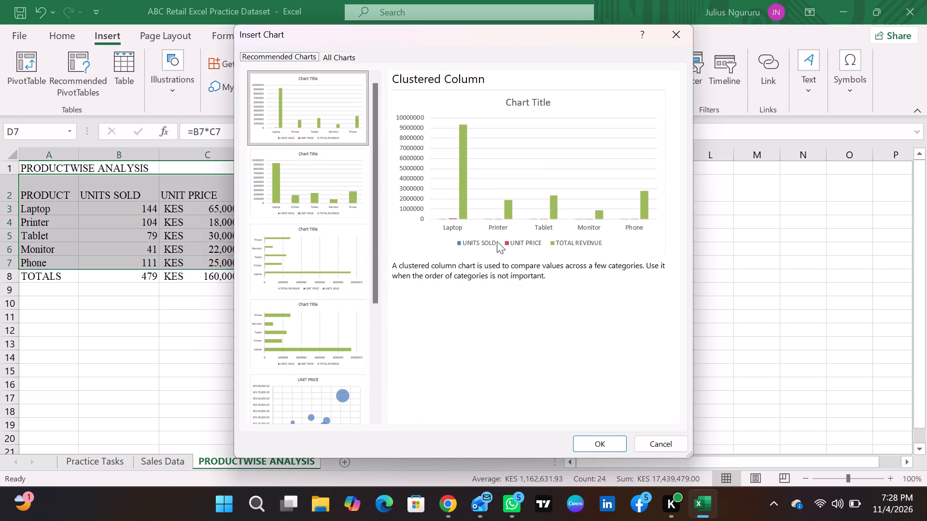
click(338, 58)
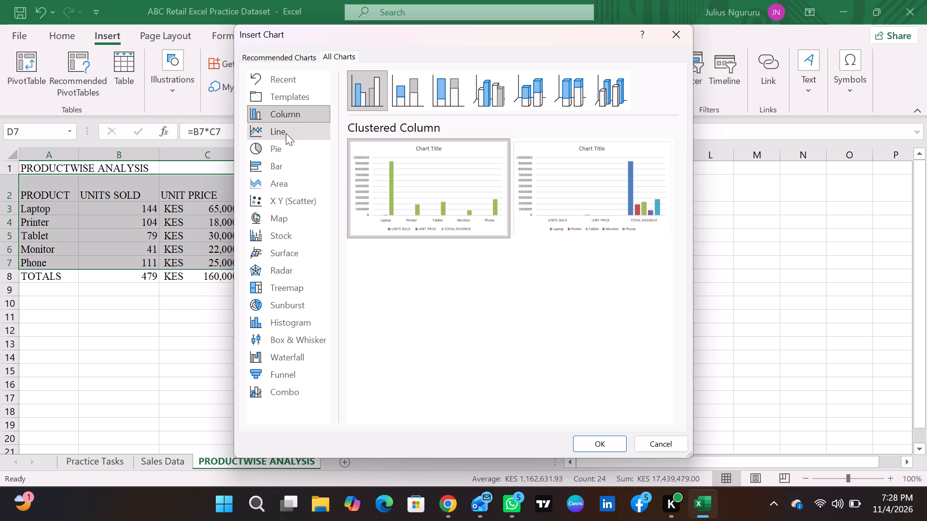
click(266, 128)
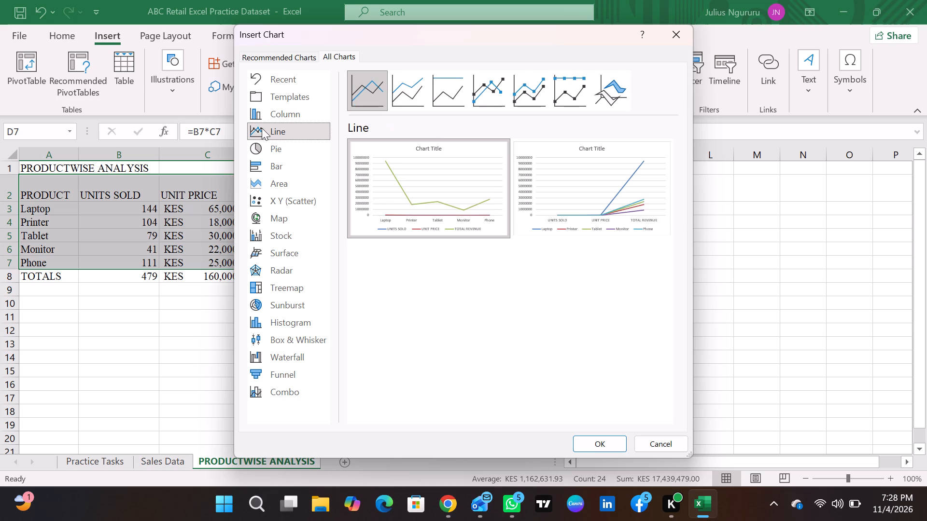
click(288, 115)
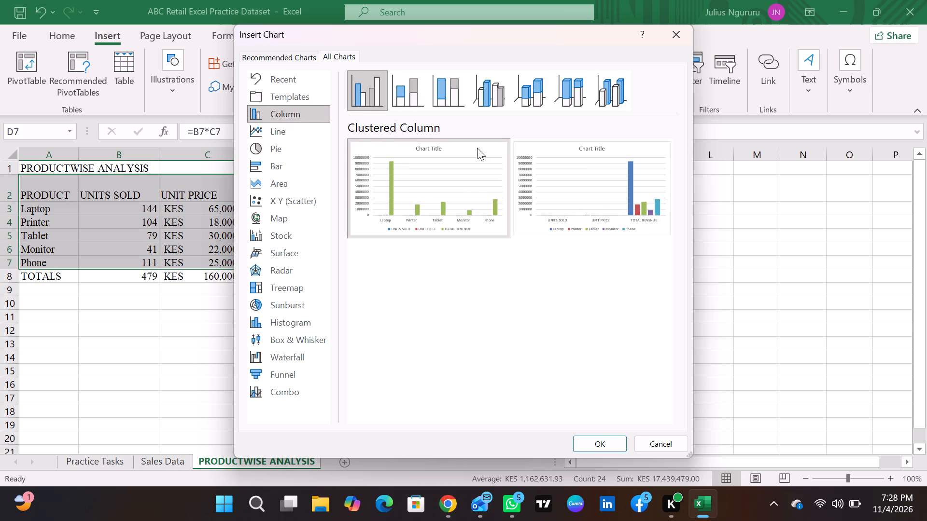
click(483, 187)
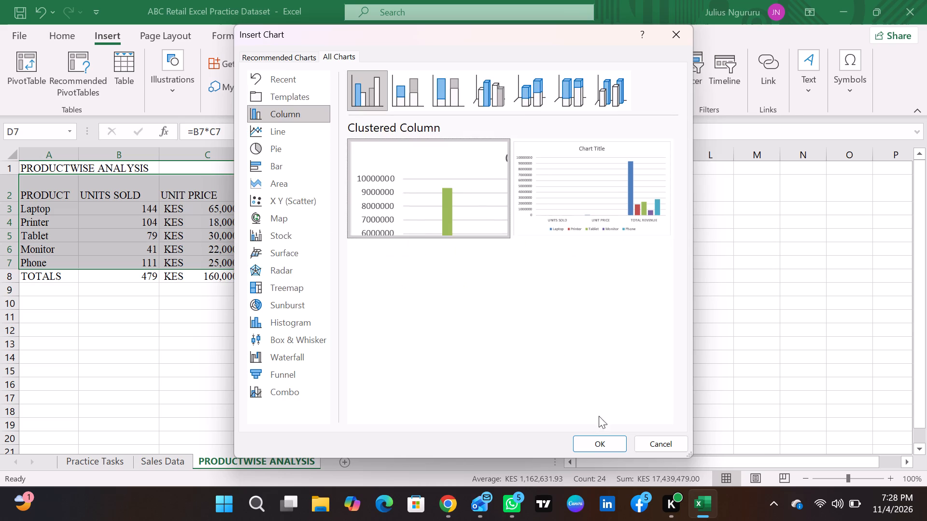
click(605, 443)
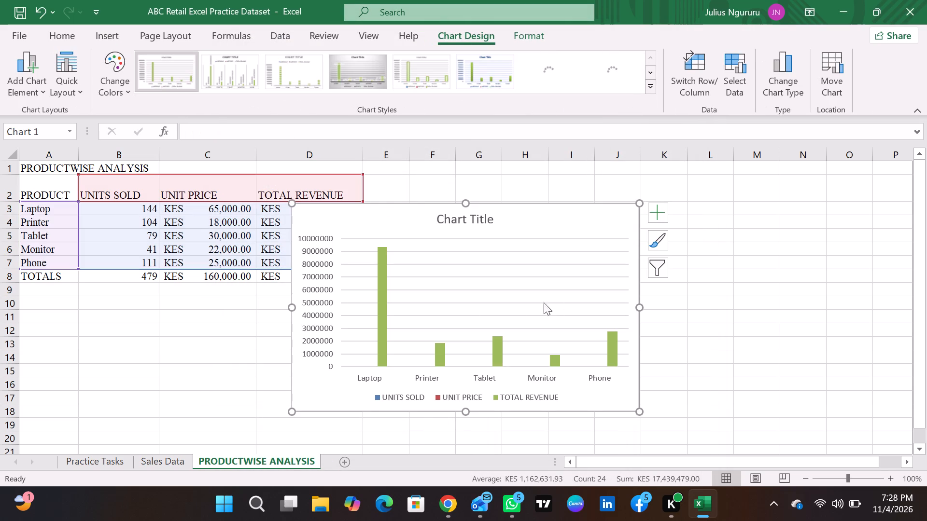
Filter the UNIT PRICE and UNITS SOLD series out of the chart so it plots only TOTAL REVENUE by product.
click(661, 264)
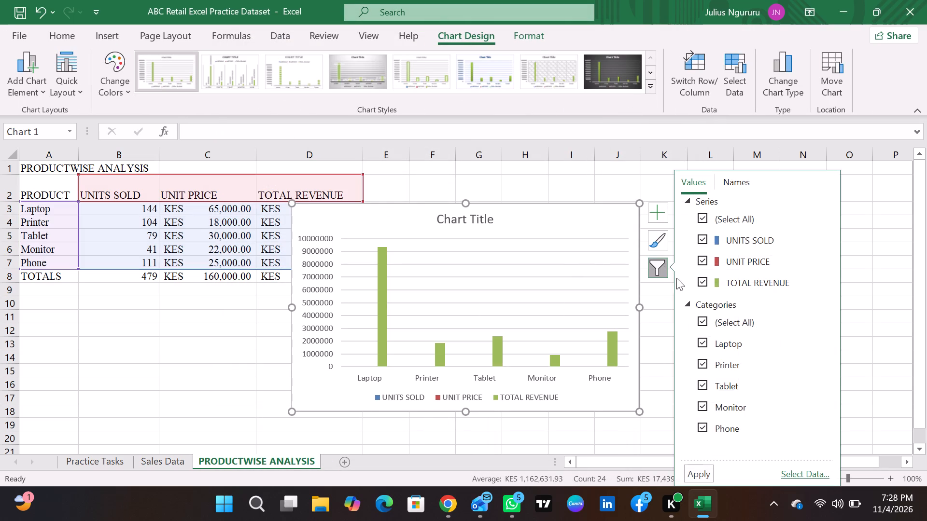
click(703, 263)
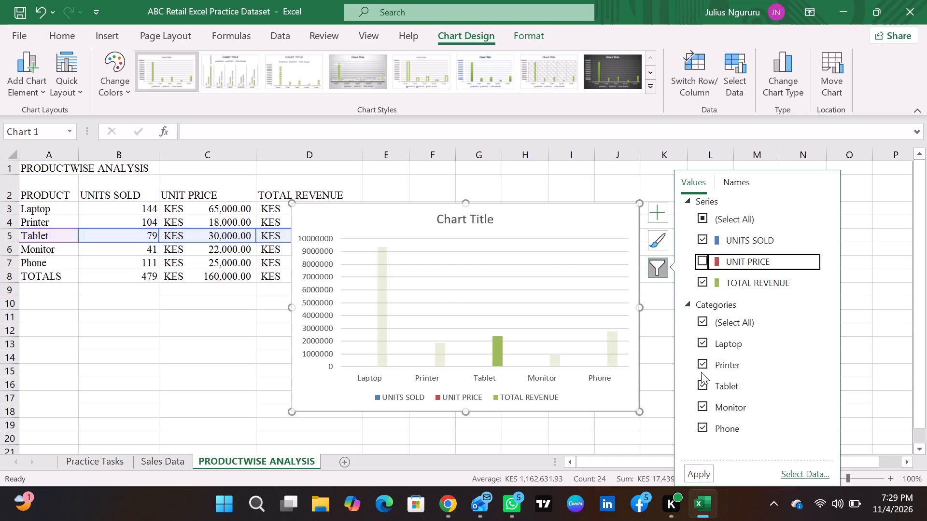
click(699, 235)
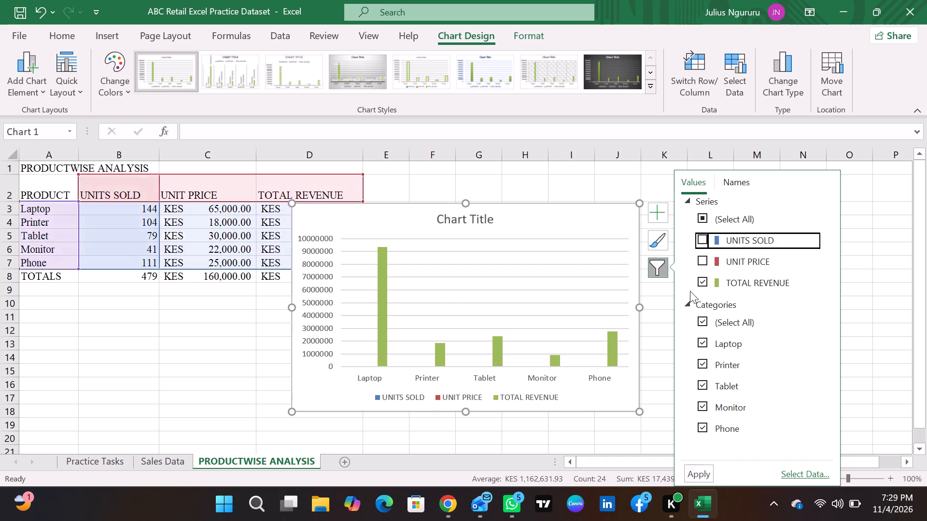
click(699, 475)
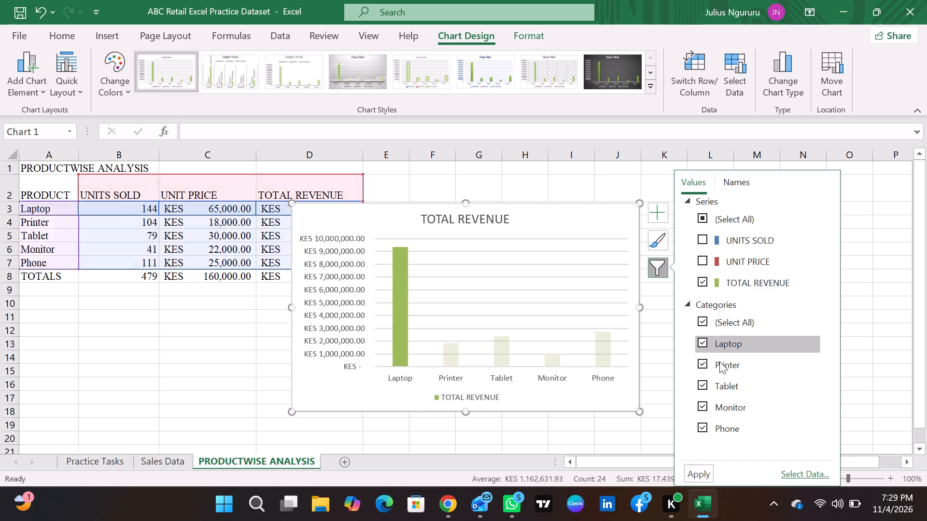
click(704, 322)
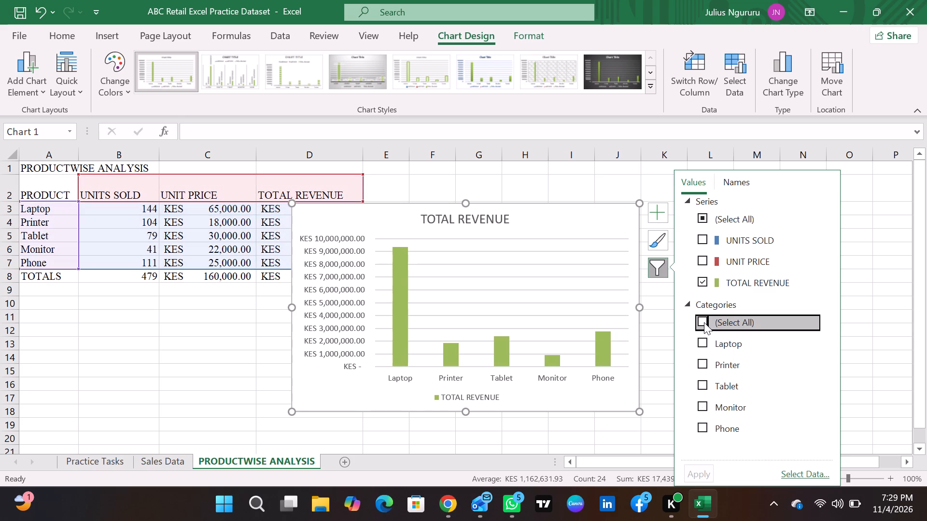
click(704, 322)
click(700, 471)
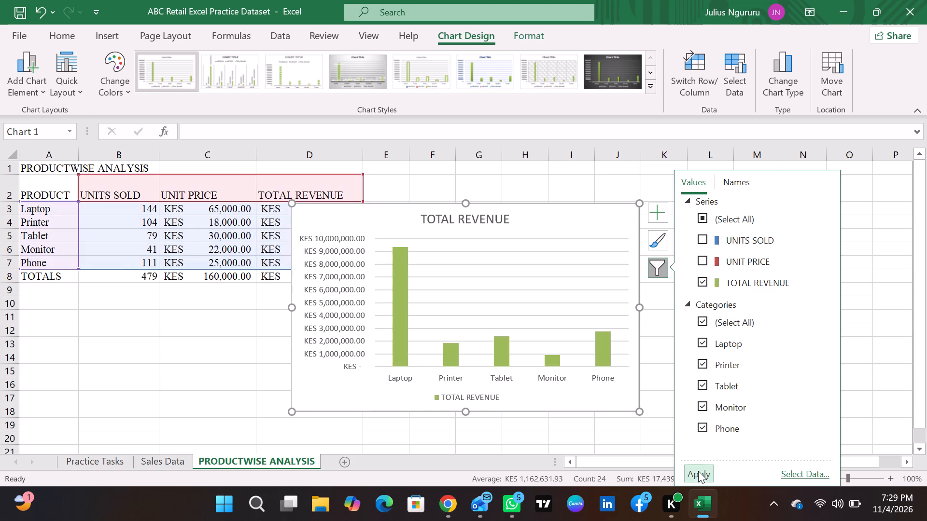
Move the TOTAL REVENUE chart clear of the product table so it starts in column E beside the data.
drag(568, 225, 590, 221)
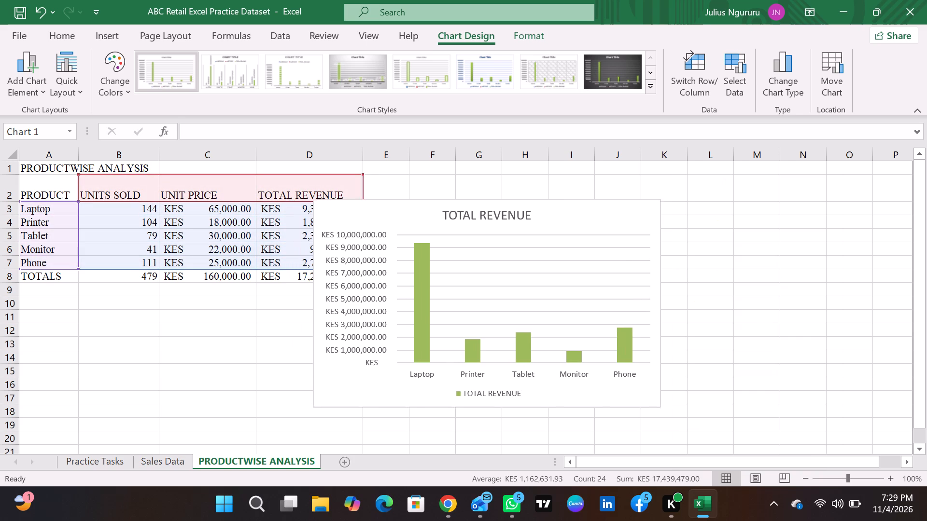
drag(590, 221, 666, 190)
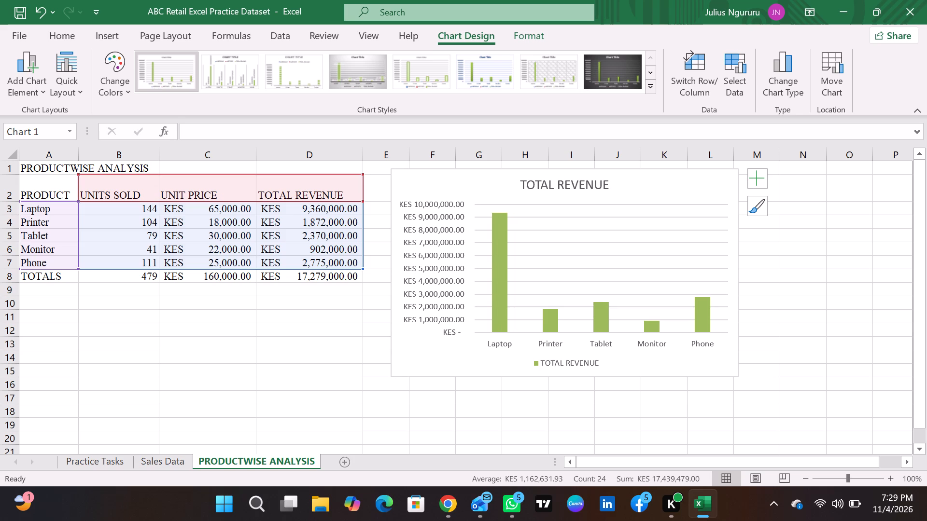
Replace the chart title with REVENUE-COMPARISON and close the title formatting options.
double_click(582, 186)
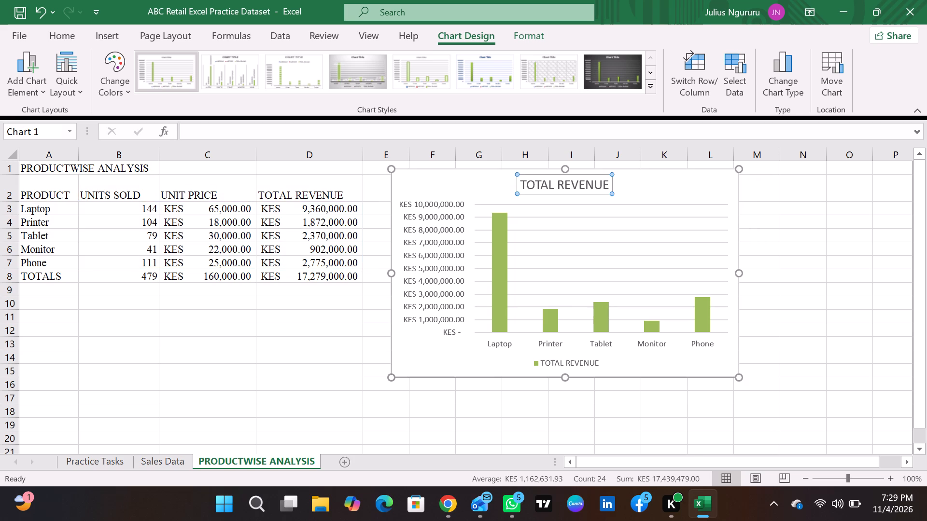
click(520, 182)
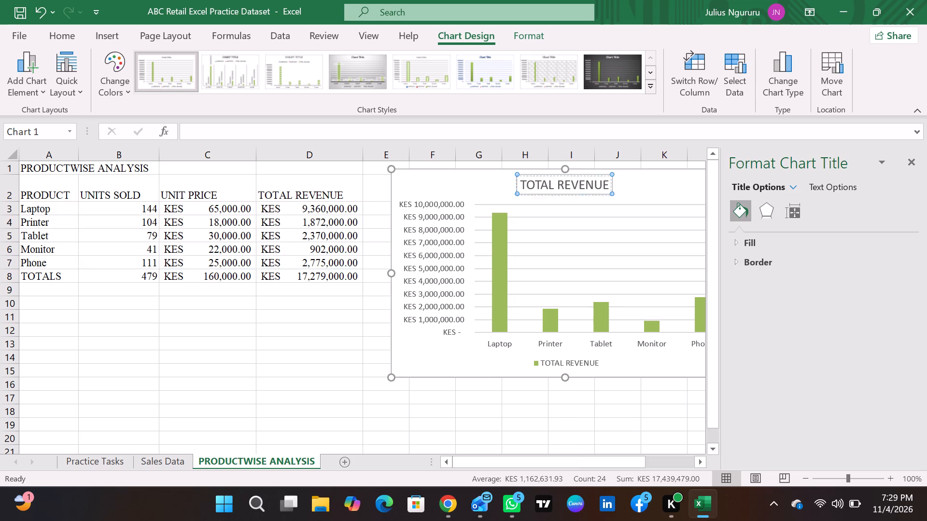
double_click(522, 186)
triple_click(523, 186)
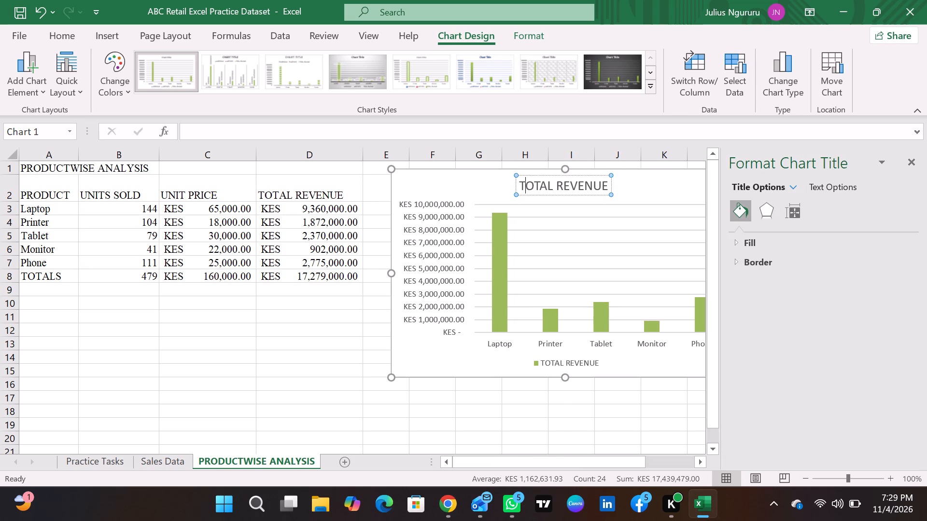
click(527, 186)
triple_click(544, 184)
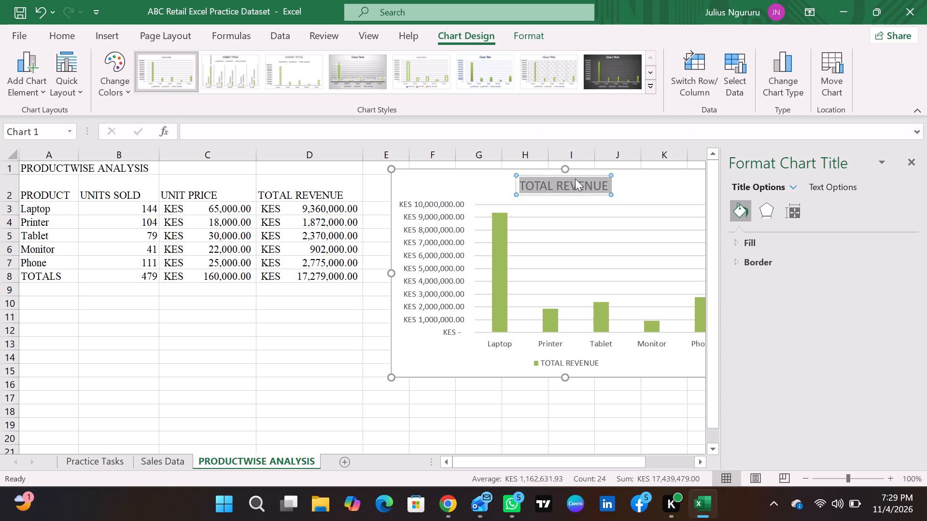
key(BackSpace)
key(BackSpace)
text(REVENUE)
key(space)
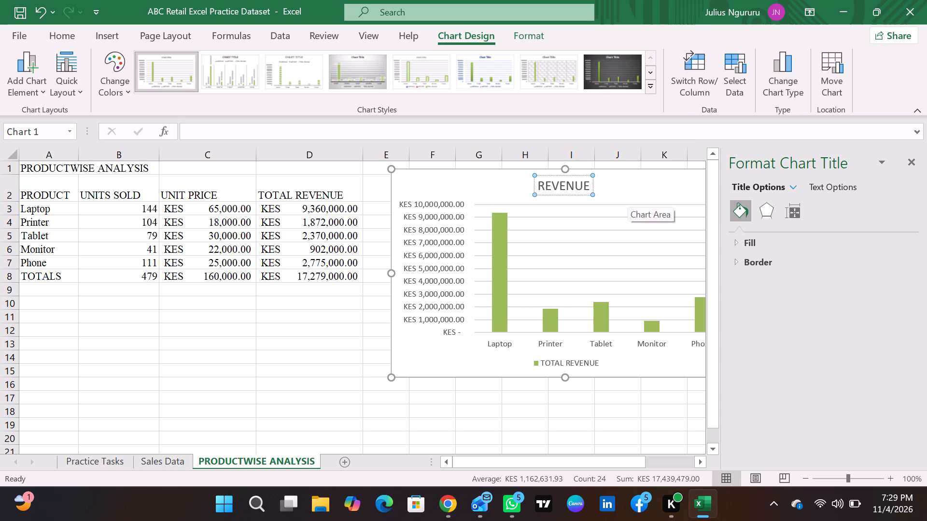
key(BackSpace)
text(WISE)
key(space)
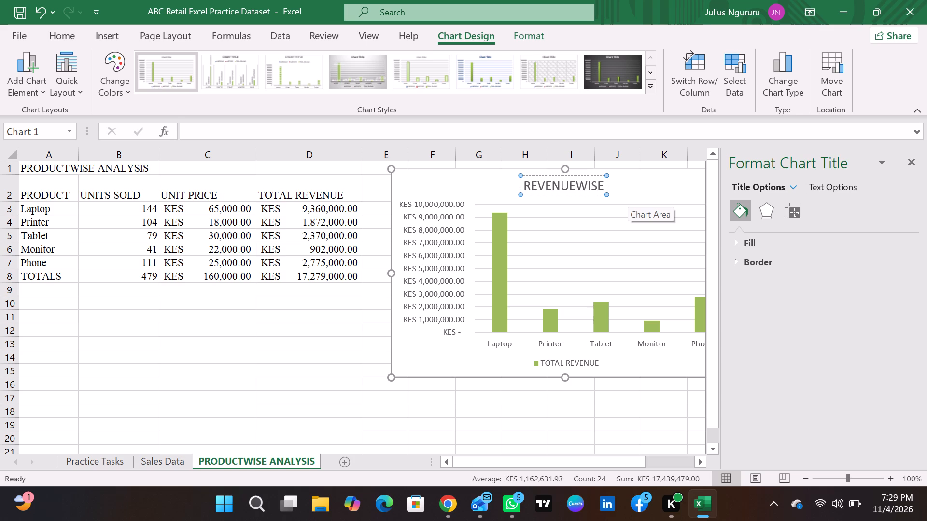
key(BackSpace)
key(BackSpace)
key(BackSpace)
key(BackSpace)
key(BackSpace)
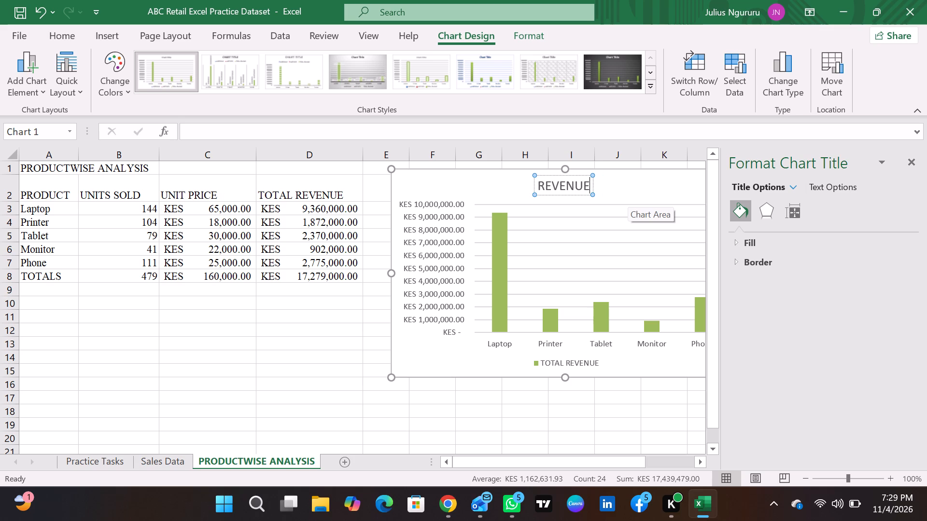
text(-CI)
key(BackSpace)
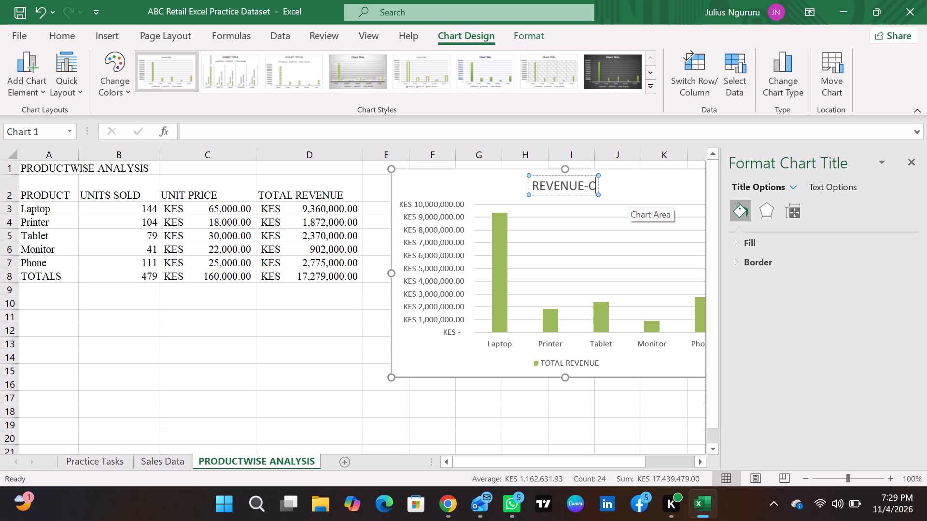
text(OMPARISON)
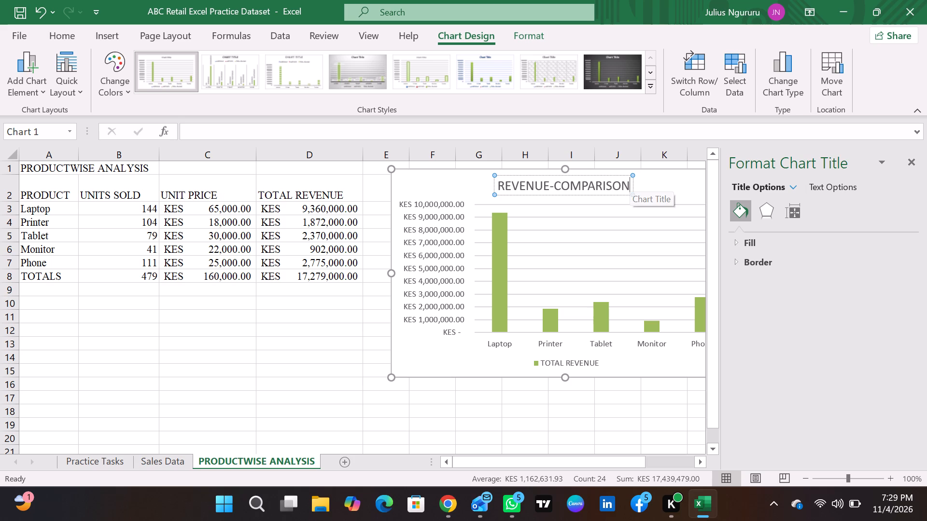
click(302, 359)
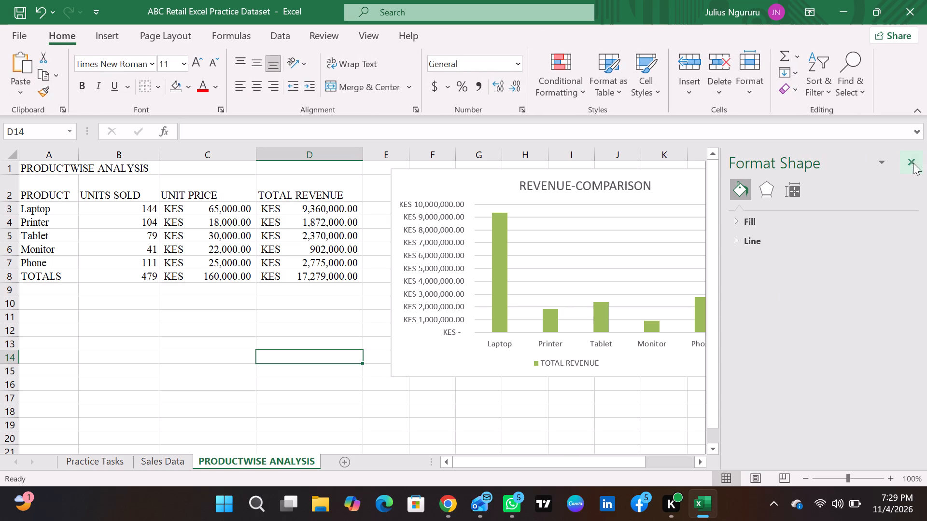
click(913, 163)
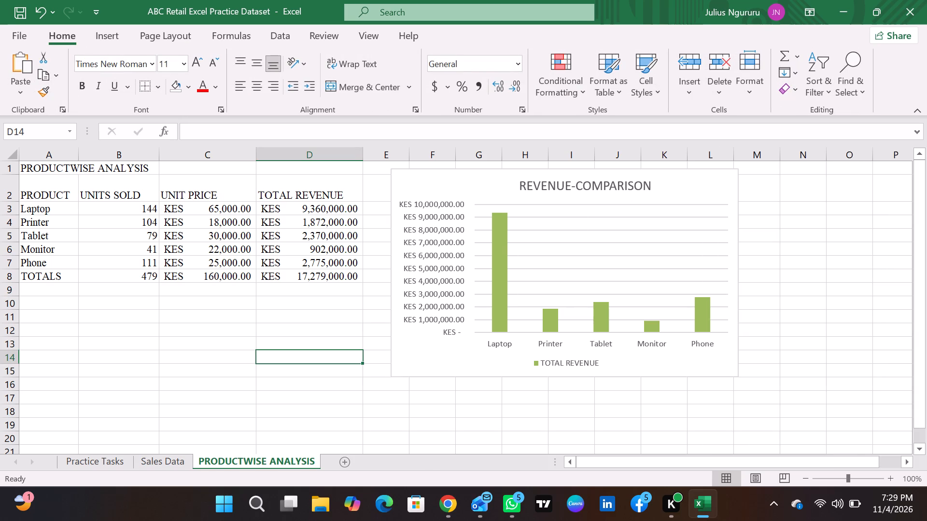
Format the REVENUE-COMPARISON chart title as bold, size 16, in Times New Roman.
click(600, 186)
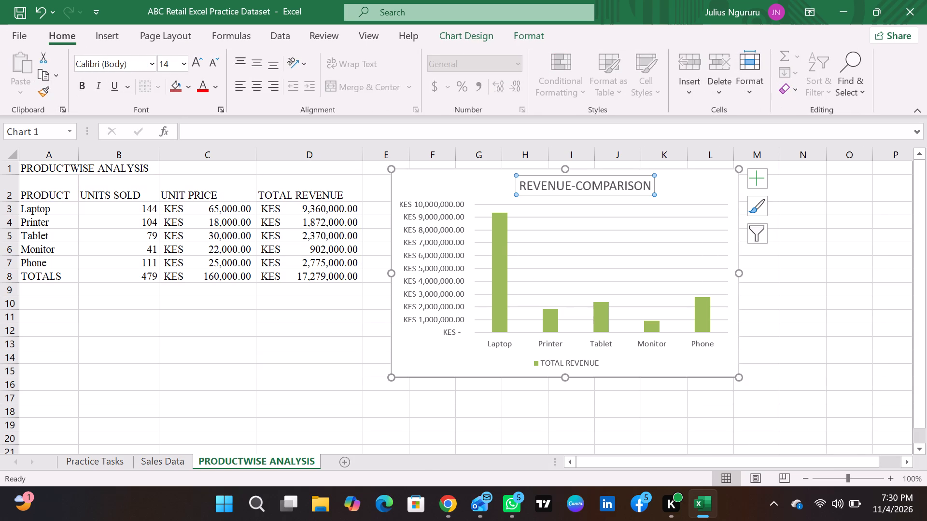
click(636, 188)
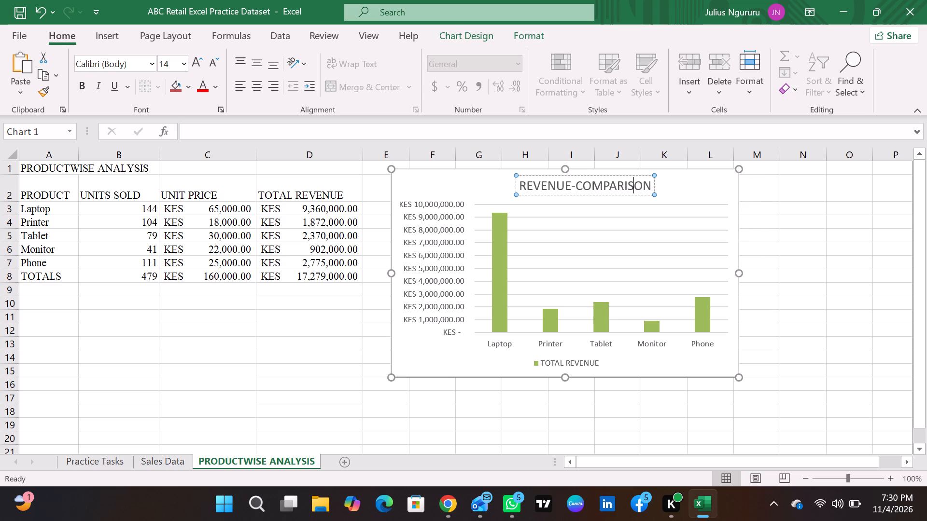
drag(648, 186, 553, 183)
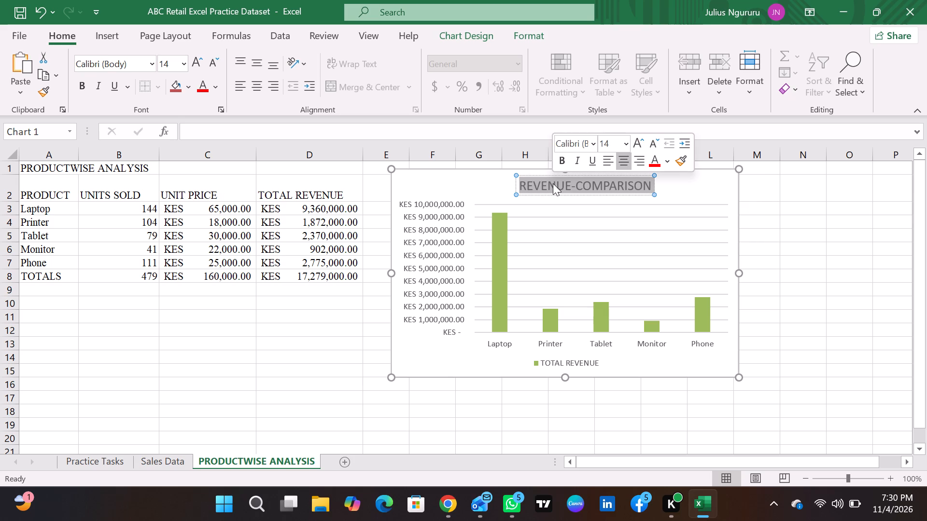
click(563, 166)
click(641, 141)
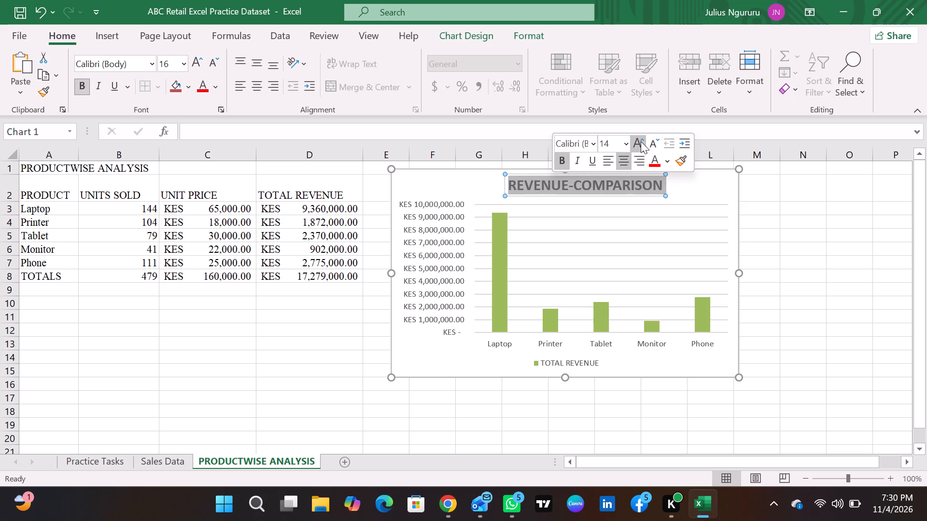
click(594, 144)
text(TIME)
key(Return)
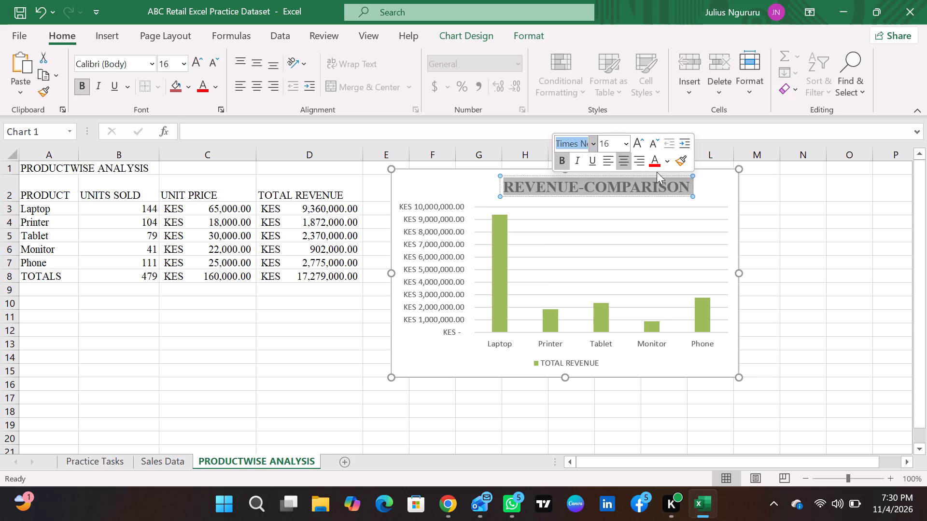
click(694, 185)
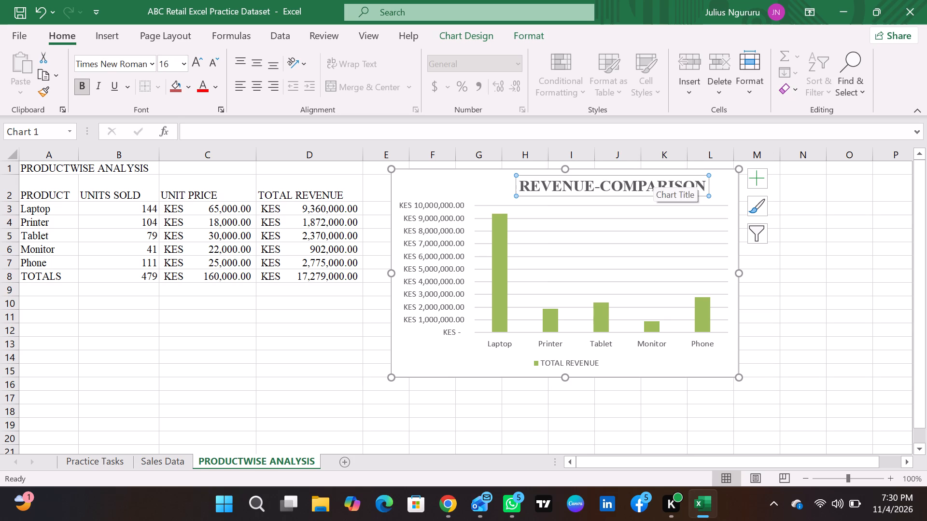
Widen the chart so that it extends to about the end of column N.
drag(739, 276, 756, 278)
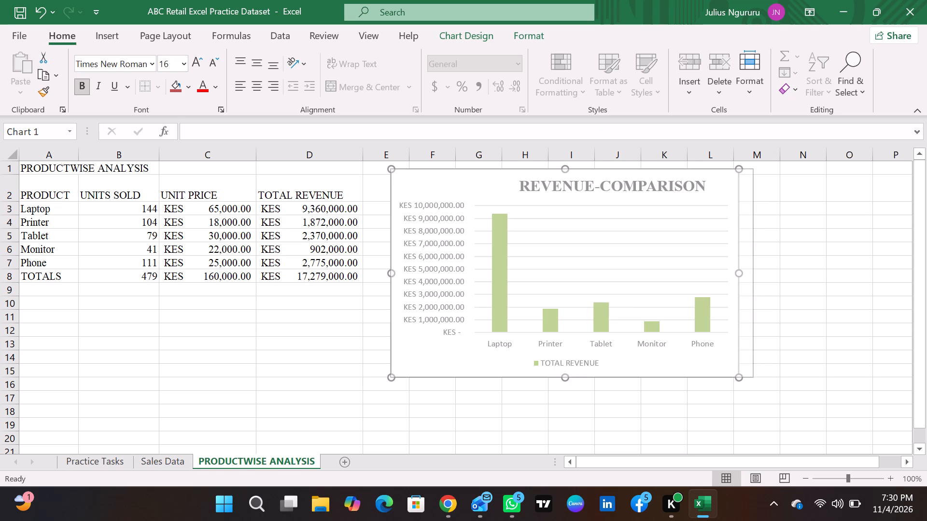
drag(756, 278, 801, 279)
drag(787, 272, 803, 273)
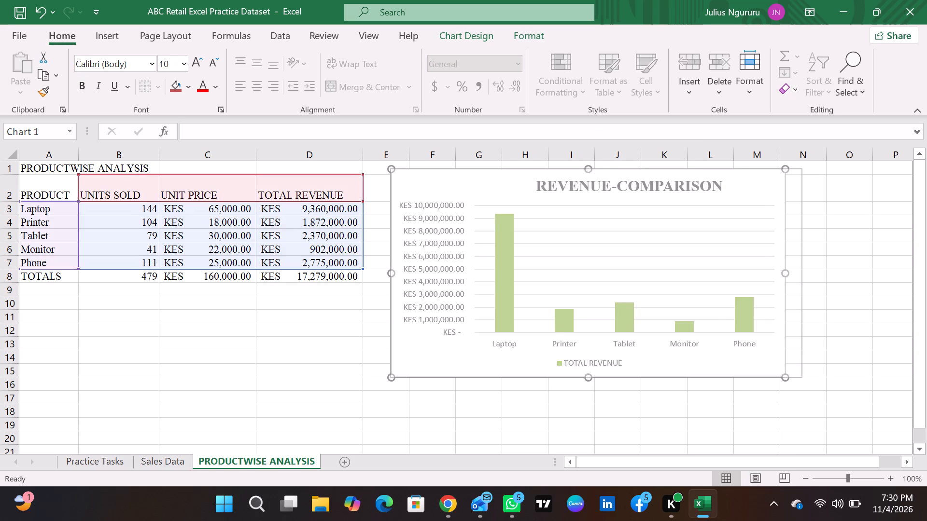
drag(803, 273, 820, 276)
Add axis titles to both axes of the revenue chart.
click(838, 209)
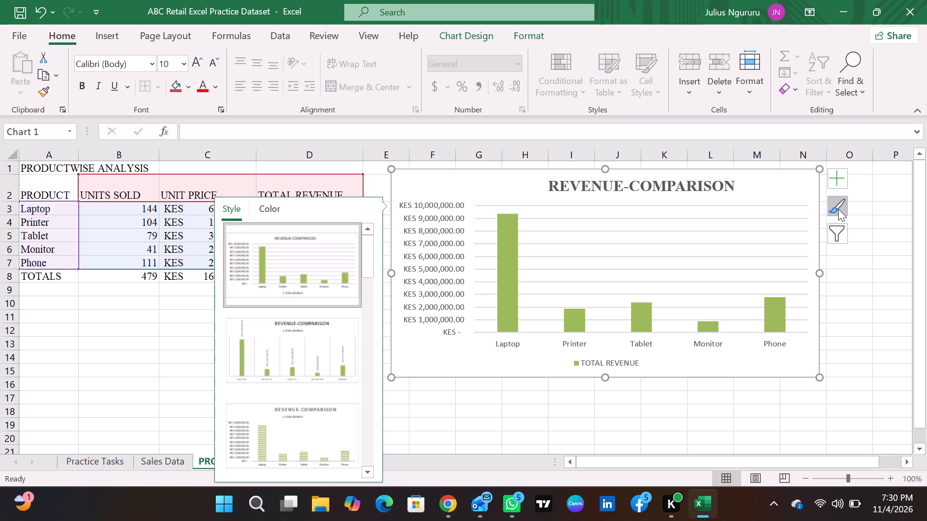
click(832, 240)
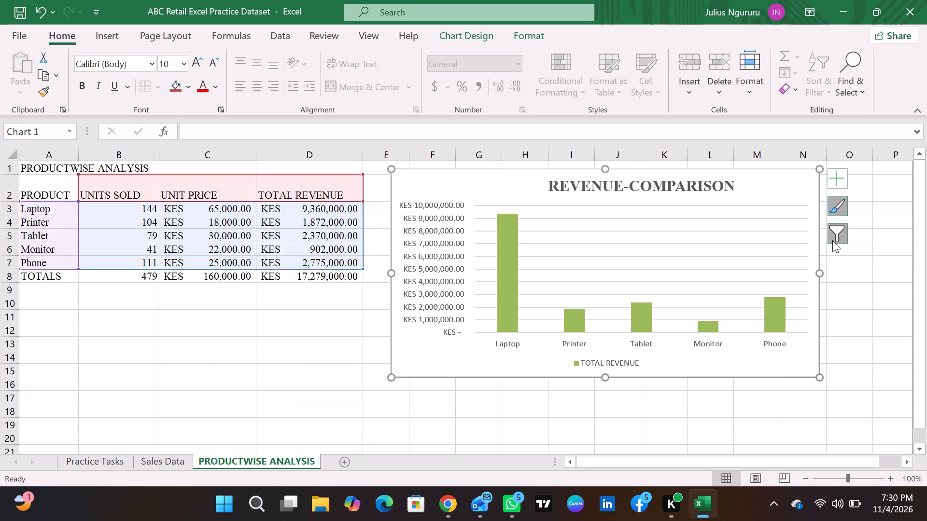
click(833, 180)
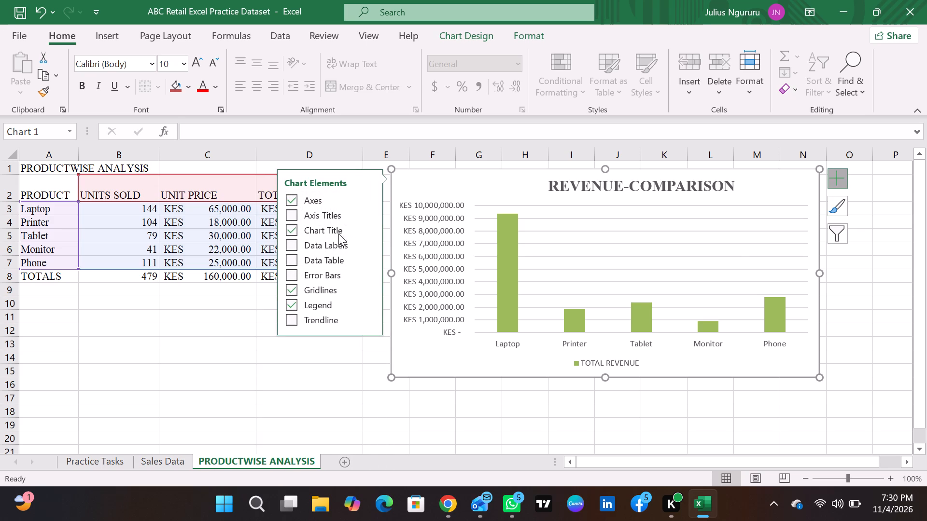
click(291, 214)
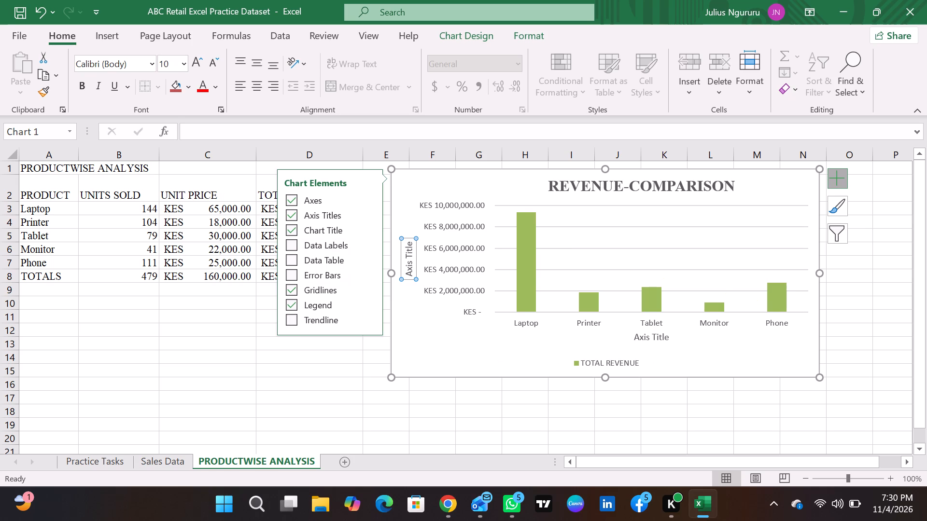
Change the chart title to REVENUE-WISE COMPARISON, with COMPARISON on a second line.
double_click(636, 189)
click(629, 183)
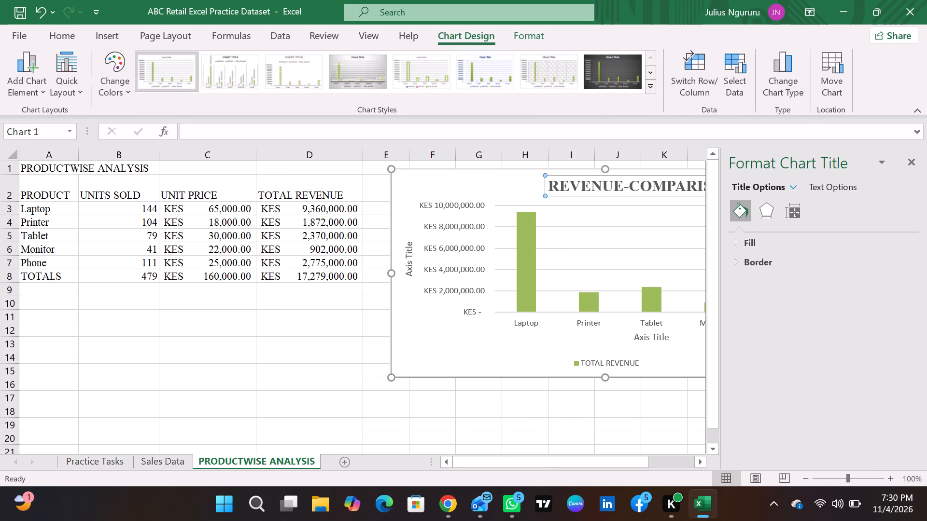
click(625, 190)
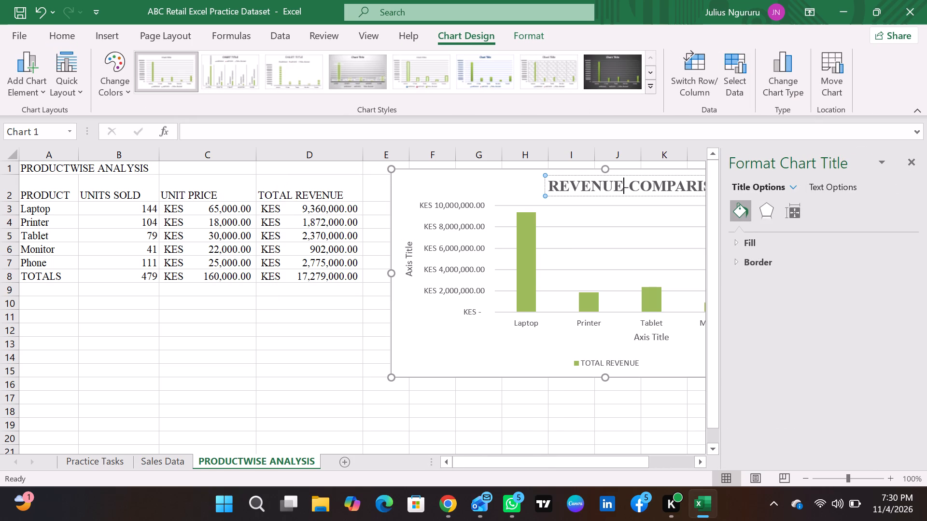
click(633, 187)
text(WI)
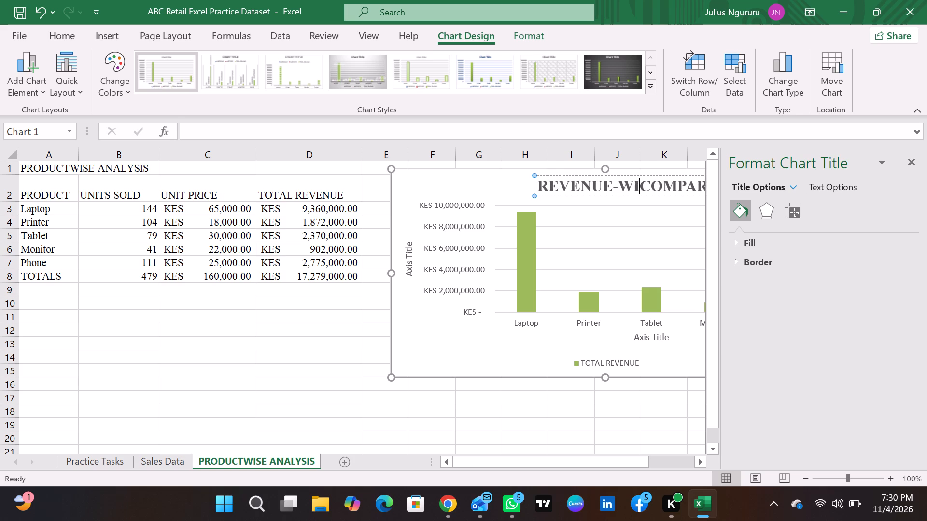
text(SE)
key(space)
key(Return)
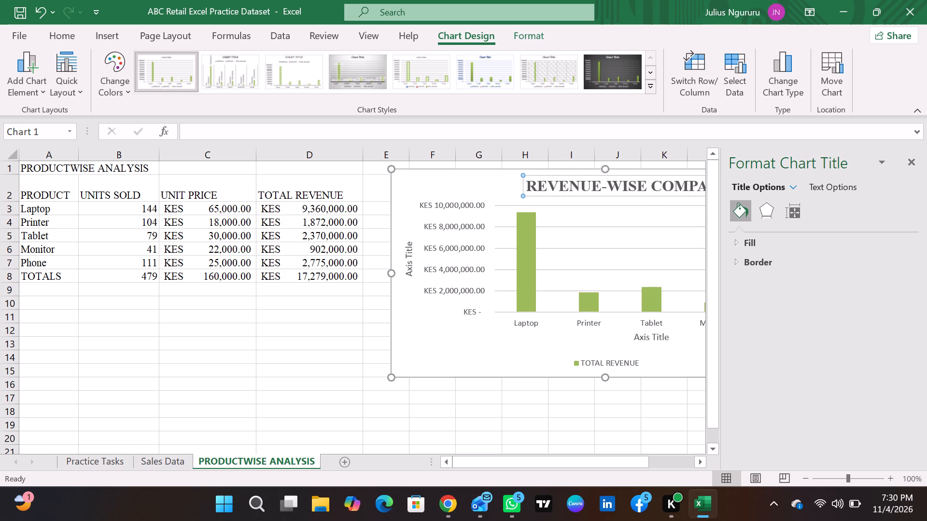
click(566, 203)
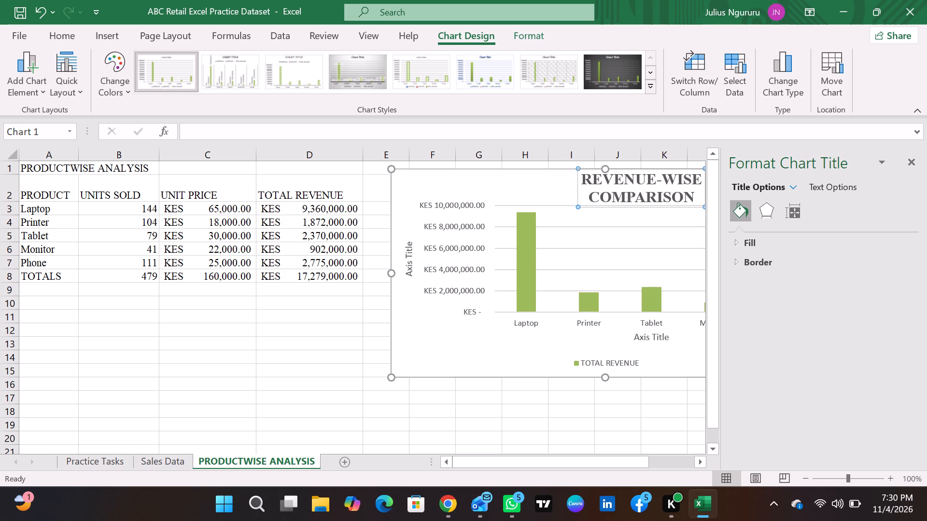
click(562, 193)
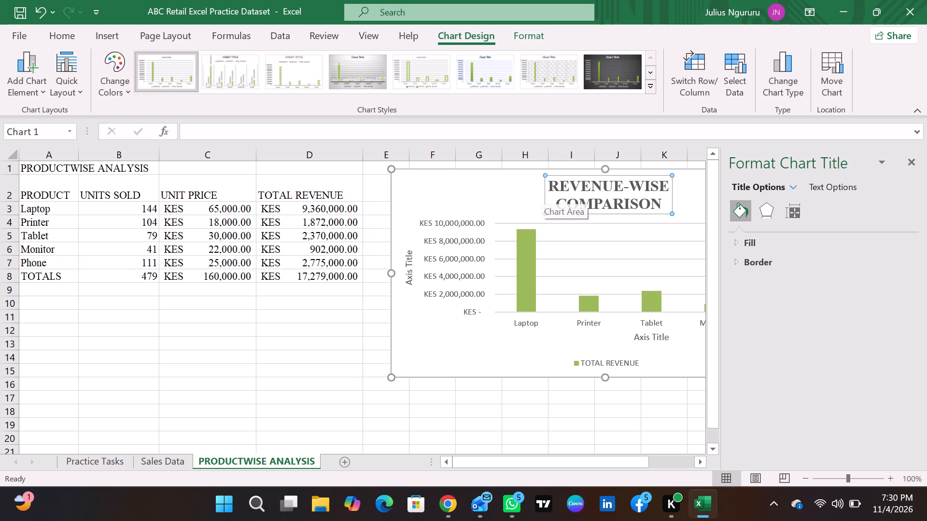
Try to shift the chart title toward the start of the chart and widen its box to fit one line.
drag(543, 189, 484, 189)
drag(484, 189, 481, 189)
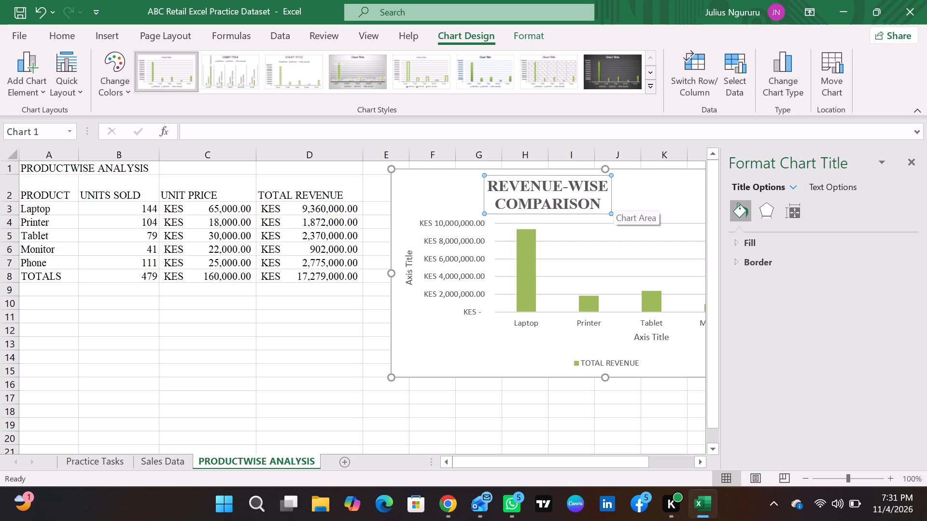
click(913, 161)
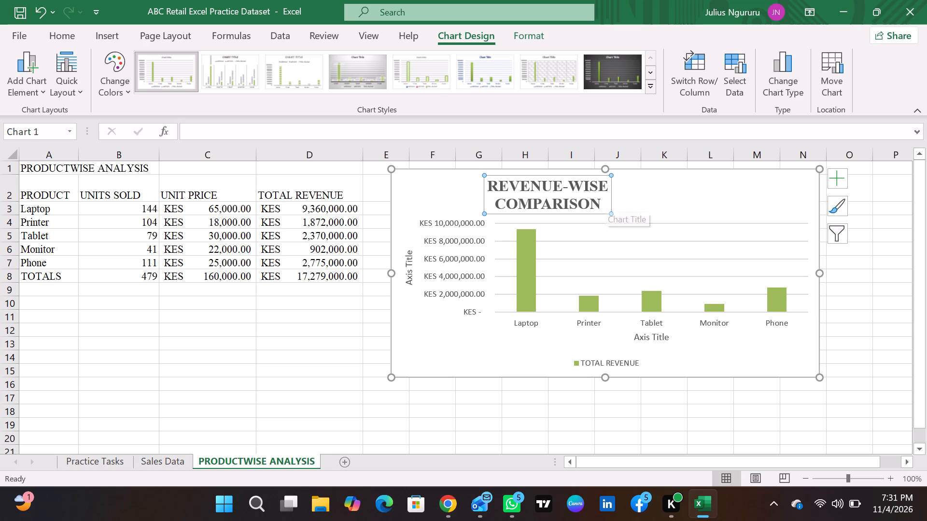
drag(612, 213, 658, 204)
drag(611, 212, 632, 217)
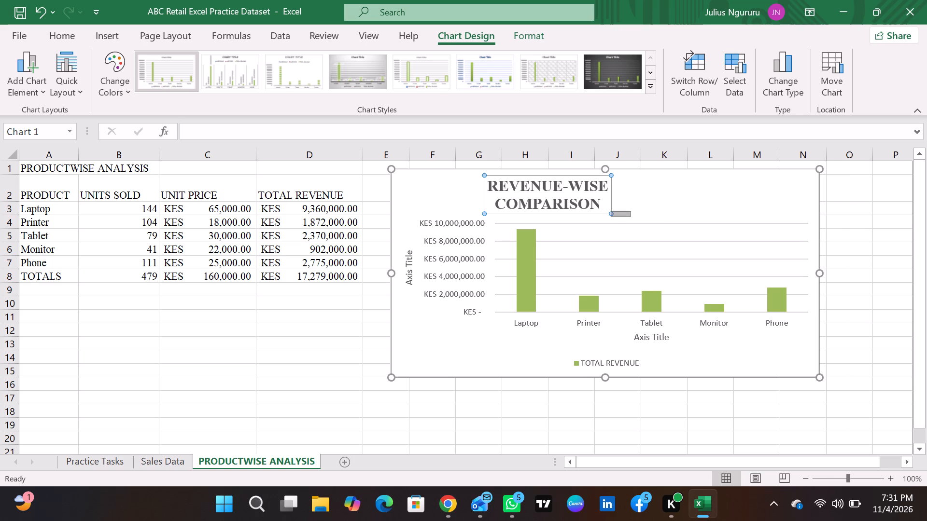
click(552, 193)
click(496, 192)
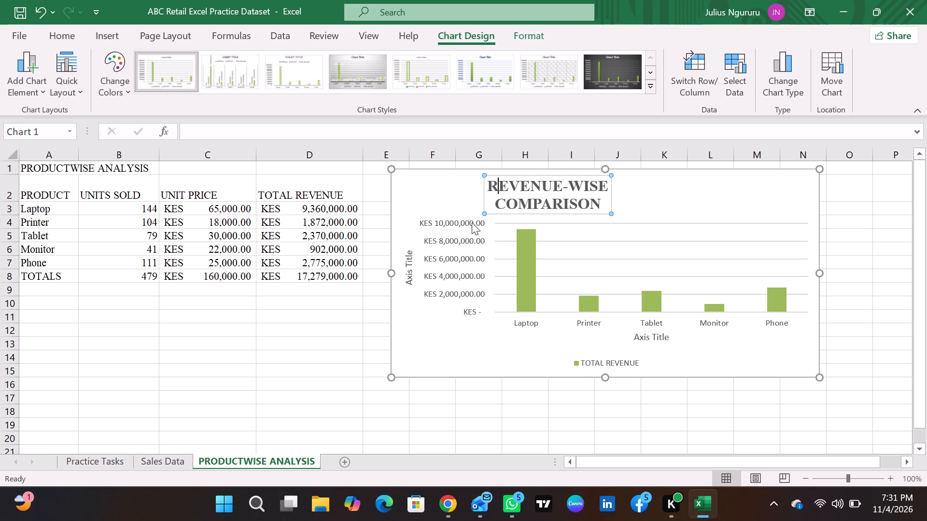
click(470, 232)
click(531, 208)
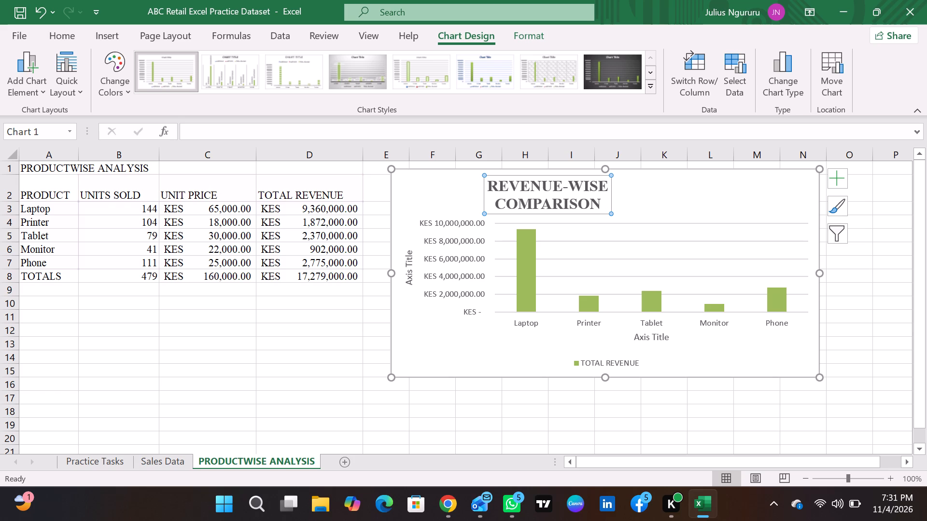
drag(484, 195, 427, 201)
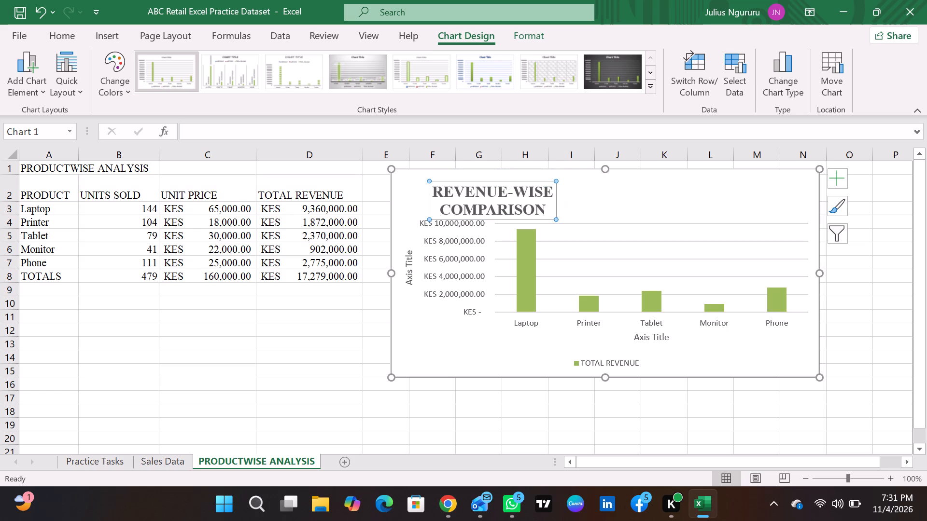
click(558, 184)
Remove the chart title and add it back to the chart with its default placement.
click(839, 203)
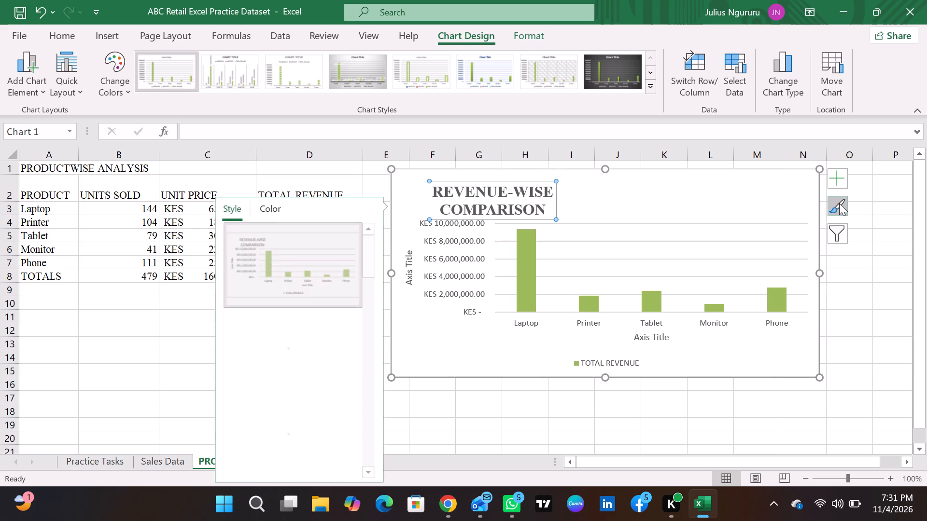
click(843, 233)
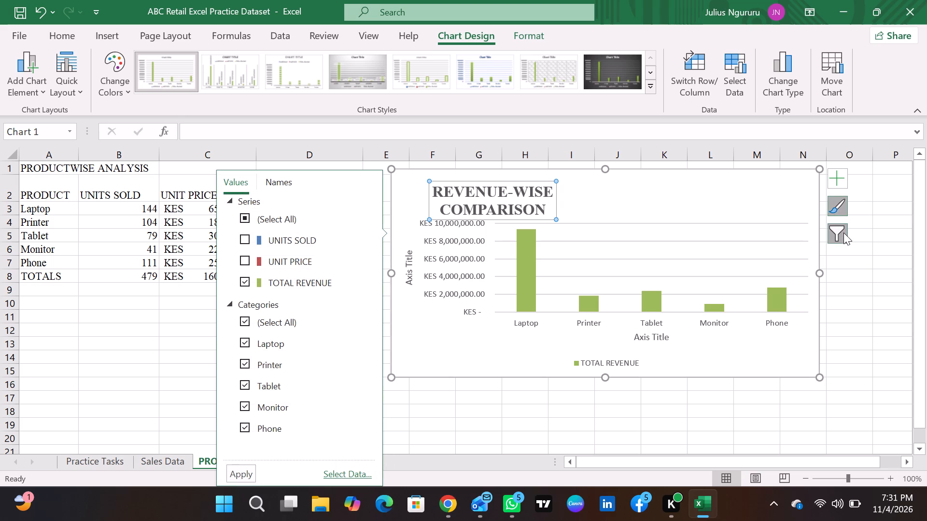
click(833, 179)
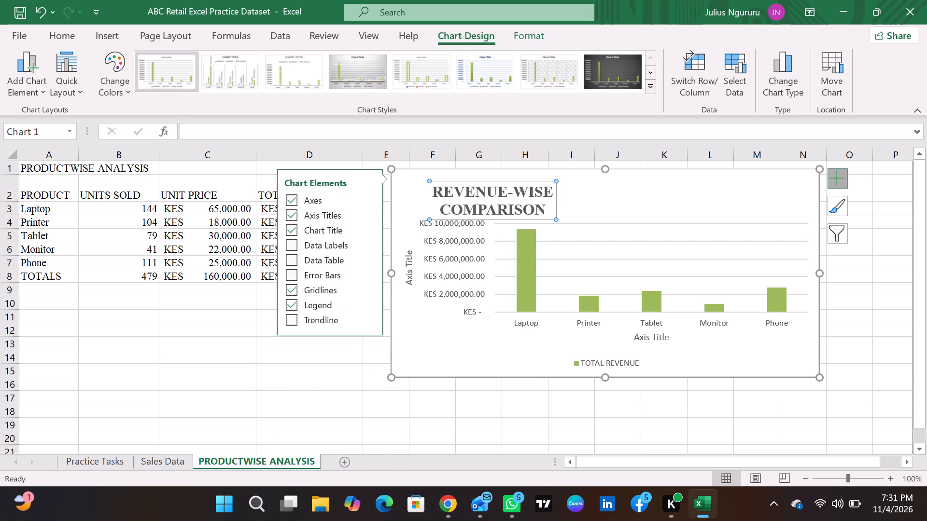
click(294, 227)
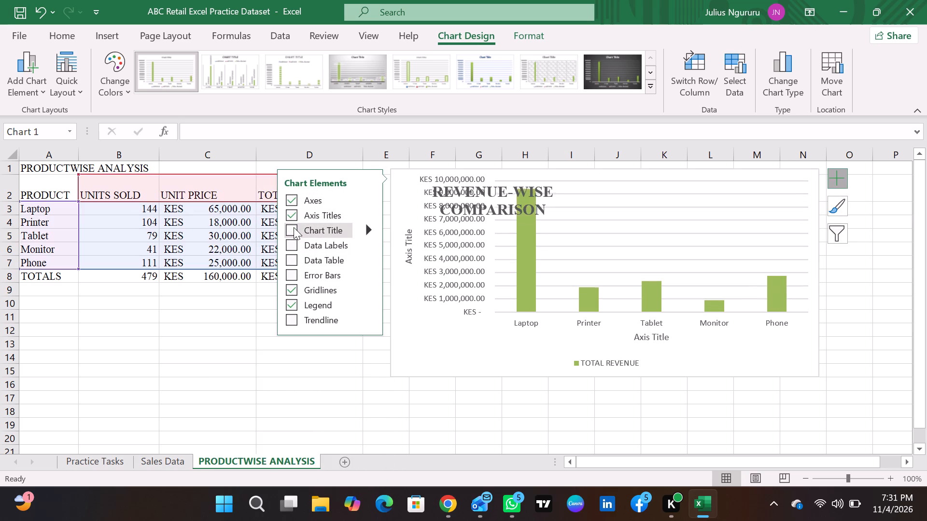
click(292, 227)
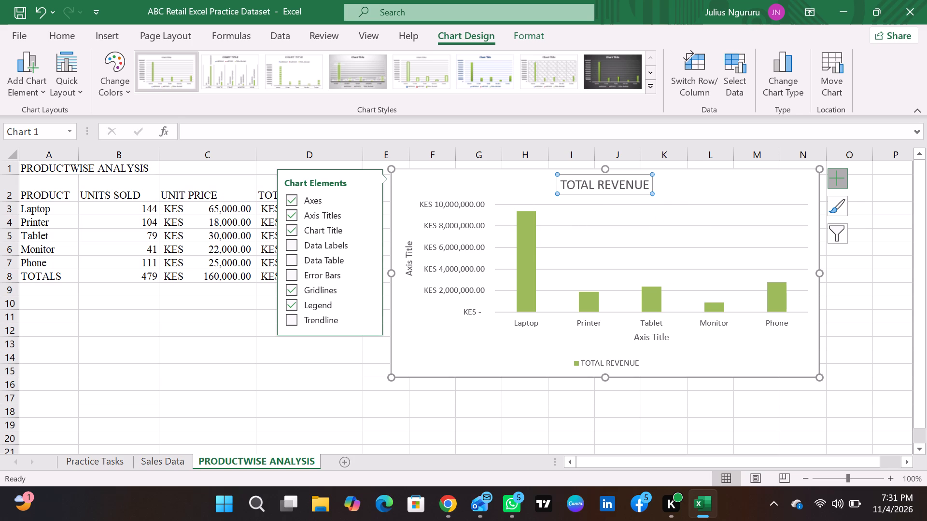
Replace the chart title text with REVENUE WISE COMPARISON on a single line.
click(635, 180)
drag(562, 181, 600, 186)
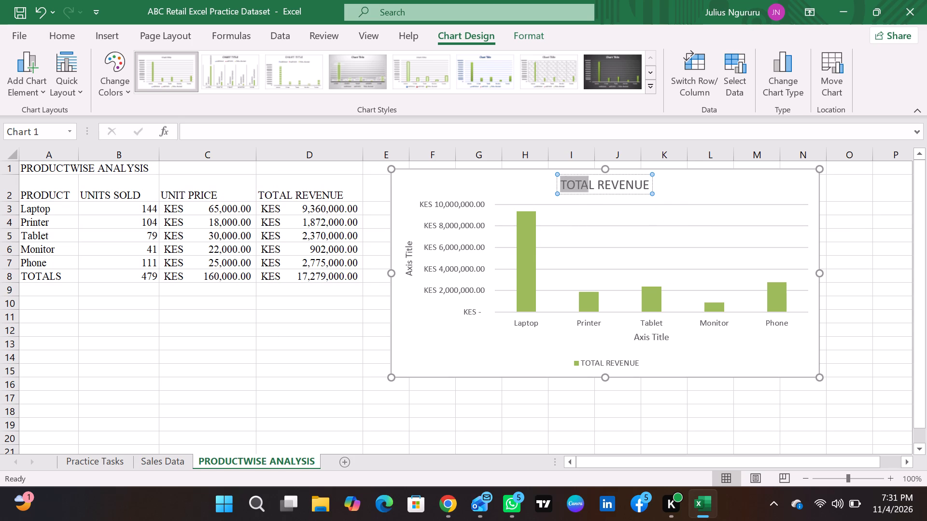
drag(600, 186, 645, 186)
text(RE)
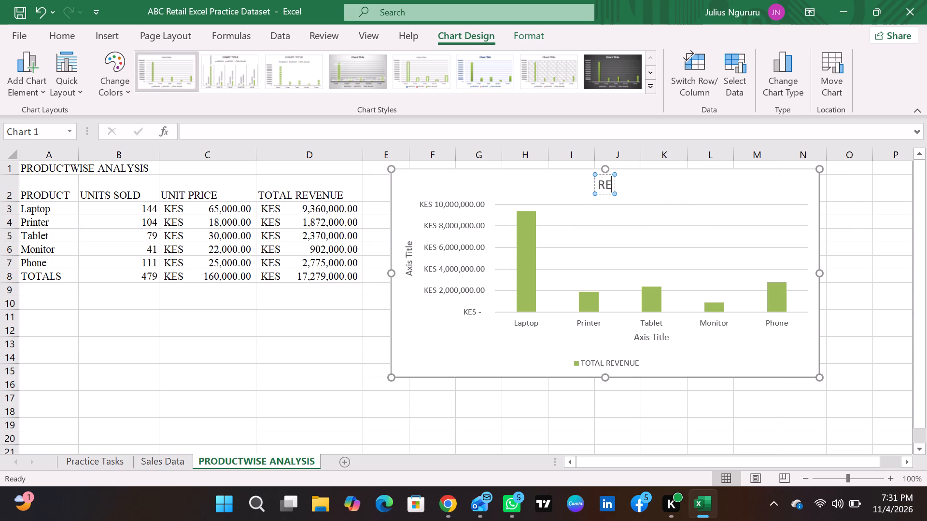
text(VENUE)
key(space)
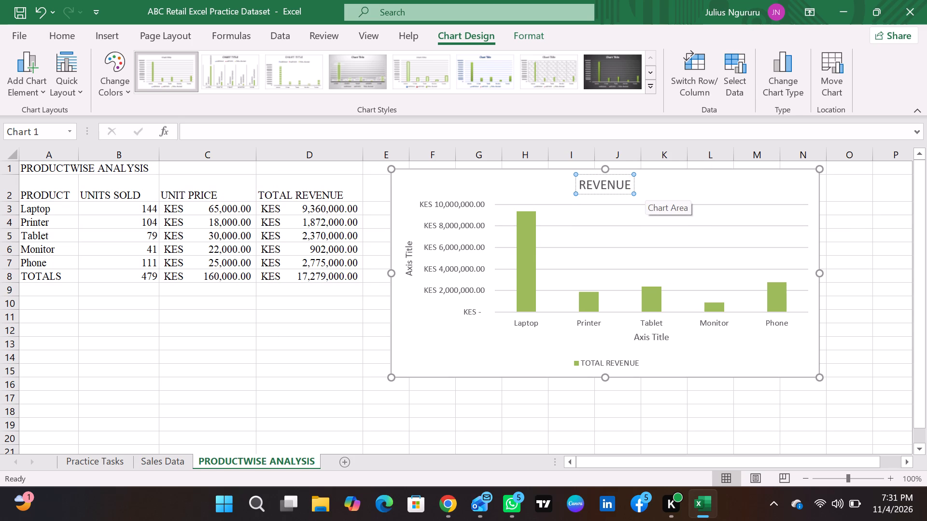
text(WISE COMPARISON)
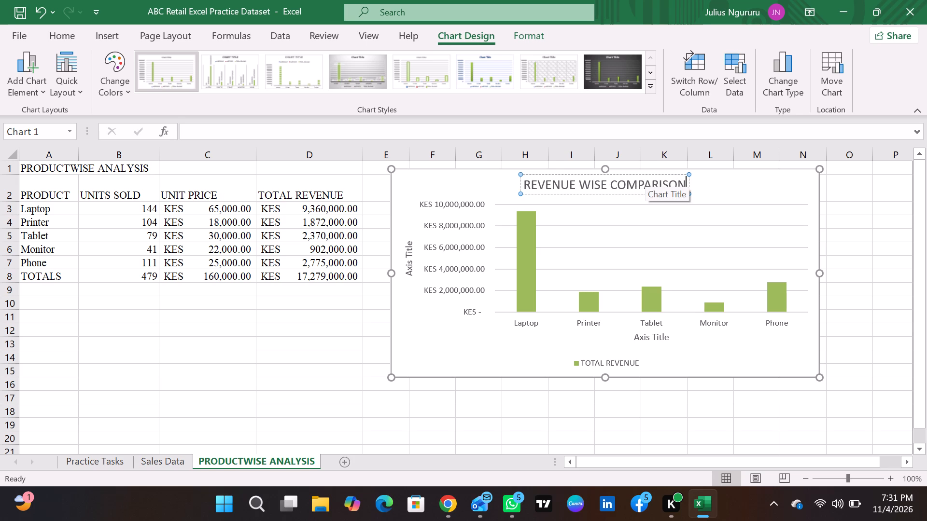
click(716, 244)
Format the REVENUE WISE COMPARISON chart title as Times New Roman, bold, size 16 and centred.
click(659, 190)
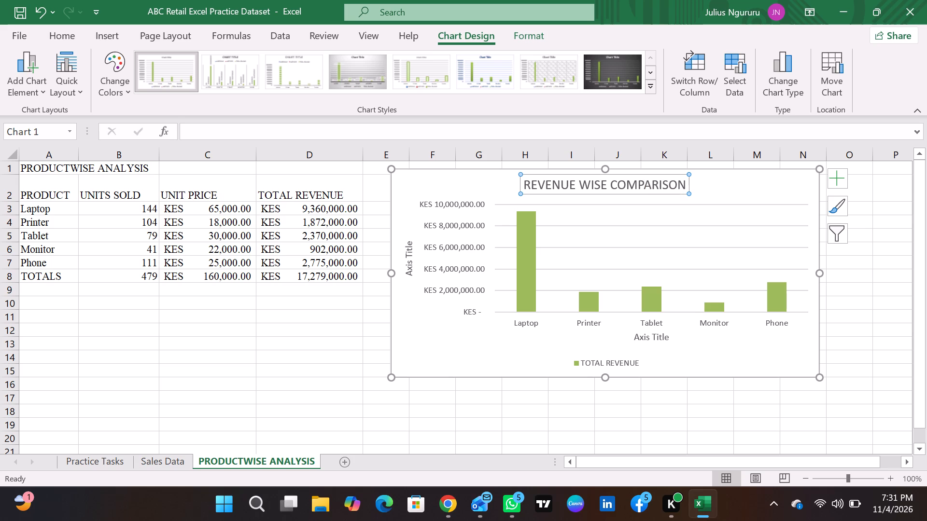
click(68, 34)
click(153, 67)
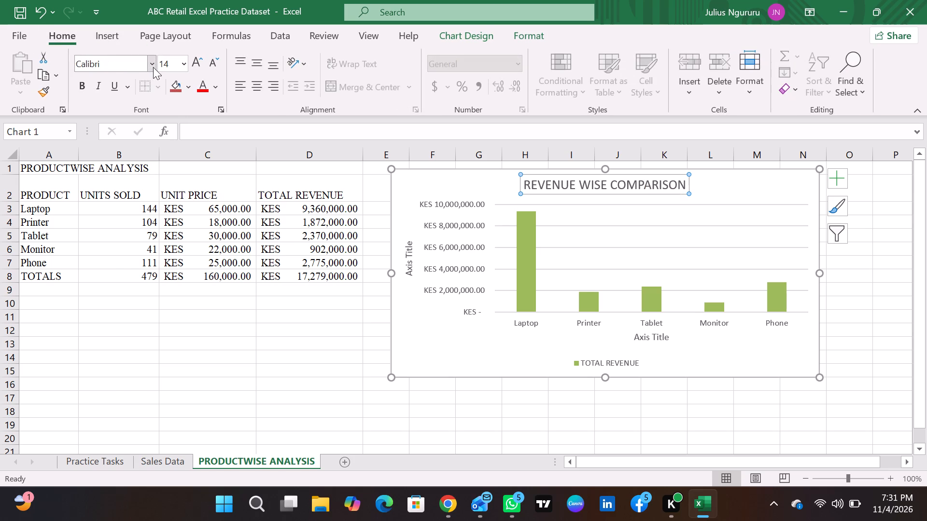
text(TO)
key(BackSpace)
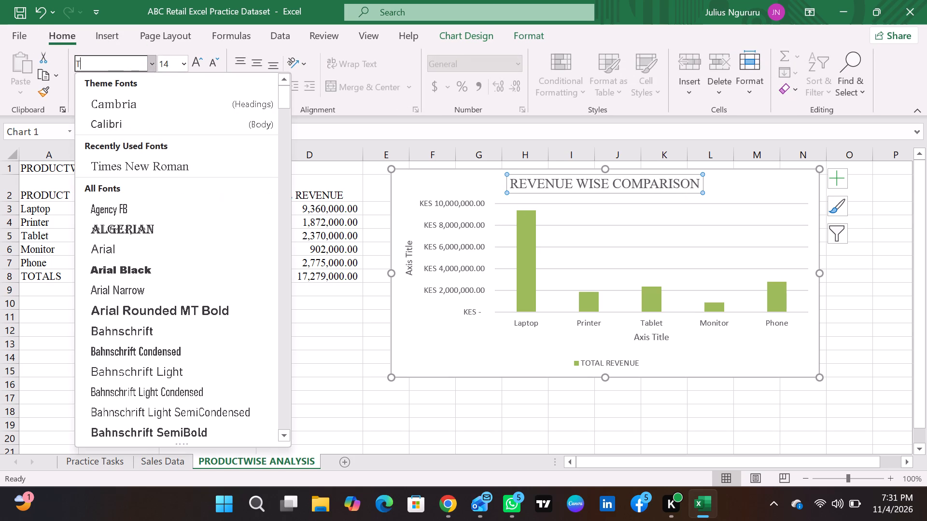
text(IM)
key(Return)
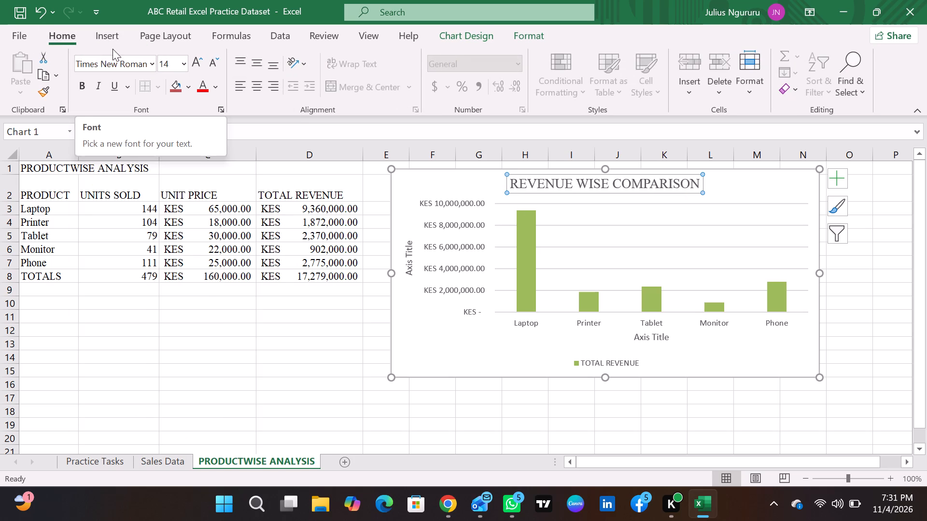
click(83, 87)
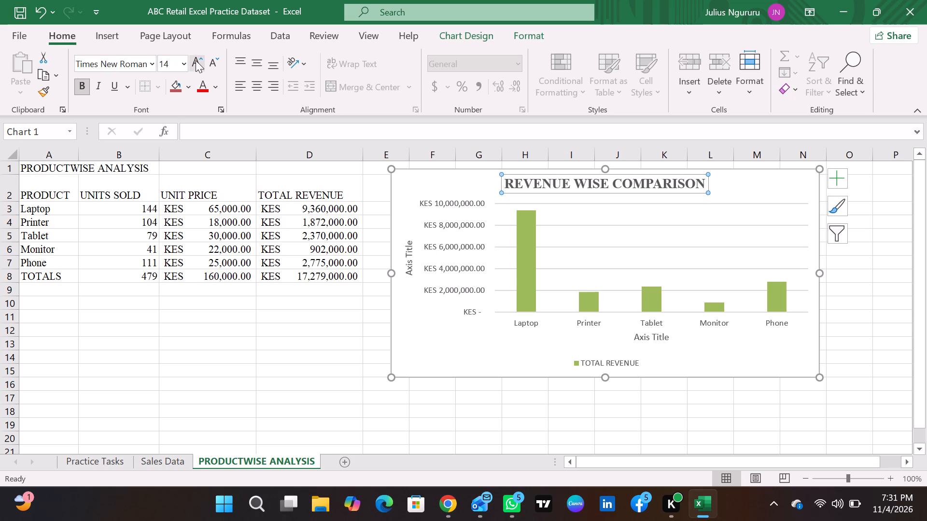
click(196, 60)
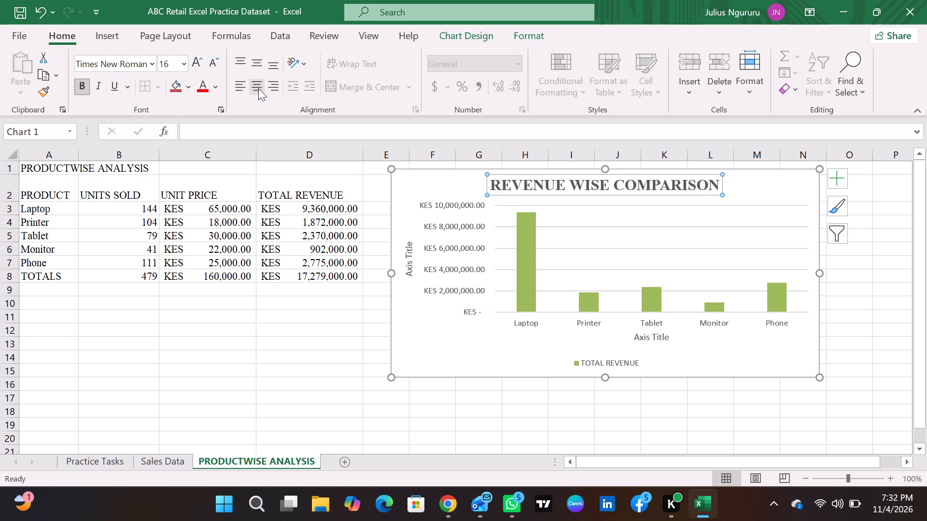
click(258, 88)
Widen the chart so that it extends to about the middle of column O.
drag(821, 274, 846, 276)
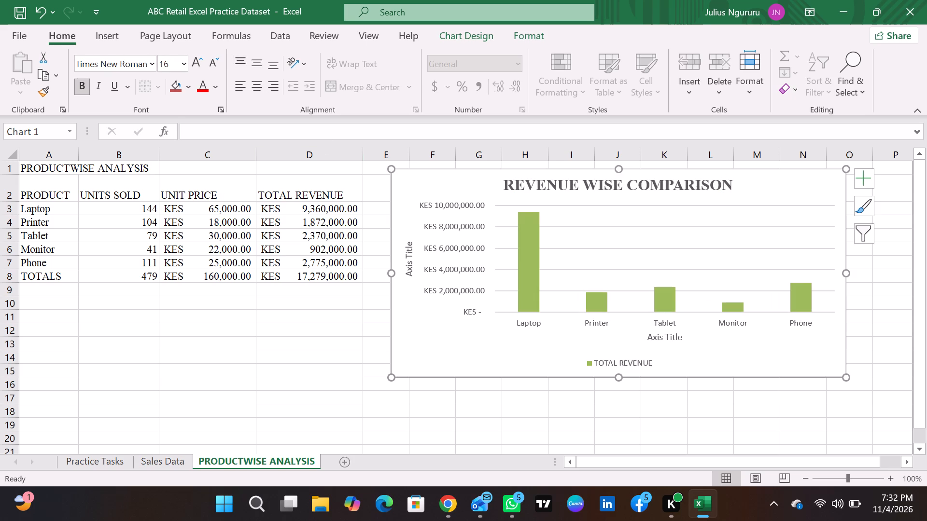
click(577, 442)
Set the vertical axis title of the chart to Generated Revenue.
click(530, 377)
click(526, 352)
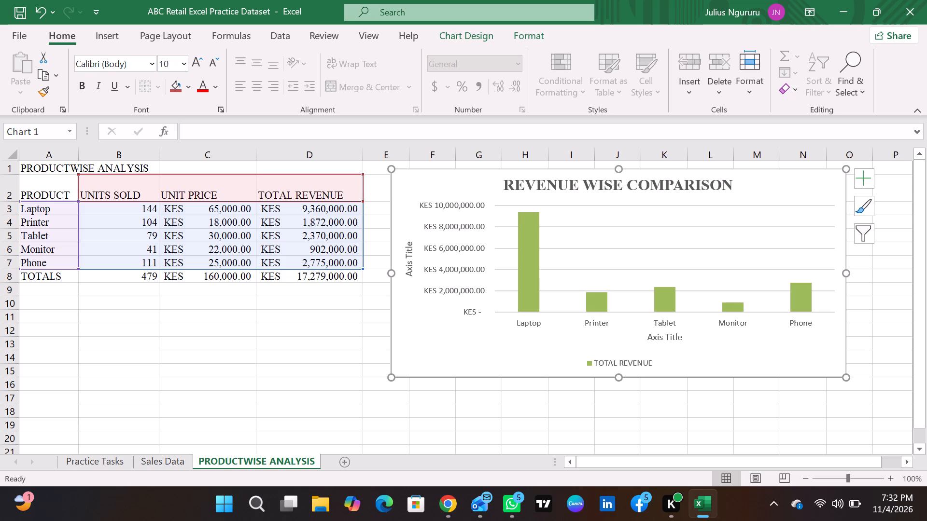
click(407, 275)
triple_click(407, 265)
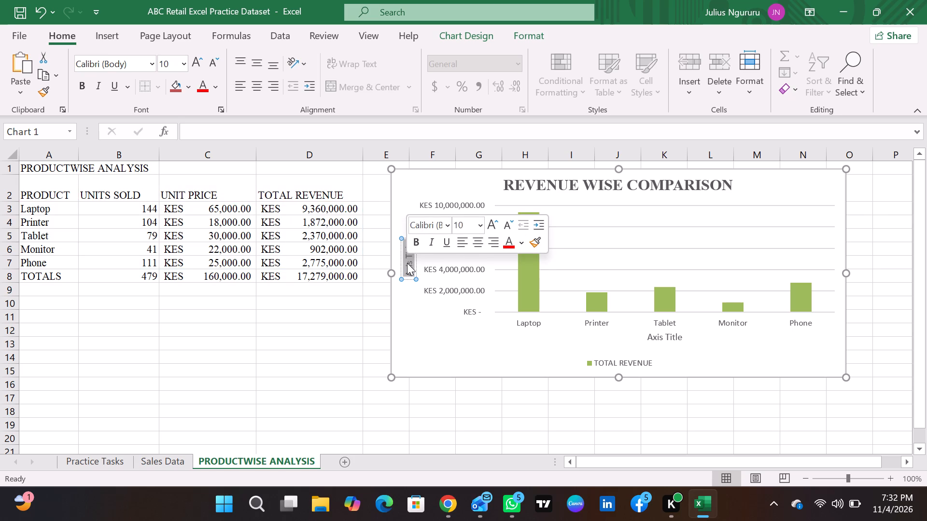
key(BackSpace)
key(BackSpace)
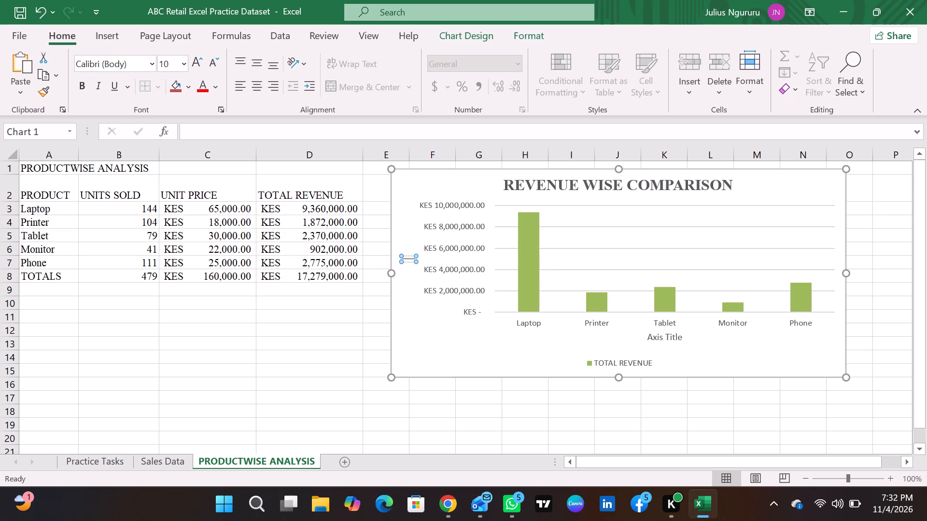
key(g)
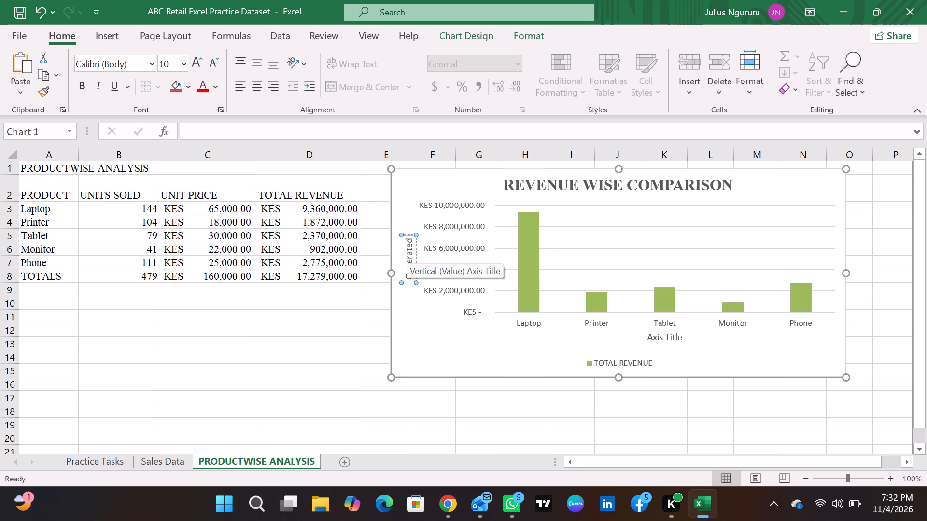
text(venue)
Set the horizontal axis title of the chart to Product Name.
click(668, 337)
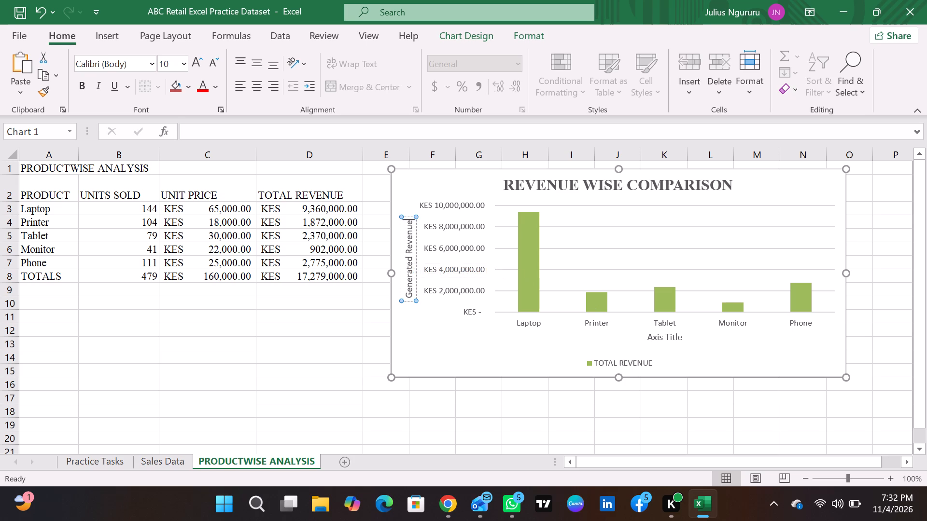
double_click(668, 338)
triple_click(651, 336)
text(roduct)
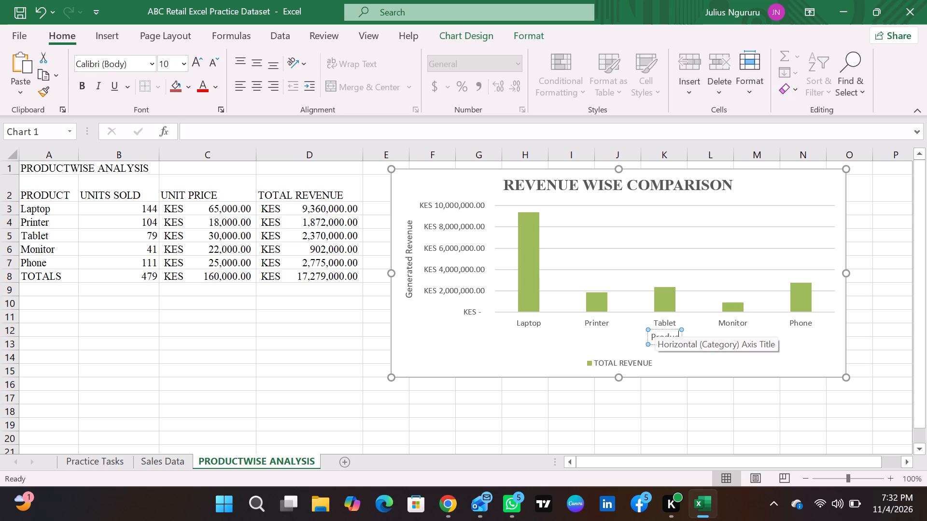
key(space)
click(588, 356)
click(673, 338)
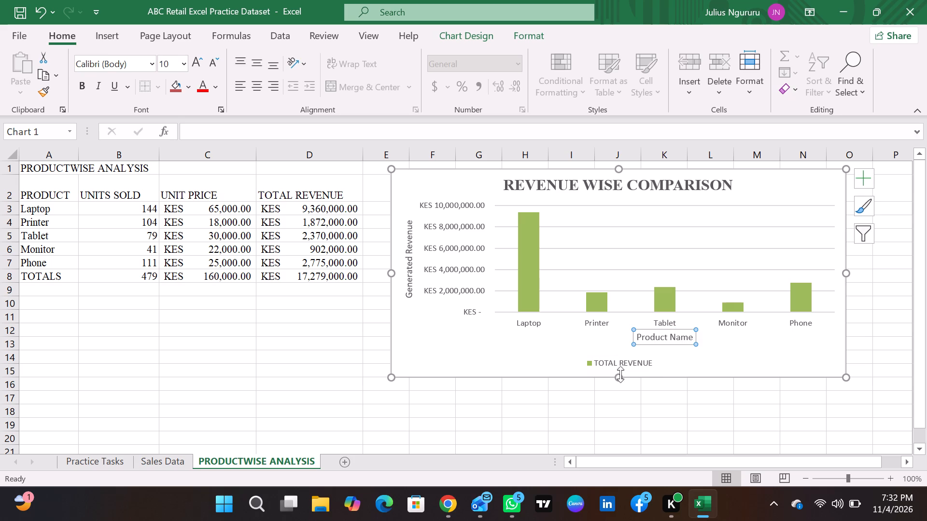
Delete the TOTAL REVENUE legend from the REVENUE WISE COMPARISON chart.
click(620, 374)
click(632, 361)
right_click(627, 359)
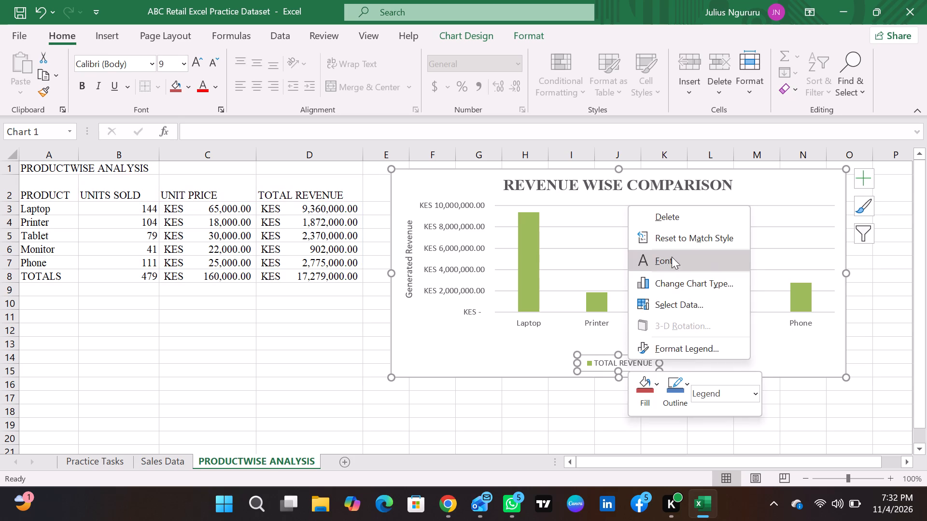
click(693, 219)
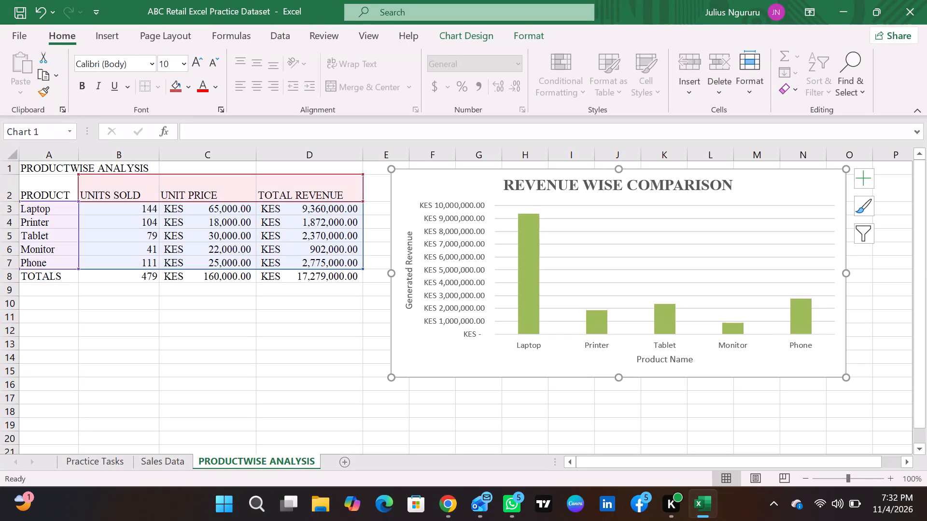
Format the Product Name axis title of the chart as Times New Roman, bold, size 12.
click(672, 359)
ctrl+click(412, 283)
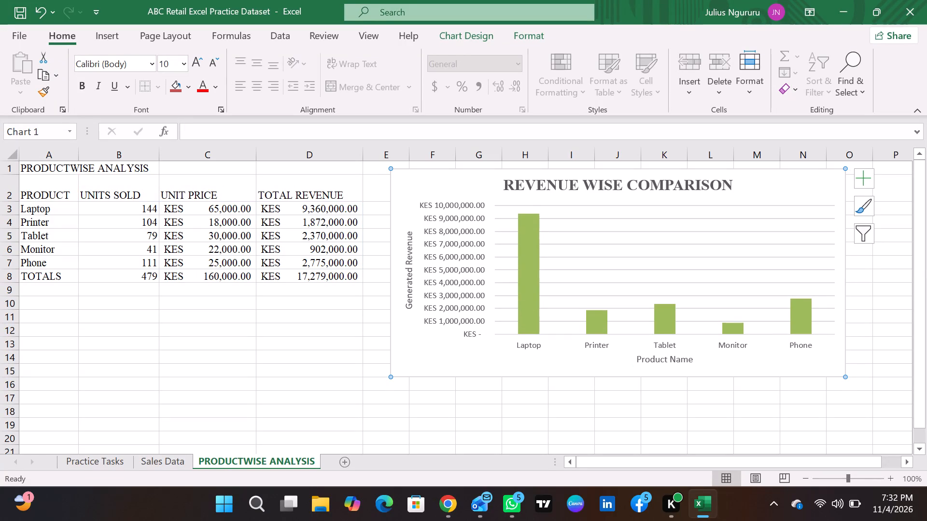
click(644, 361)
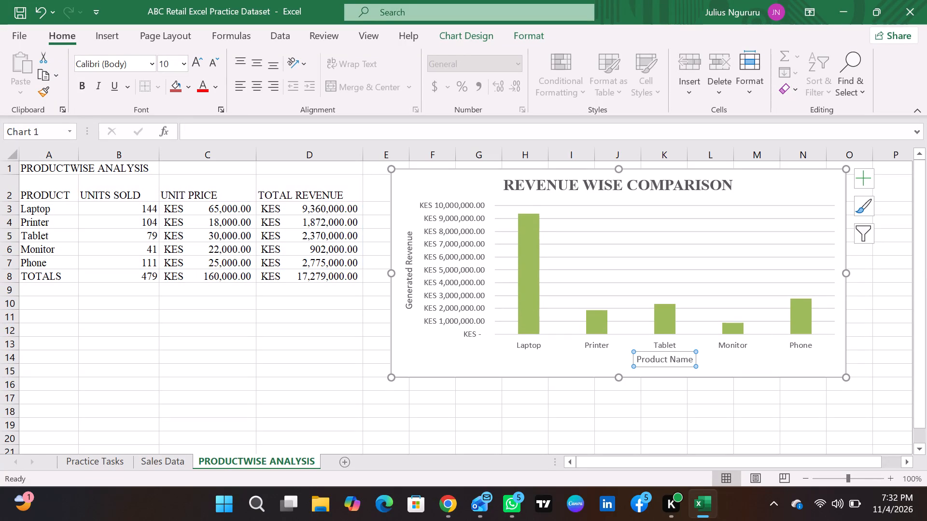
click(151, 62)
text(ti)
key(Return)
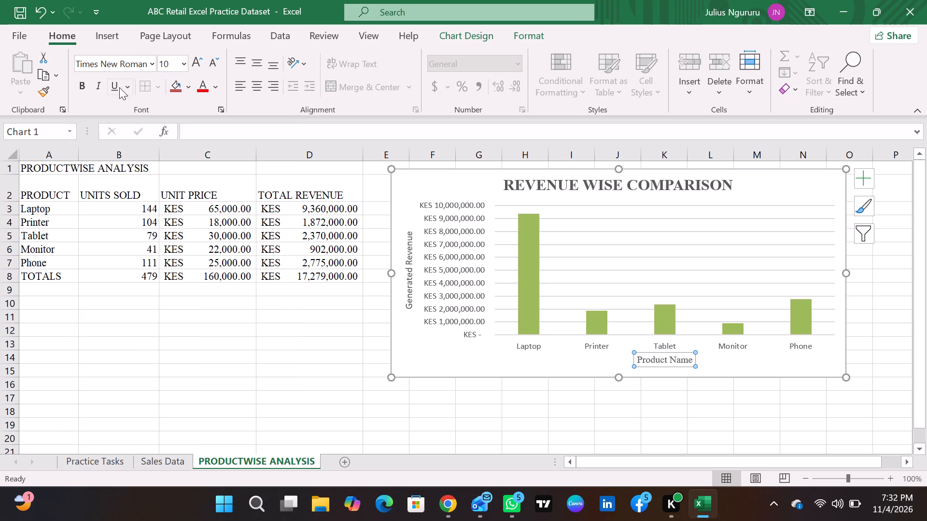
click(86, 84)
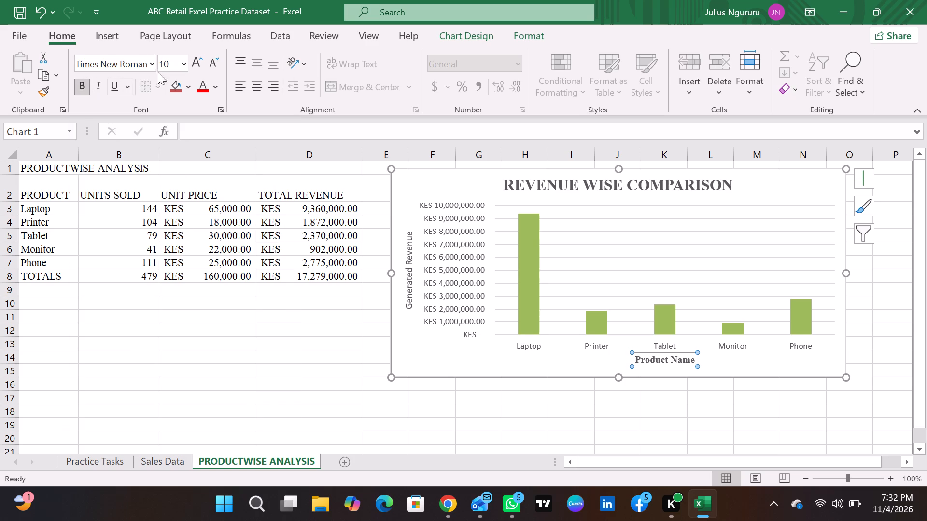
click(197, 65)
click(197, 65)
click(197, 65)
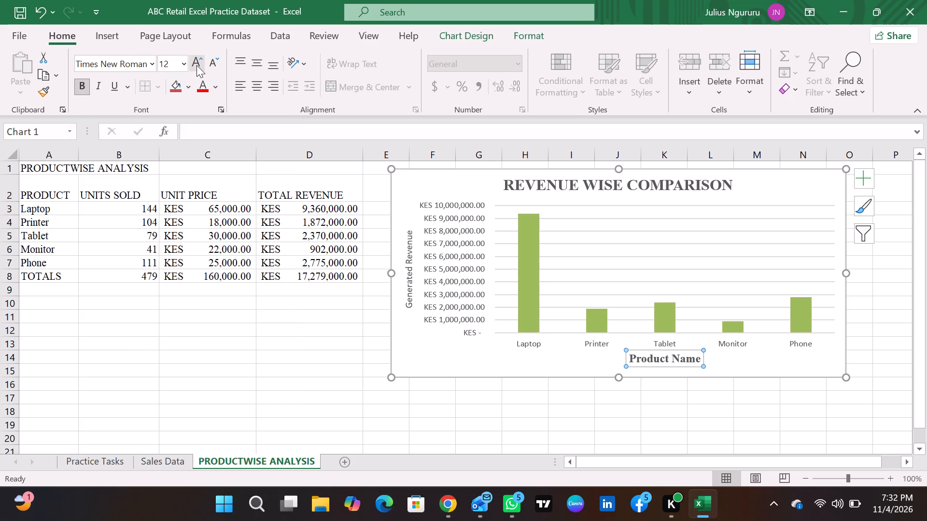
Format the Generated Revenue axis title of the chart as Times New Roman, bold, size 11.
click(408, 269)
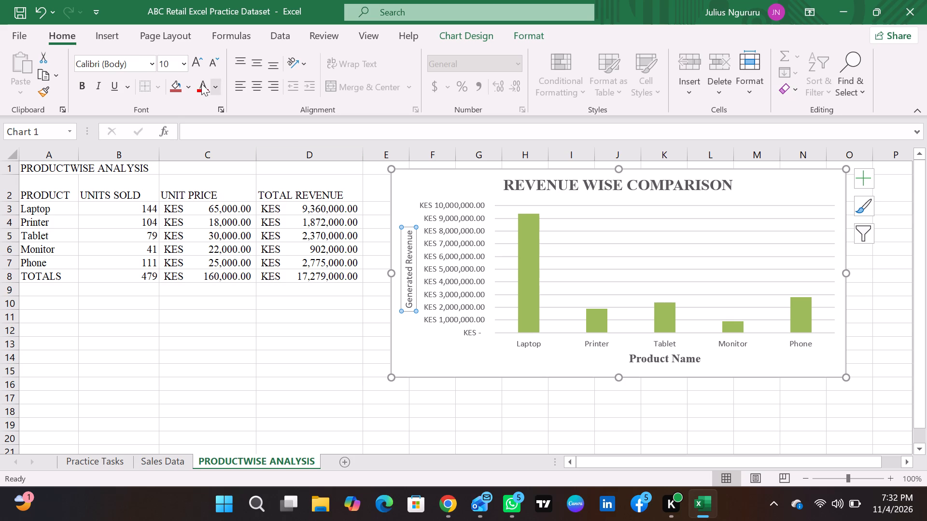
click(152, 64)
text(ti)
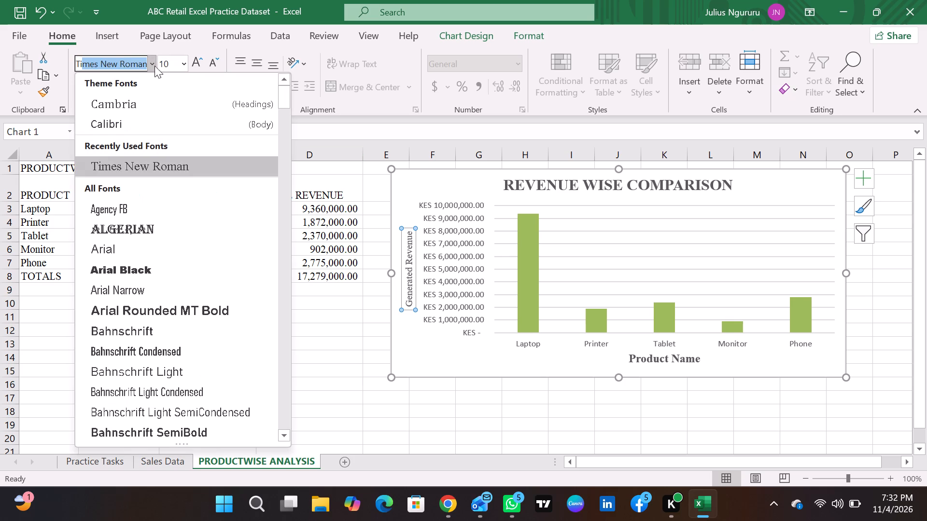
key(Return)
click(200, 70)
click(195, 65)
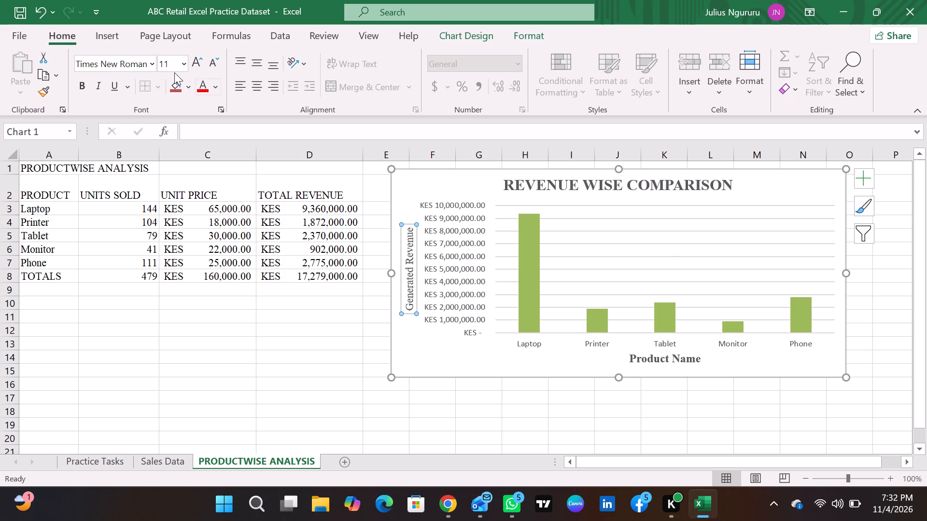
click(83, 82)
click(98, 87)
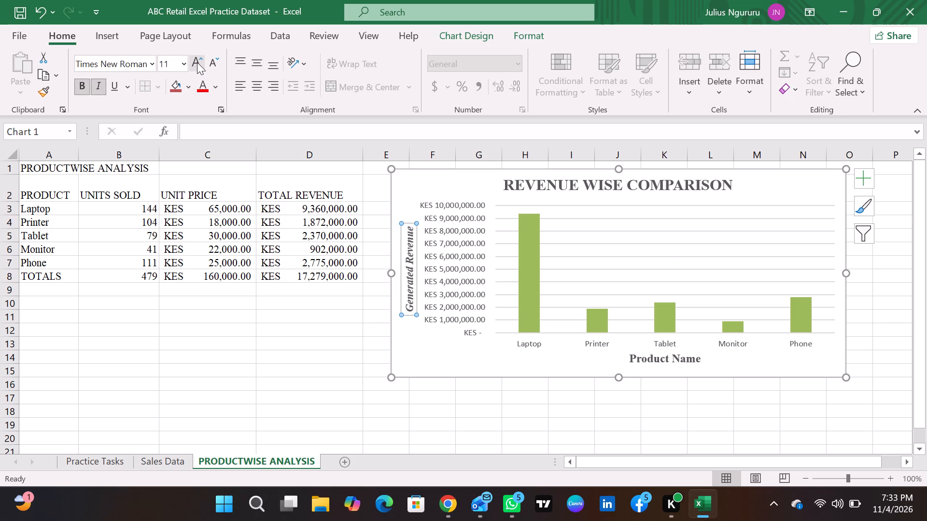
click(100, 86)
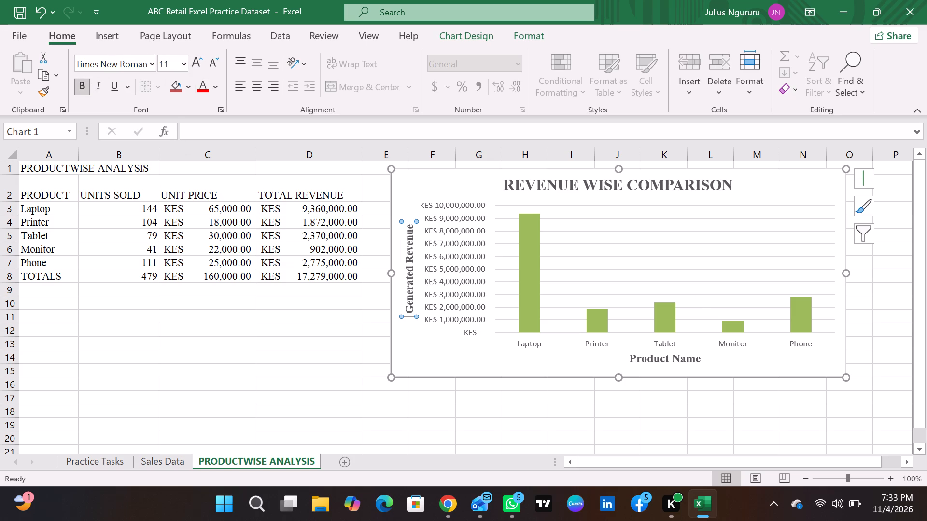
Add data labels to the chart's revenue columns.
click(862, 181)
click(288, 246)
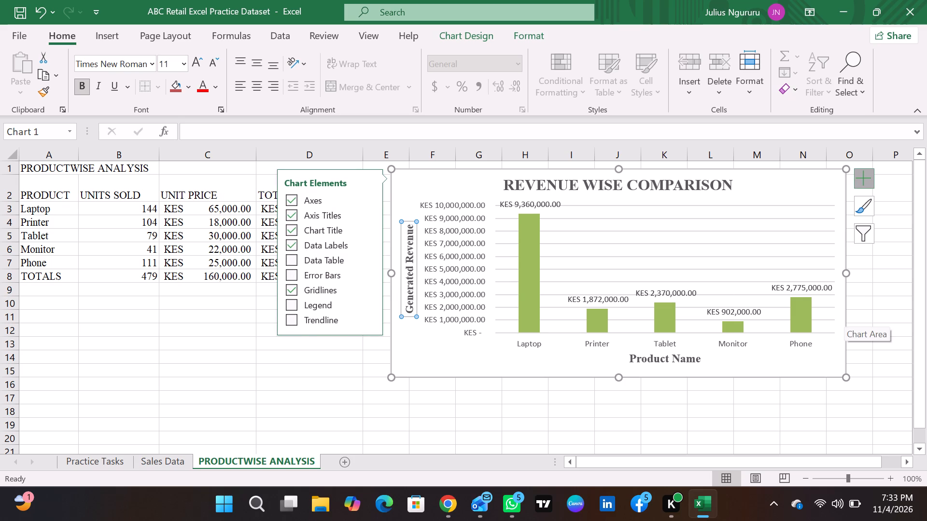
Enlarge and reposition the chart so it spans from row 1 to about row 16 and reaches about the end of column O.
drag(848, 274, 868, 276)
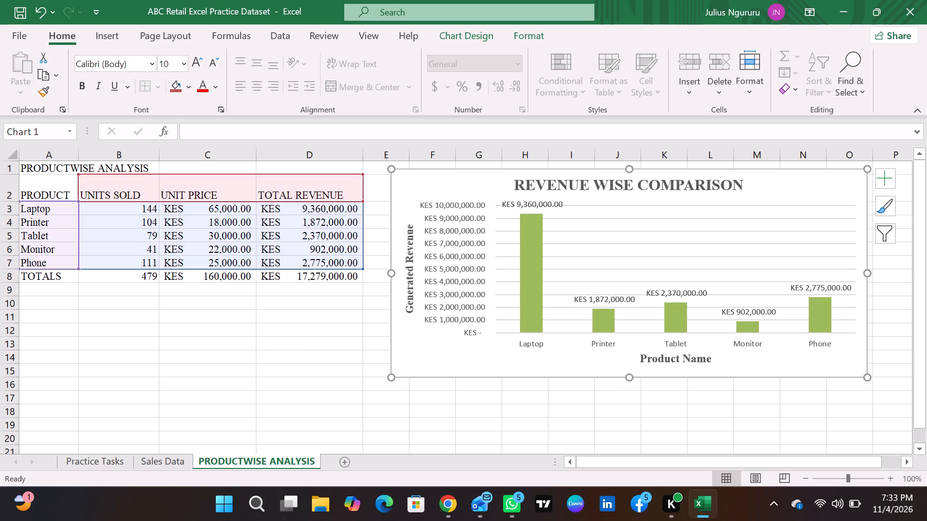
click(775, 344)
double_click(775, 344)
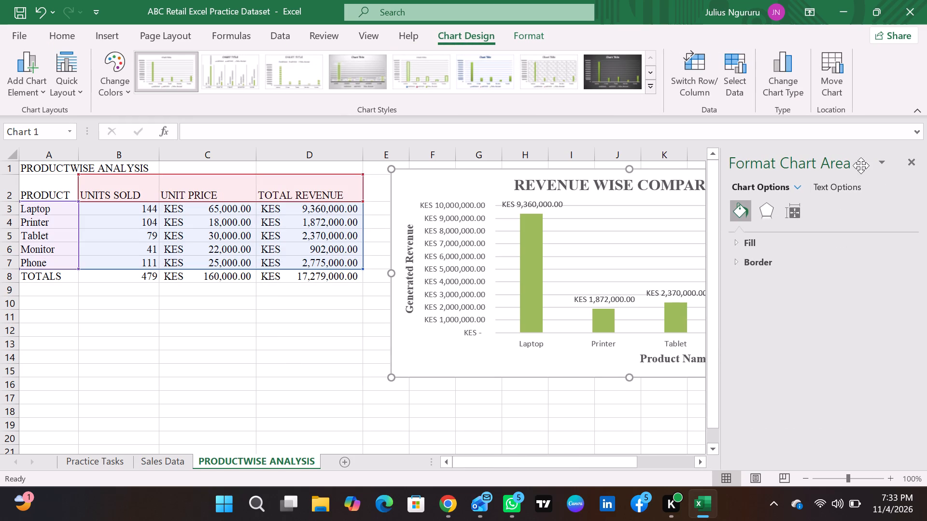
click(907, 165)
drag(703, 171, 711, 164)
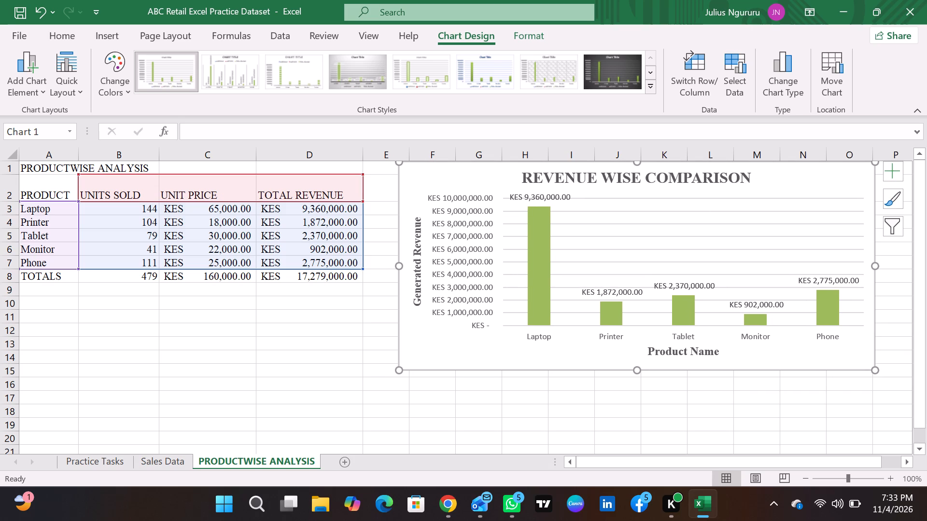
drag(638, 369, 644, 391)
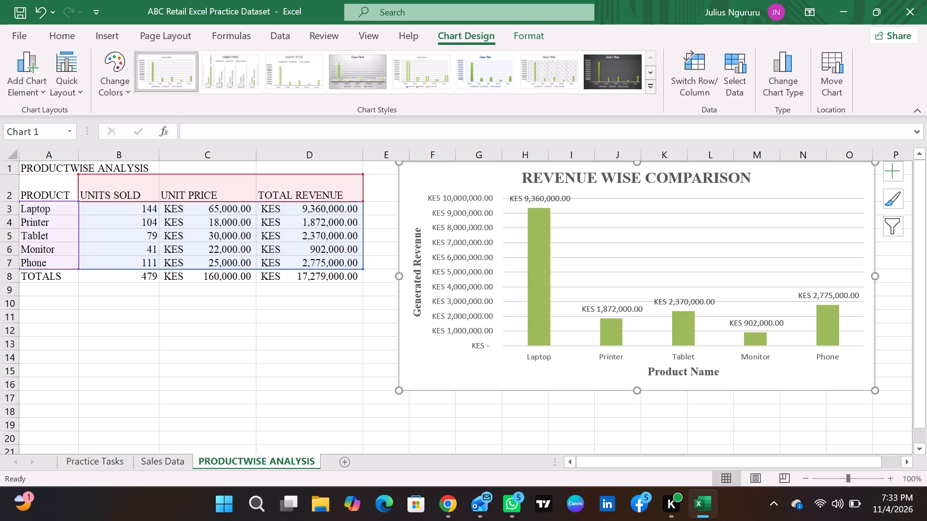
Review the numbered questions on the Practice Tasks sheet, especially tasks 3 to 6, to decide what to answer.
click(168, 463)
click(99, 468)
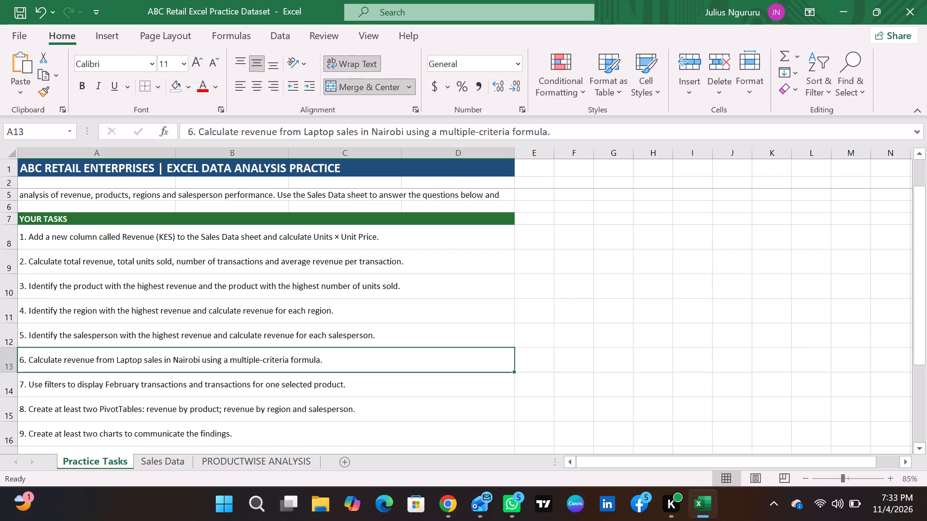
click(68, 382)
click(74, 342)
click(81, 355)
double_click(85, 341)
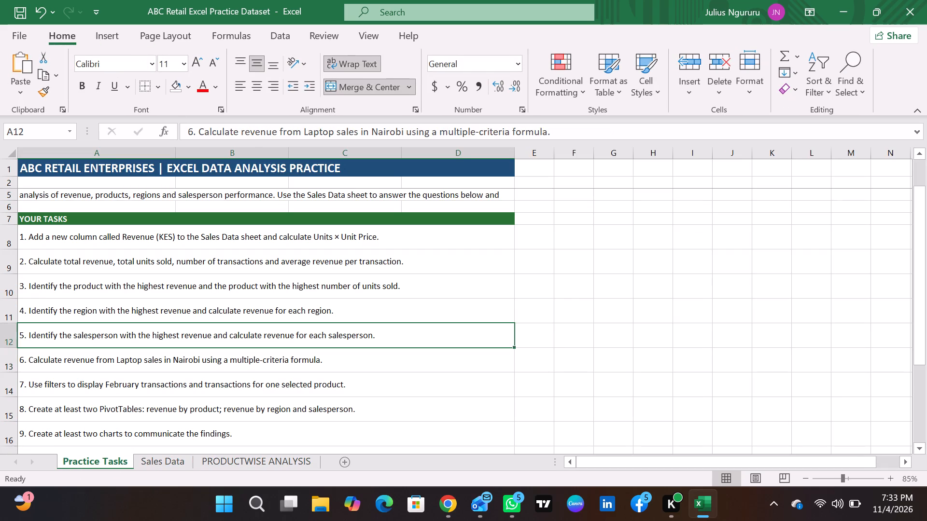
click(126, 356)
click(207, 329)
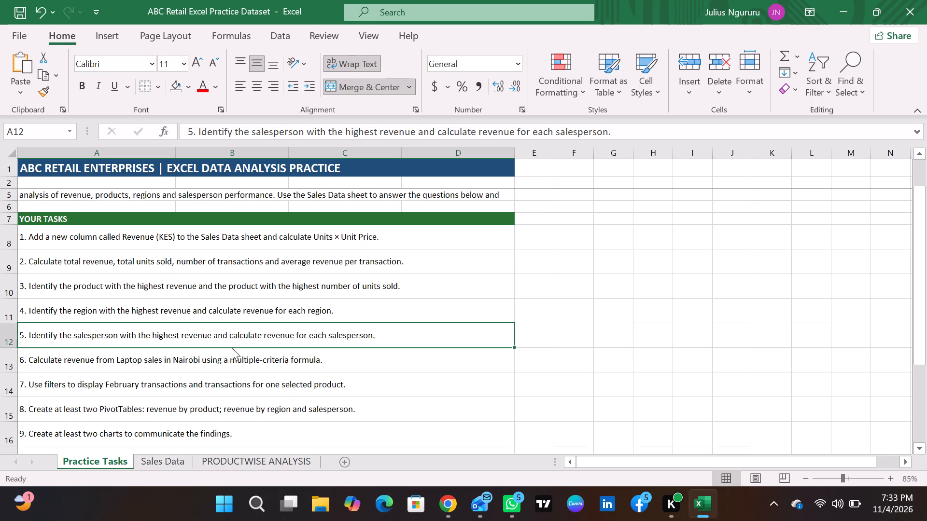
click(232, 348)
click(222, 369)
click(218, 330)
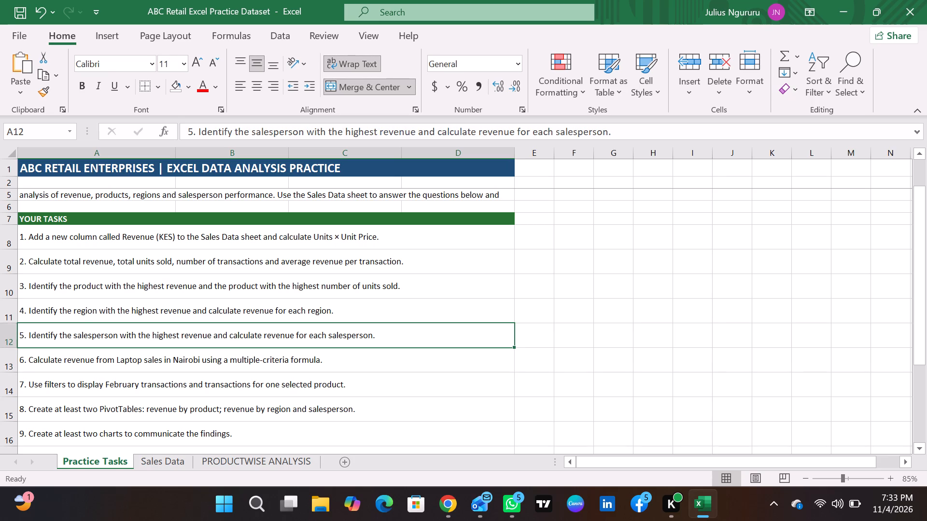
click(262, 367)
click(294, 333)
click(106, 315)
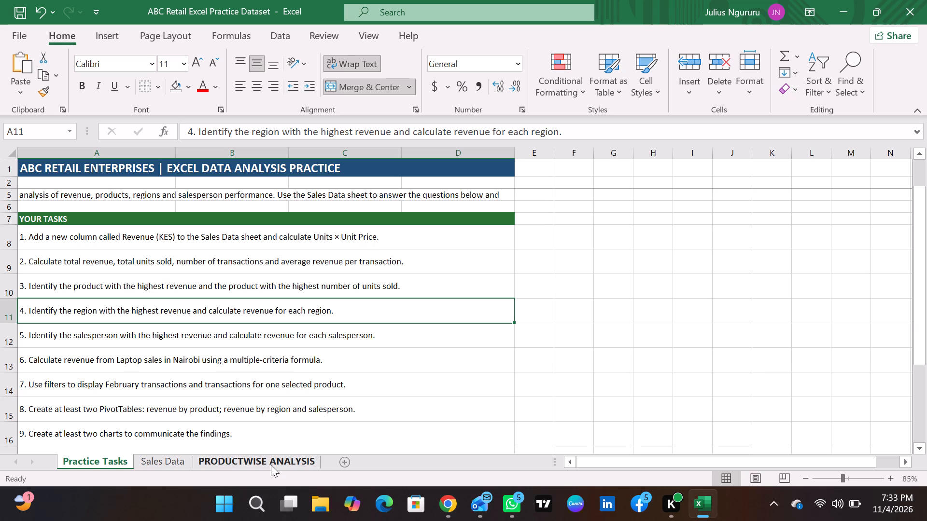
click(160, 289)
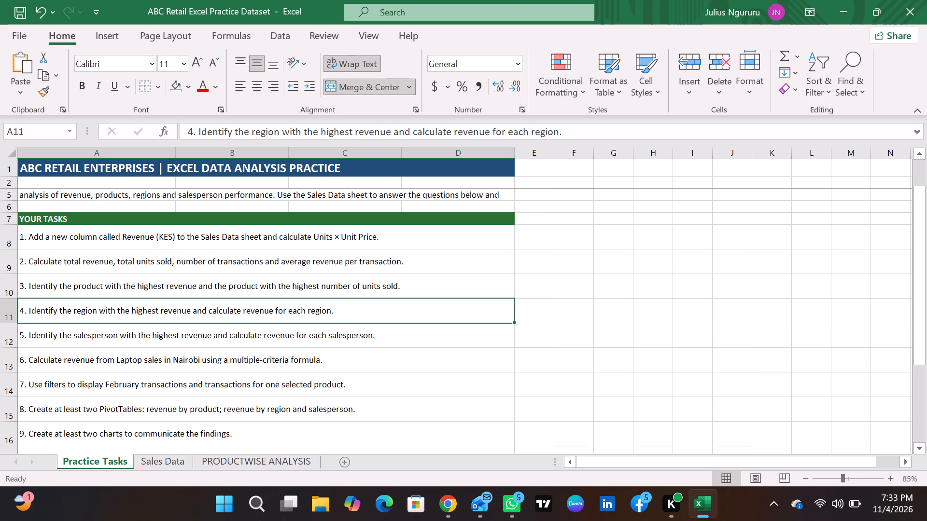
click(278, 310)
click(273, 292)
click(169, 322)
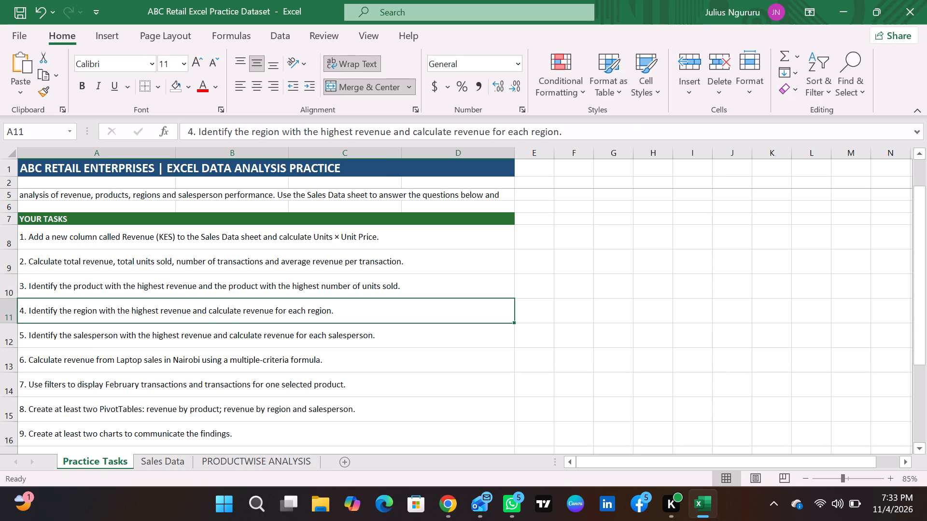
click(172, 294)
click(175, 310)
click(148, 289)
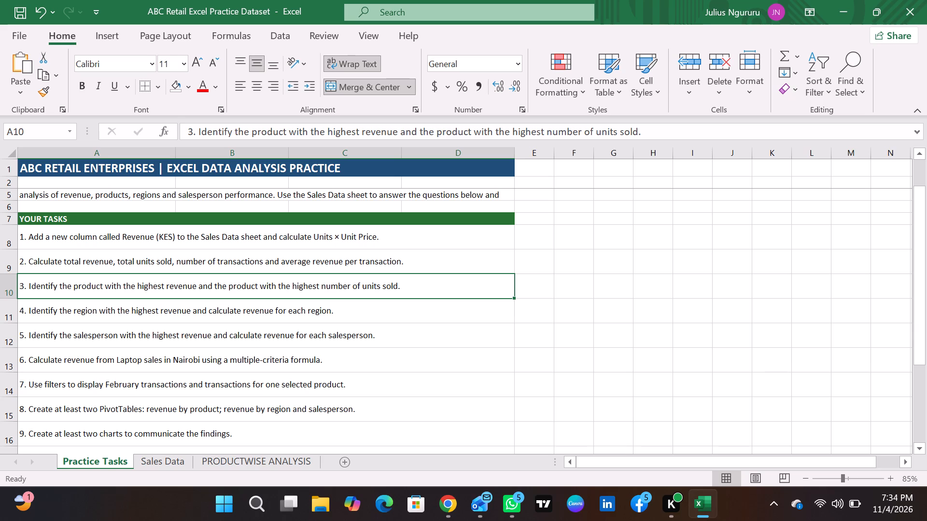
Enter the label Product with highest Revenue in cell A11 of the PRODUCTWISE ANALYSIS sheet.
click(171, 465)
click(243, 460)
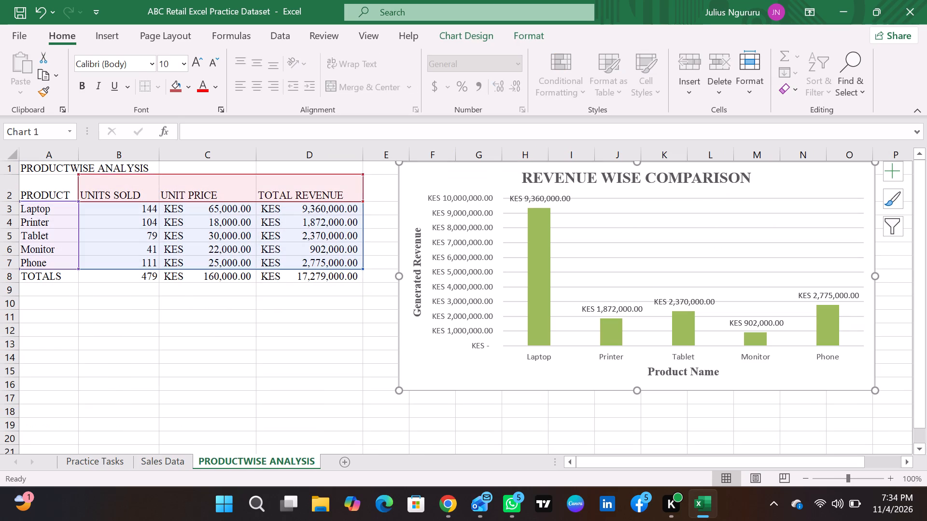
click(168, 343)
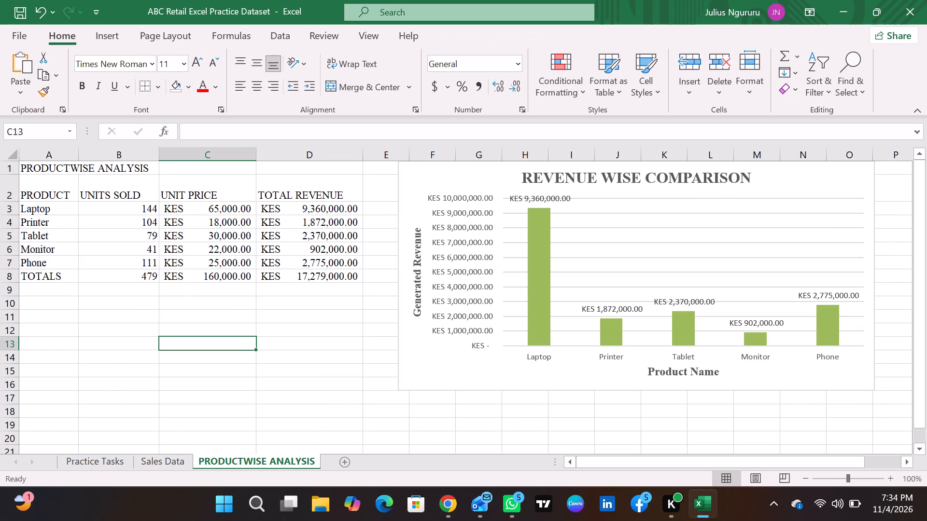
click(48, 306)
click(44, 316)
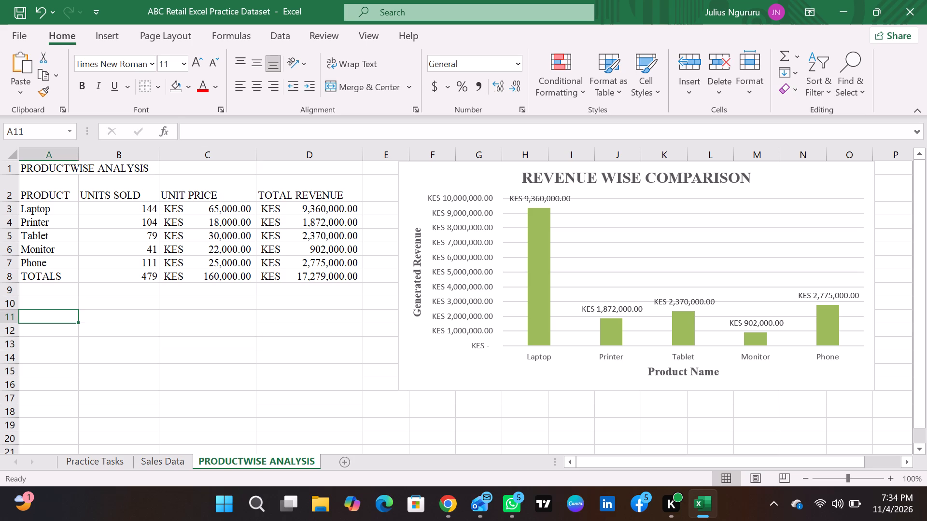
text(roduct with highest)
key(space)
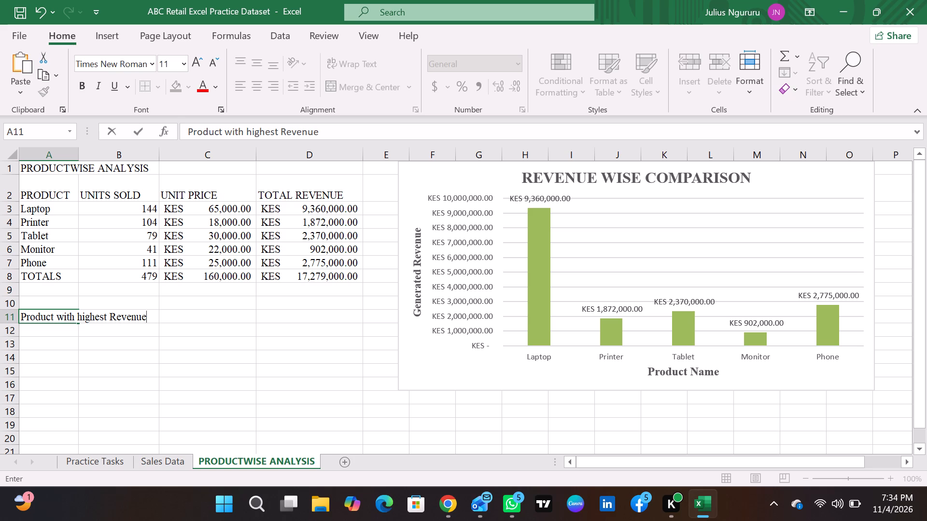
key(Return)
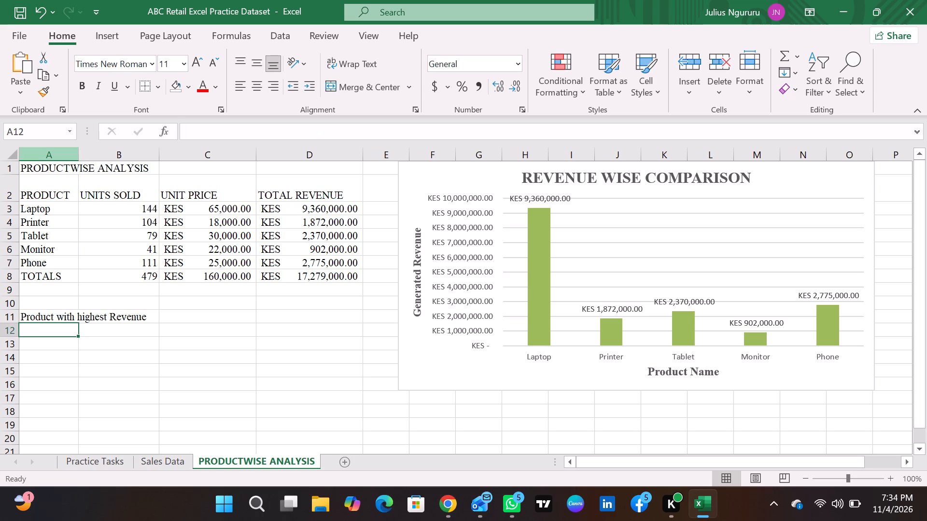
Wrap the text in cells A11:A14 and widen column A until the A11 label fits on two lines.
click(5, 318)
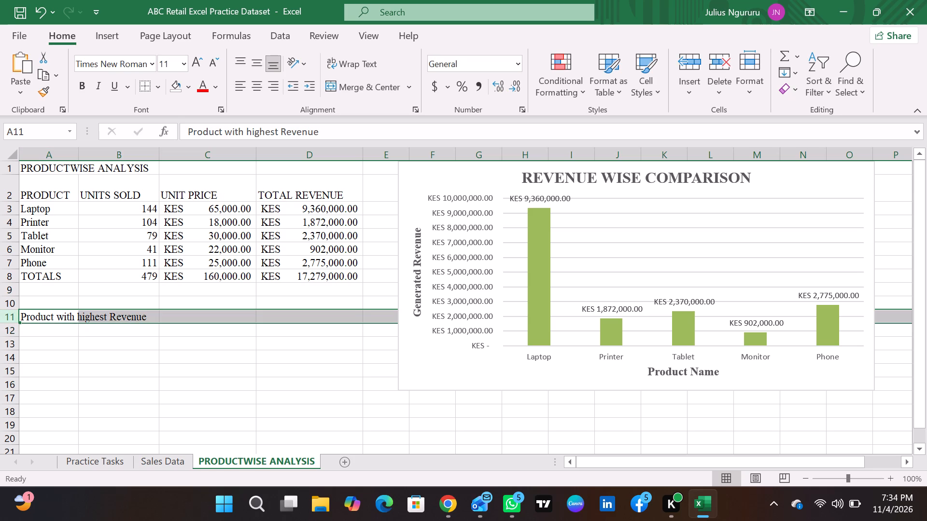
click(37, 354)
drag(42, 314, 50, 362)
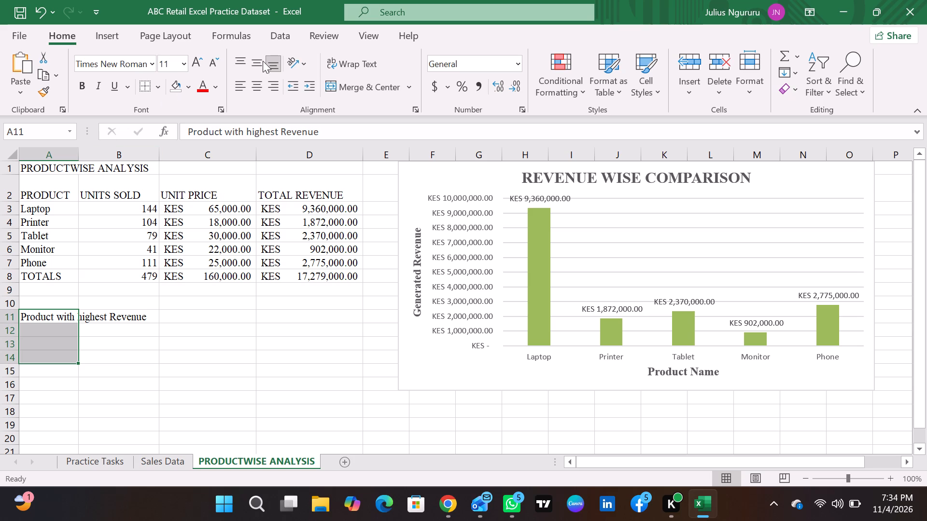
click(330, 58)
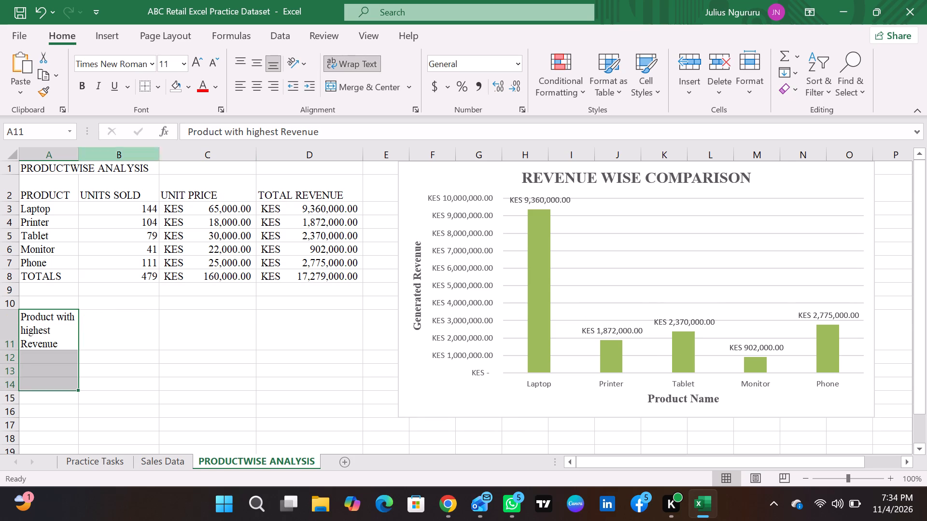
drag(83, 155, 104, 156)
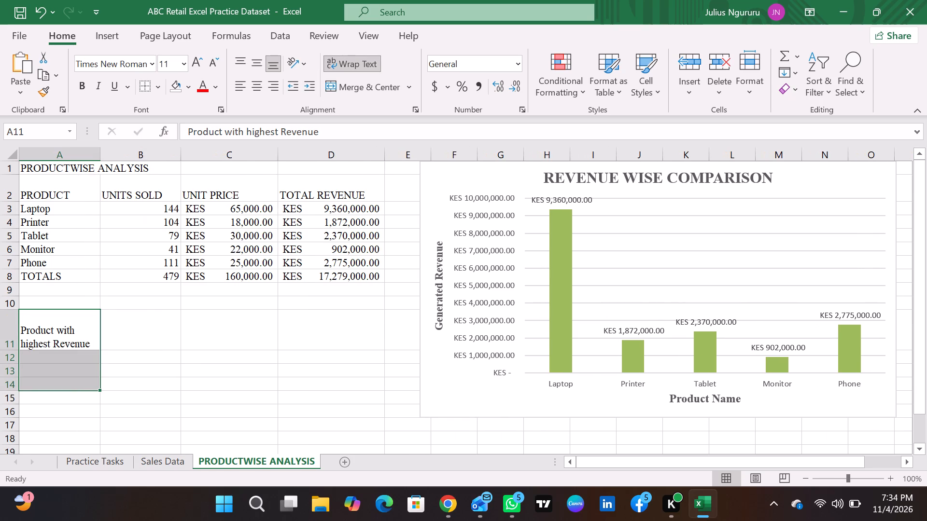
Reduce the height of row 11 until it just fits its two-line label.
drag(10, 347, 10, 341)
drag(10, 343, 8, 338)
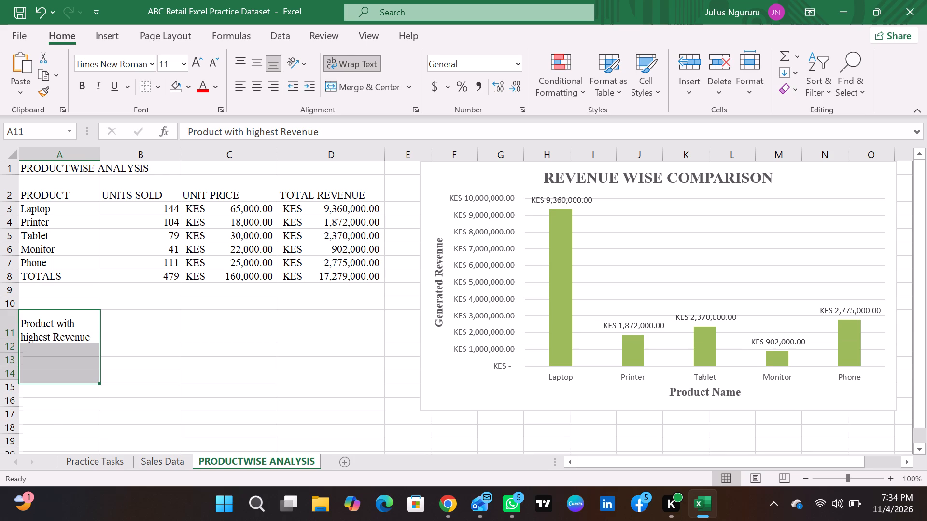
click(132, 319)
Enter the label Product with highest units sold in cell A12.
click(55, 347)
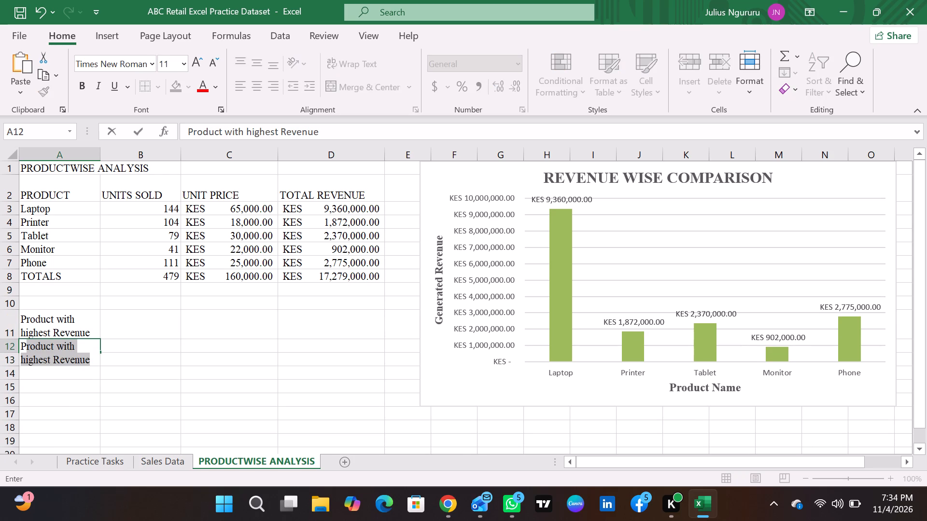
text(roduct)
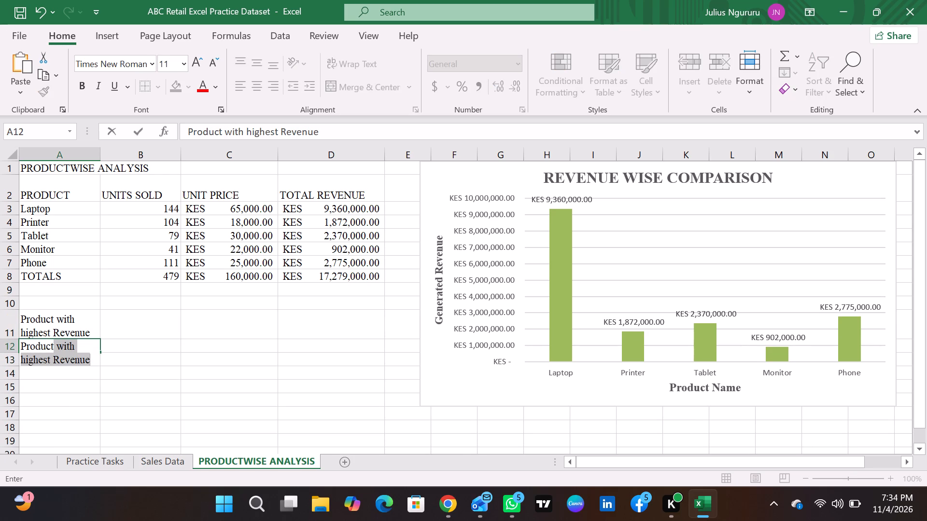
key(space)
text(with)
key(space)
text(high)
text(est)
key(space)
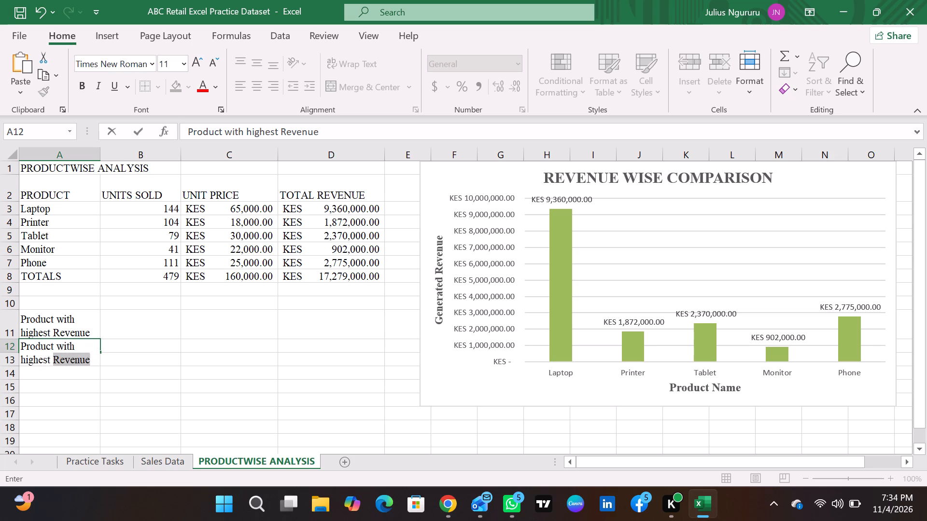
text(units sold)
key(Return)
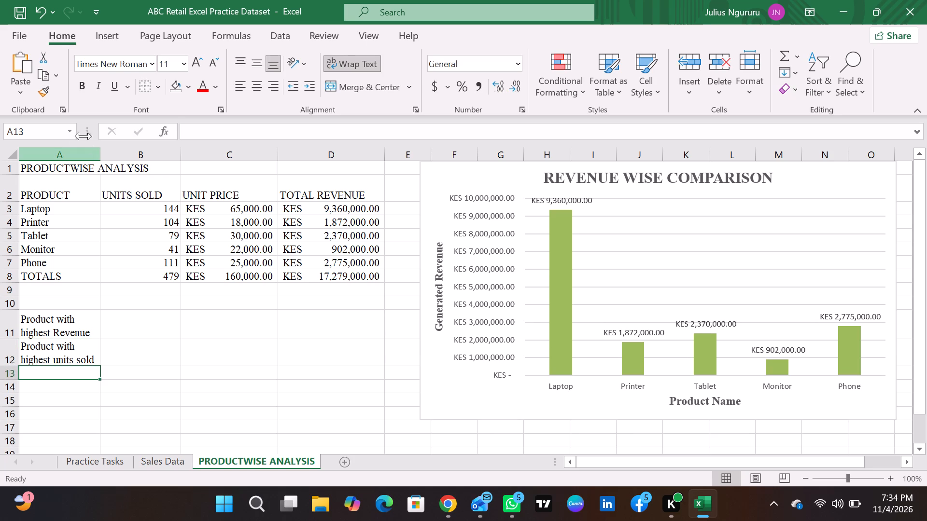
Widen column A until "Product with highest" fits on one line, and move the chart back to just after column D.
drag(103, 150, 121, 152)
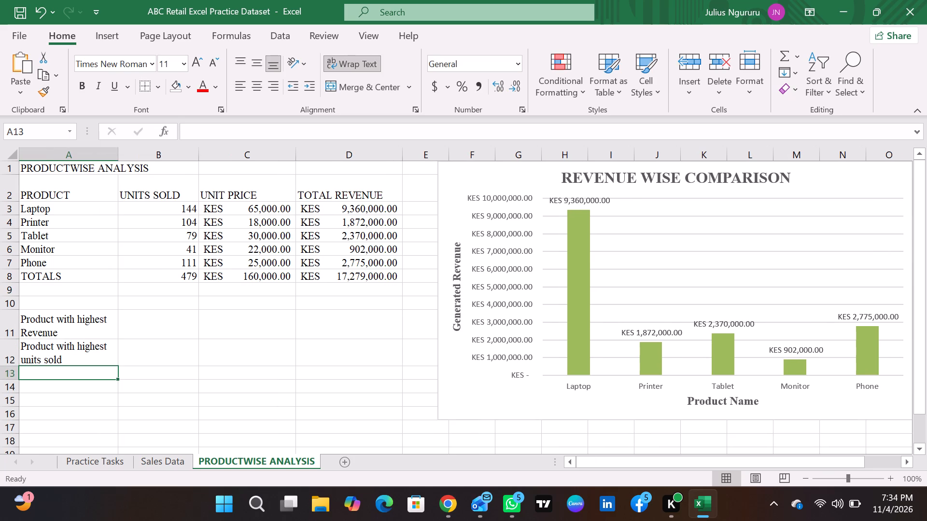
drag(455, 183, 427, 181)
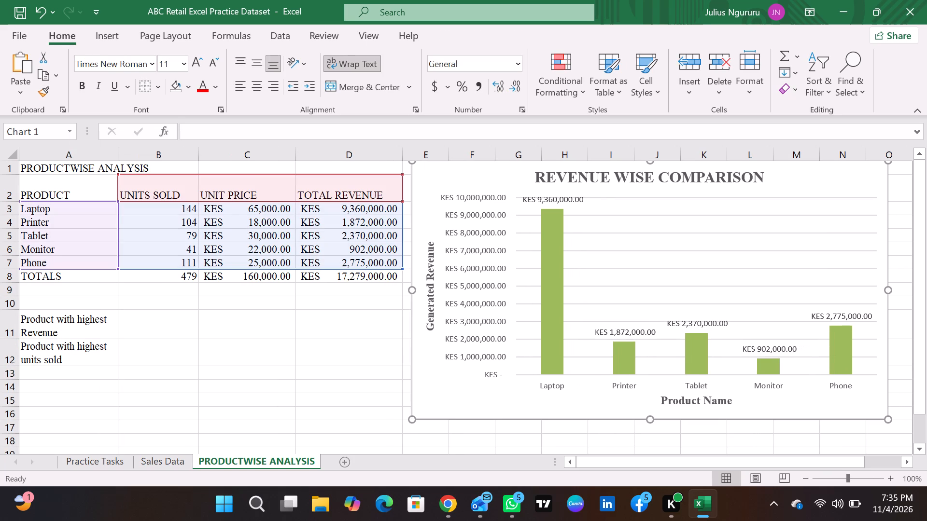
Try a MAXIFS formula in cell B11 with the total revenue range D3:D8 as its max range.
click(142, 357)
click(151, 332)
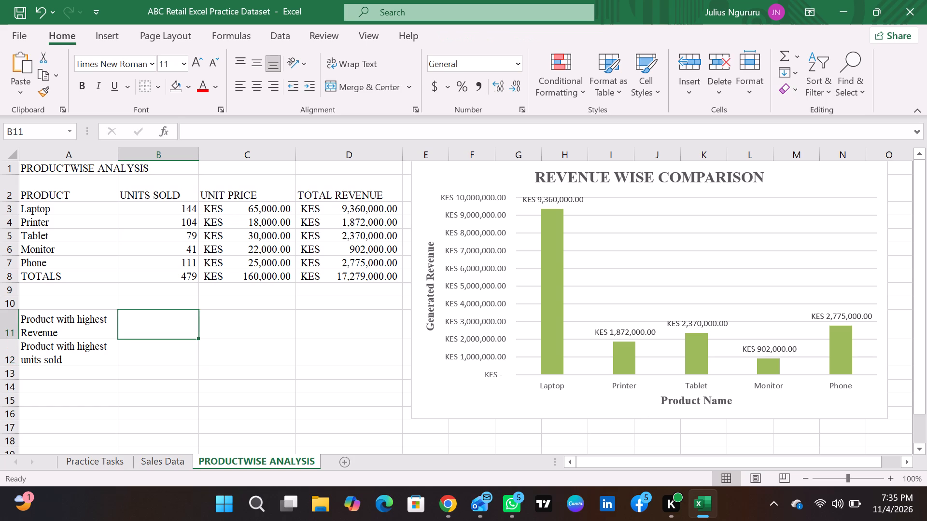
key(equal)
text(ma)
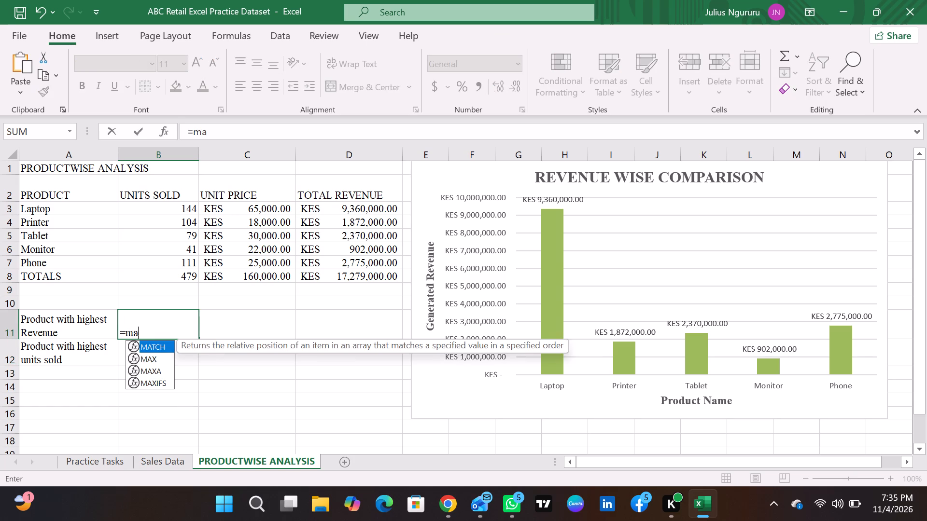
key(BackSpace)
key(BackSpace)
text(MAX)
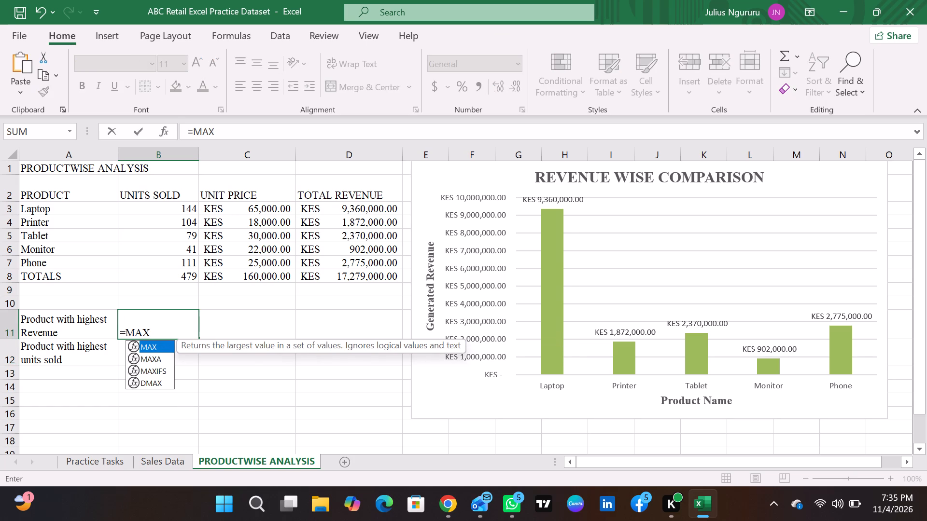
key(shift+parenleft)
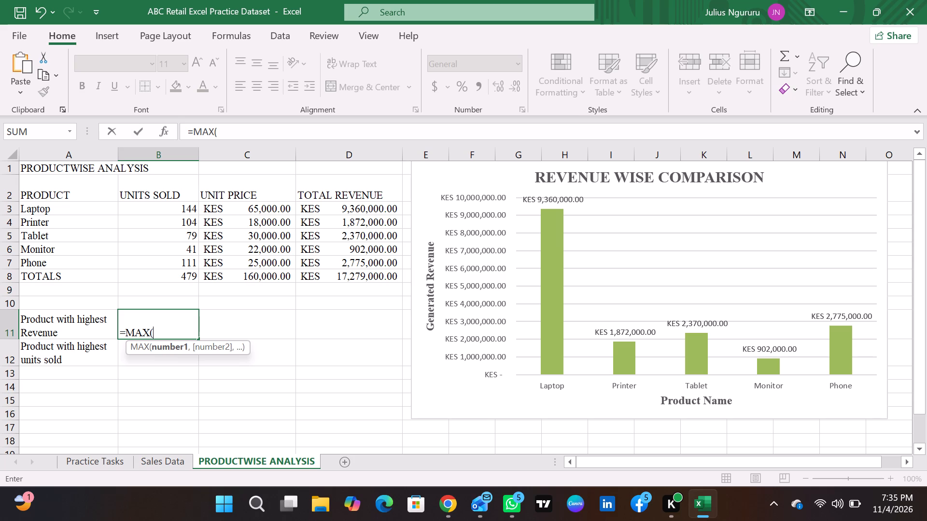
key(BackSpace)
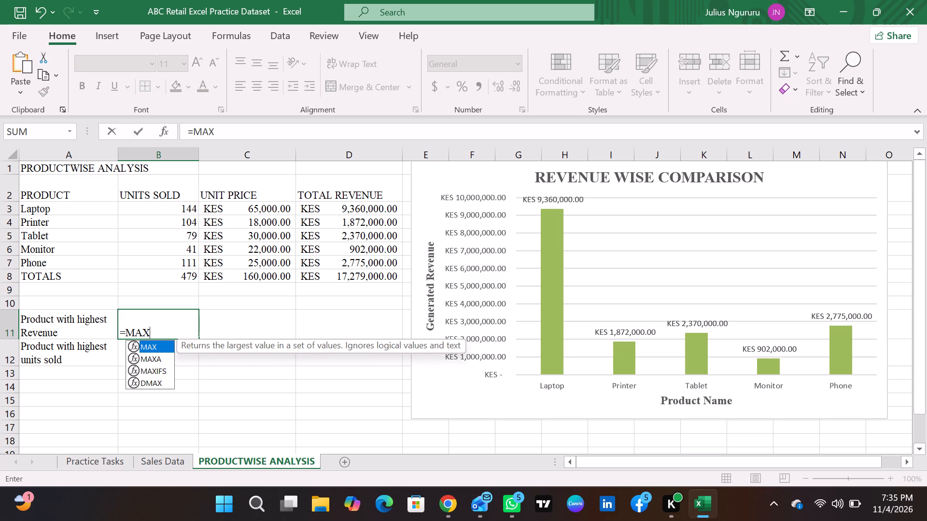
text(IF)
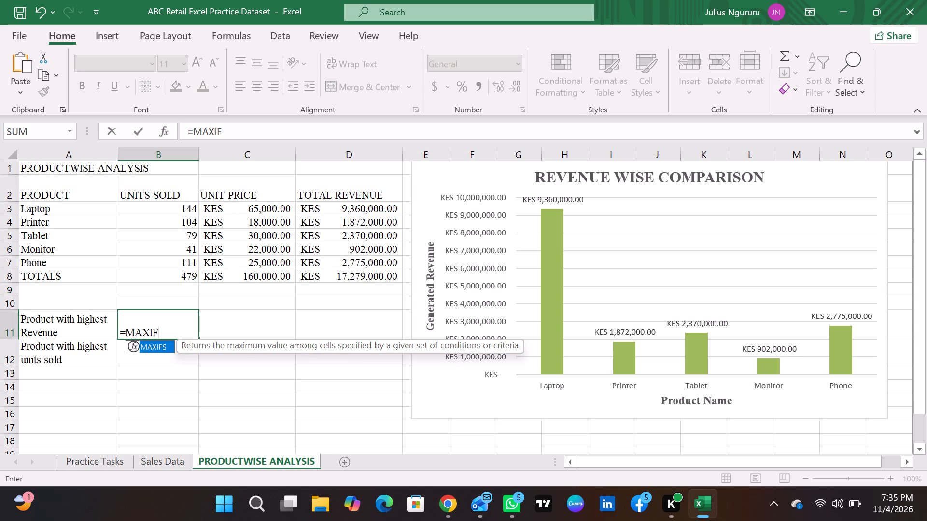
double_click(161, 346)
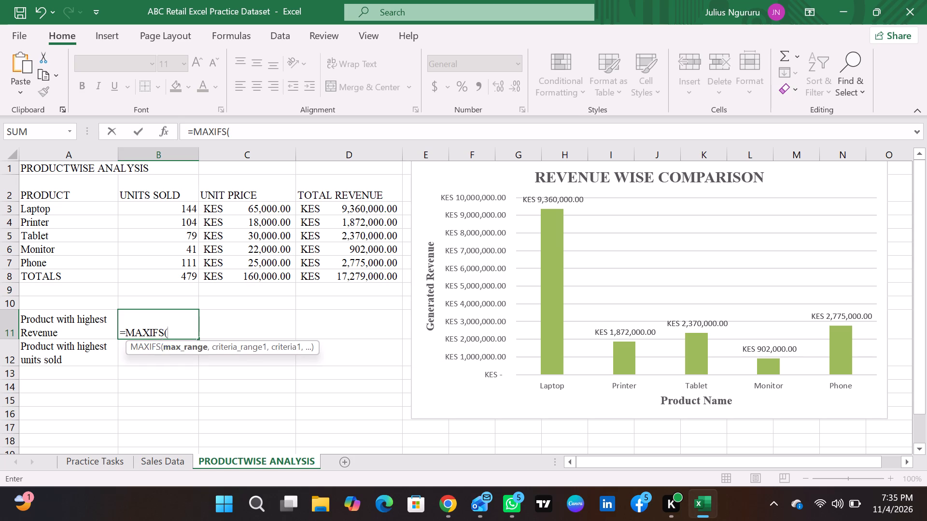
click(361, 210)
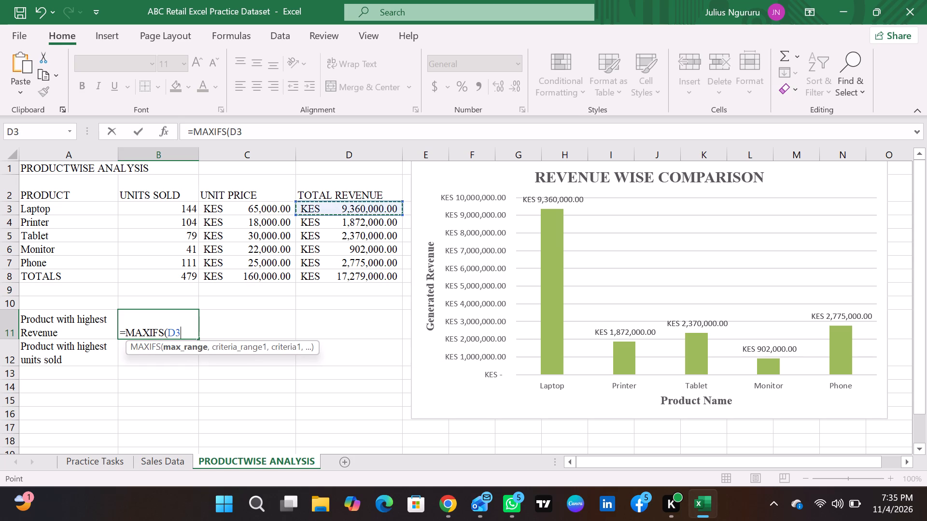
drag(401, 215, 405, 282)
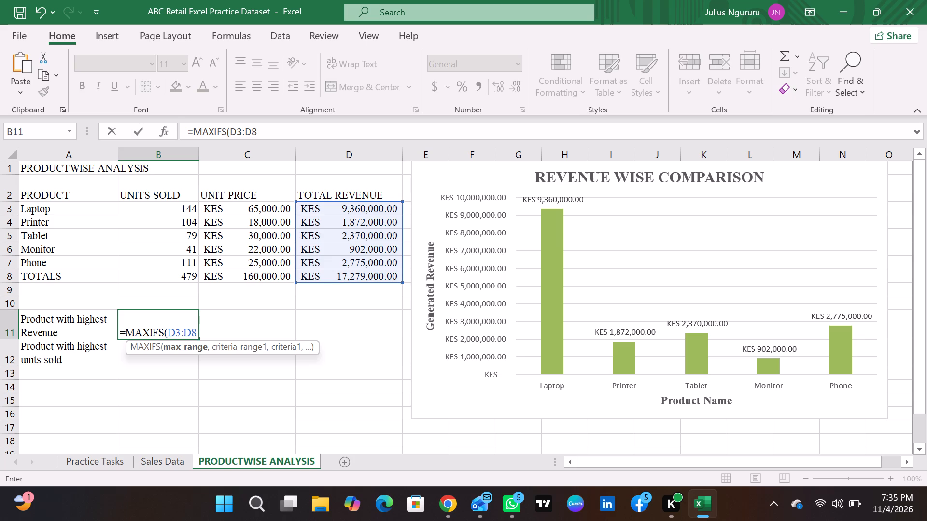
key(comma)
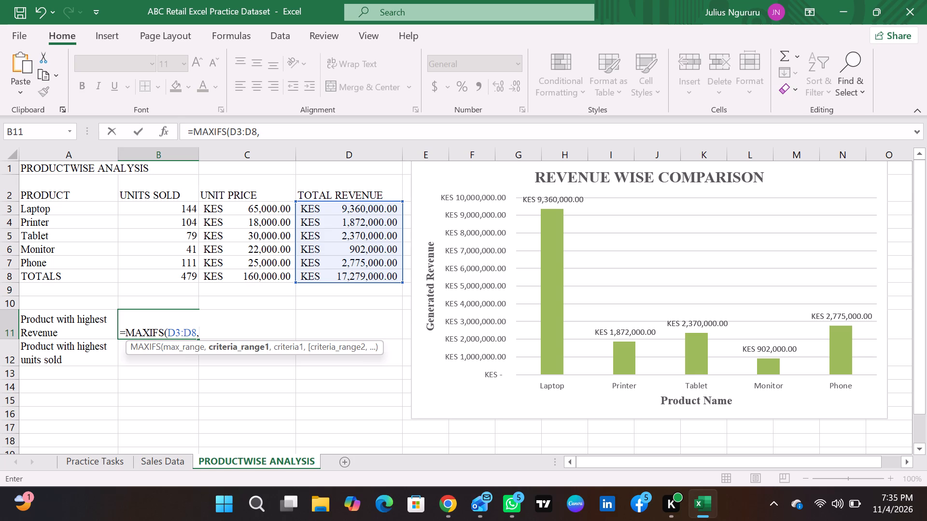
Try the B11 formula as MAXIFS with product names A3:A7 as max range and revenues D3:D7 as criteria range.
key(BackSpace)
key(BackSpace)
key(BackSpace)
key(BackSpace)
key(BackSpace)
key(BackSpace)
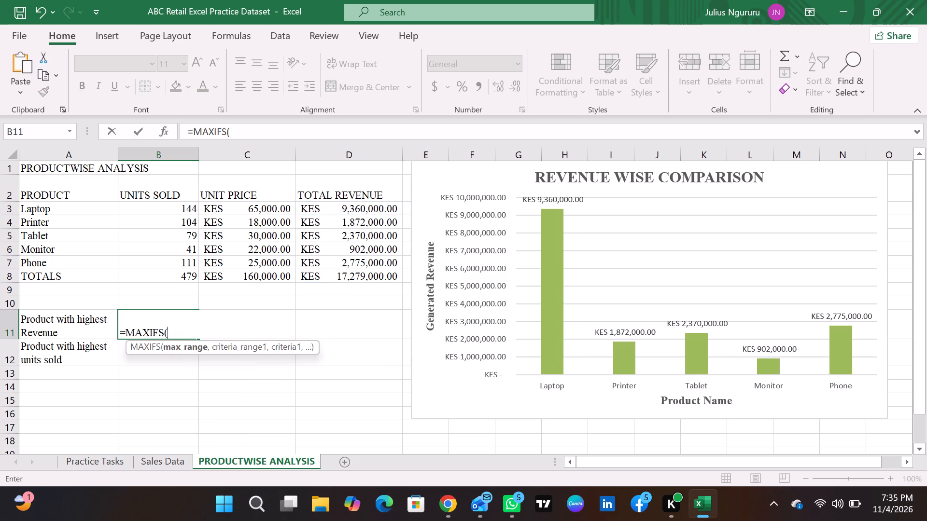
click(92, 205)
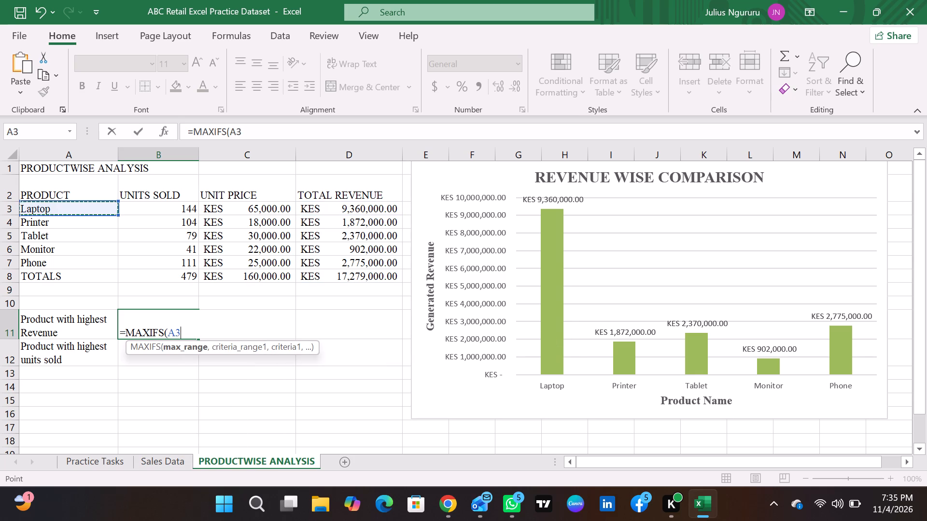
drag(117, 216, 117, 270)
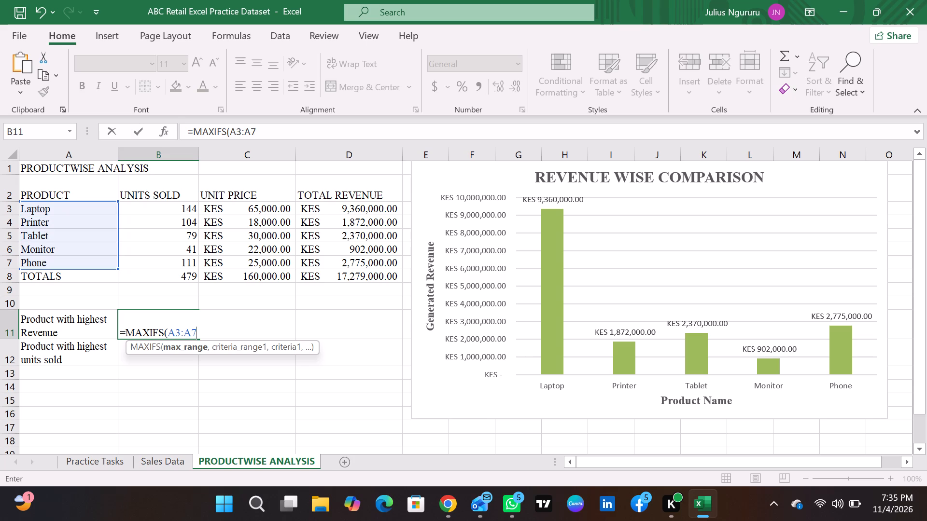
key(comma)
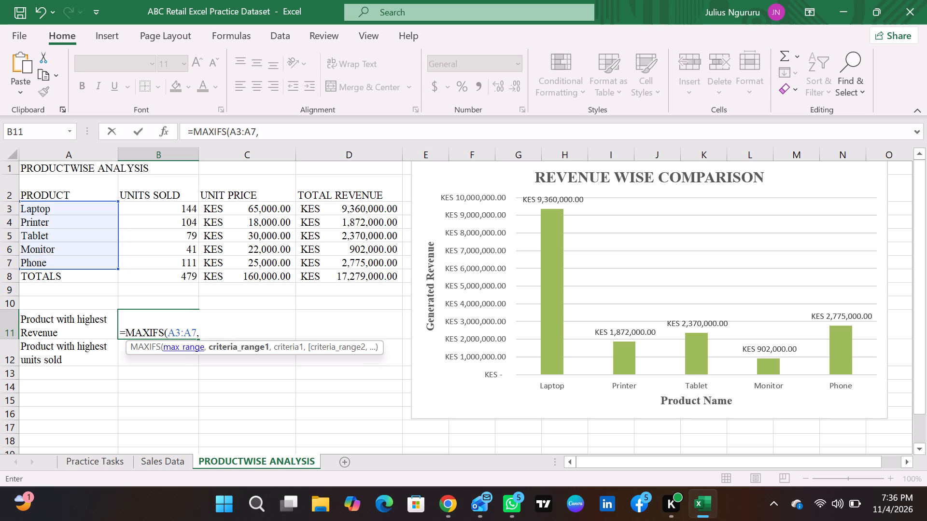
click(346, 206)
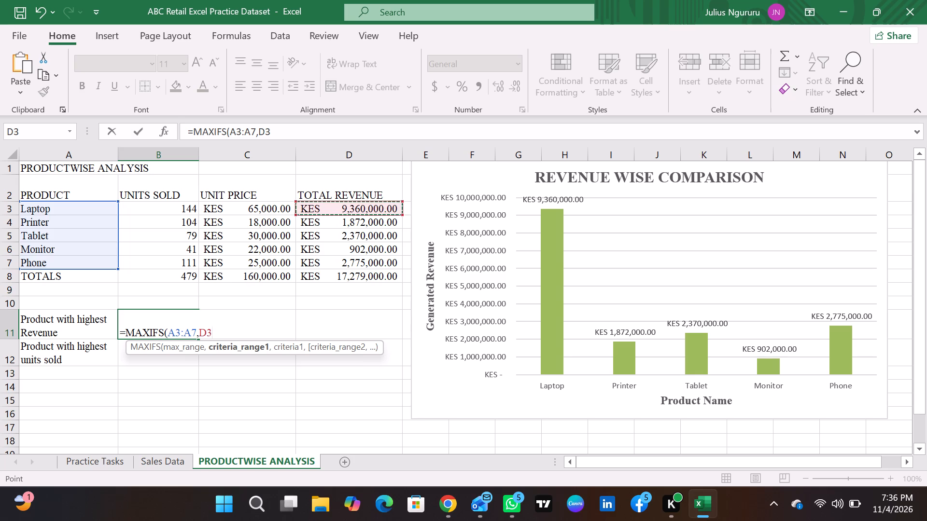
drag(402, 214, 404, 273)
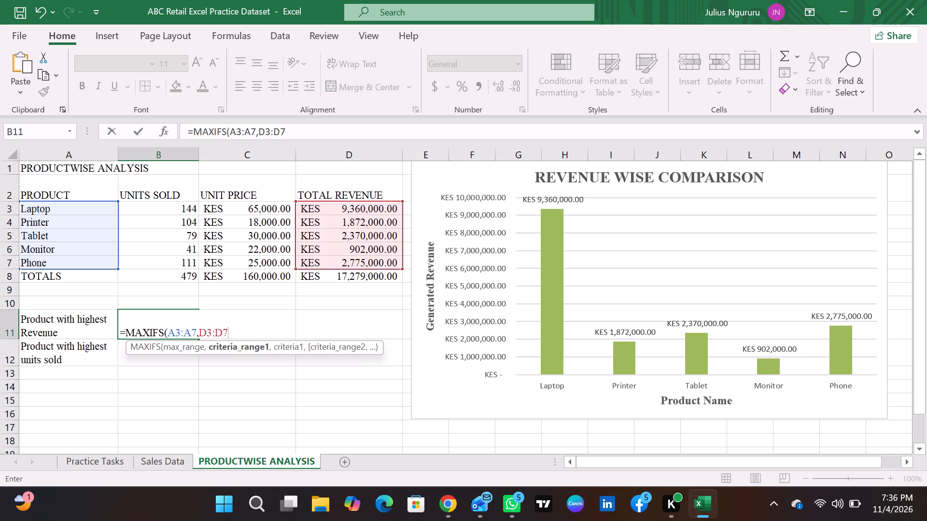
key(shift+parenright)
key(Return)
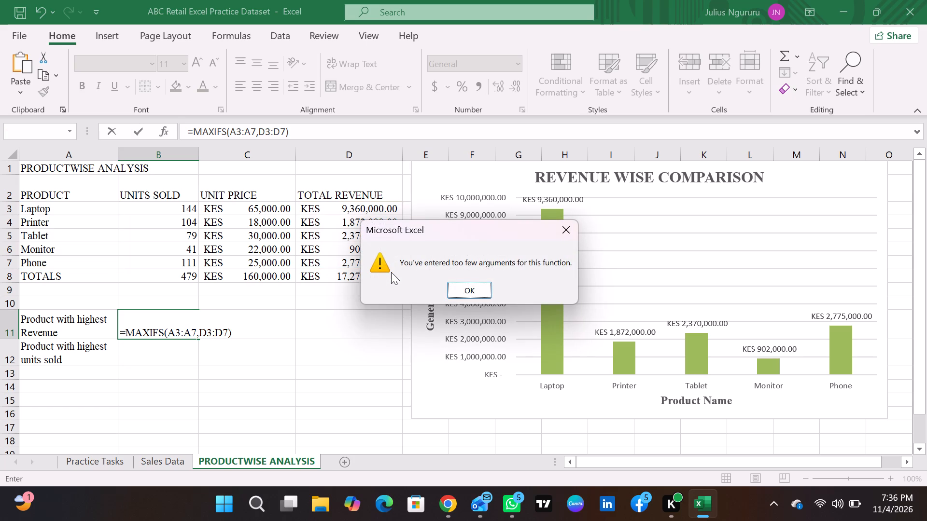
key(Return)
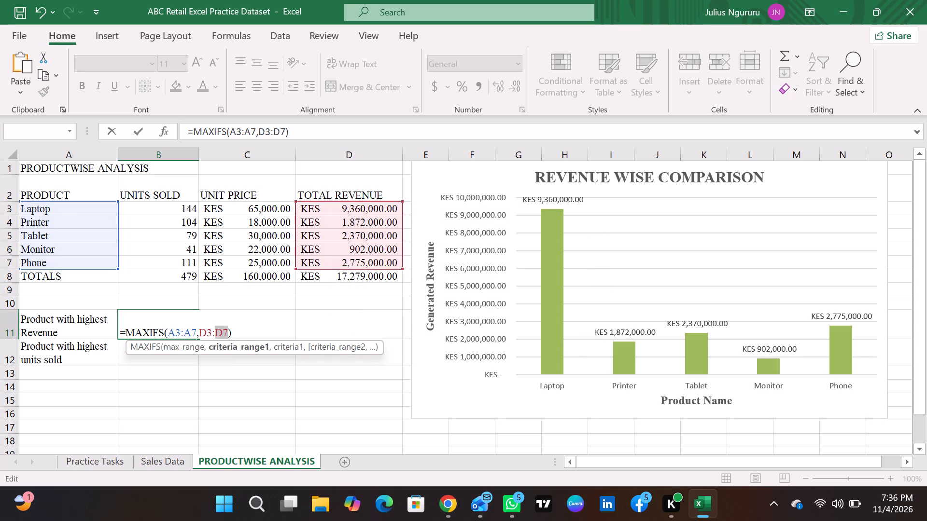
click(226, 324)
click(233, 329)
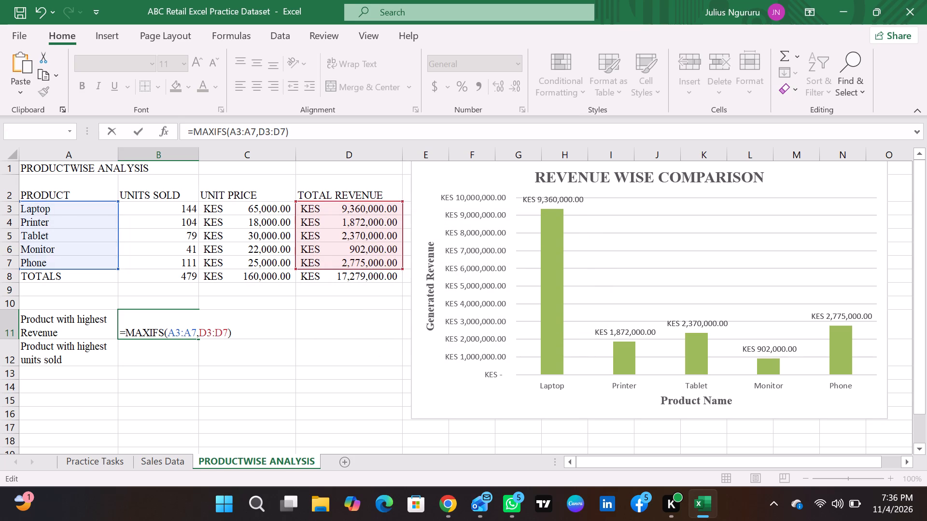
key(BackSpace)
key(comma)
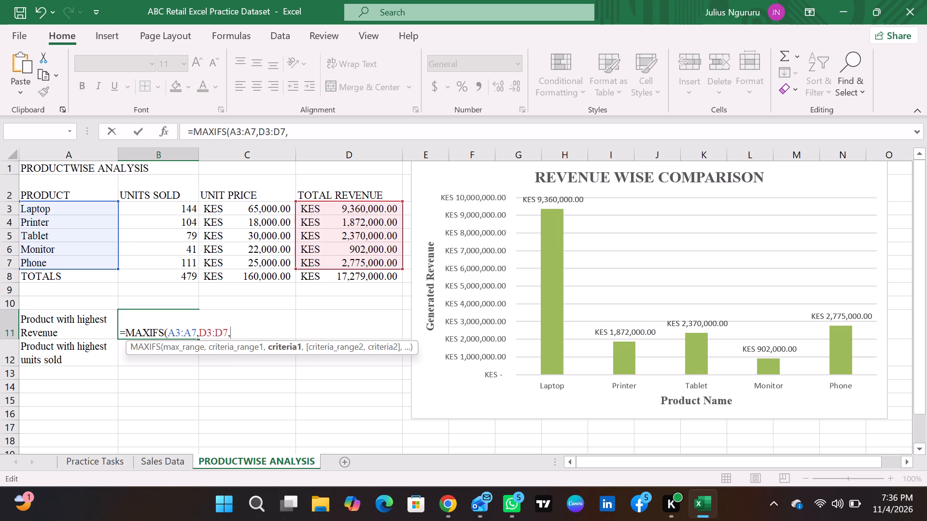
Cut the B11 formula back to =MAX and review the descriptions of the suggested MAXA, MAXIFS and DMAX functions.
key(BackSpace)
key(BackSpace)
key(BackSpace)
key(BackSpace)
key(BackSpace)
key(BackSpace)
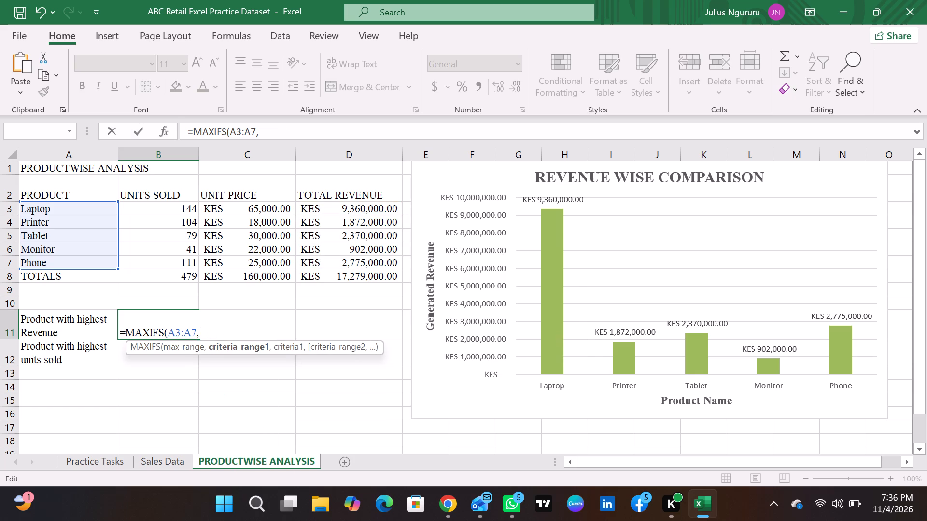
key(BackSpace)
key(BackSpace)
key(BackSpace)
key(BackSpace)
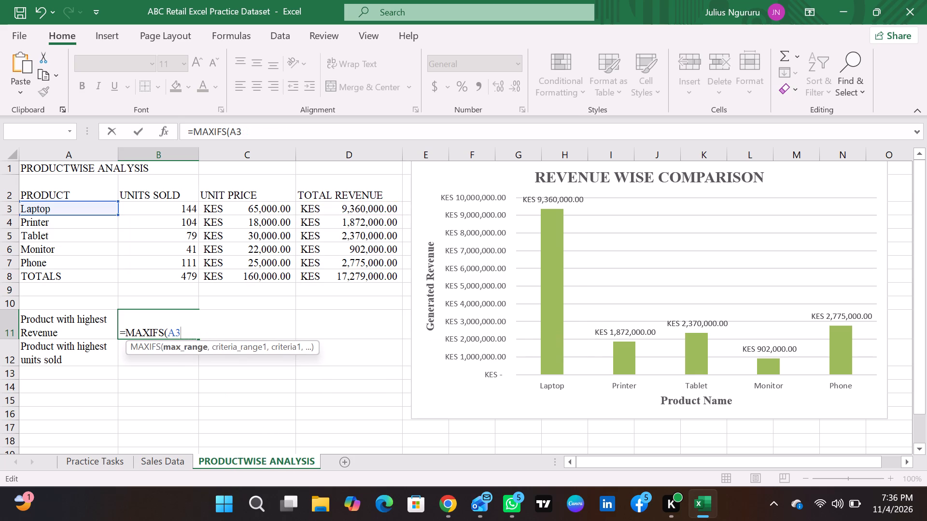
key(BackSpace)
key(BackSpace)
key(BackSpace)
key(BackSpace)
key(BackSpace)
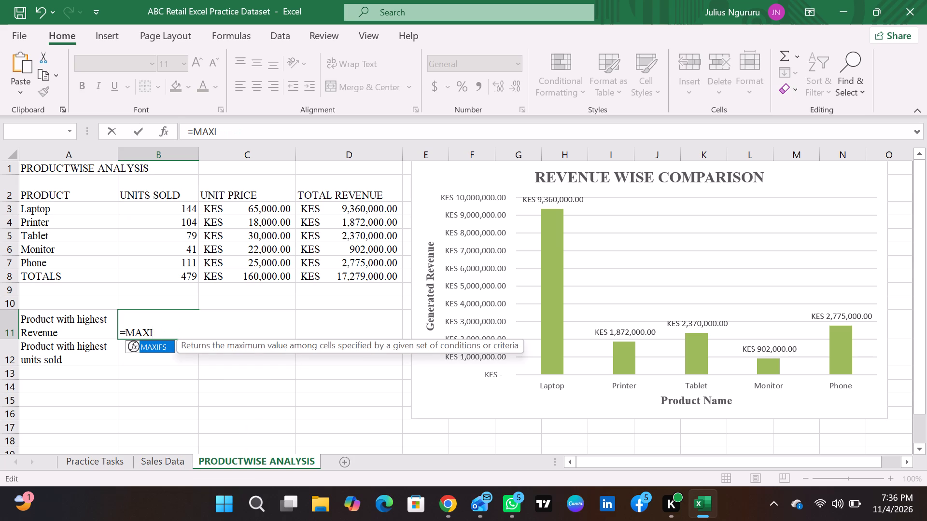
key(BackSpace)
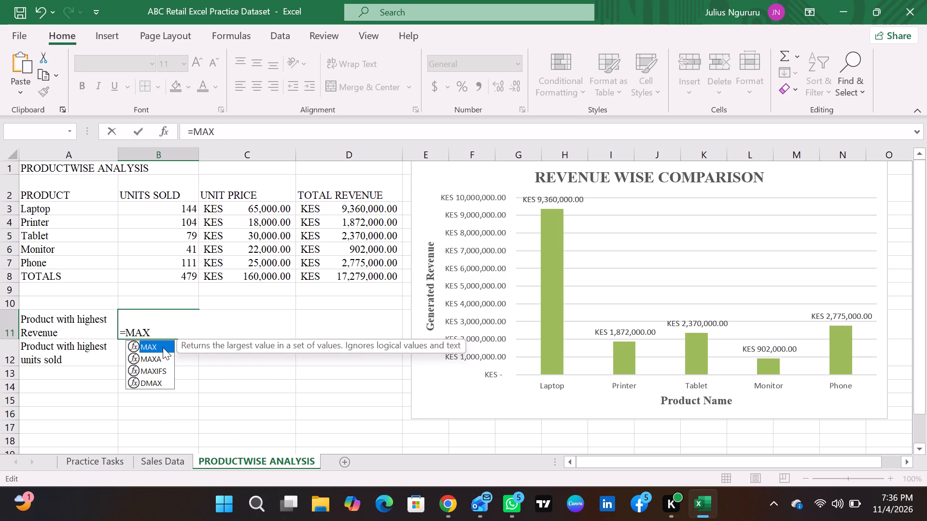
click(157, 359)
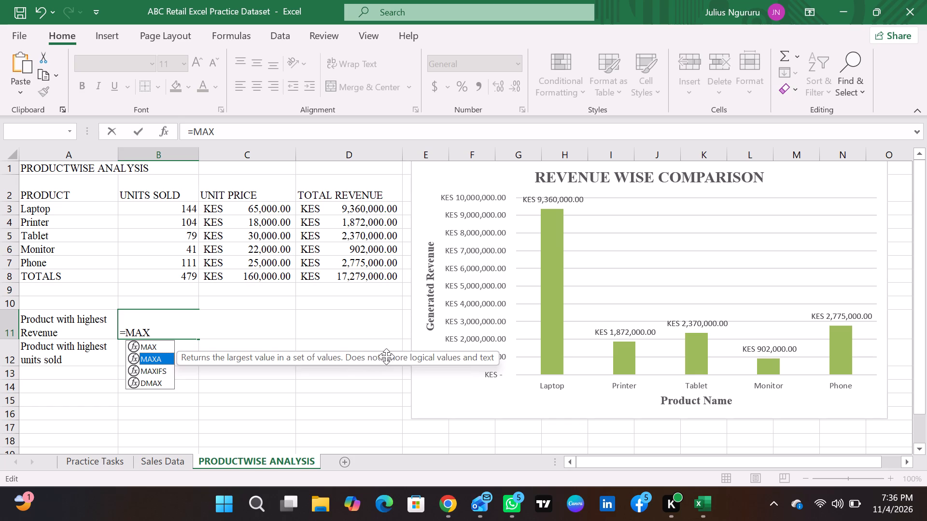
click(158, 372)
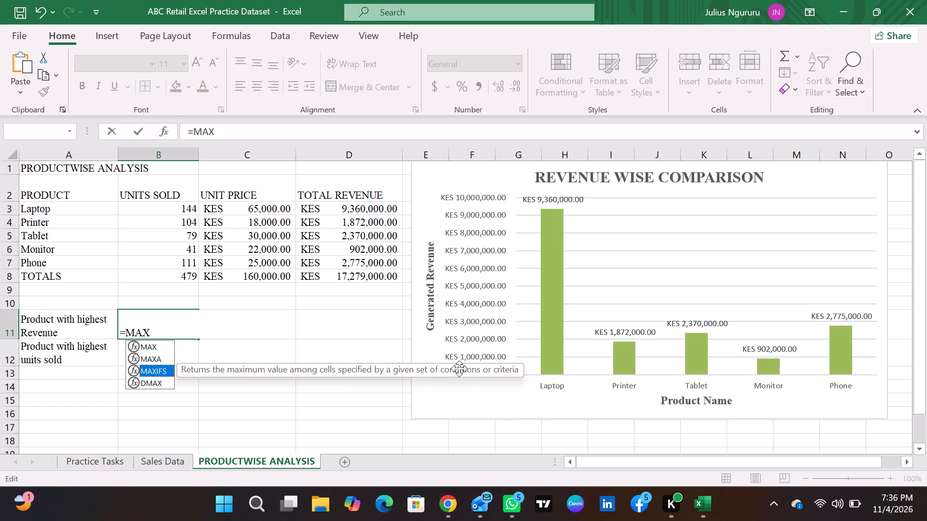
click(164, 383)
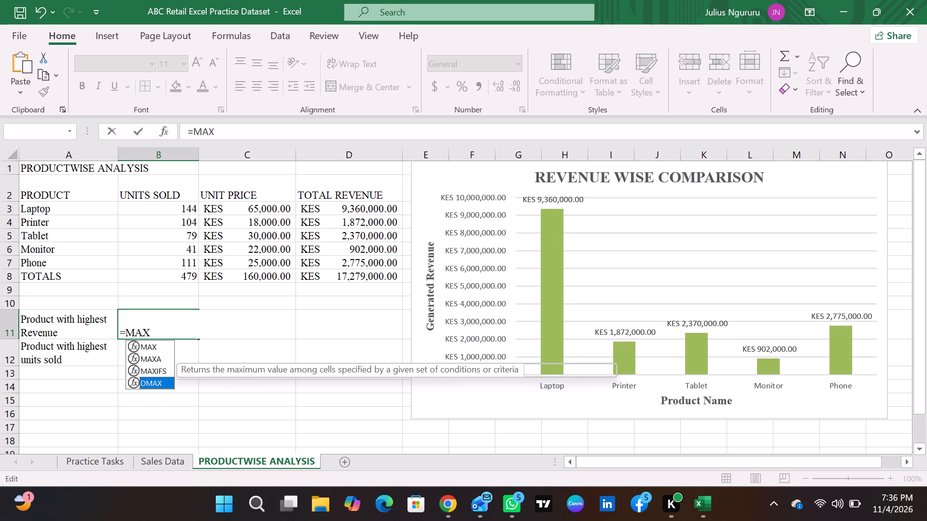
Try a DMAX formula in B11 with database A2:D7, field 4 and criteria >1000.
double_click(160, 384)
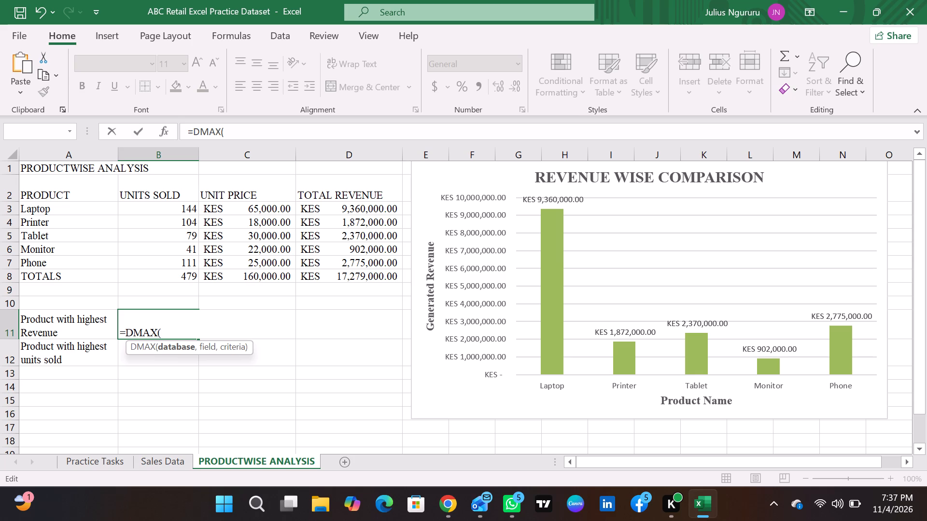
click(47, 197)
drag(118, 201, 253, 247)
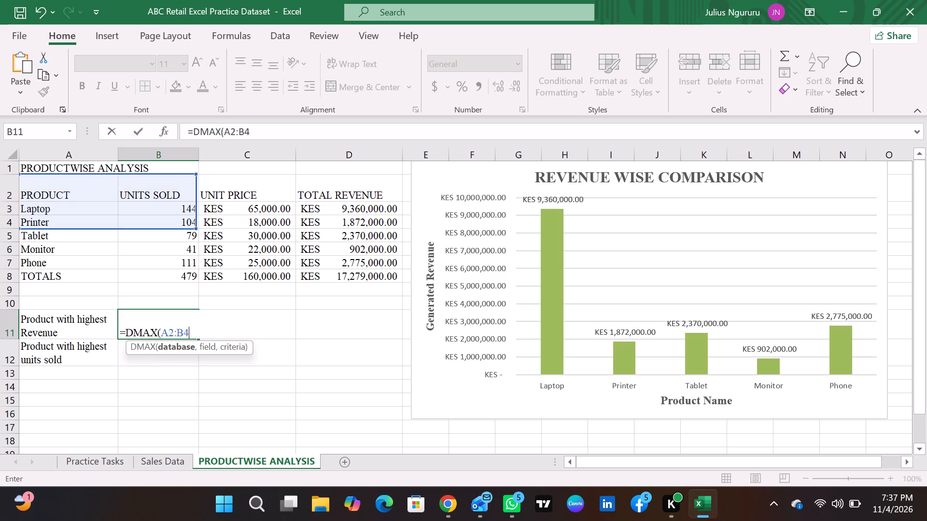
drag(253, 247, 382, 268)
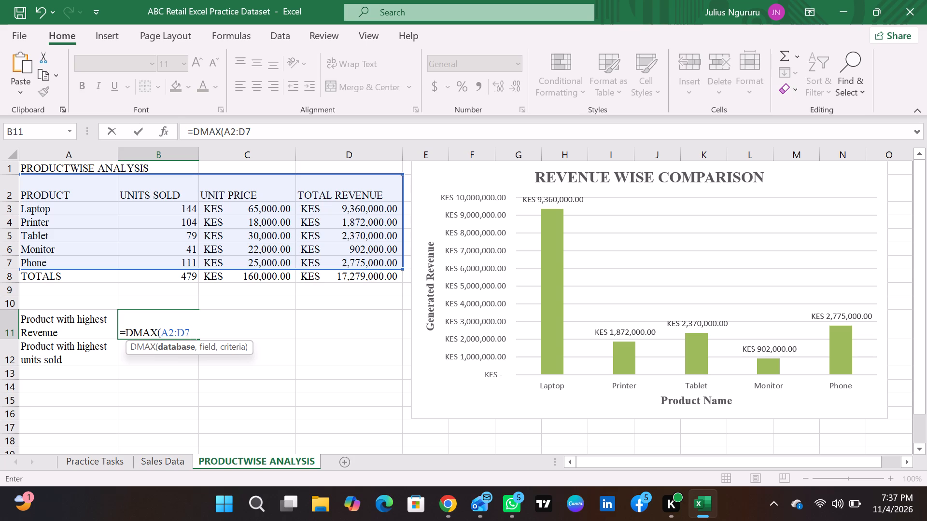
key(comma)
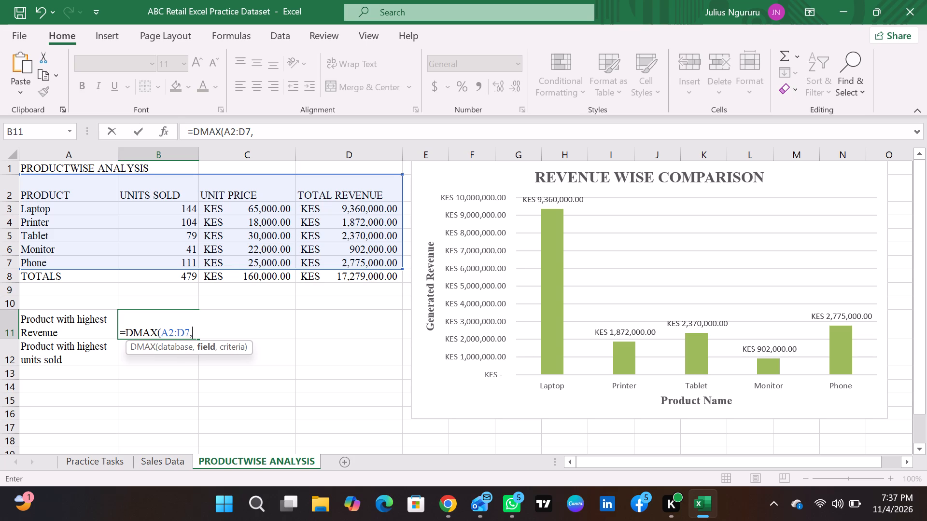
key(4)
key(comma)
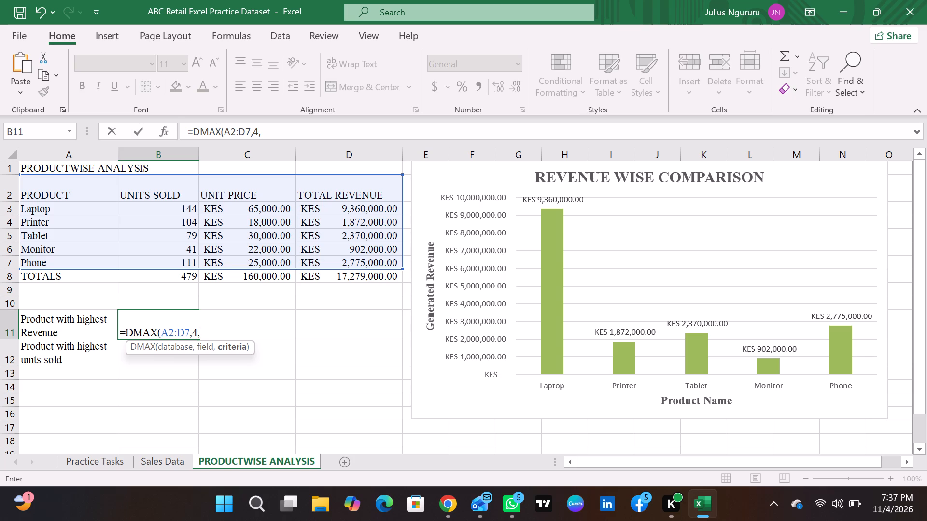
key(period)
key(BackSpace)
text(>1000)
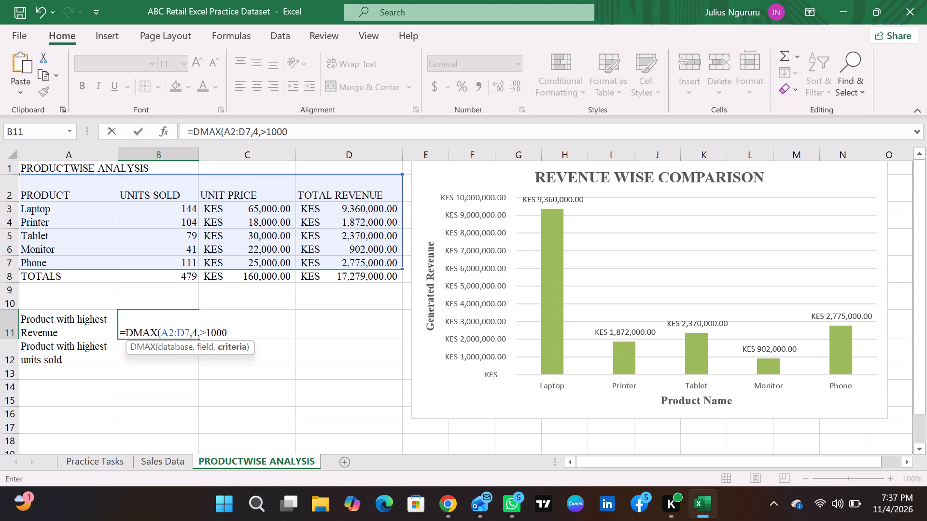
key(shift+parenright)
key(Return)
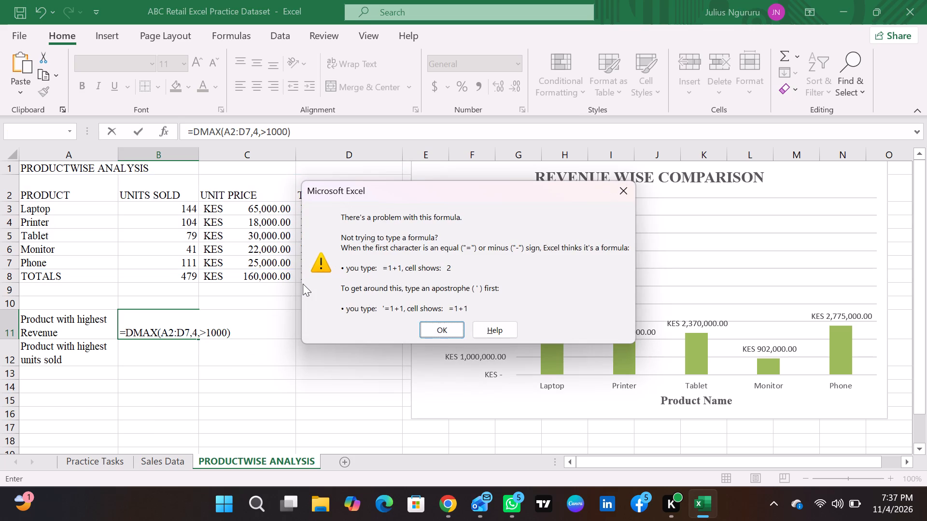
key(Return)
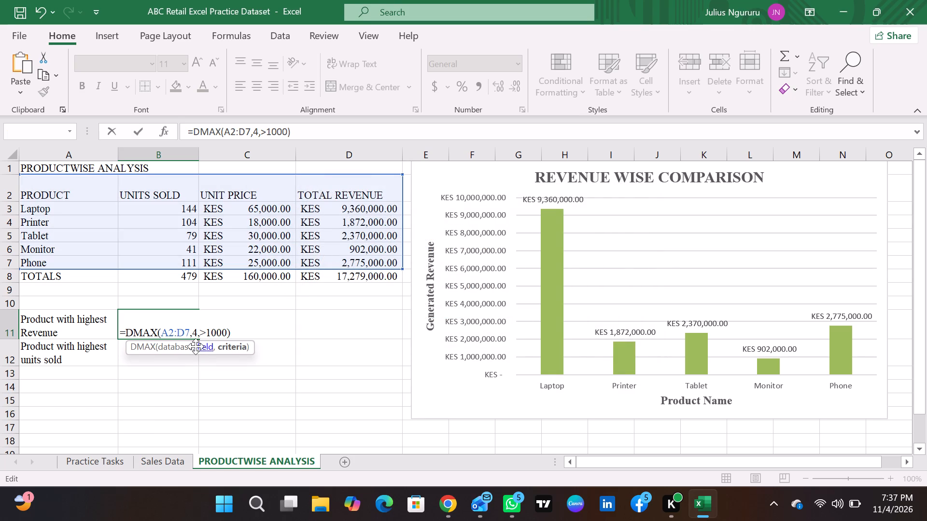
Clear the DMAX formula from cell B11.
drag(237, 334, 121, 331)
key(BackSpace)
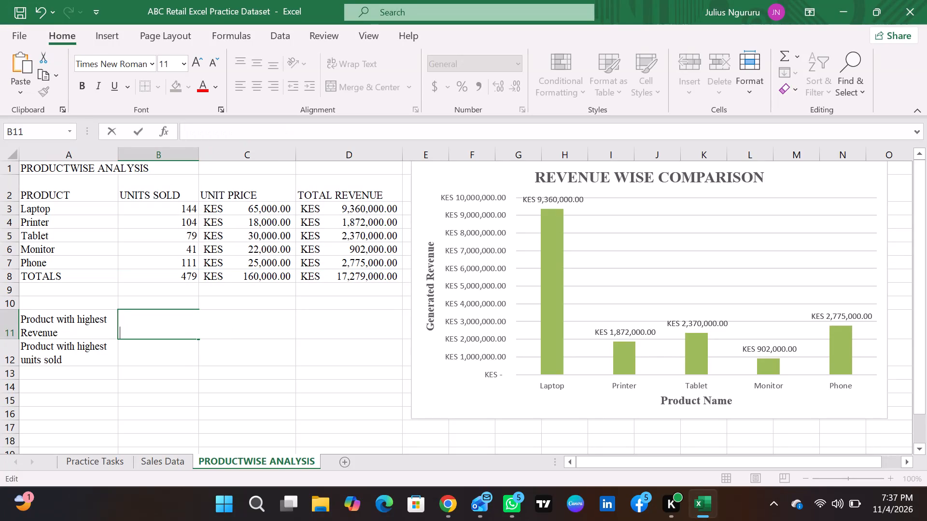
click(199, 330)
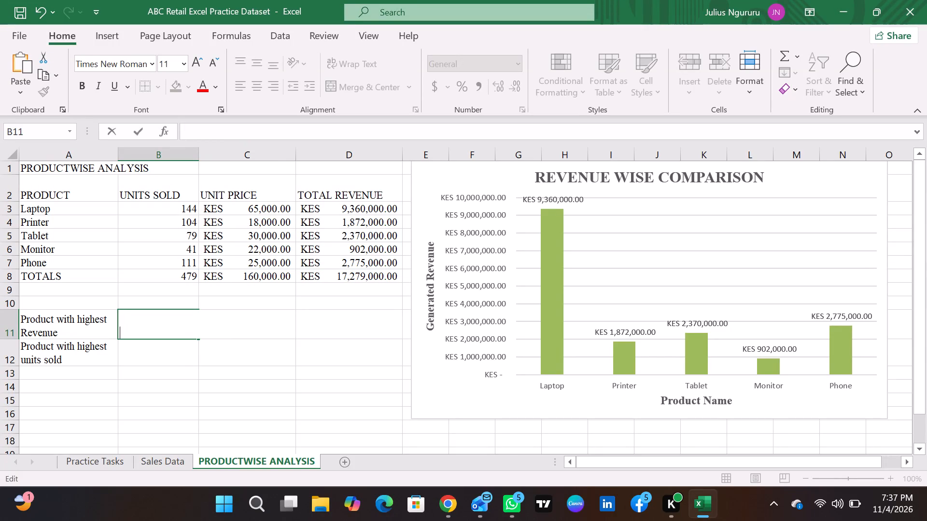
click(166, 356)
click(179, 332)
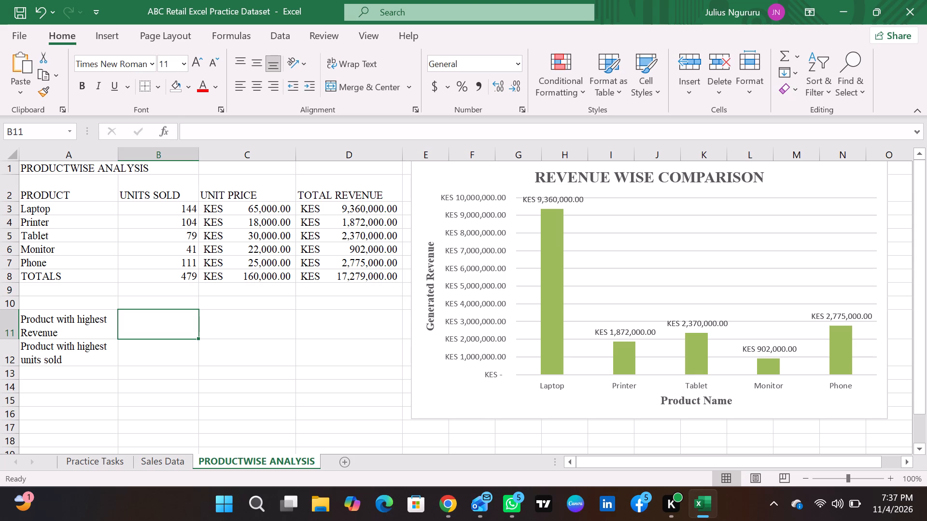
Examine the product revenue formulas and the grand total formula in the TOTAL REVENUE column, D3 to D8.
click(292, 319)
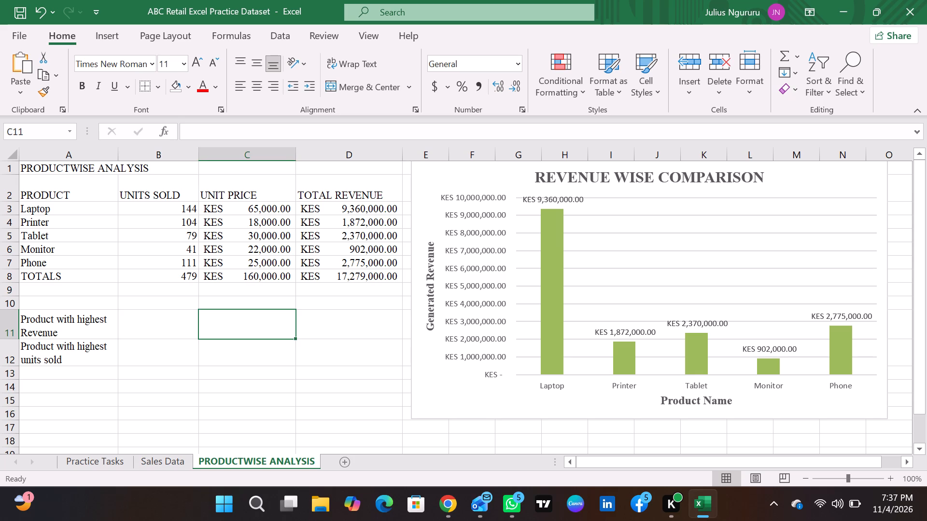
click(360, 207)
click(356, 222)
click(356, 233)
click(355, 247)
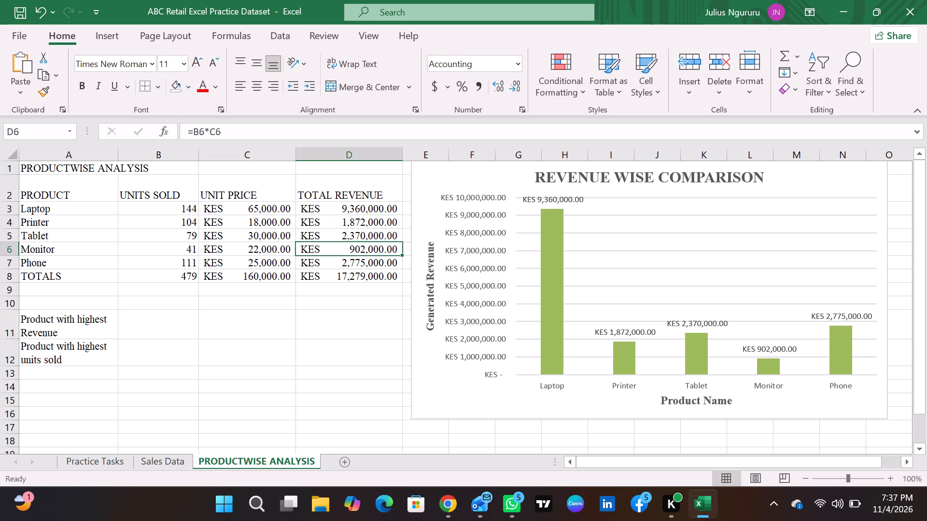
click(353, 259)
click(347, 284)
click(336, 283)
click(339, 270)
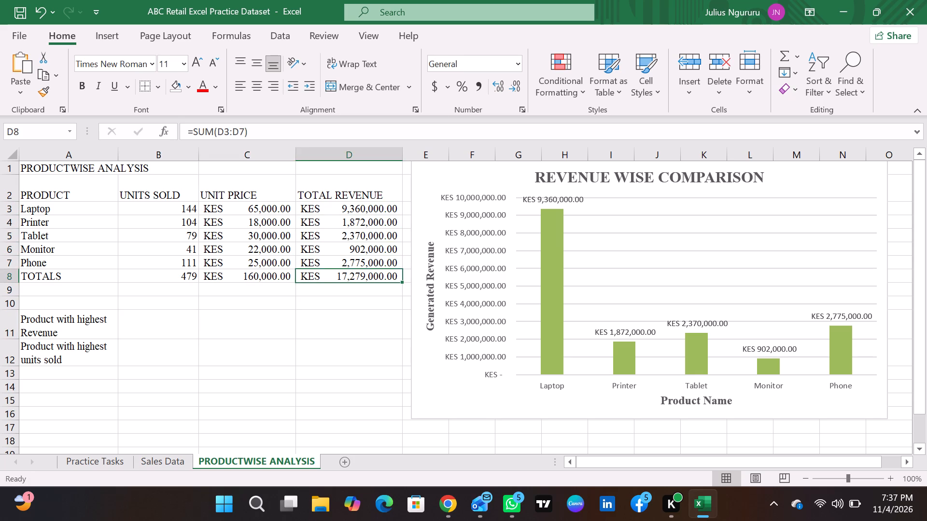
click(349, 253)
click(349, 258)
click(371, 253)
click(375, 237)
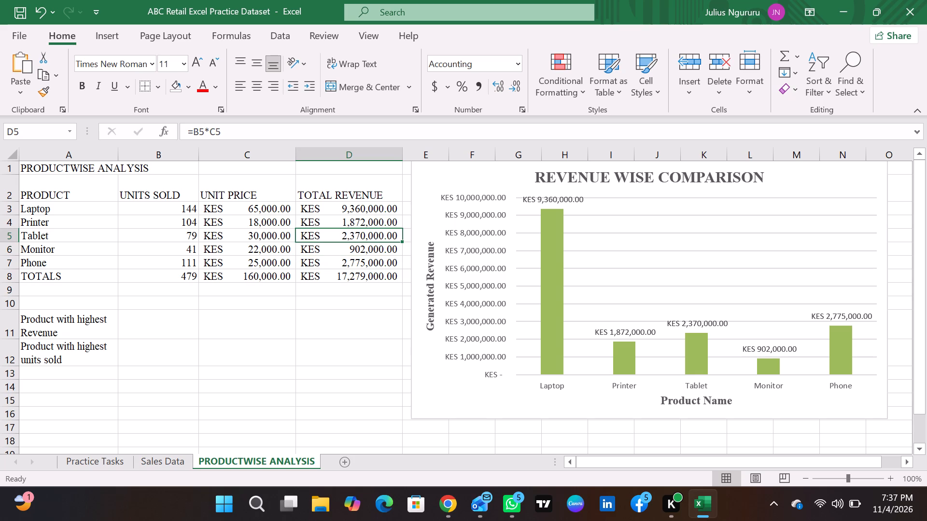
click(358, 213)
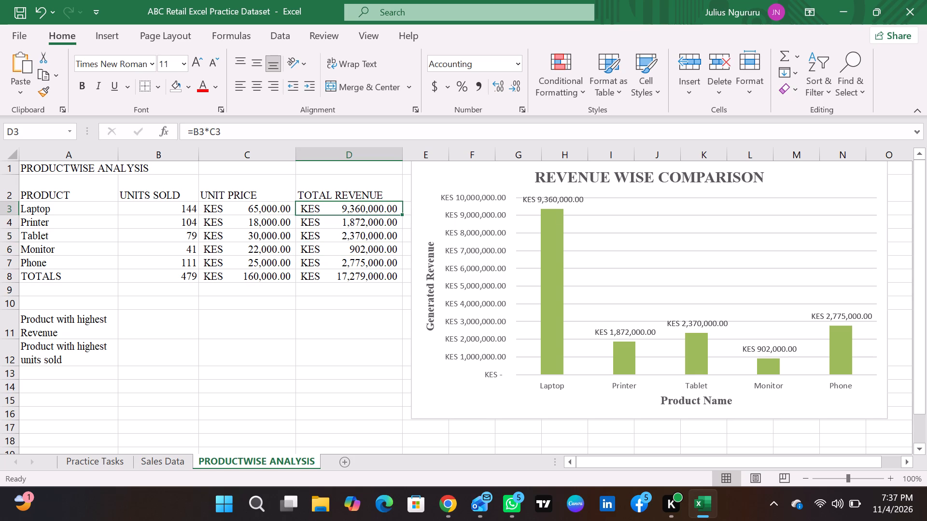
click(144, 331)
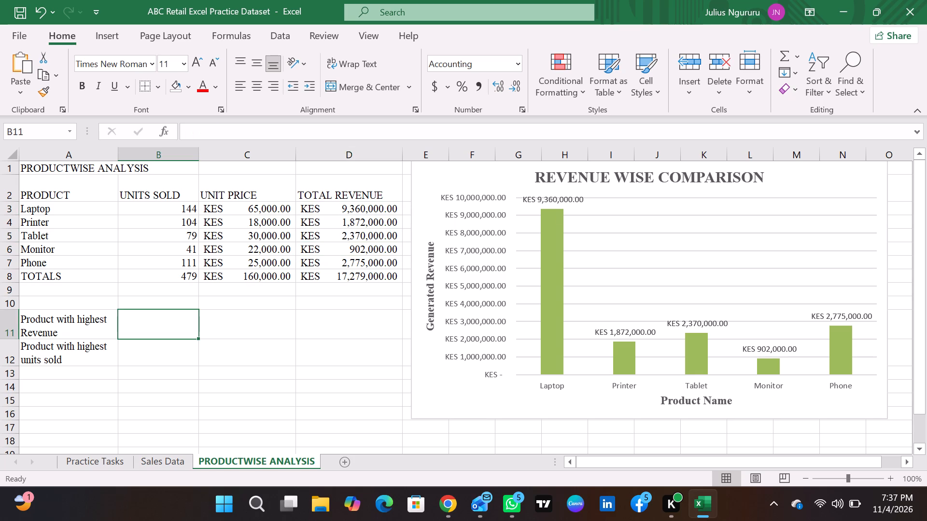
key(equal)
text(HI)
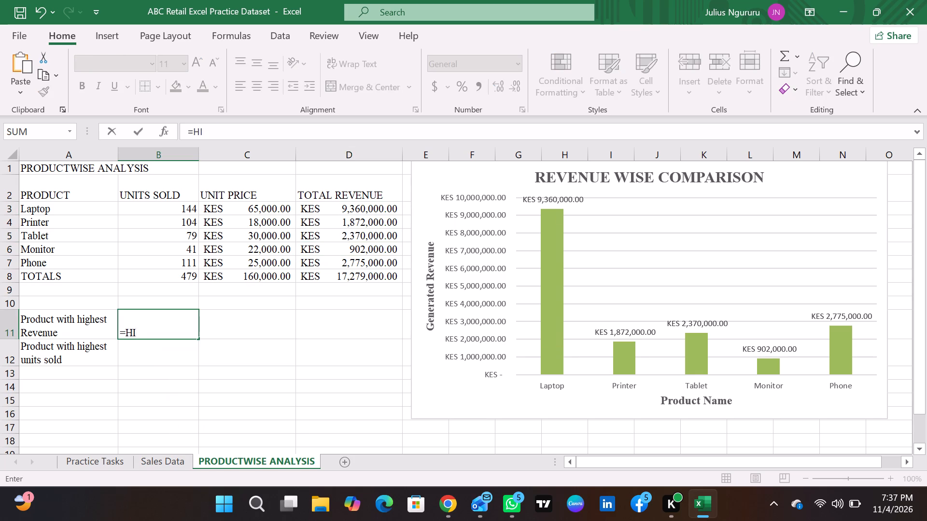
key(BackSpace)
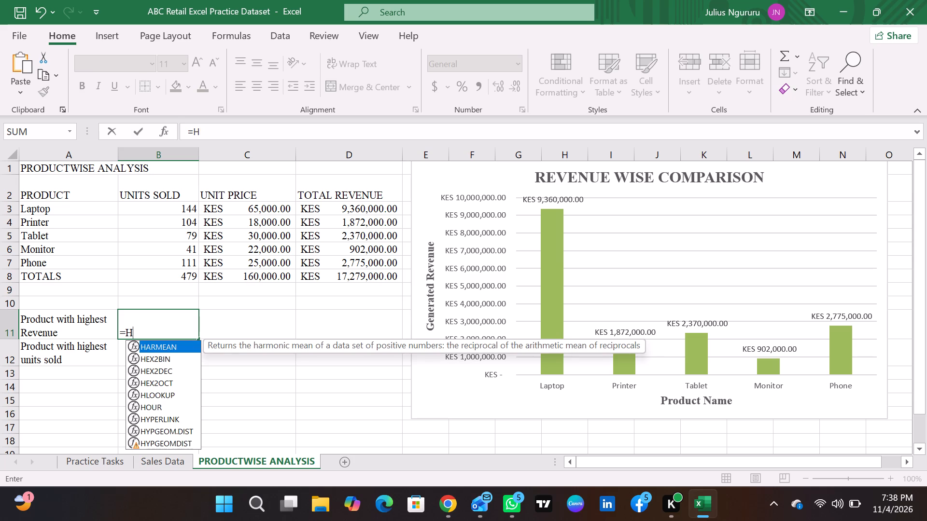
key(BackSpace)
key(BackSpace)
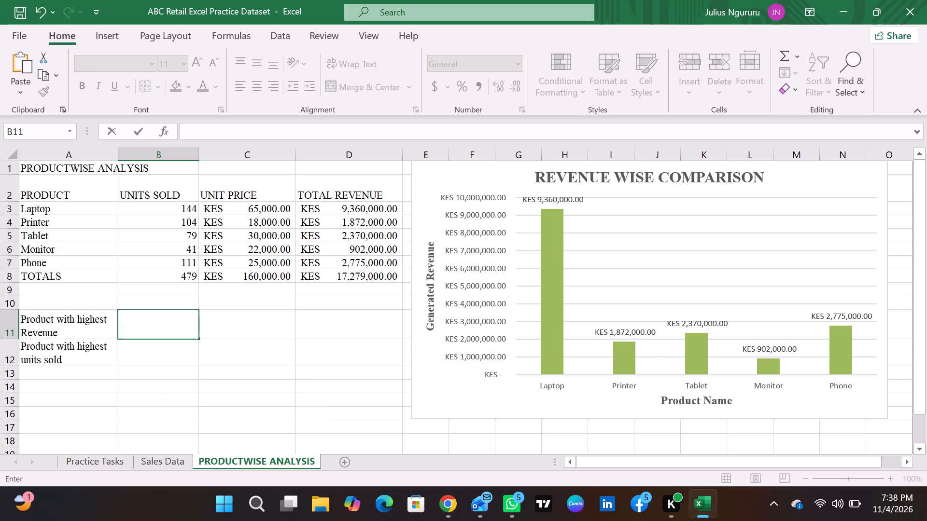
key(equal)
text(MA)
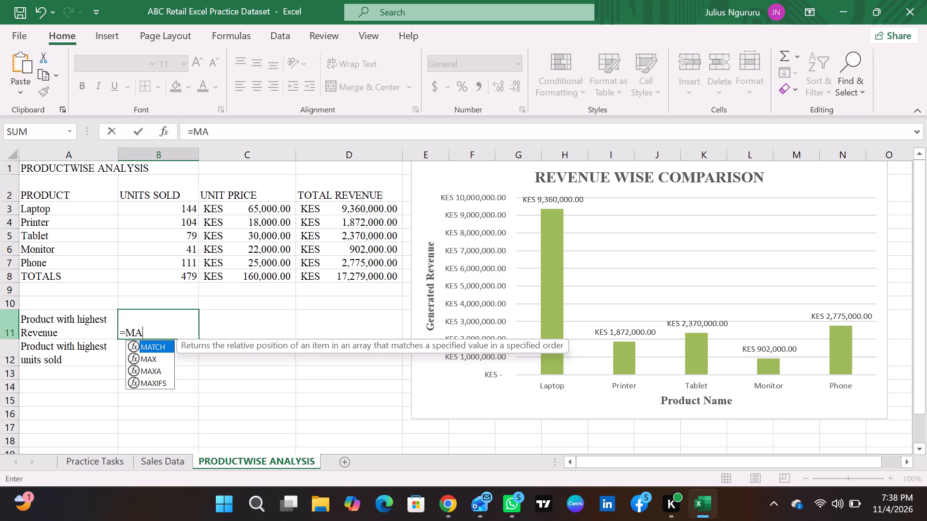
Insert a blank row at row 10, between the TOTALS row and the highest-product labels.
click(15, 303)
right_click(15, 303)
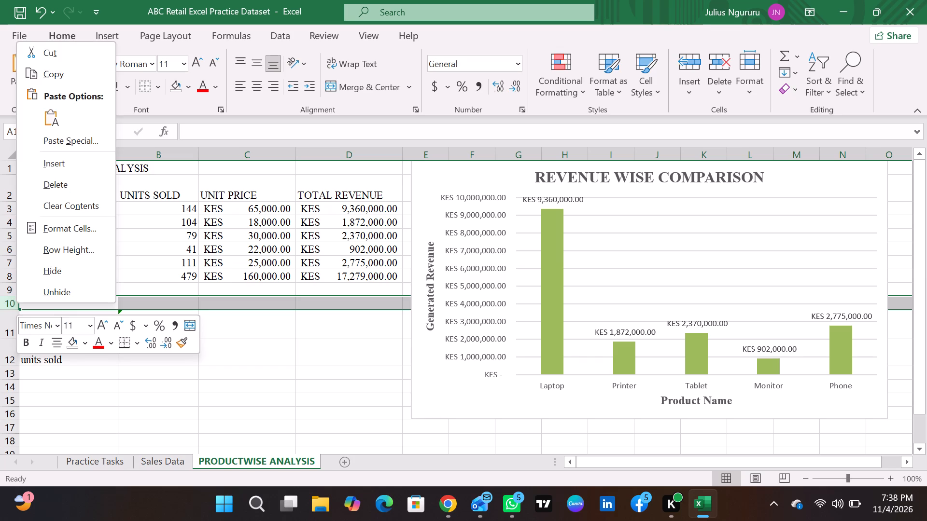
click(70, 167)
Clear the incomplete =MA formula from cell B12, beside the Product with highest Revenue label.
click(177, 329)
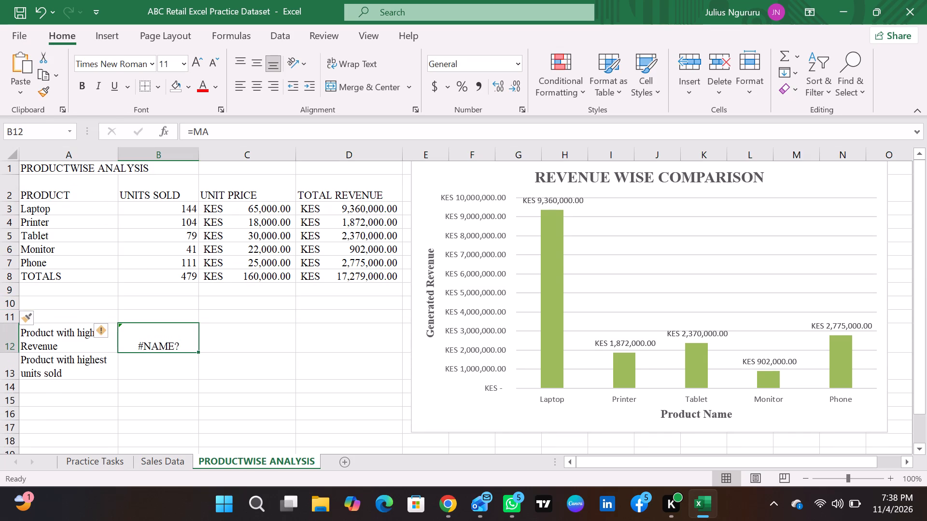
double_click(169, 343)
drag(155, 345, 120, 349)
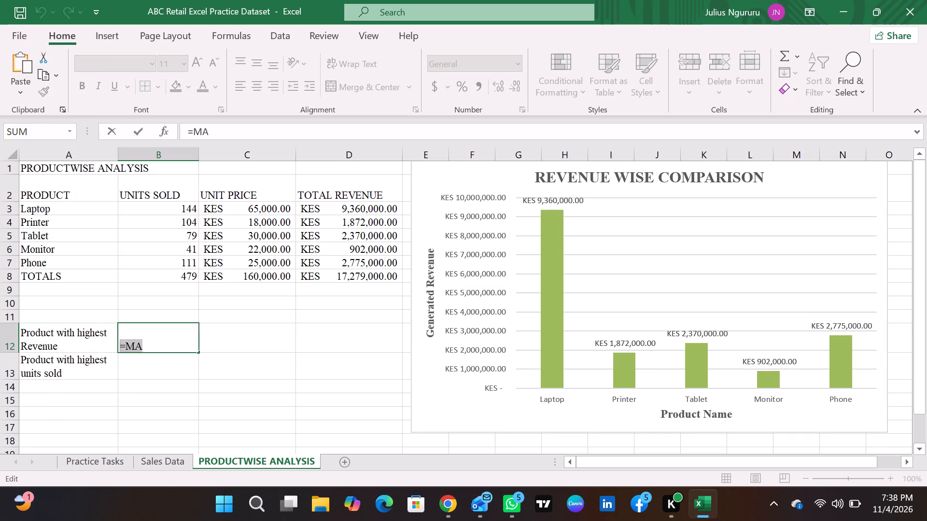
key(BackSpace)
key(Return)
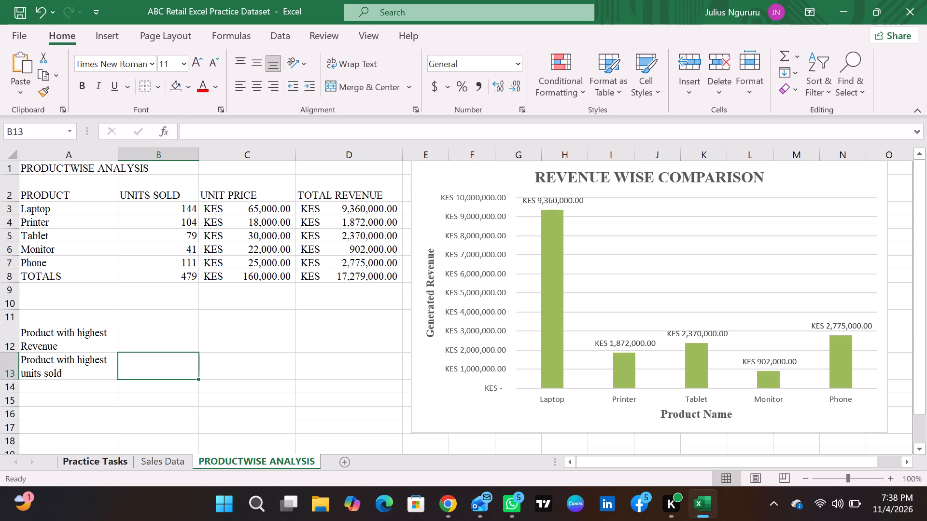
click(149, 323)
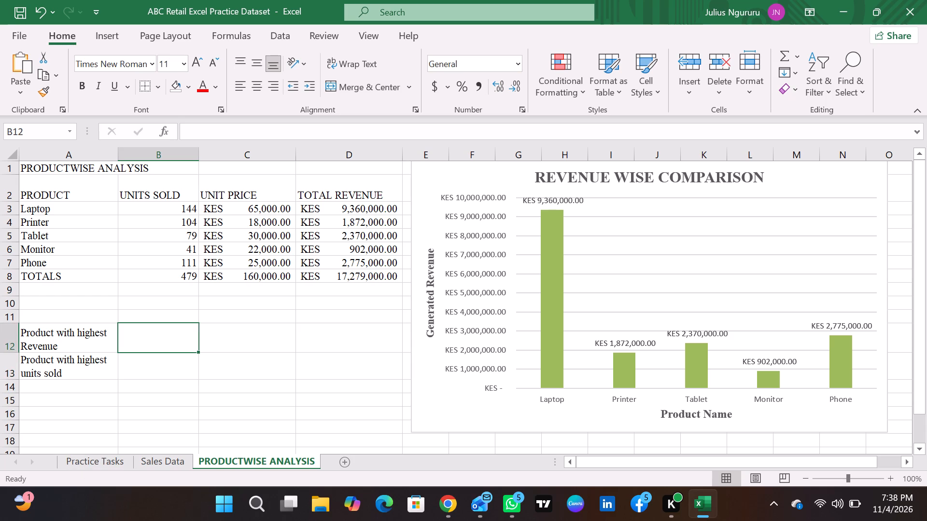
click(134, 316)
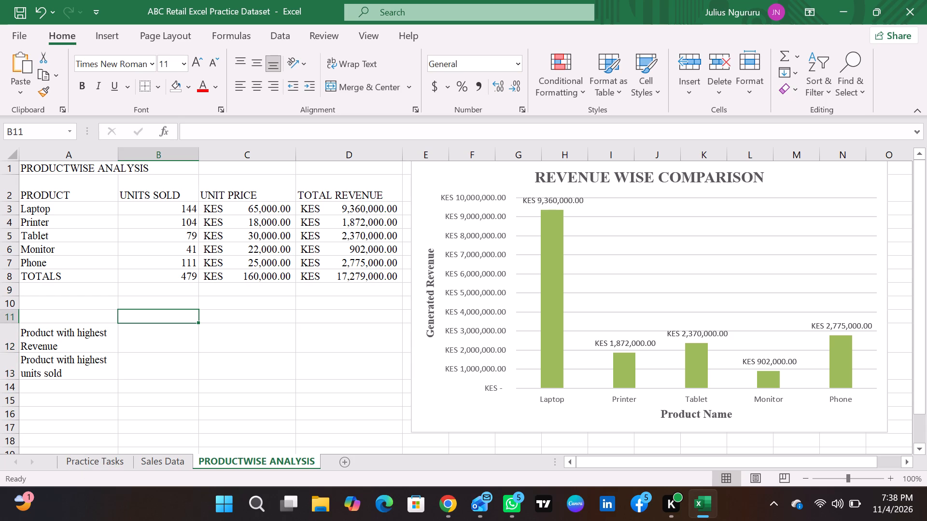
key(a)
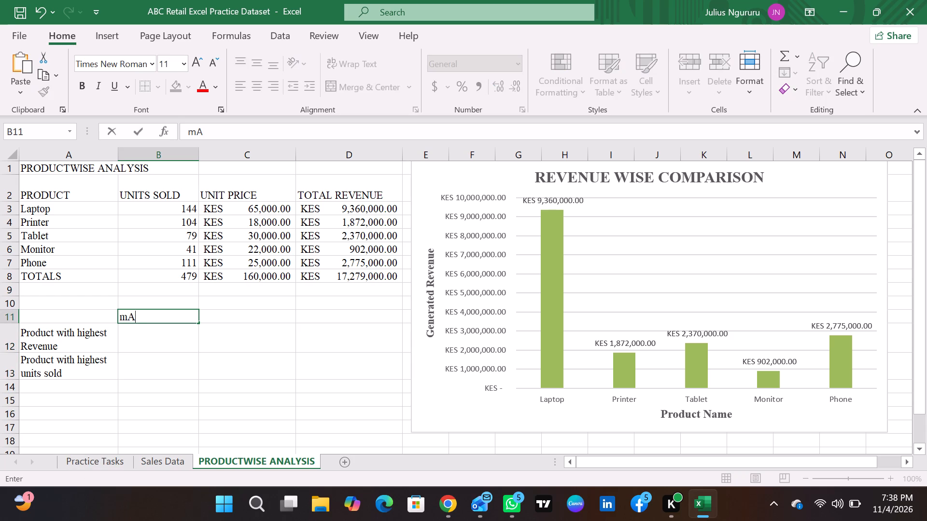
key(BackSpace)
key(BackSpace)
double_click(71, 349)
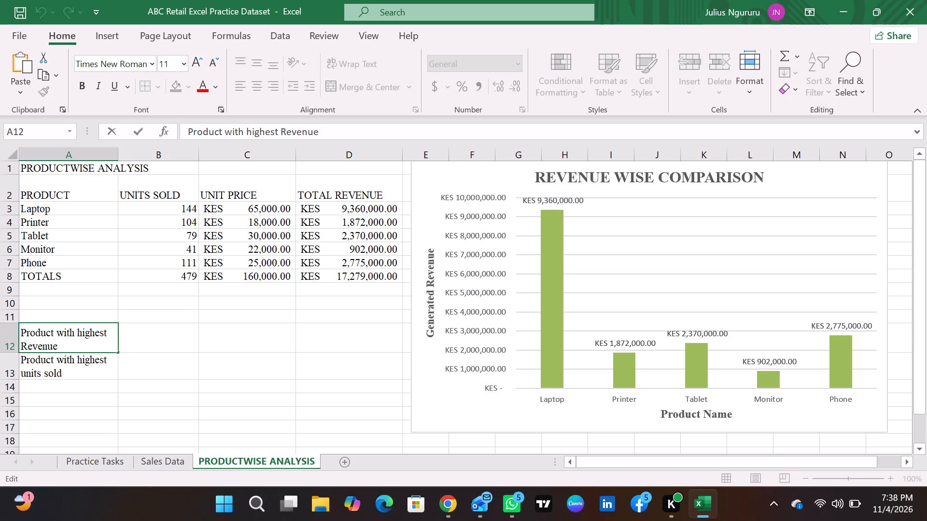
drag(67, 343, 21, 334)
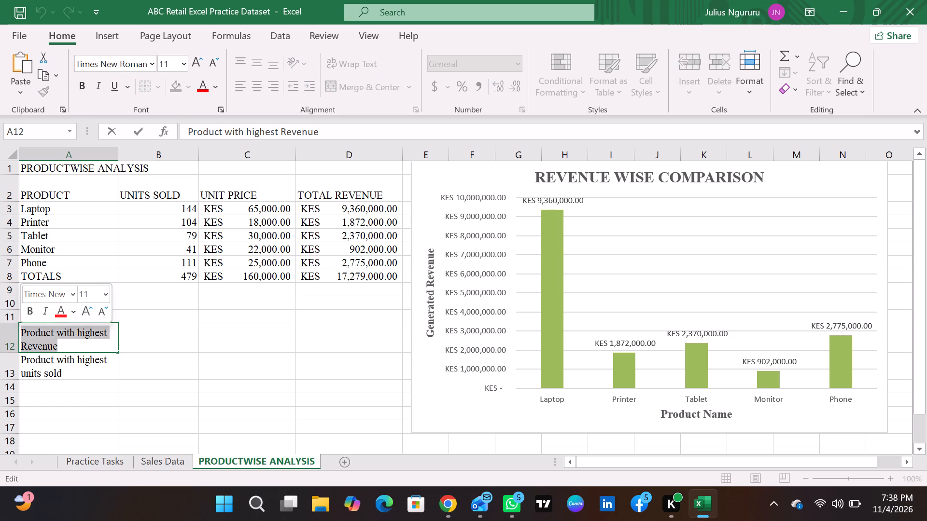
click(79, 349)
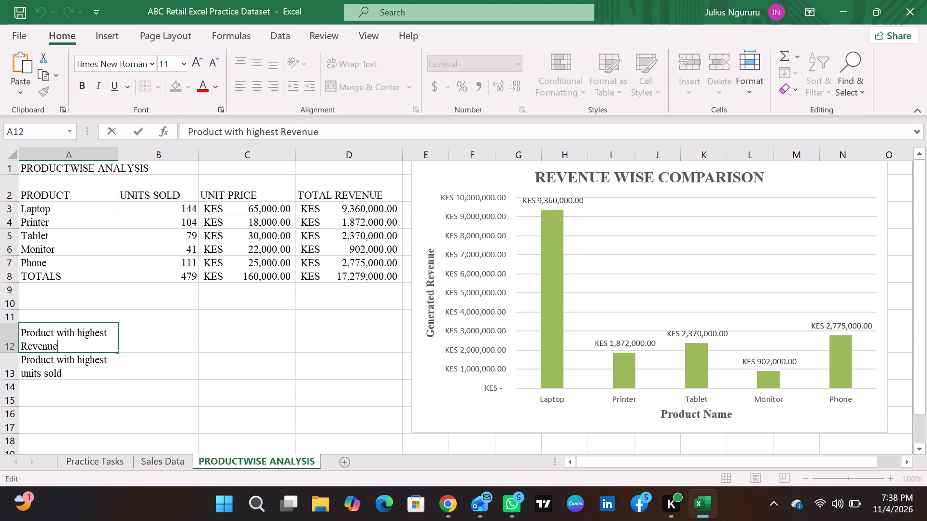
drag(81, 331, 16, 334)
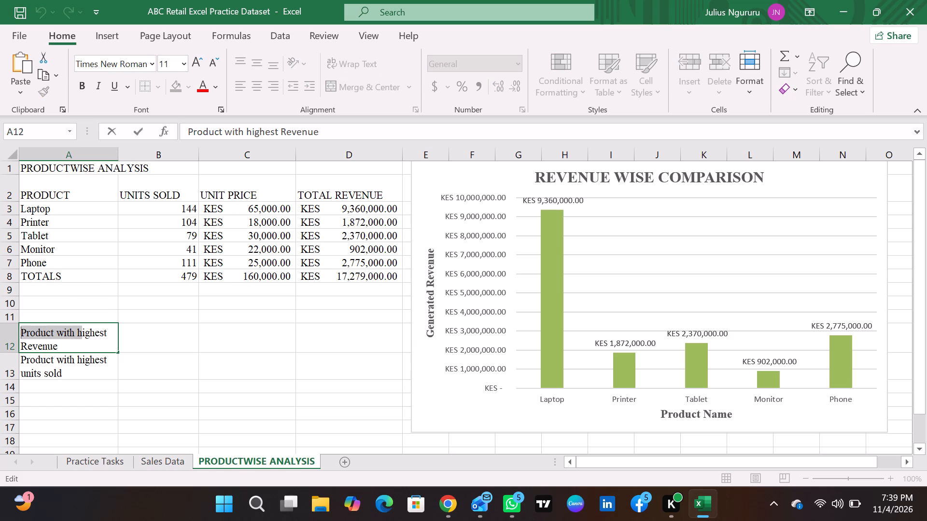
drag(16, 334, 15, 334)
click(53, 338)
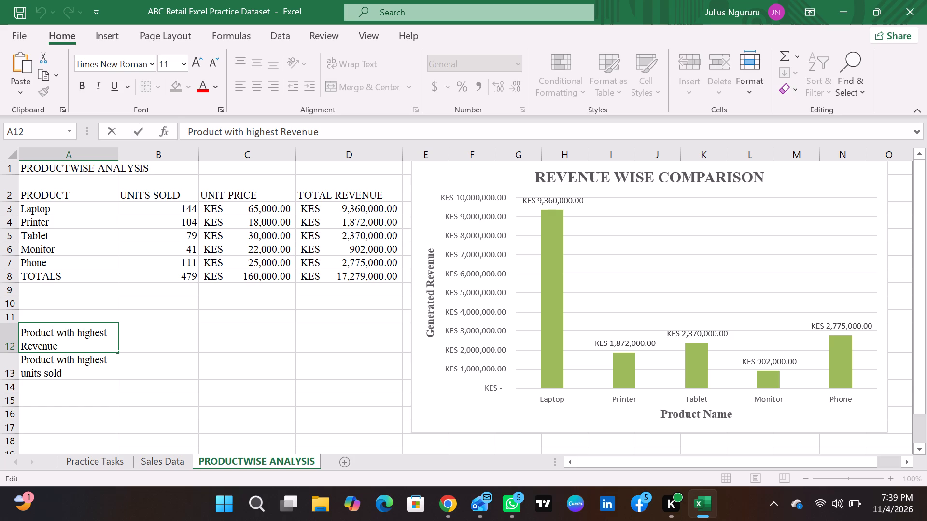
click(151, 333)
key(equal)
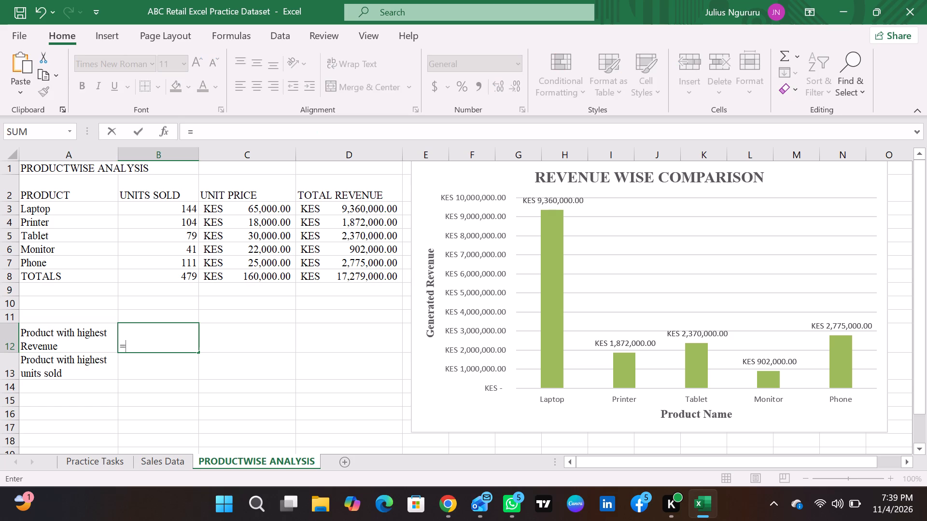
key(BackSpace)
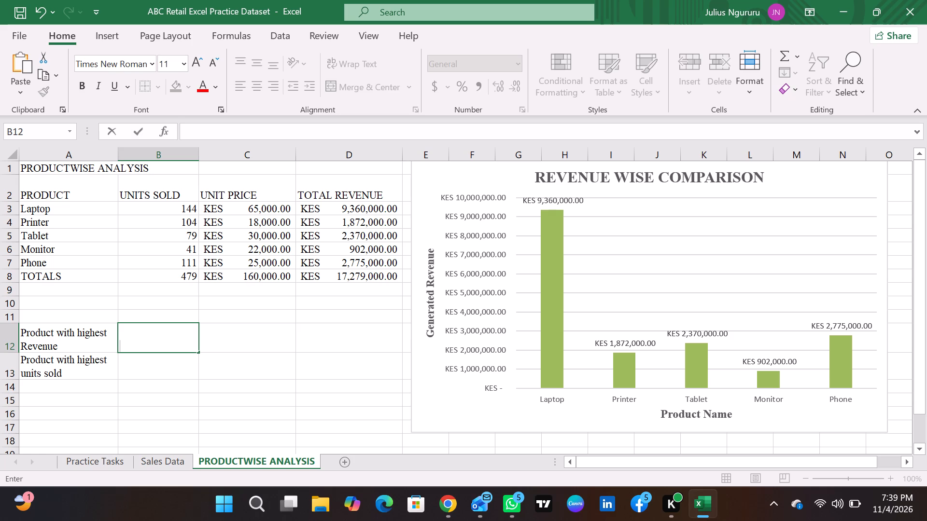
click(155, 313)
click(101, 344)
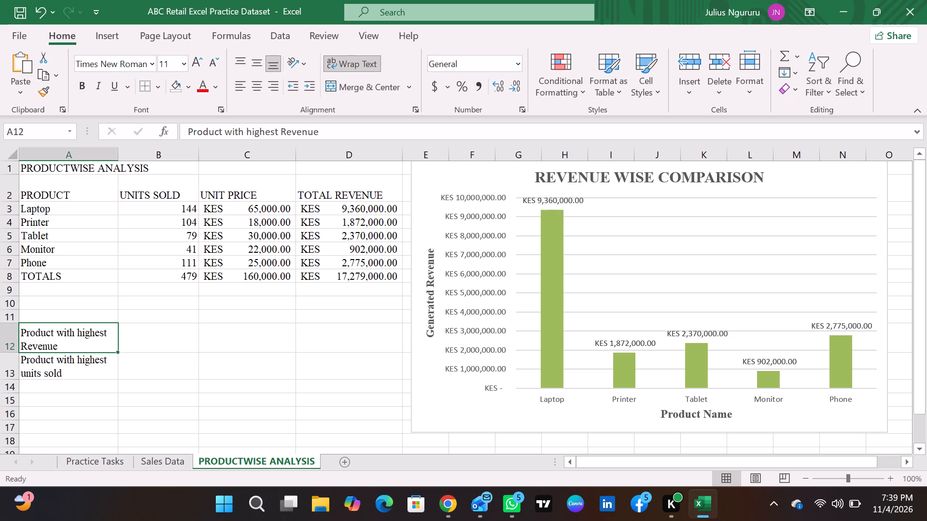
Enter the heading BEST PRODUCTS in cell A10, above the highest-product labels.
click(71, 303)
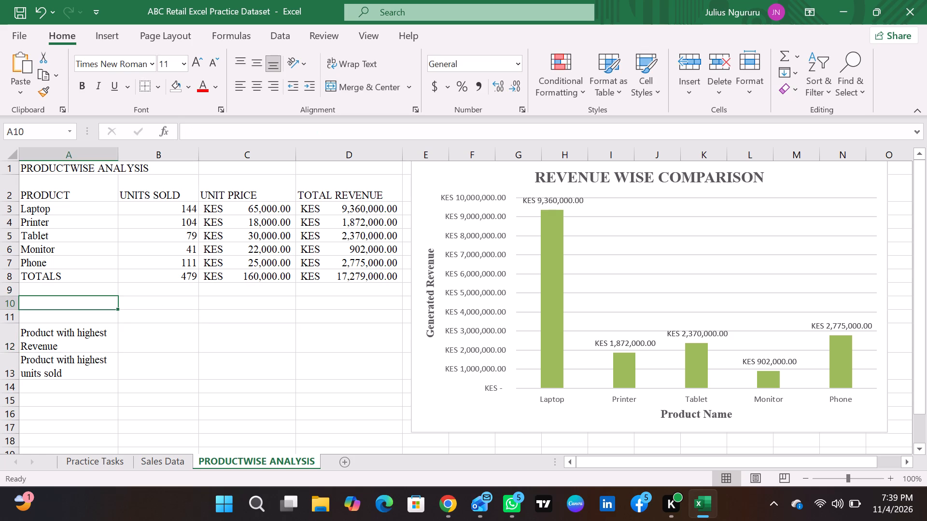
text(bes)
key(BackSpace)
key(BackSpace)
key(BackSpace)
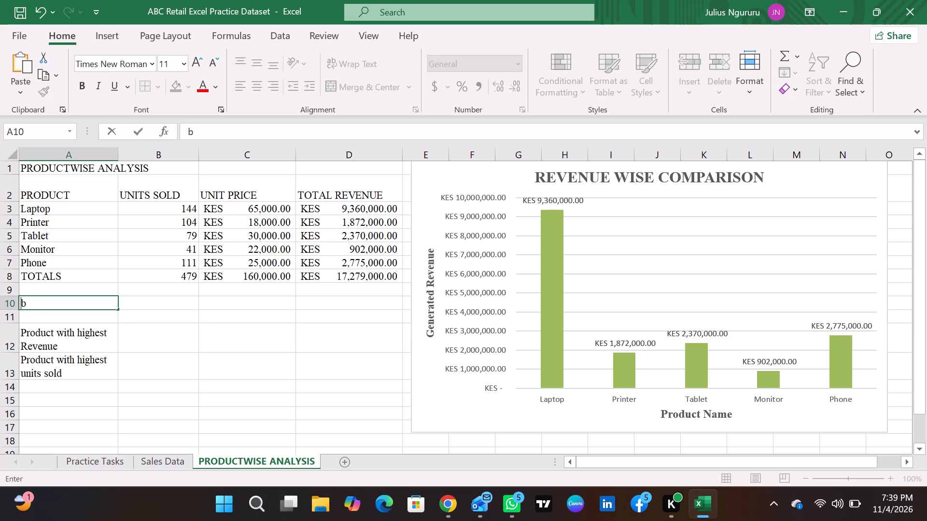
text(BEST)
key(space)
text(PRI)
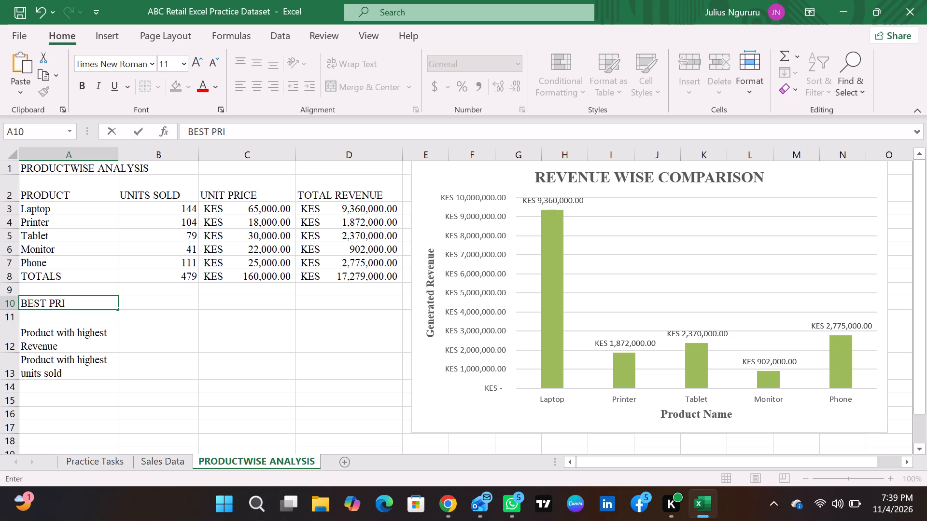
key(BackSpace)
text(ODUCTS)
key(Return)
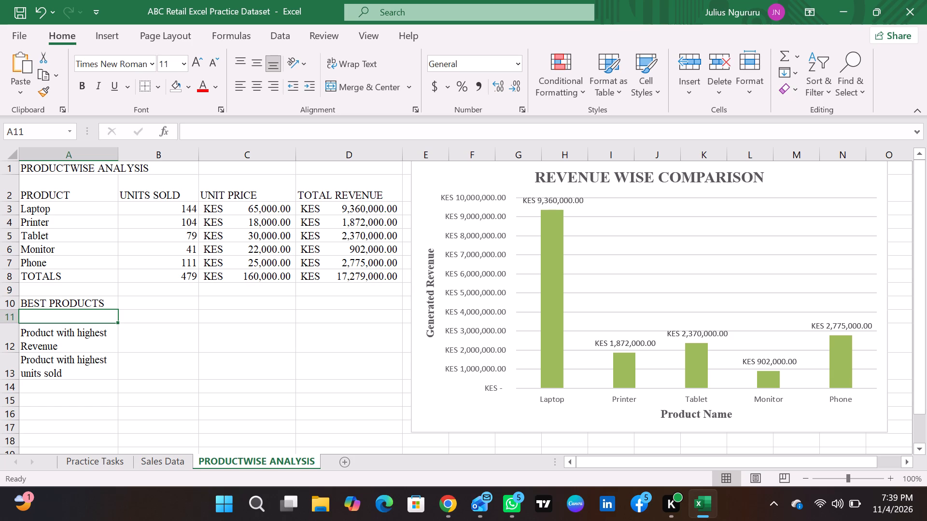
Insert the word PERFORMING into the A10 heading so it reads BEST PERFORMING PRODUCTS.
double_click(79, 301)
click(47, 300)
key(space)
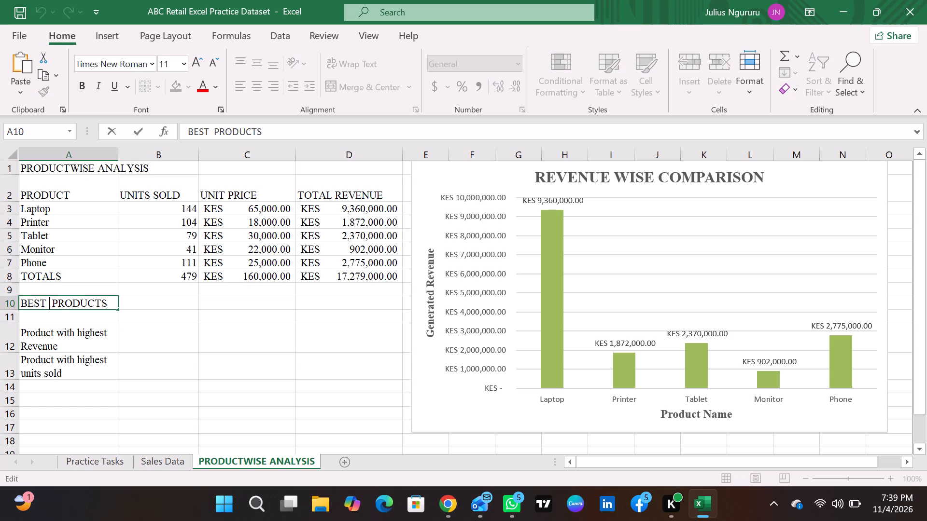
text(PE)
text(RFORMING)
key(Return)
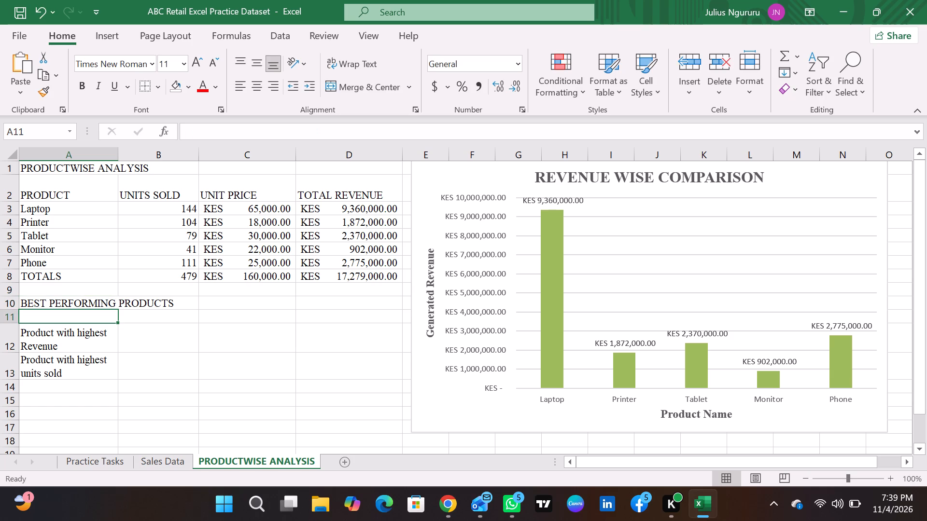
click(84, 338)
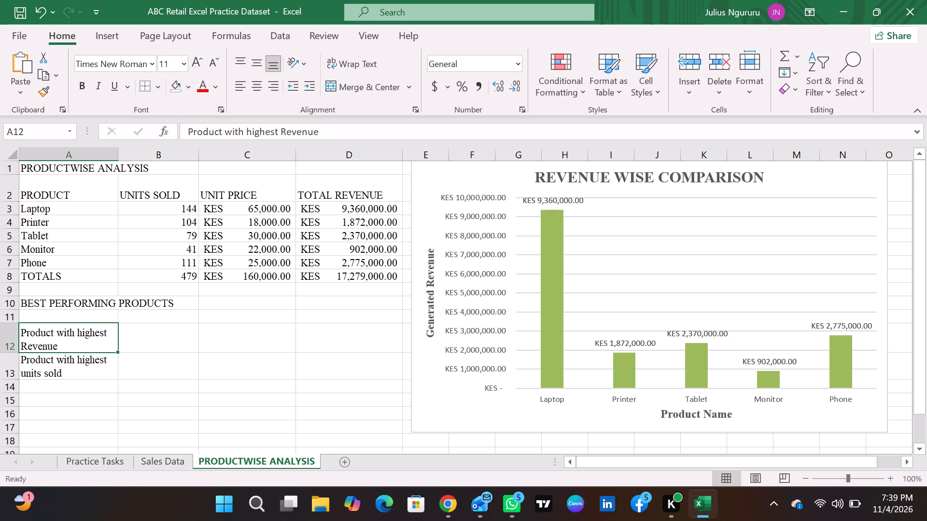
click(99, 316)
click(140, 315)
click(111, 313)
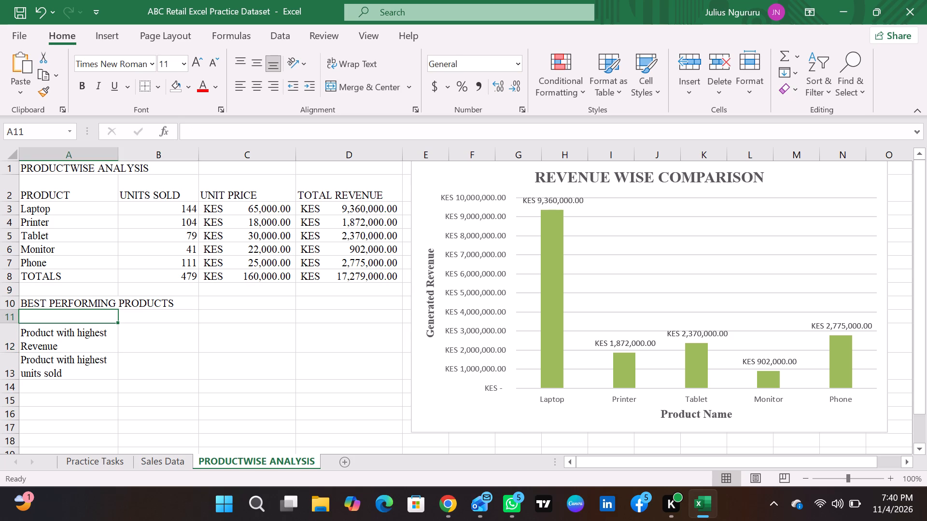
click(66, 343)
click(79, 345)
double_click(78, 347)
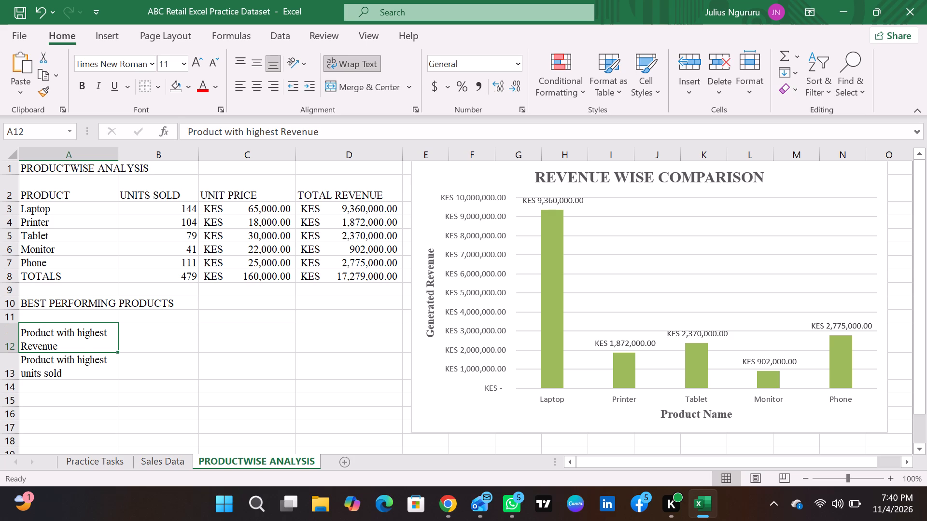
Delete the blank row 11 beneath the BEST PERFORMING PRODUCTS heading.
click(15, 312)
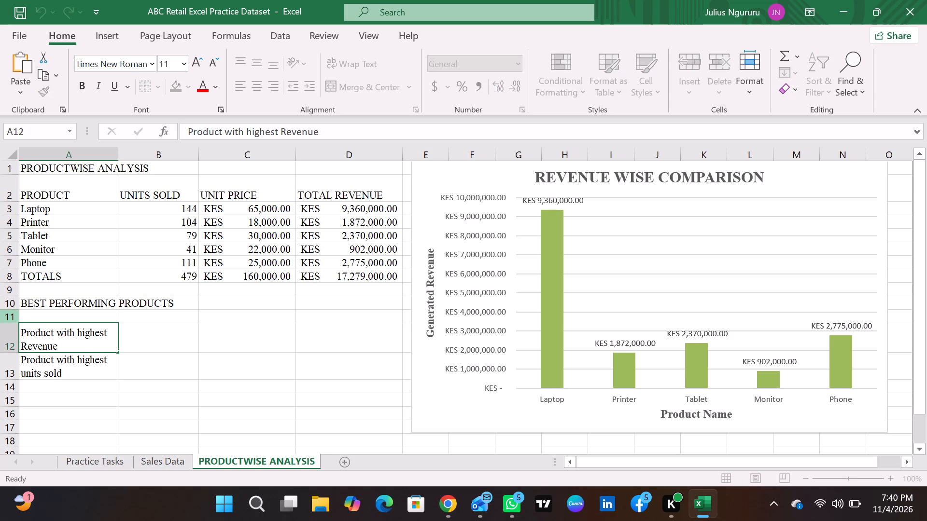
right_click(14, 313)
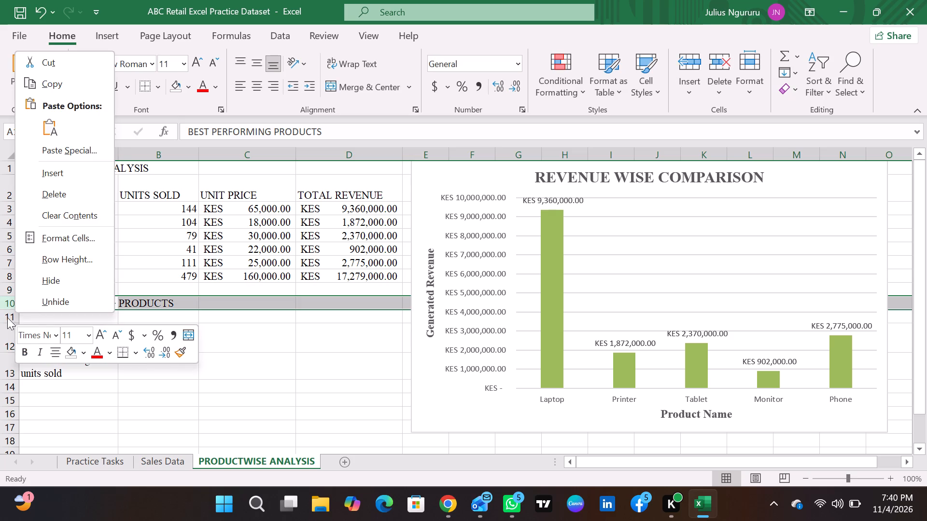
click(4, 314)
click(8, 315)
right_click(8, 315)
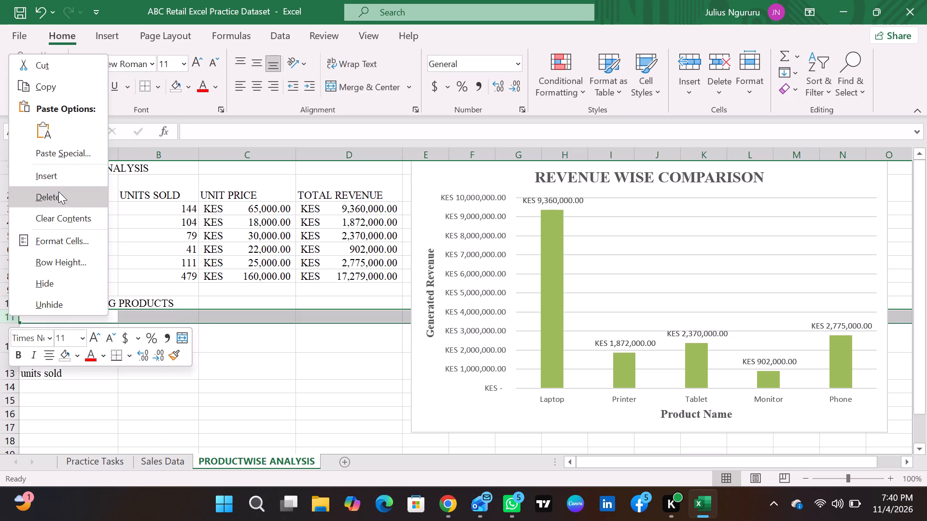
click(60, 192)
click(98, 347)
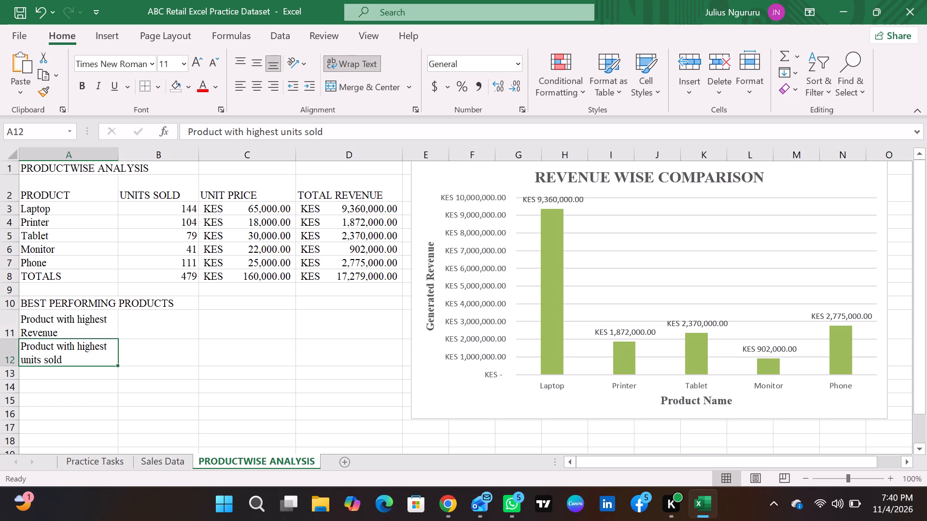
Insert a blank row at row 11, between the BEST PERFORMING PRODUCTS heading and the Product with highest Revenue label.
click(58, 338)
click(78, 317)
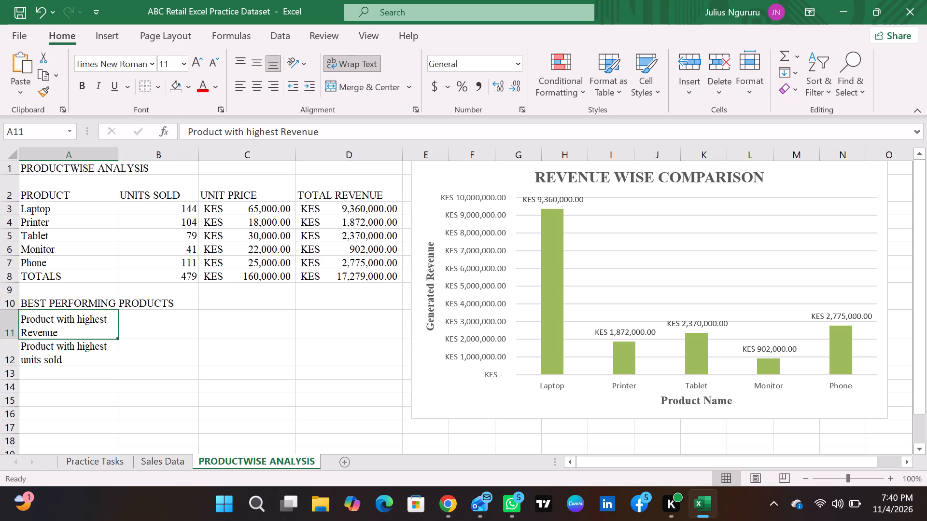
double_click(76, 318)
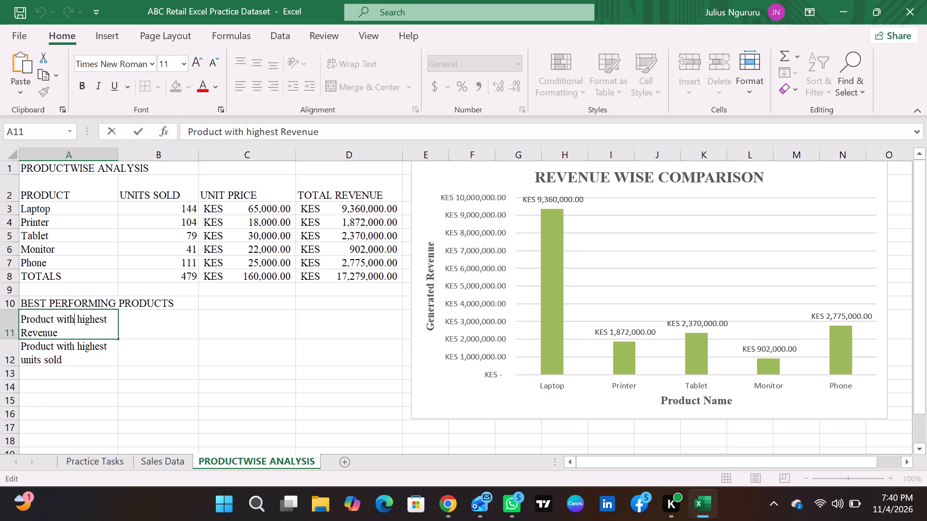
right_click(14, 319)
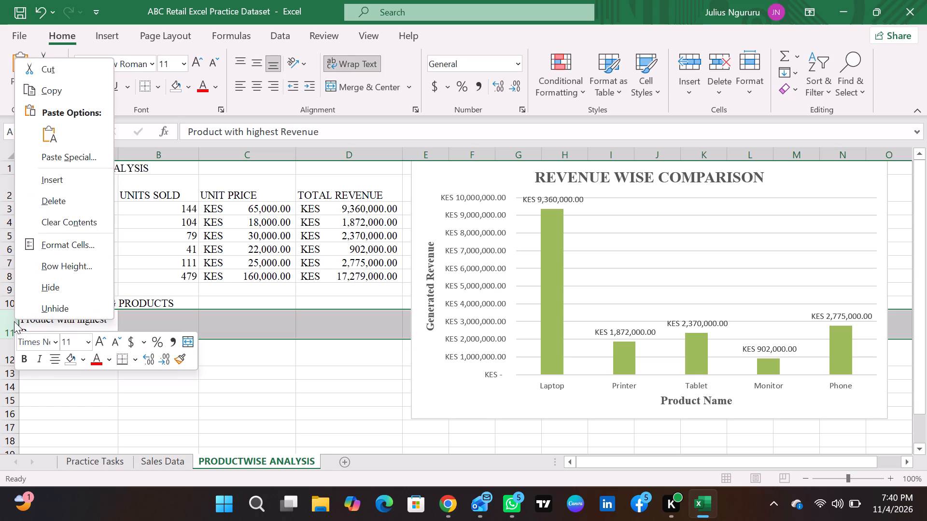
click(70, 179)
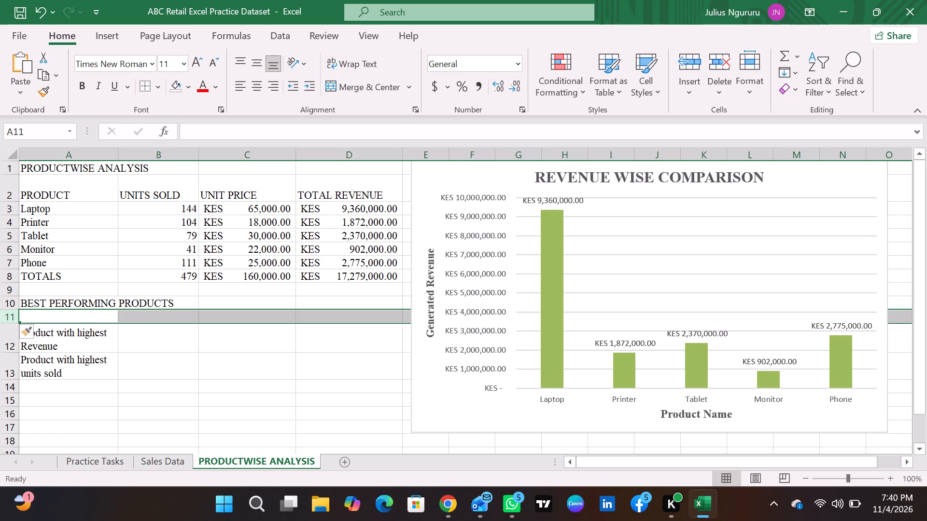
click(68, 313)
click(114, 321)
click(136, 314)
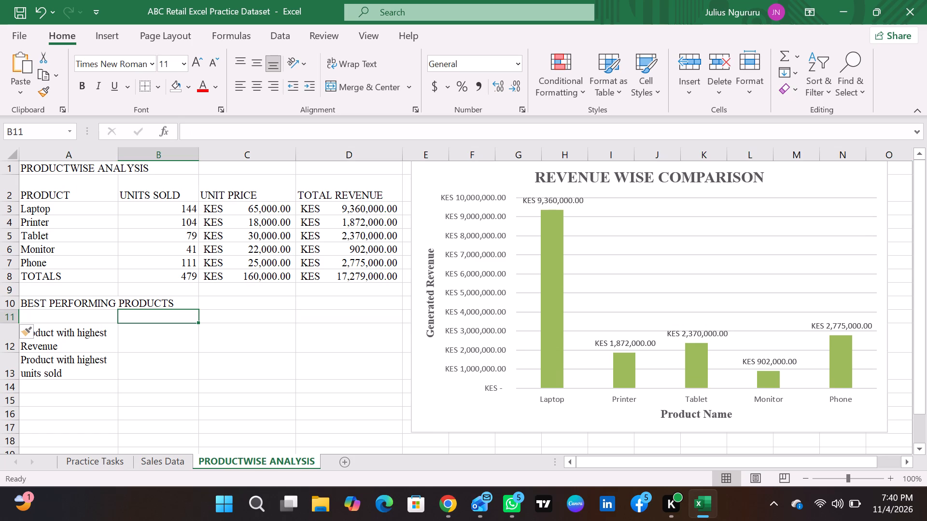
Shorten the label in cell A12 to Highest Revenue.
double_click(80, 338)
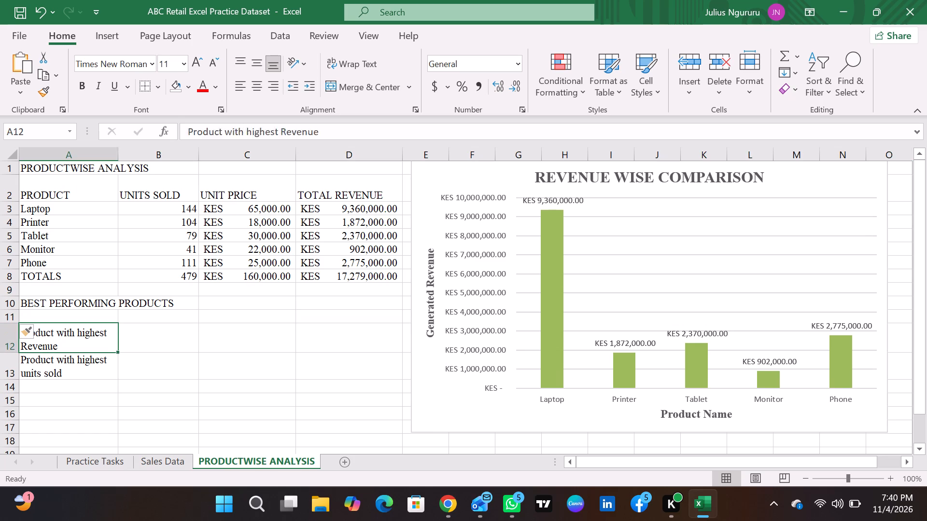
drag(78, 334, 75, 334)
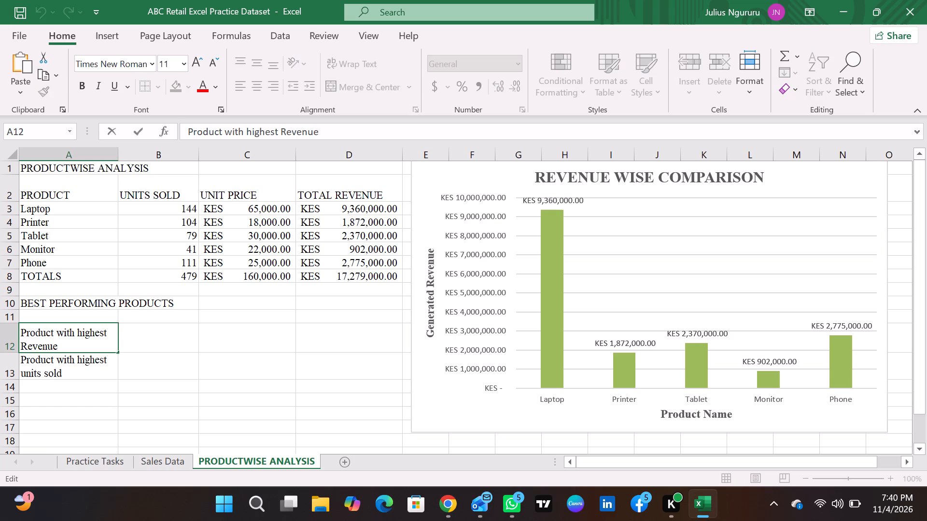
drag(75, 334, 18, 339)
key(BackSpace)
key(Delete)
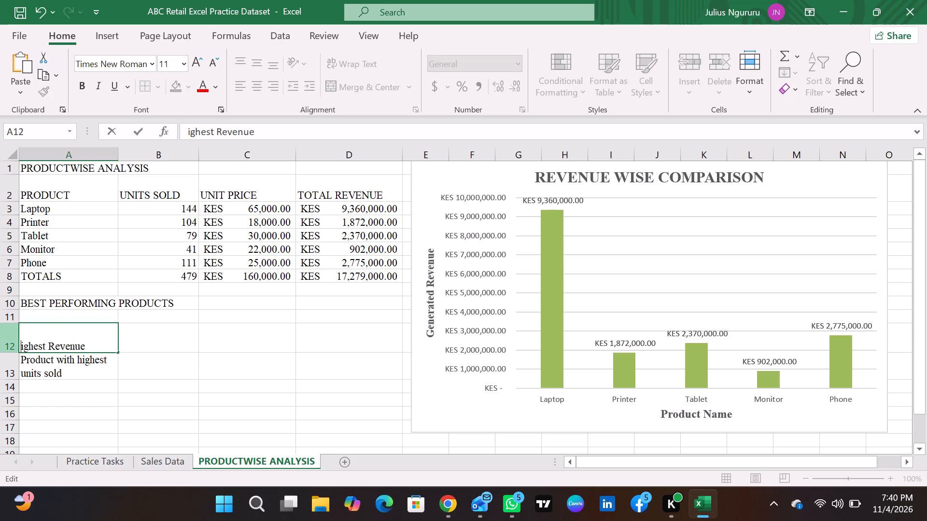
key(g)
key(BackSpace)
key(h)
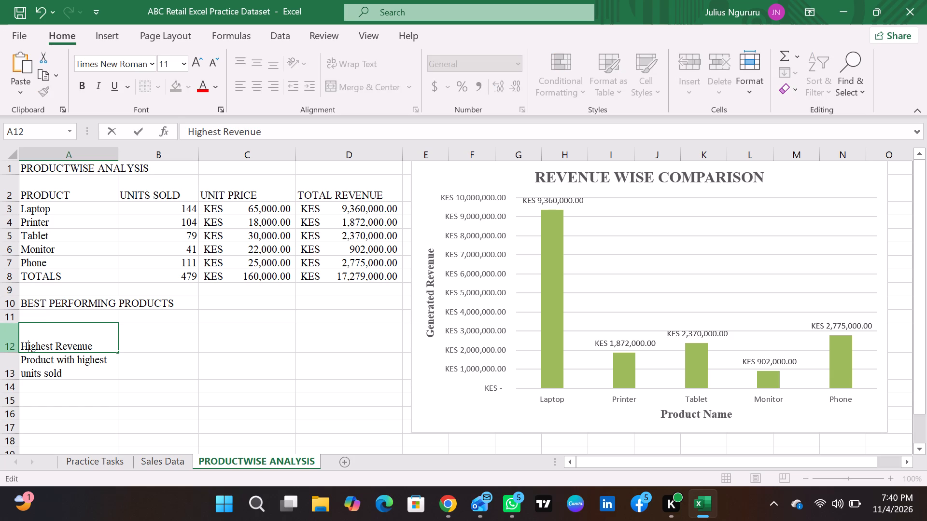
Shorten the label in cell A13 to Highest units sold.
double_click(31, 369)
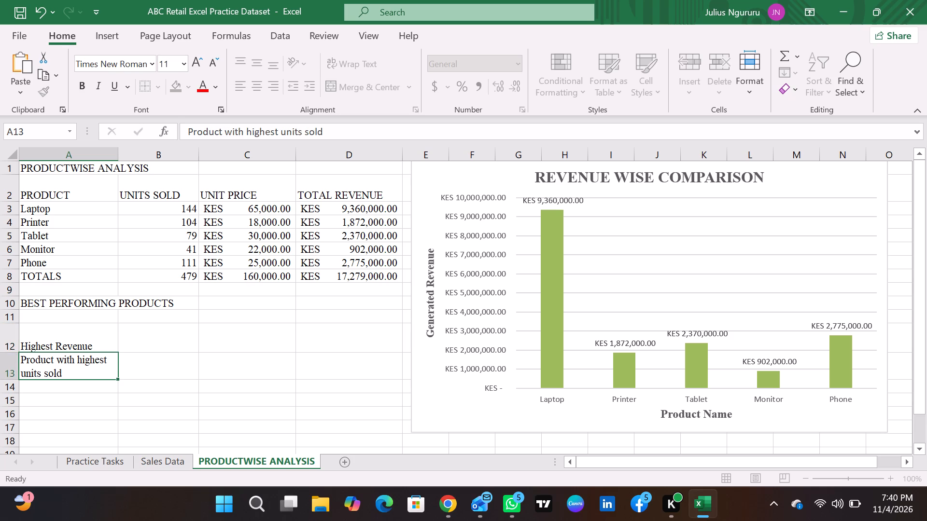
double_click(76, 362)
triple_click(79, 362)
drag(80, 362, 0, 367)
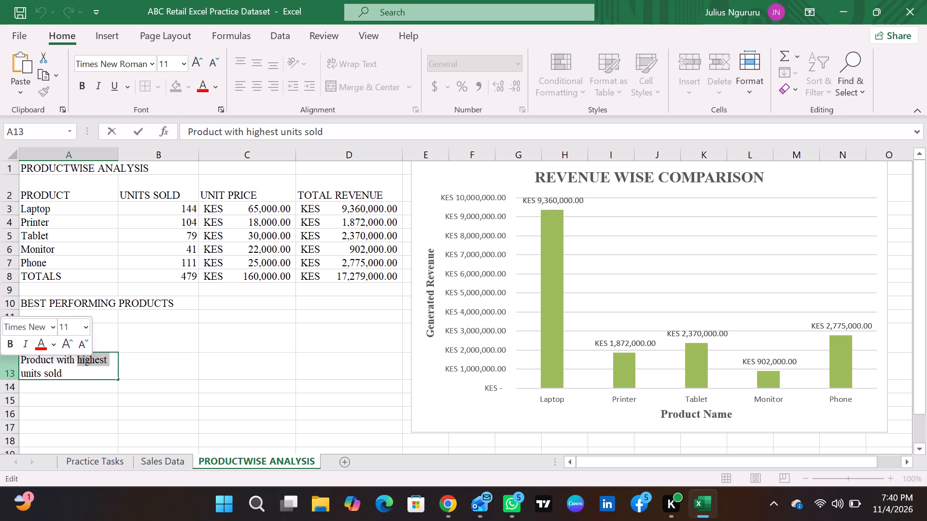
click(76, 373)
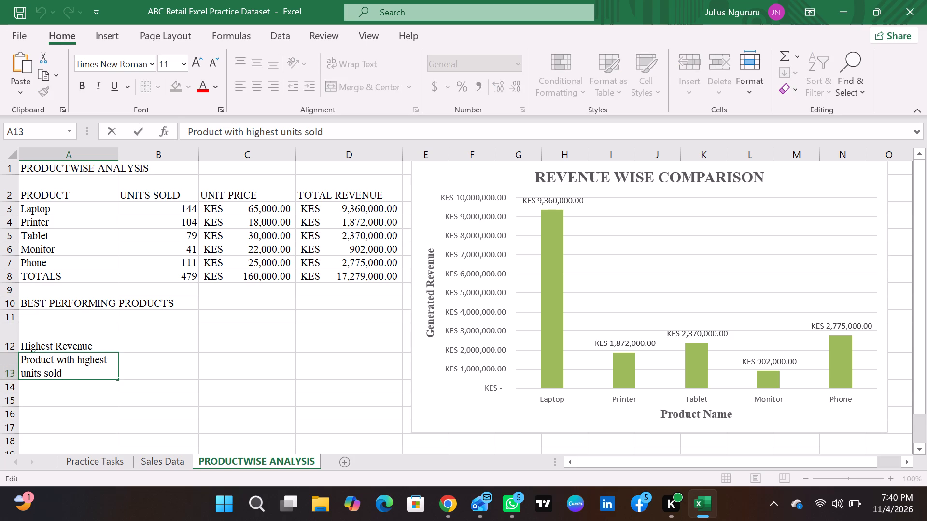
drag(80, 360, 17, 363)
key(BackSpace)
key(Delete)
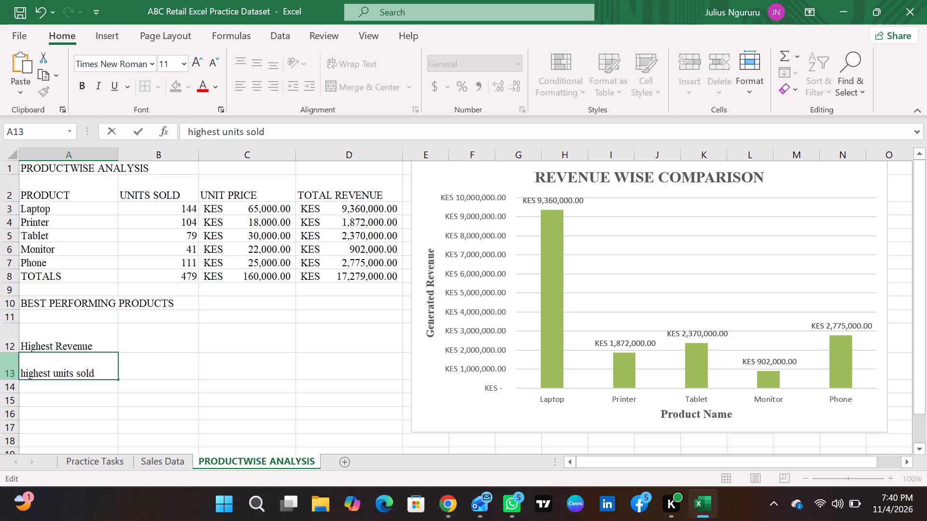
key(BackSpace)
key(h)
key(Return)
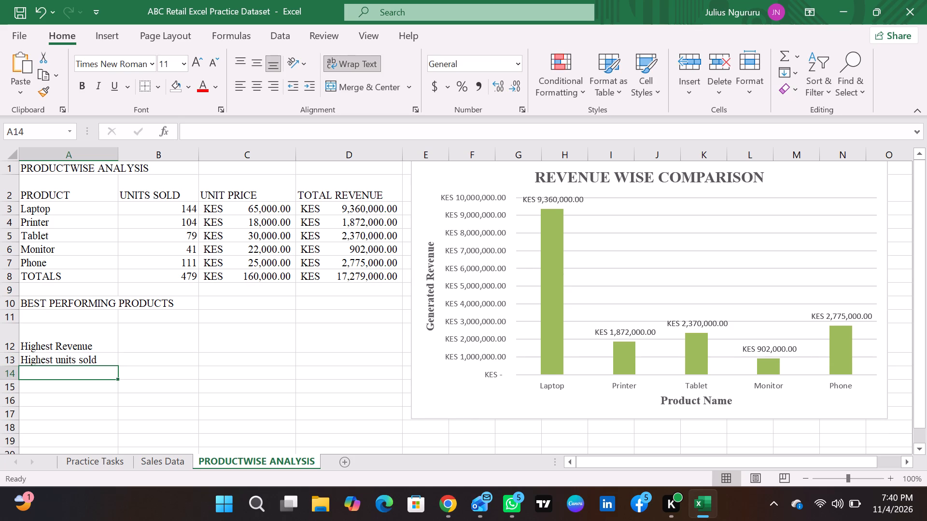
Enter the column heading Indicator in cell A11, beneath the BEST PERFORMING PRODUCTS heading.
click(70, 316)
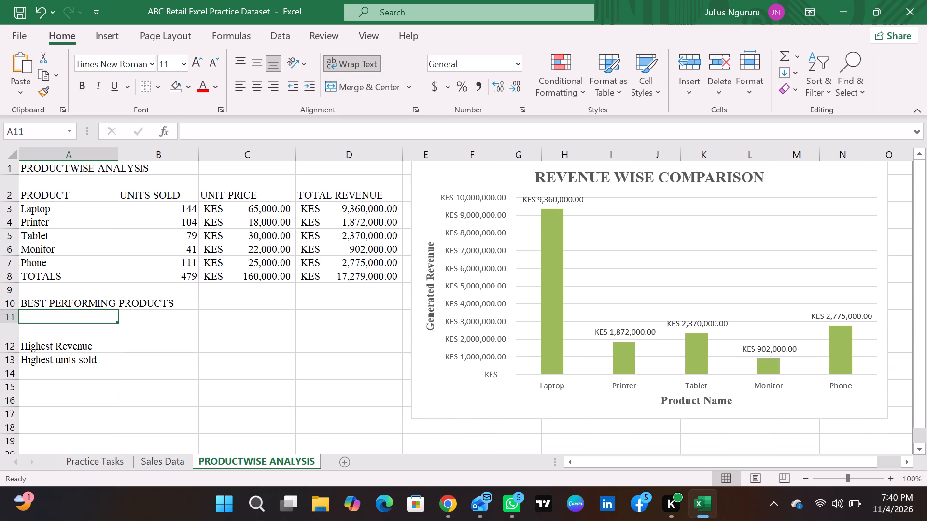
double_click(53, 317)
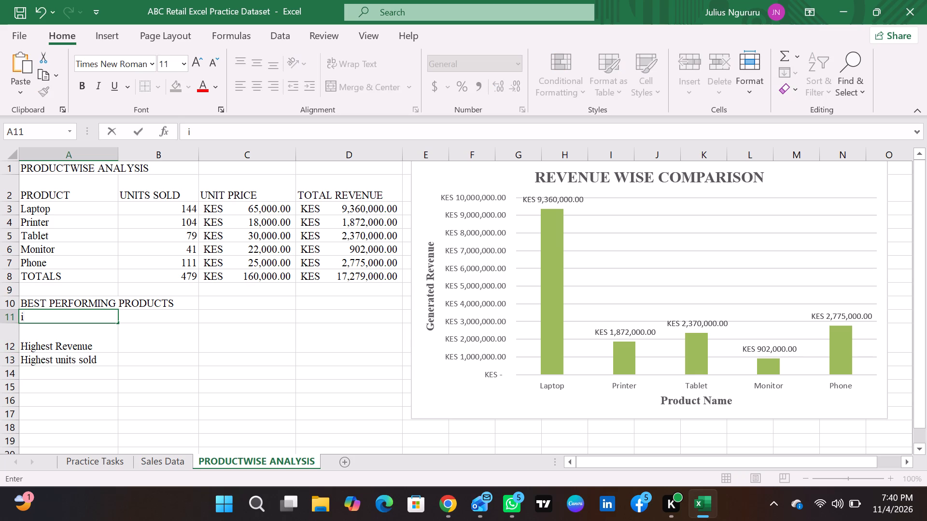
key(BackSpace)
text(IN)
key(BackSpace)
text(ndicator)
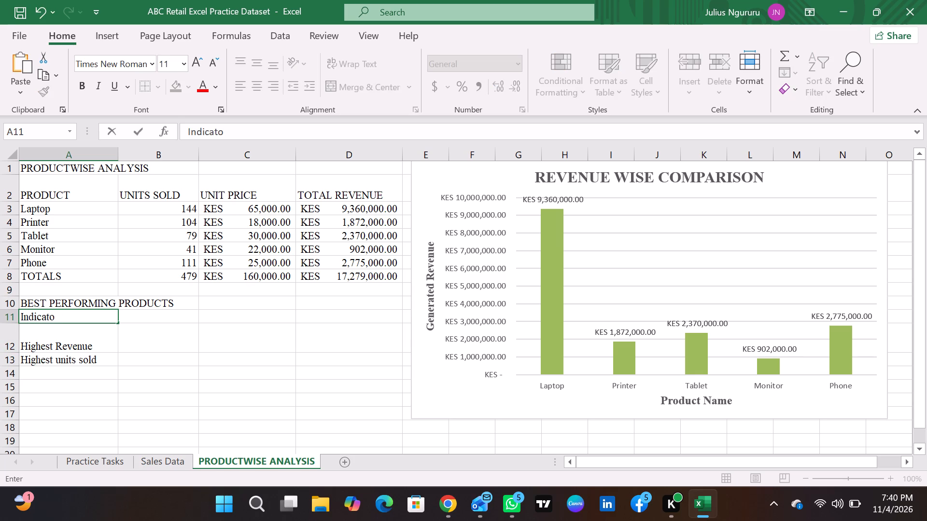
Reduce the height of row 12, which holds the Highest Revenue label.
click(12, 335)
drag(14, 353, 11, 349)
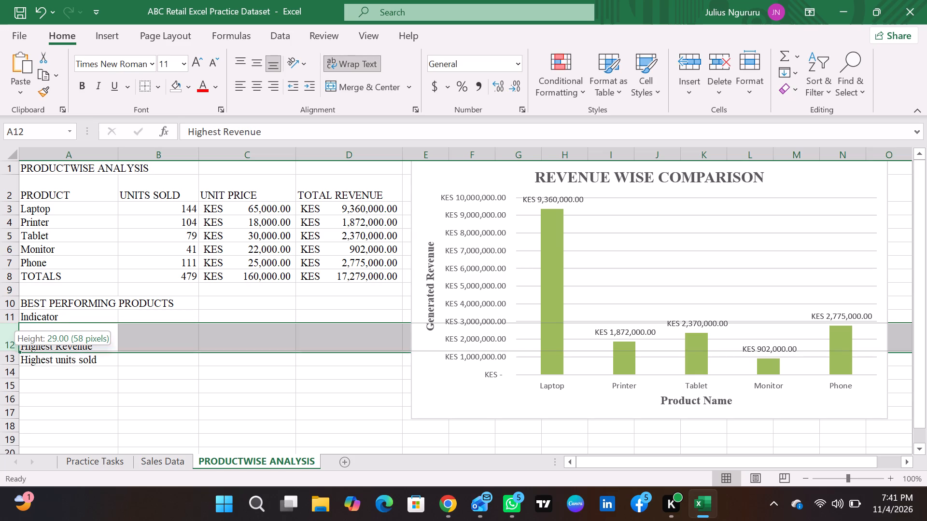
drag(11, 349, 12, 345)
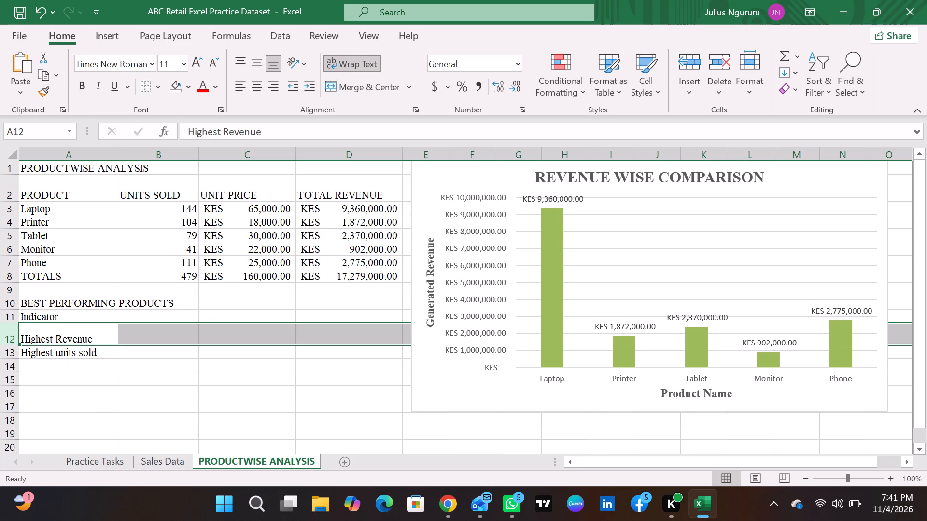
click(140, 334)
click(102, 342)
Enter the column headings Maximum in cell B11 and Product Name in cell C11, beside Indicator.
click(135, 320)
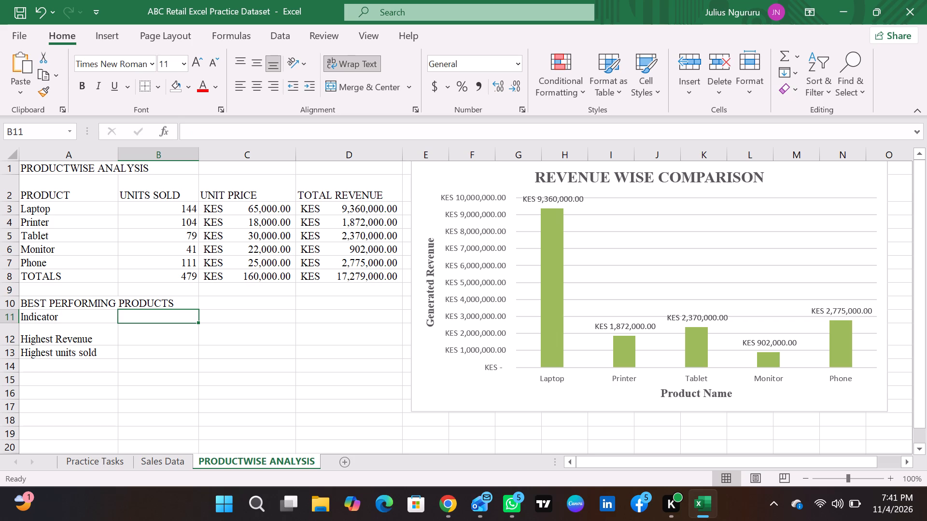
double_click(144, 317)
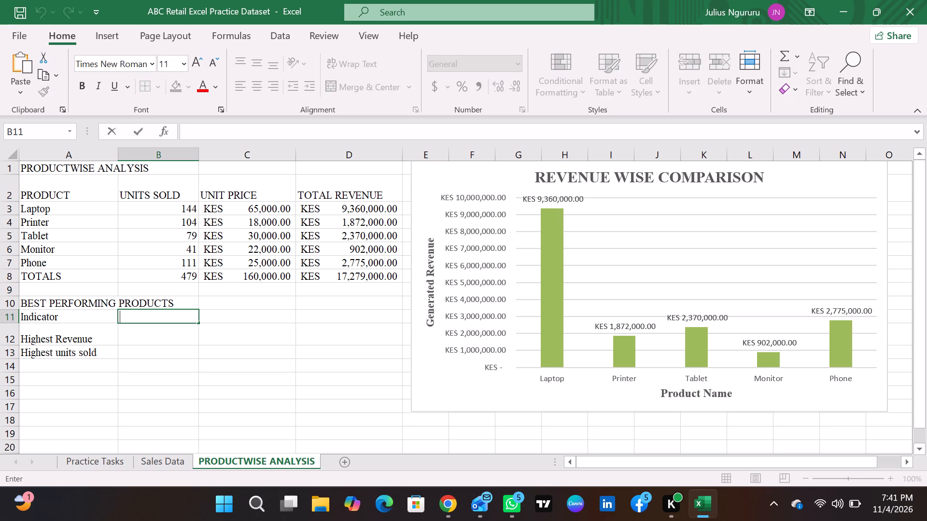
key(m)
text(aximum)
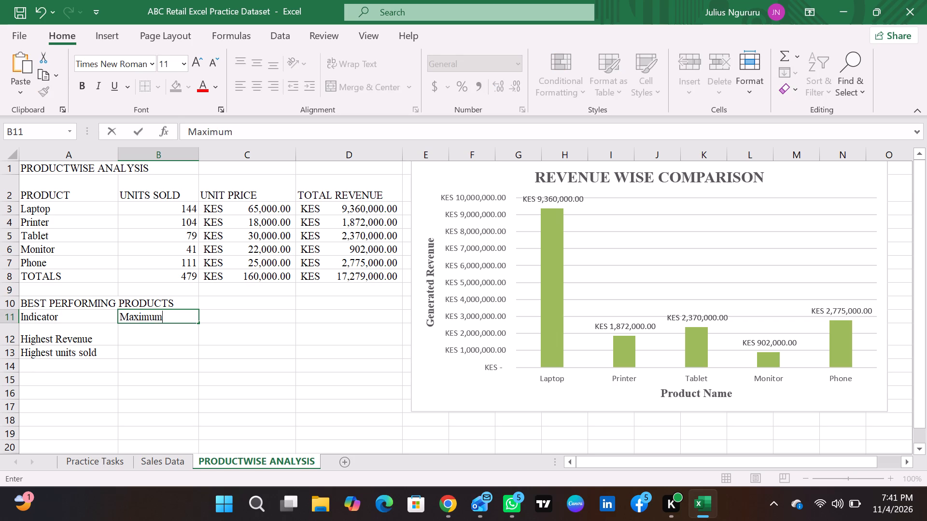
key(Return)
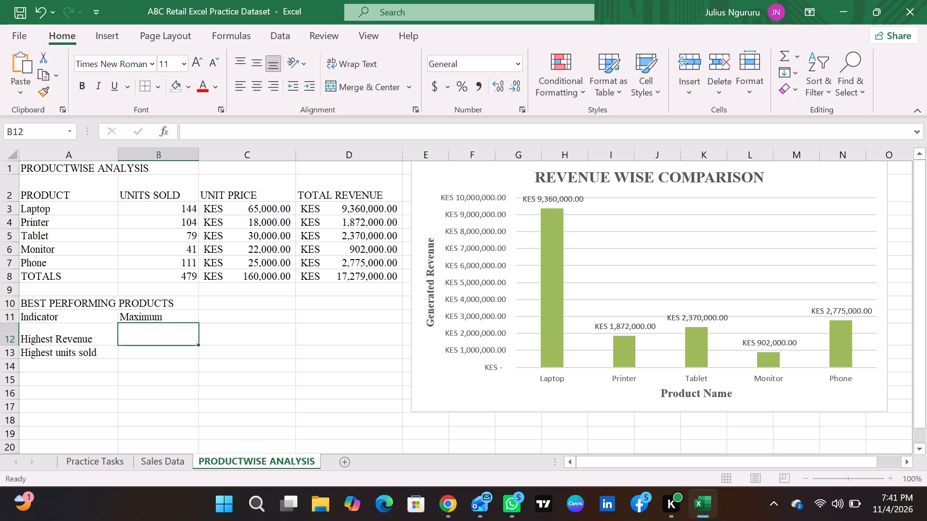
click(270, 325)
click(276, 317)
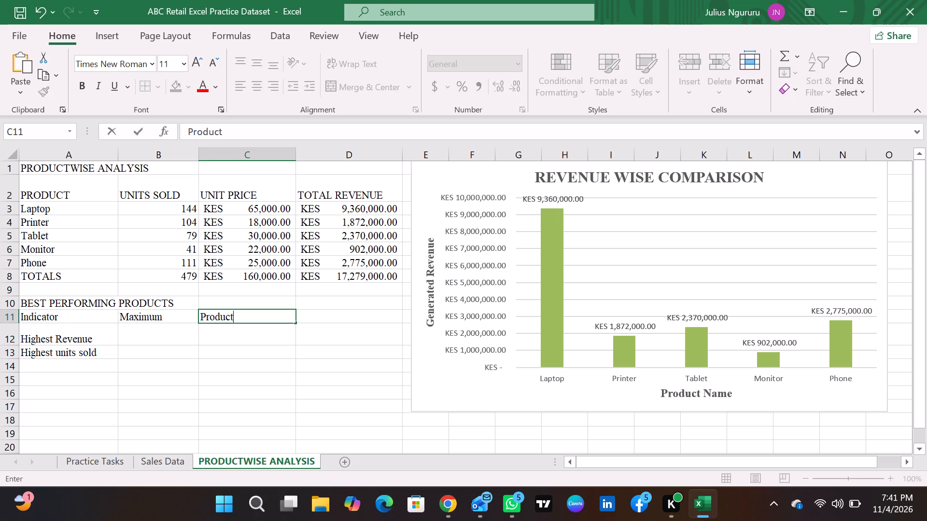
key(Return)
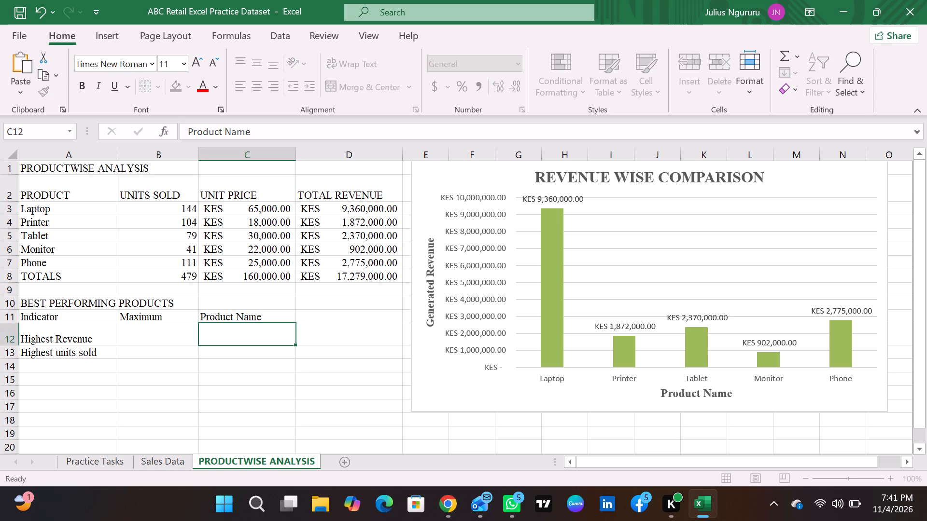
Calculate the highest product revenue in cell B12 with the formula =MAX(D3:D7), leaving out the TOTALS row.
click(156, 340)
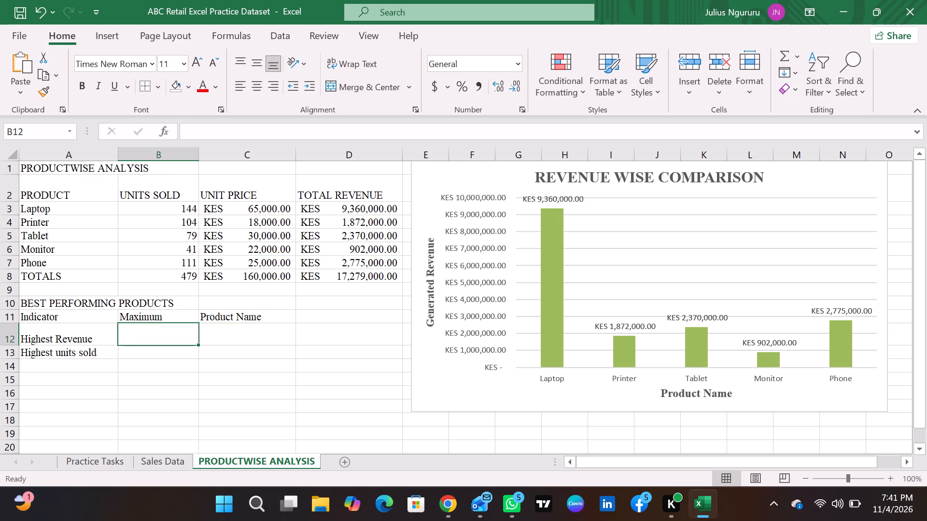
key(equal)
key(m)
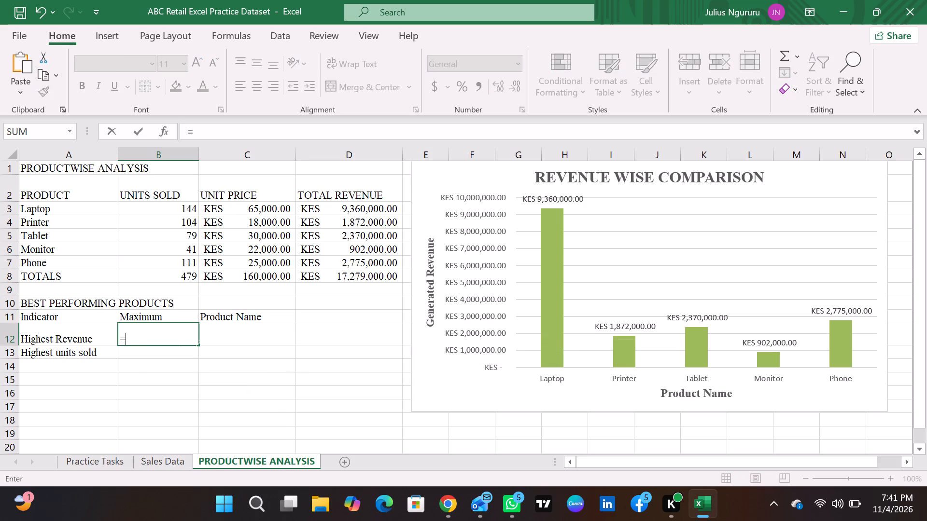
key(x)
key(shift+parenleft)
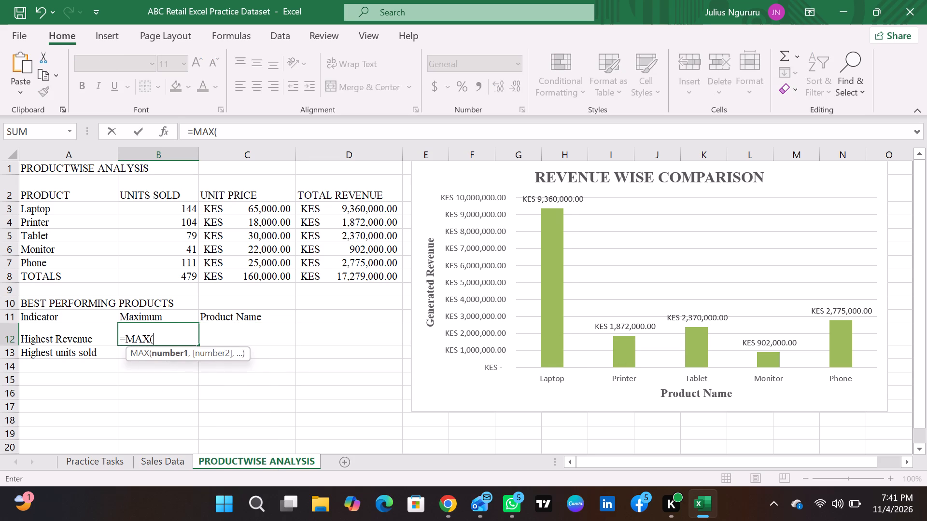
click(327, 206)
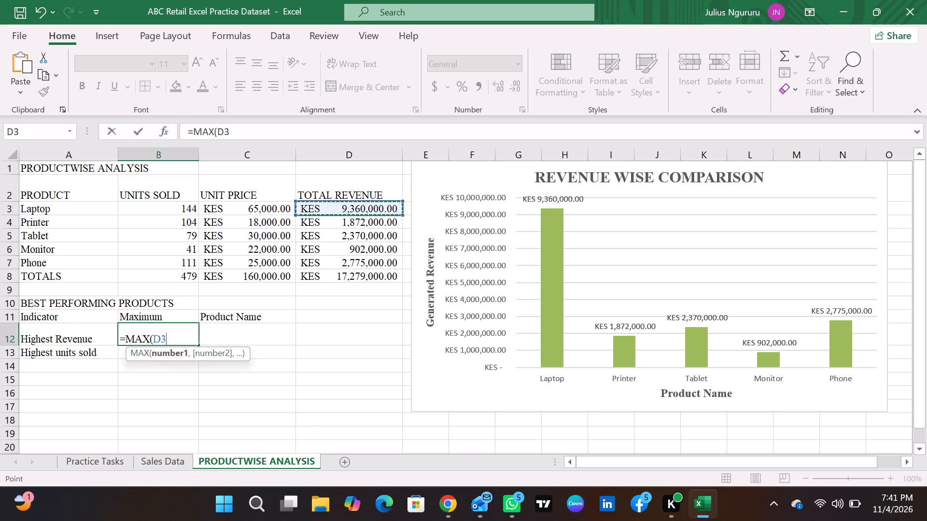
drag(402, 215, 402, 275)
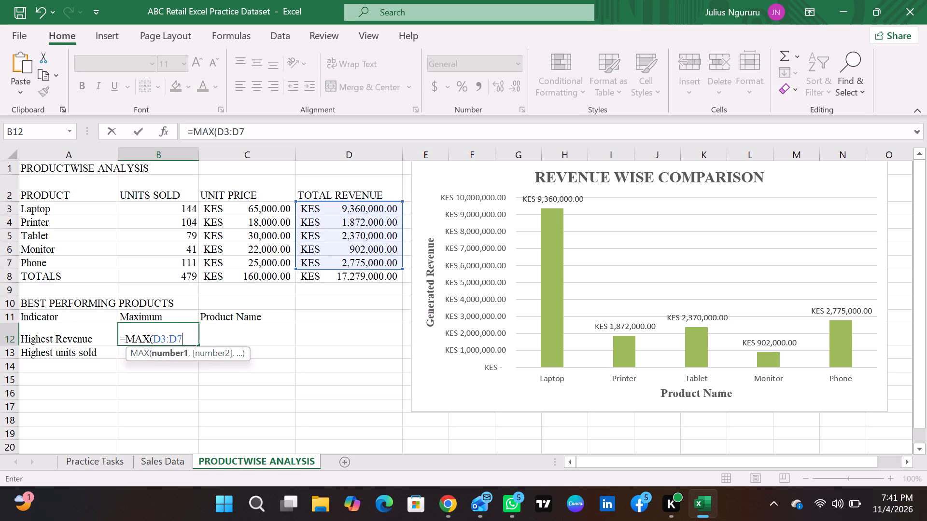
key(shift+parenright)
key(Return)
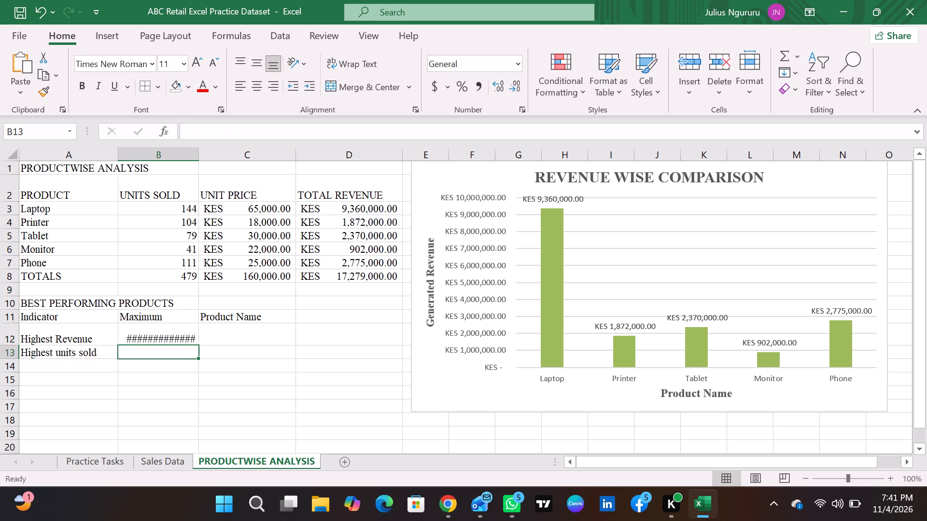
Autofit the width of column B to its contents.
double_click(198, 155)
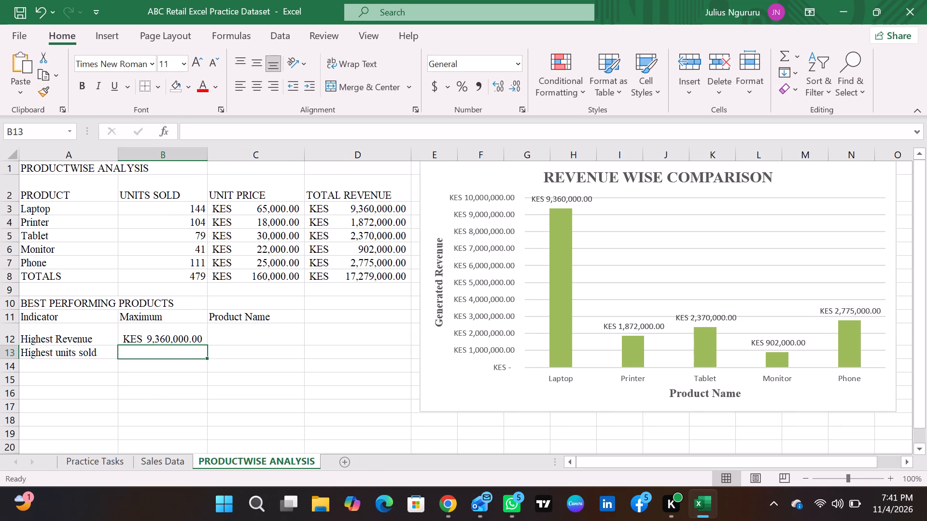
Calculate the highest units sold in cell B13 with the formula =MAX(B3:B7), leaving out the TOTALS row.
double_click(170, 353)
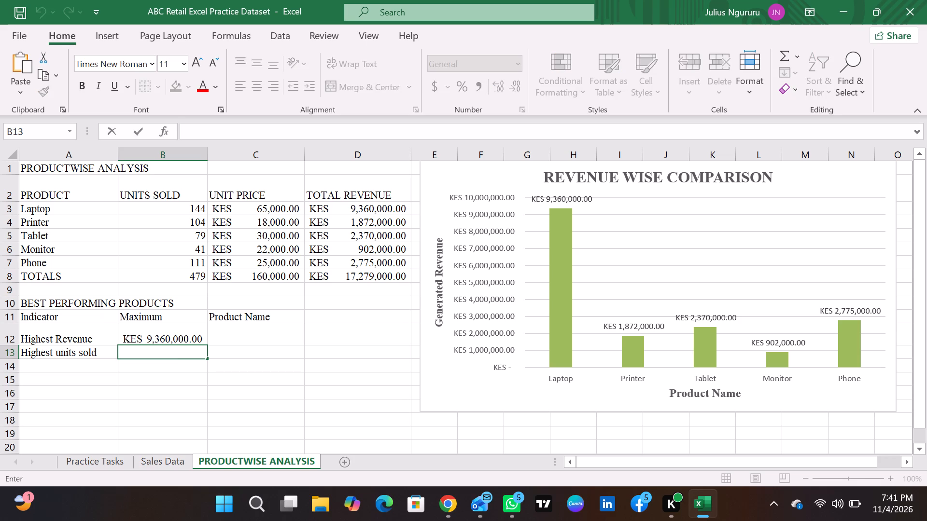
text(=MA)
key(x)
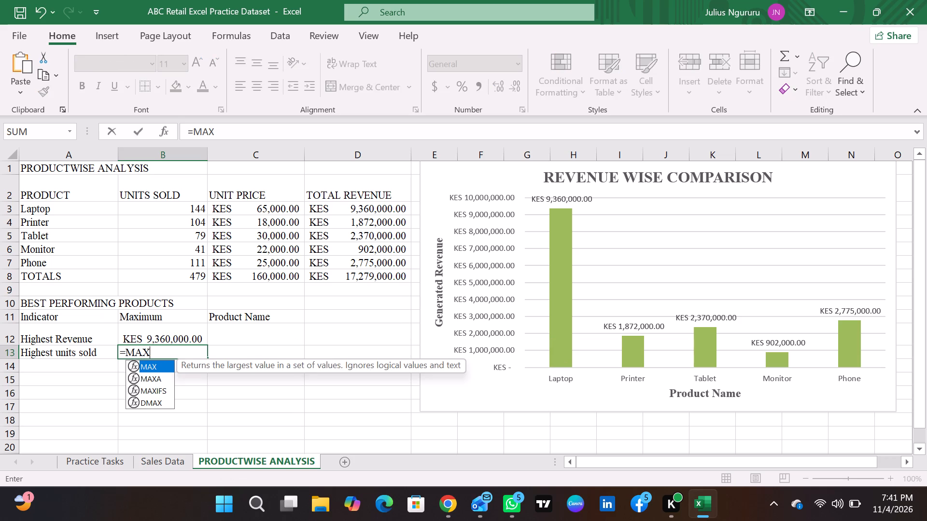
key(shift+parenleft)
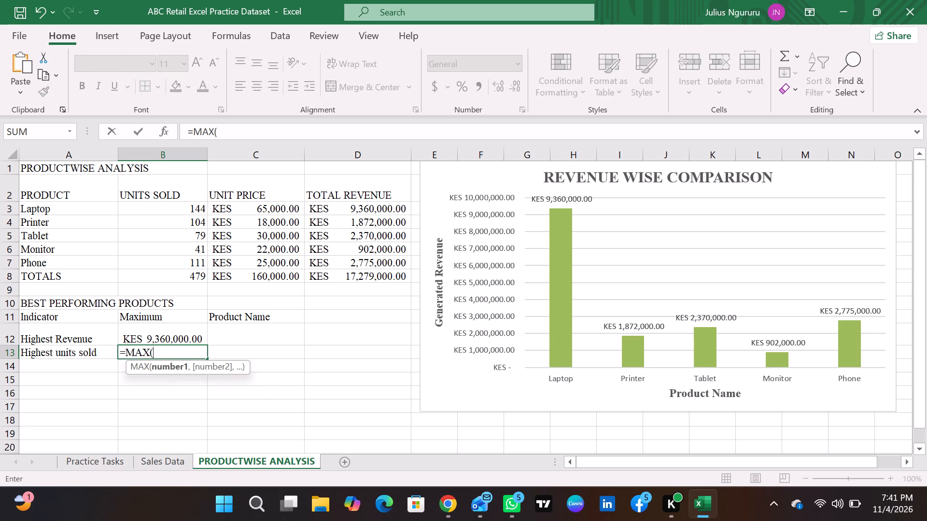
click(185, 207)
drag(206, 215, 213, 259)
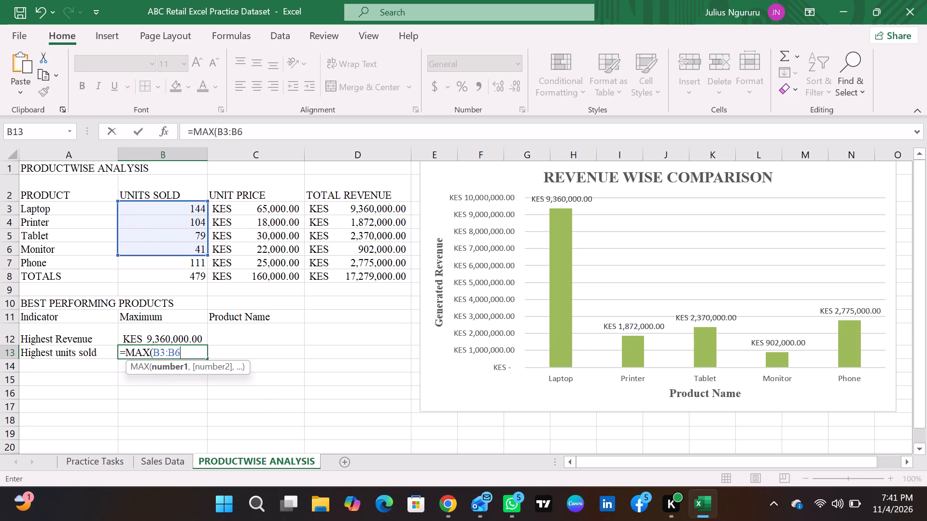
drag(213, 259, 212, 265)
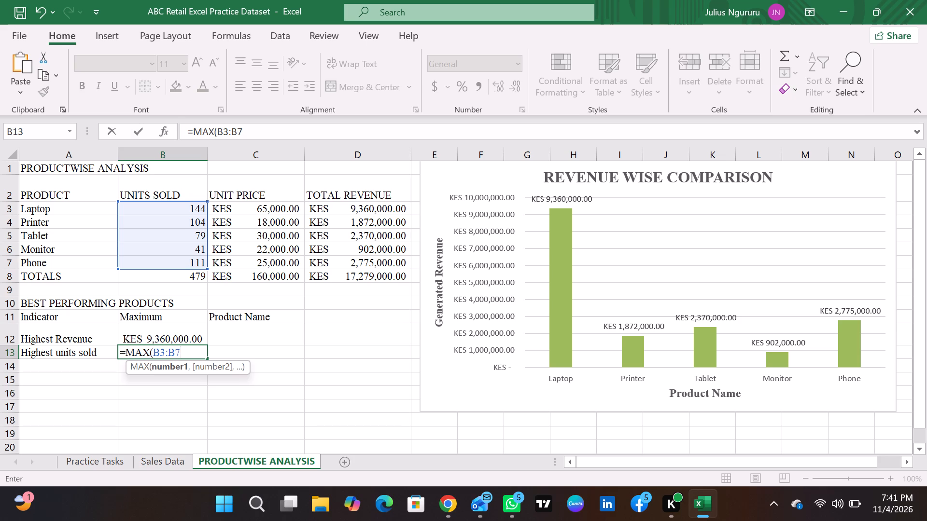
key(shift+parenright)
key(Return)
Enter the formula =VLOOKUP(B12,A3:D7,4,FALSE) in cell C12, under Product Name, to look up the highest-revenue product.
click(222, 327)
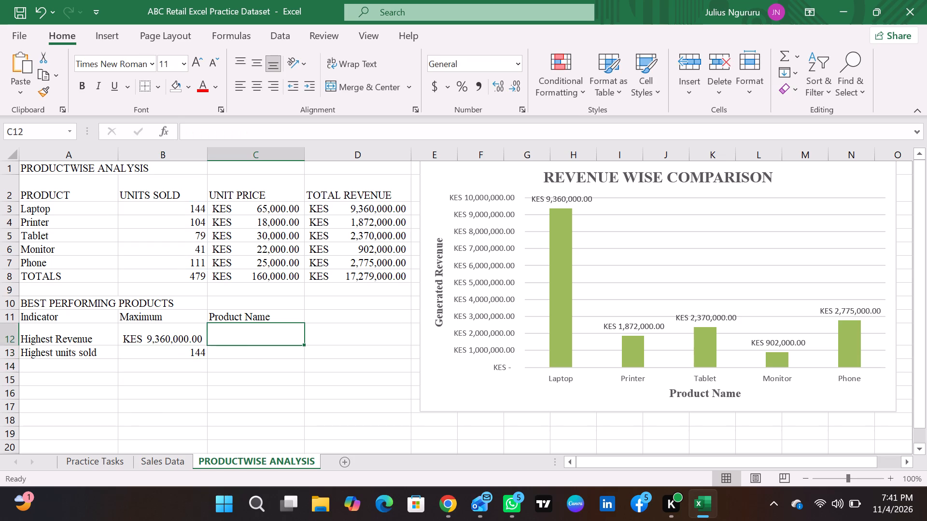
double_click(231, 333)
key(equal)
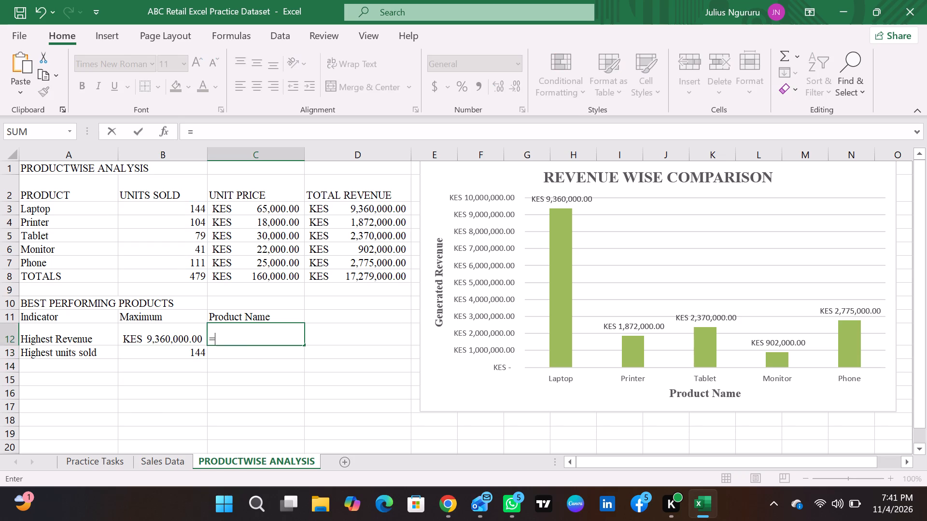
key(v)
text(loo)
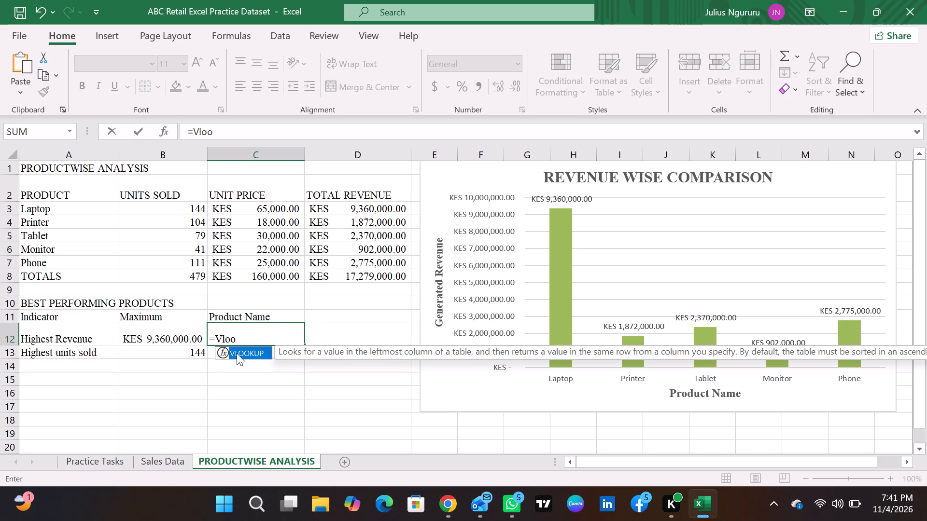
double_click(237, 353)
key(shift+parenleft)
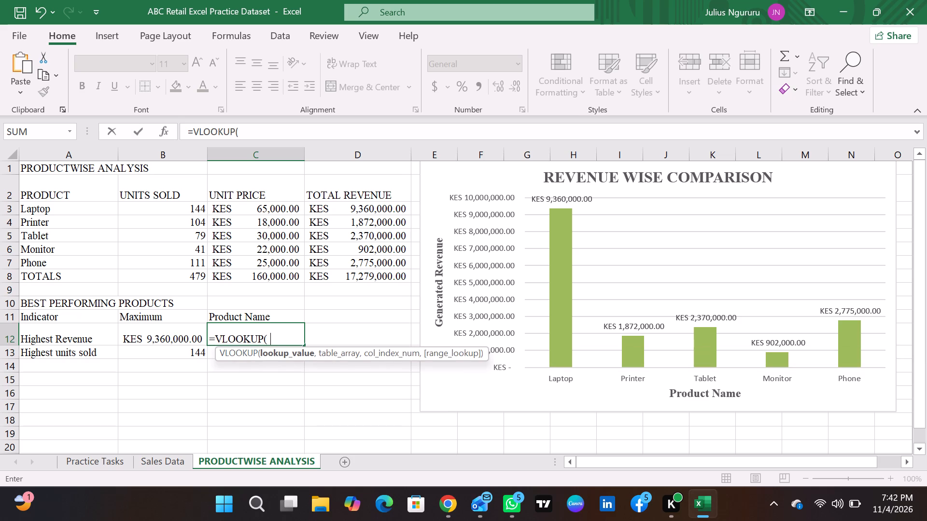
key(BackSpace)
click(166, 334)
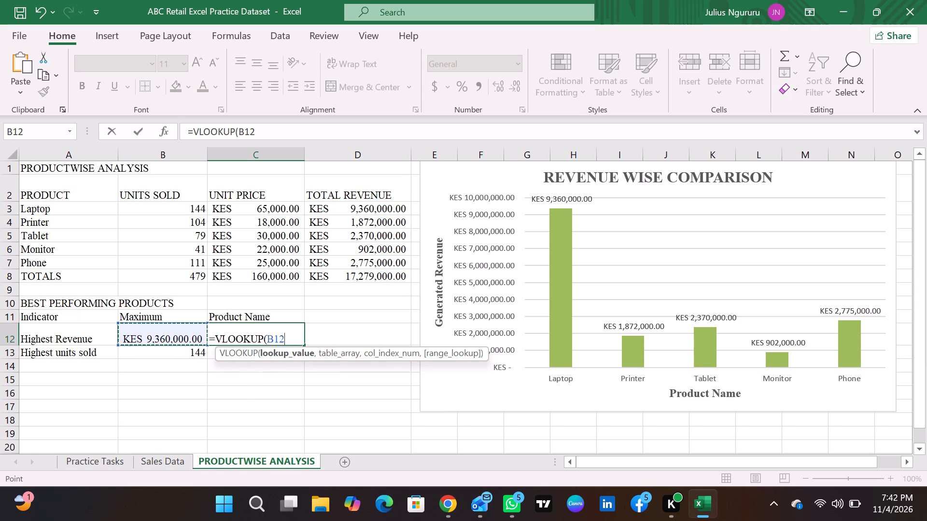
key(comma)
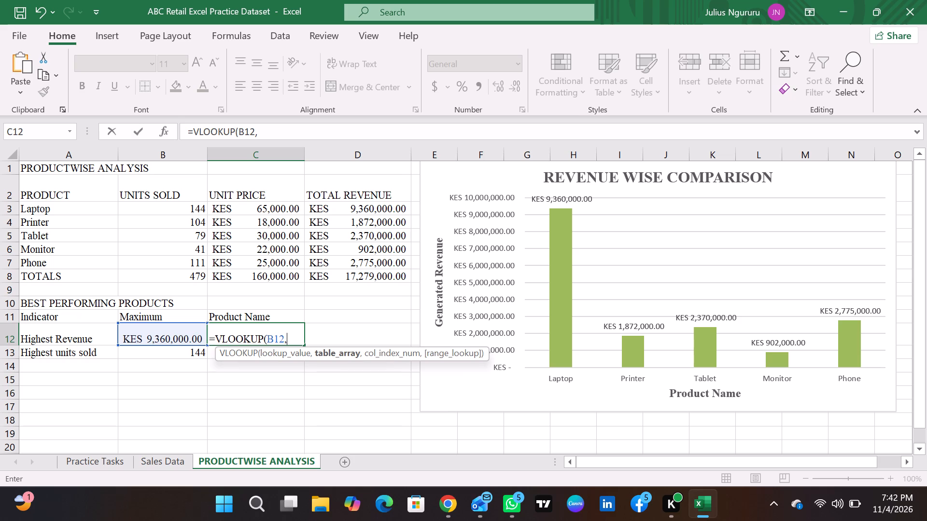
drag(100, 205, 105, 207)
drag(117, 214, 123, 217)
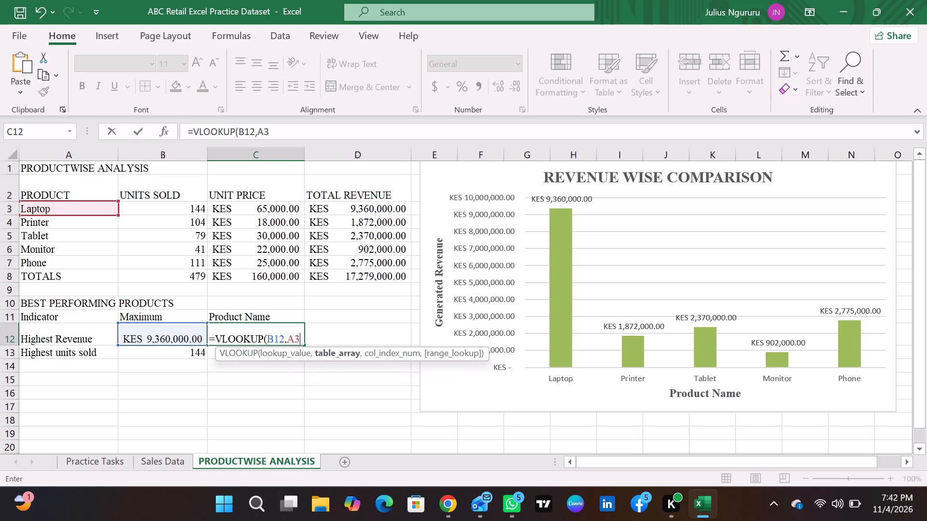
drag(123, 217, 390, 263)
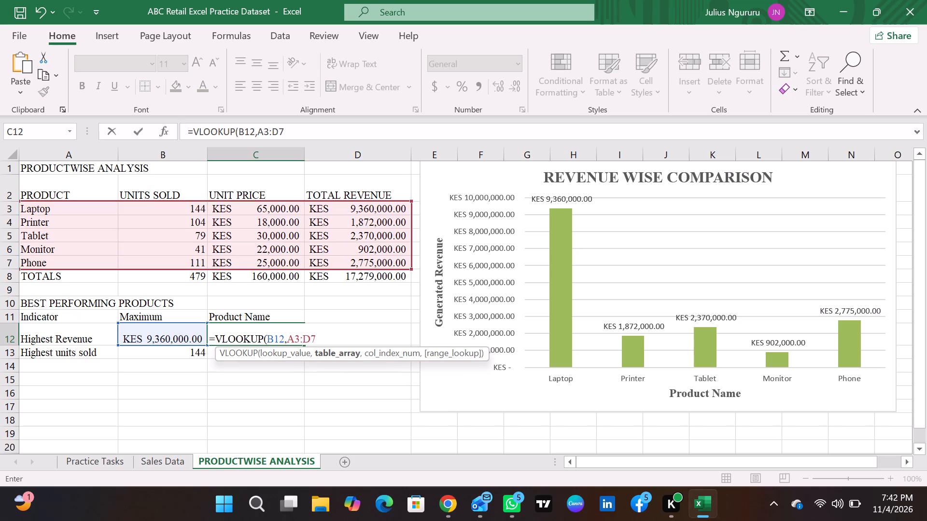
drag(390, 263, 391, 263)
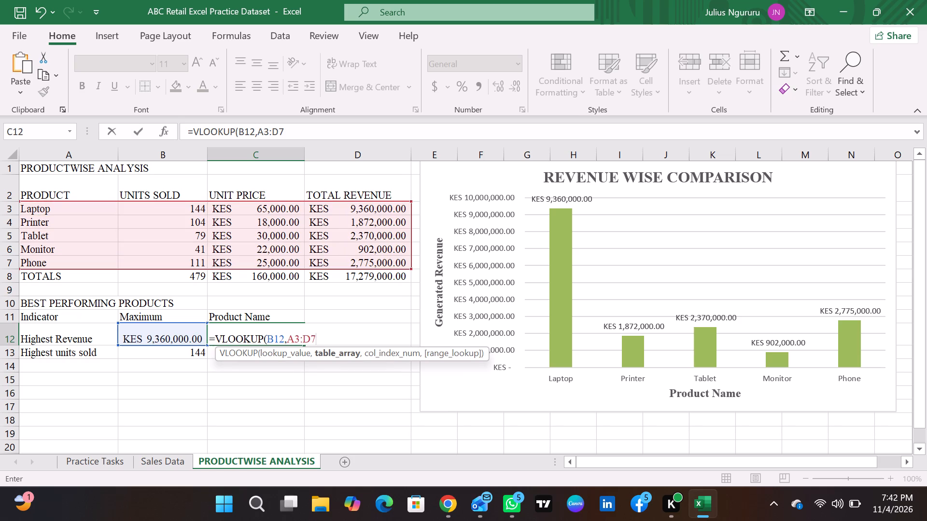
key(comma)
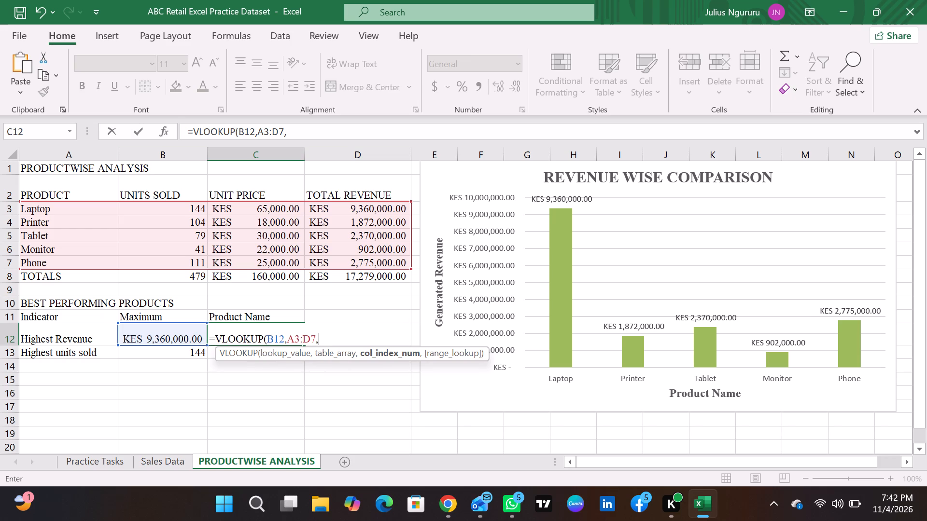
key(4)
key(comma)
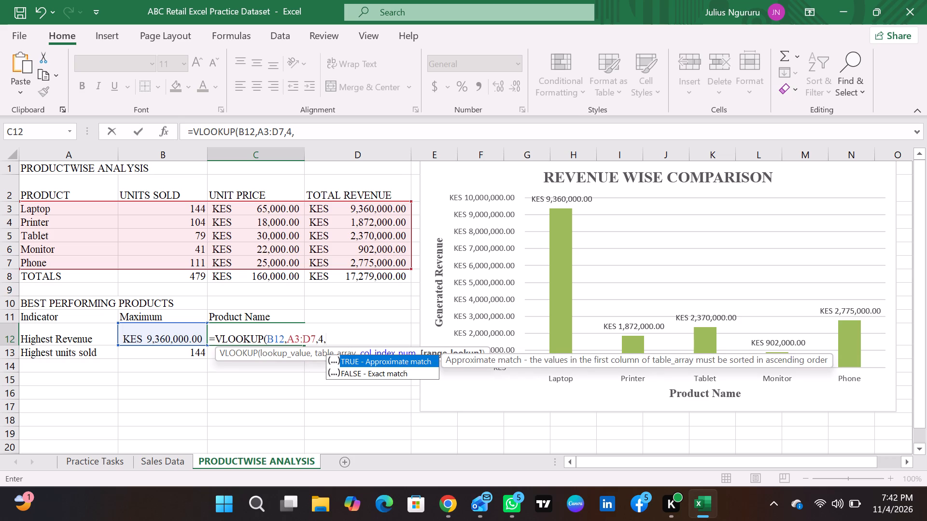
double_click(373, 375)
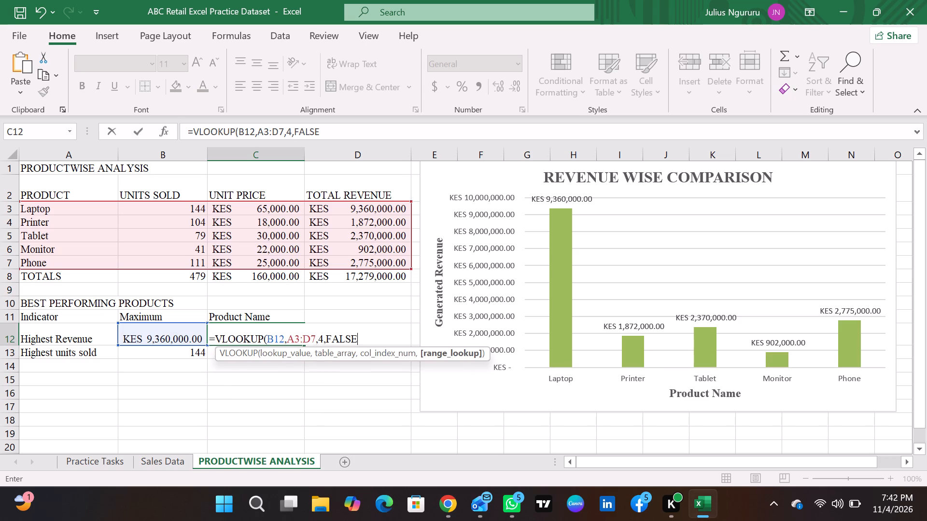
key(shift+parenright)
key(Return)
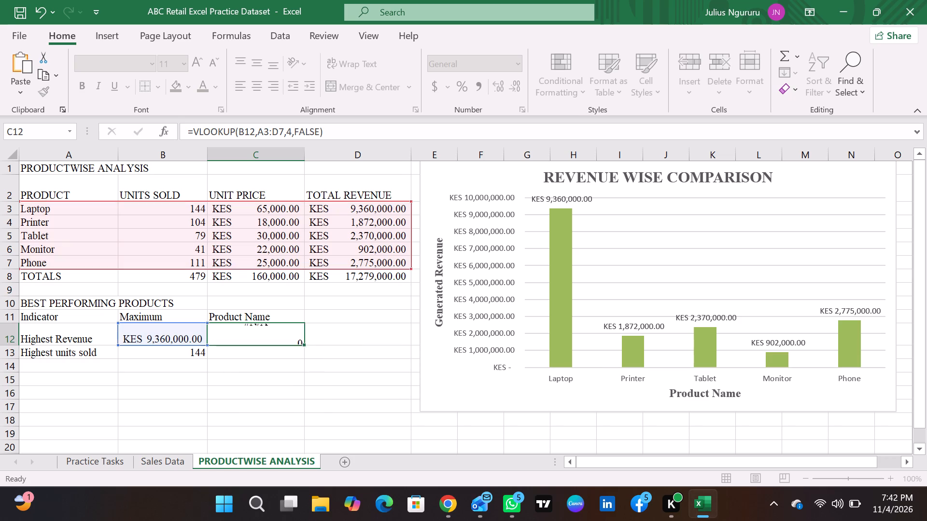
Make the lookup value and table references in the C12 formula absolute, as $B$12 and $A$3:$D$7.
double_click(283, 335)
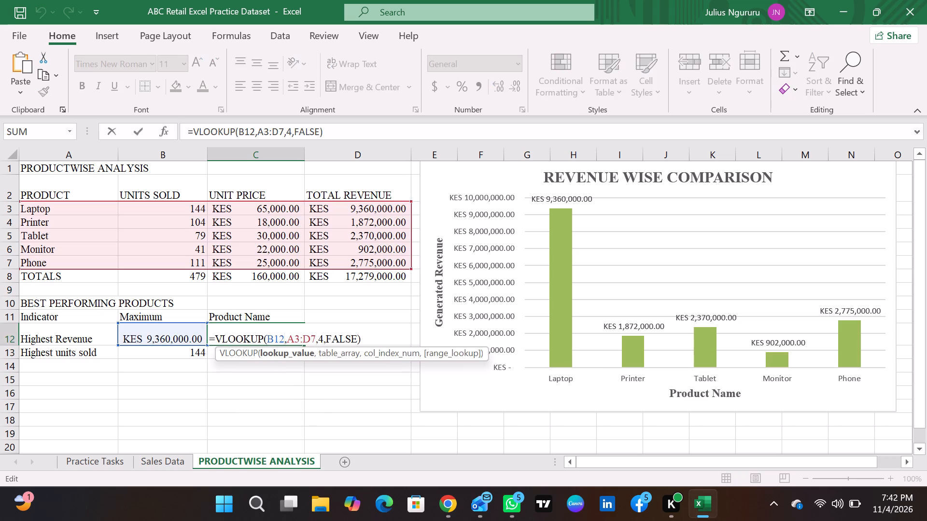
click(270, 338)
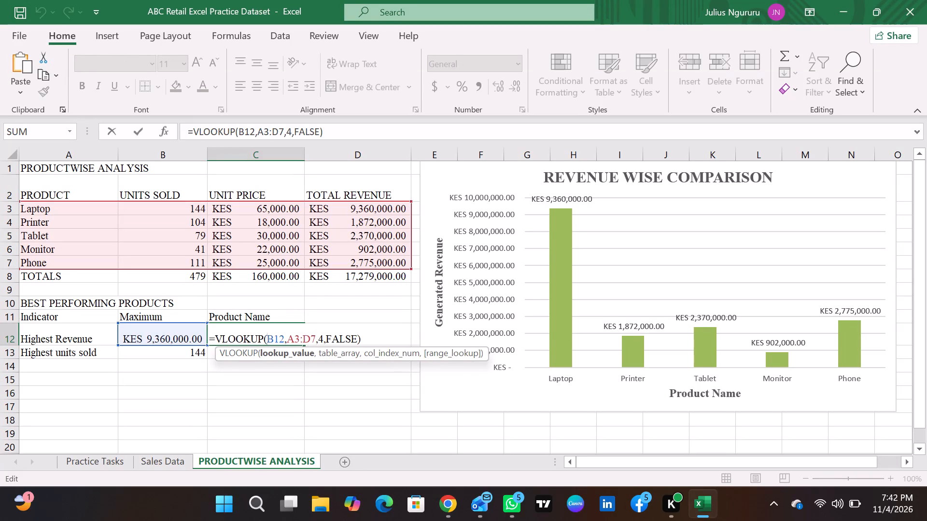
key(shift+dollar)
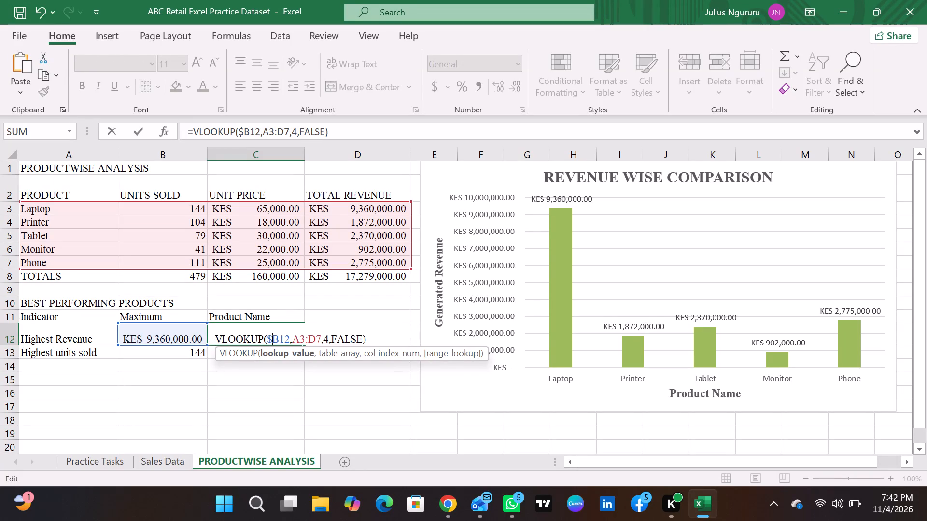
click(279, 339)
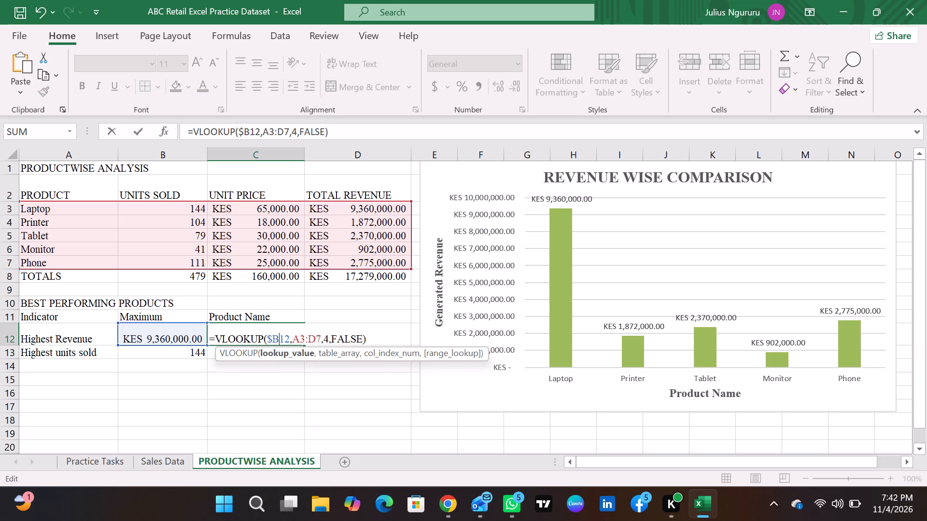
key(shift+dollar)
click(301, 336)
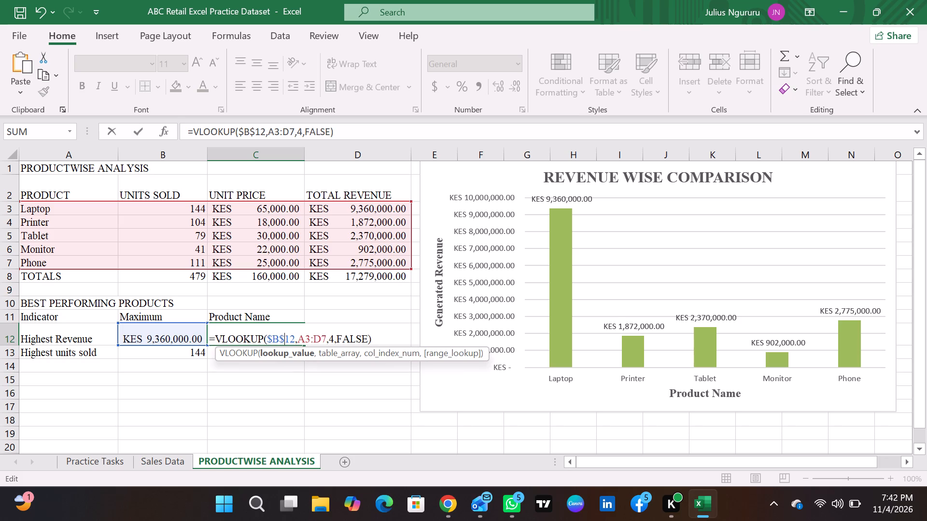
key(shift+dollar)
click(309, 340)
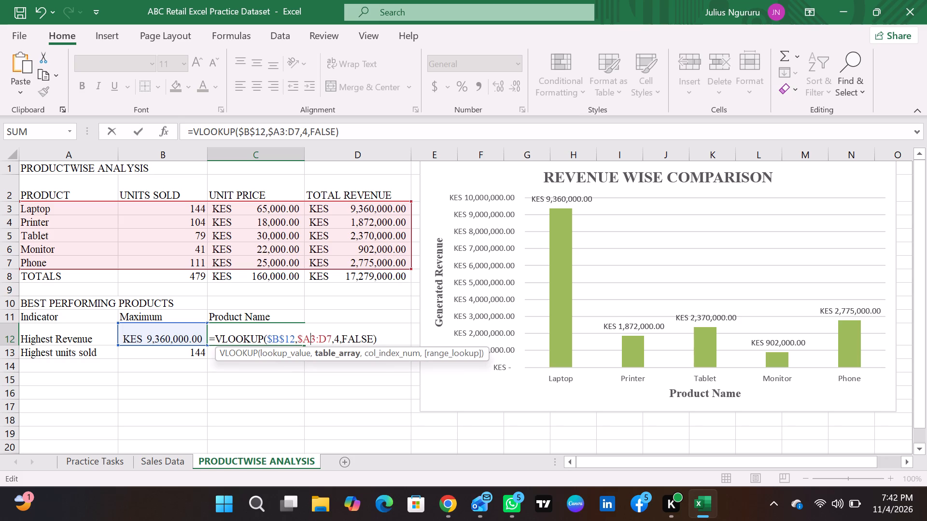
key(shift+dollar)
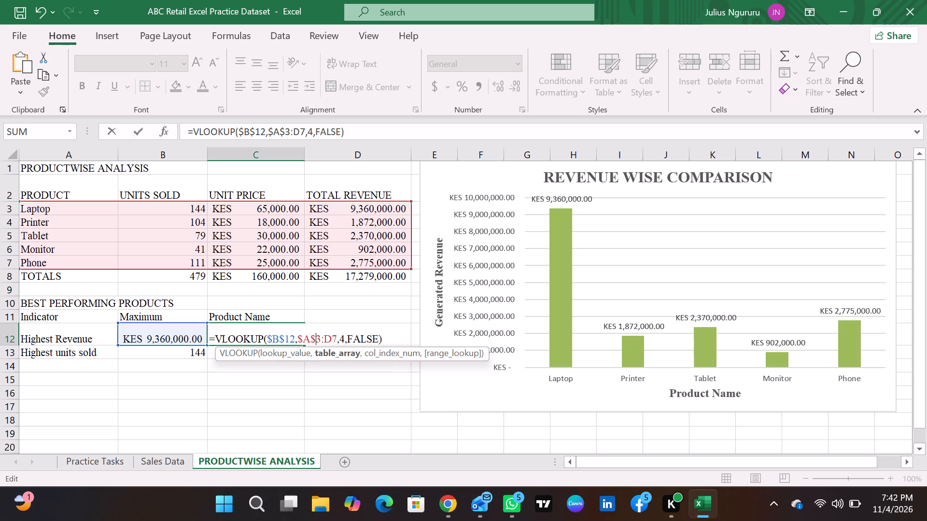
click(330, 339)
key(shift+dollar)
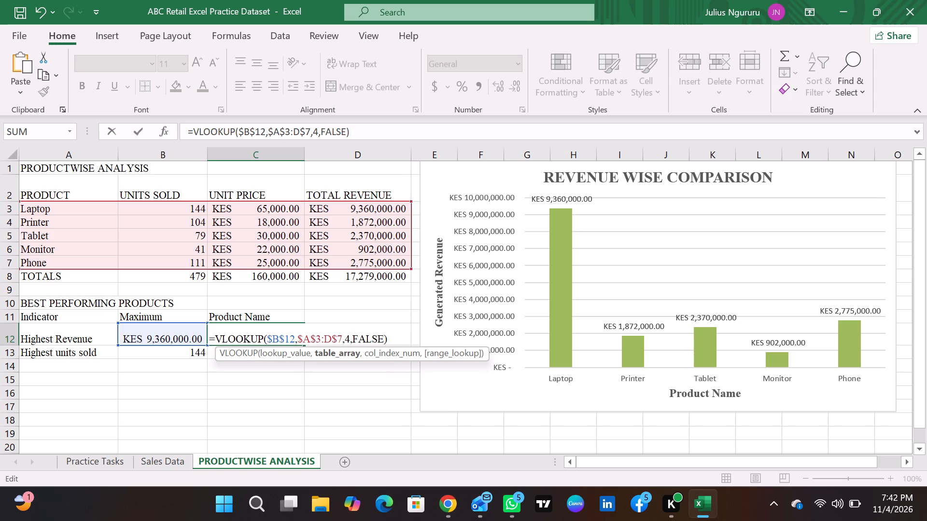
click(325, 340)
key(shift+dollar)
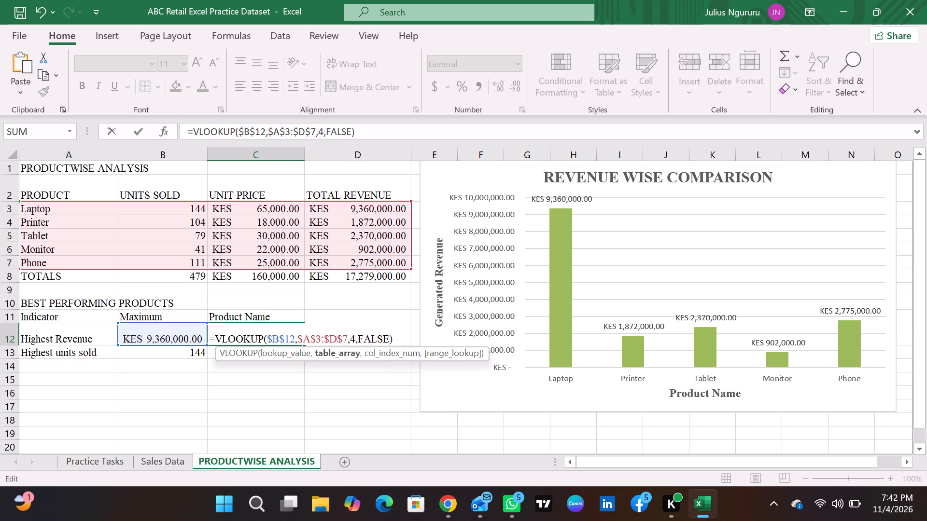
key(Return)
Fill the VLOOKUP formula from cell C12 down to C13, in the Highest units sold row.
click(296, 323)
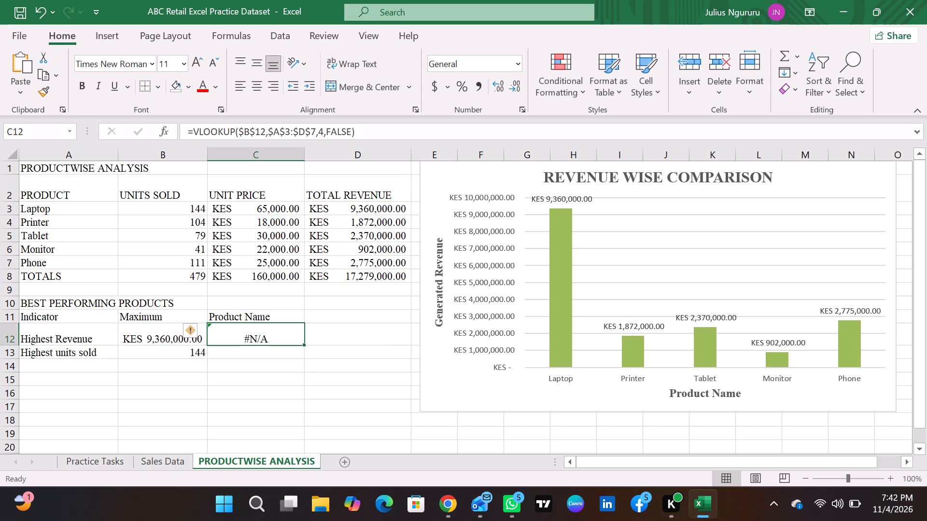
drag(302, 344, 302, 353)
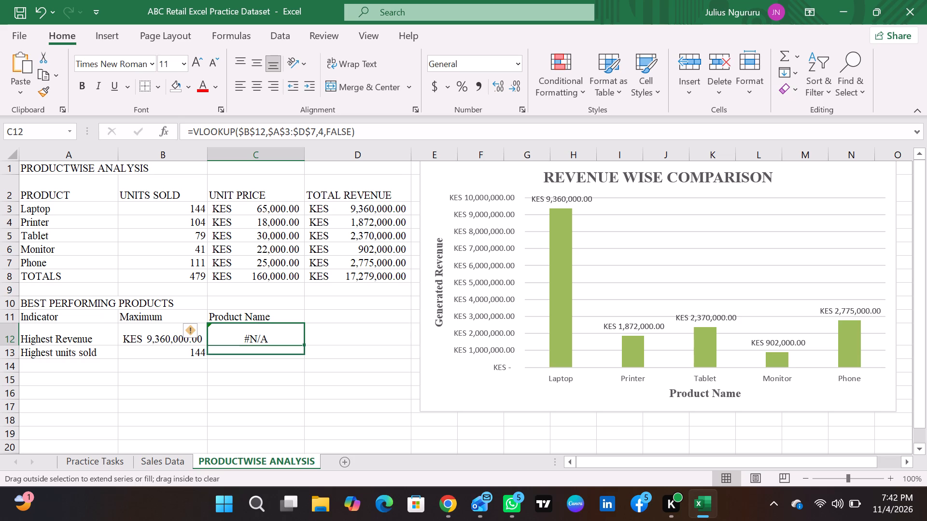
drag(302, 353, 302, 356)
Change the column index in the C13 VLOOKUP formula to 2.
double_click(283, 353)
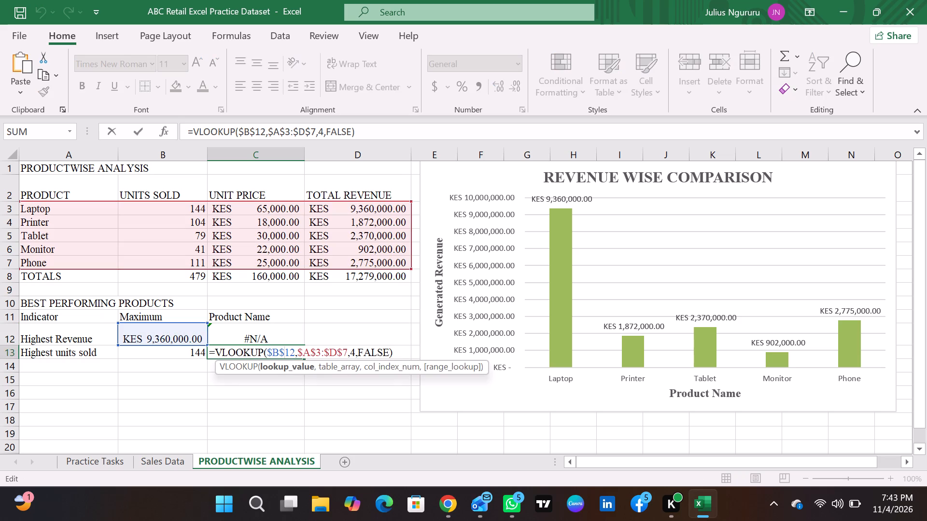
click(355, 352)
key(BackSpace)
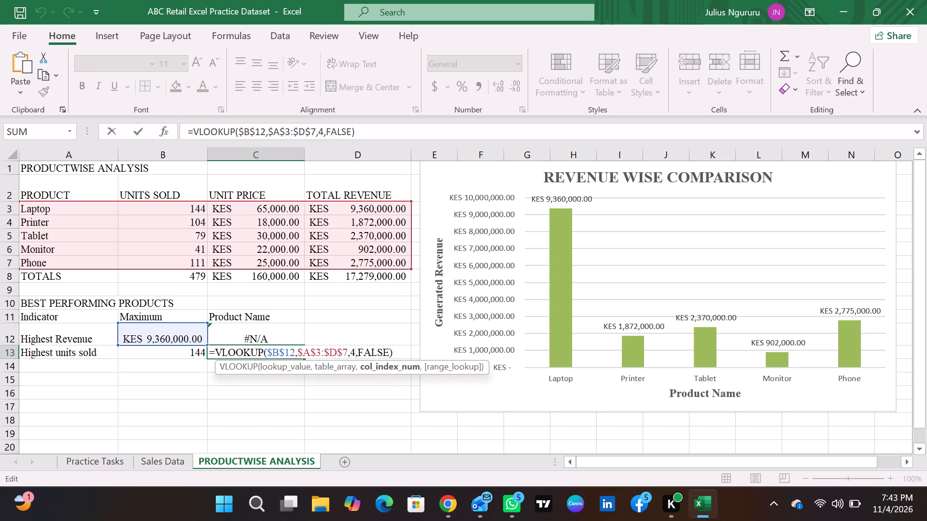
key(2)
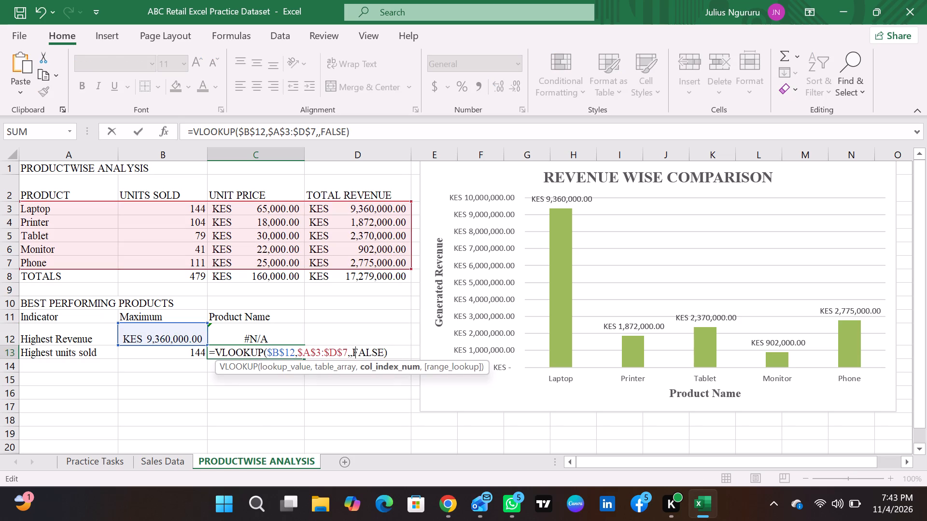
key(Return)
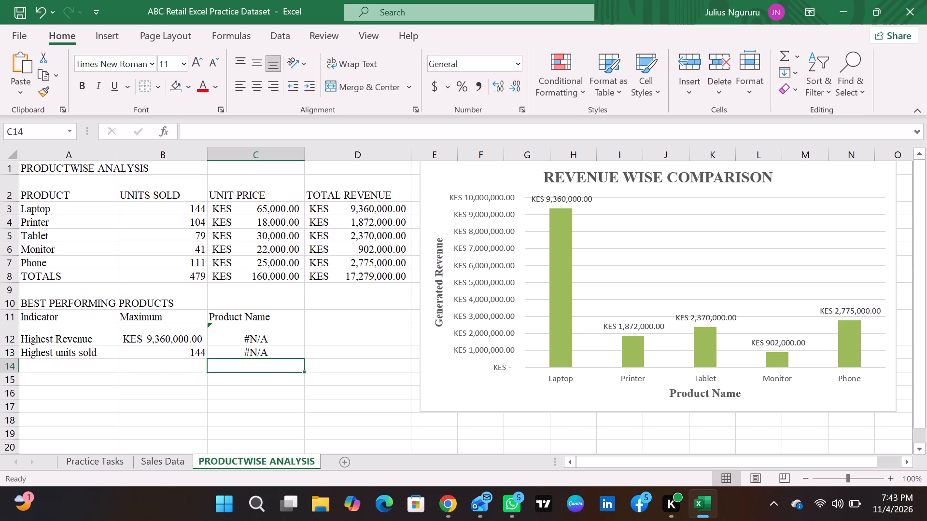
Extend the table range in the C12 VLOOKUP formula to $A$2:$D$7 so it includes the header row.
double_click(256, 351)
double_click(258, 336)
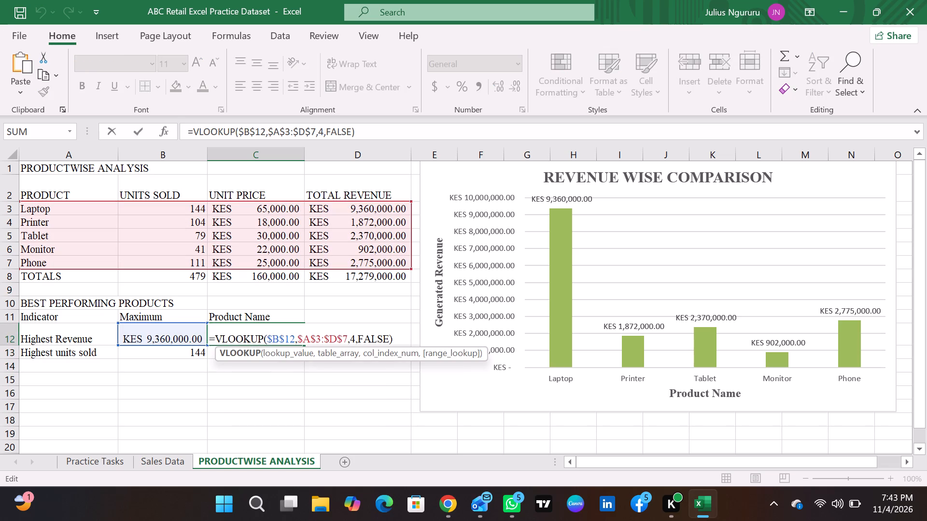
click(278, 340)
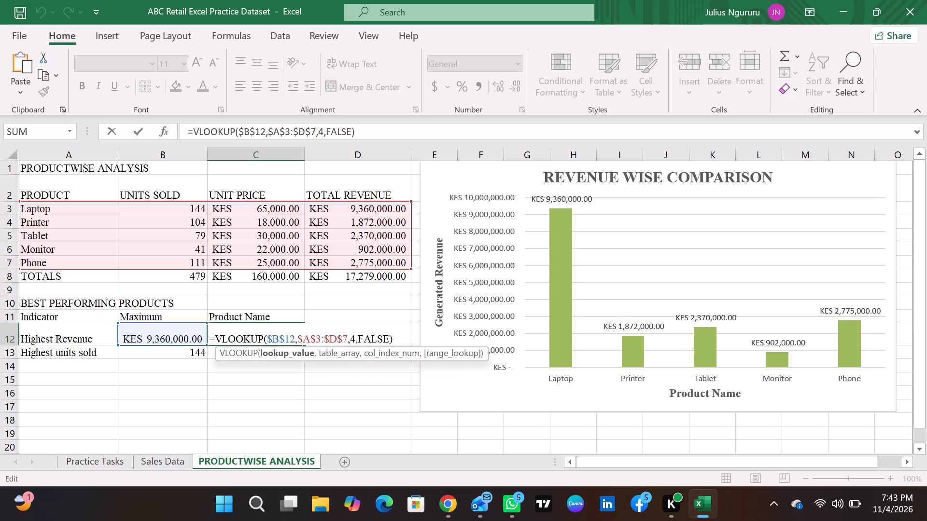
click(294, 338)
click(321, 336)
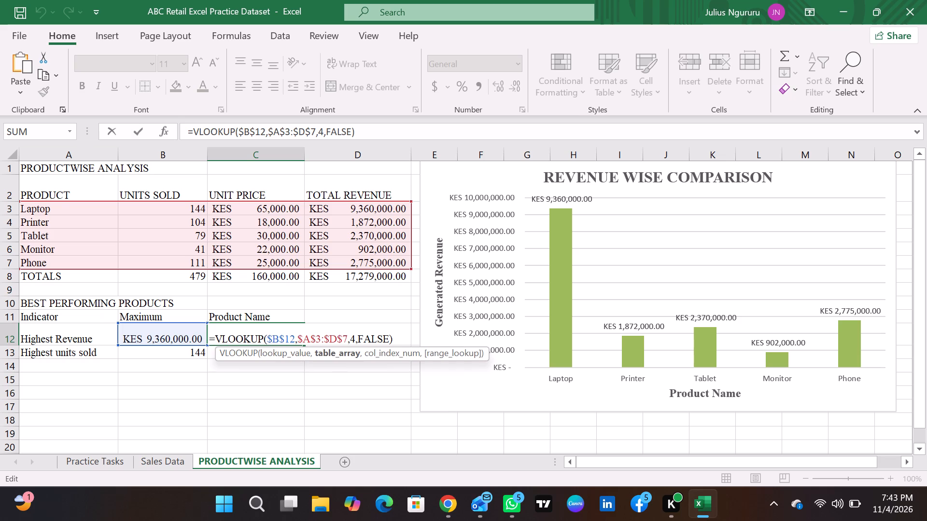
key(BackSpace)
key(2)
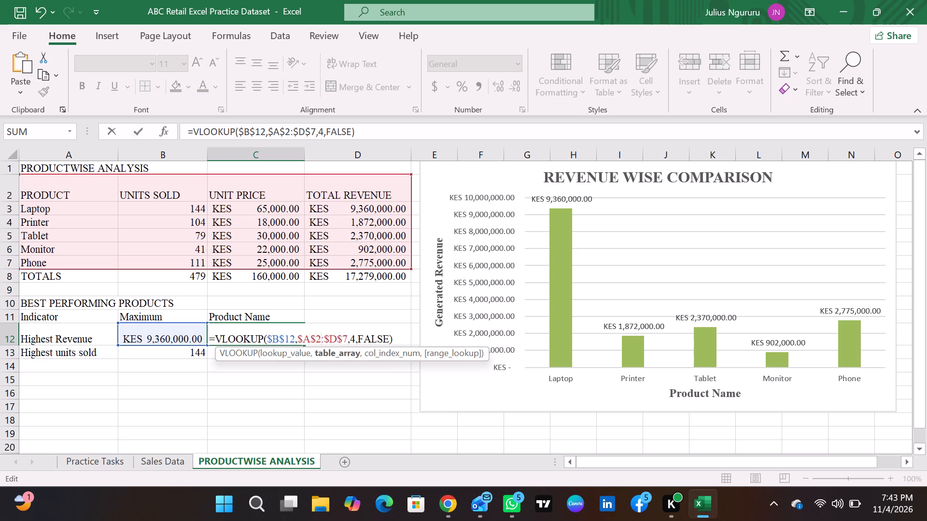
click(354, 342)
key(Return)
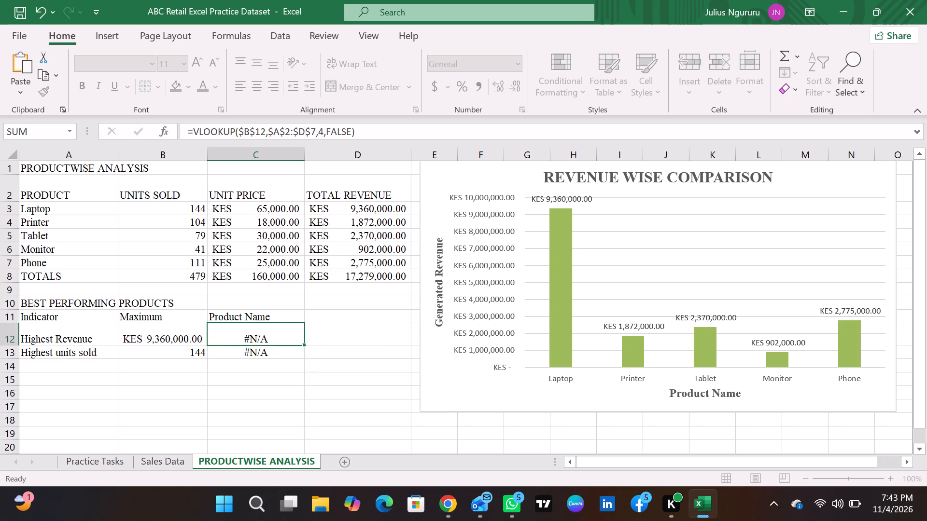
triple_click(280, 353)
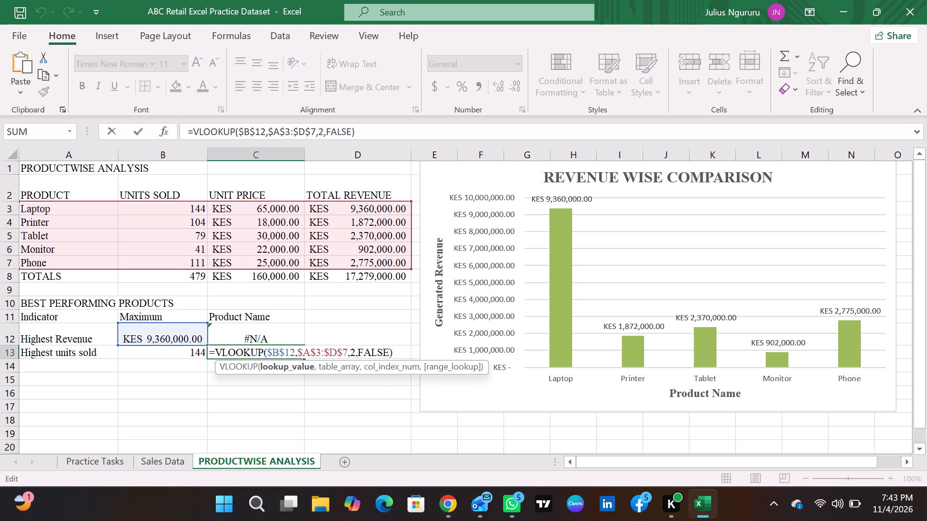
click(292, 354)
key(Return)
Make the lookup value in the C12 VLOOKUP formula a relative reference, B12.
double_click(277, 335)
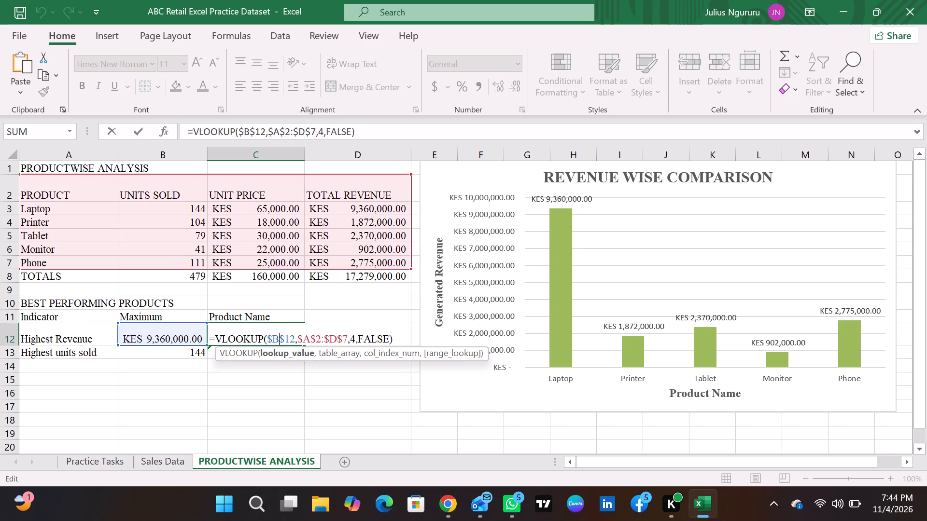
click(285, 340)
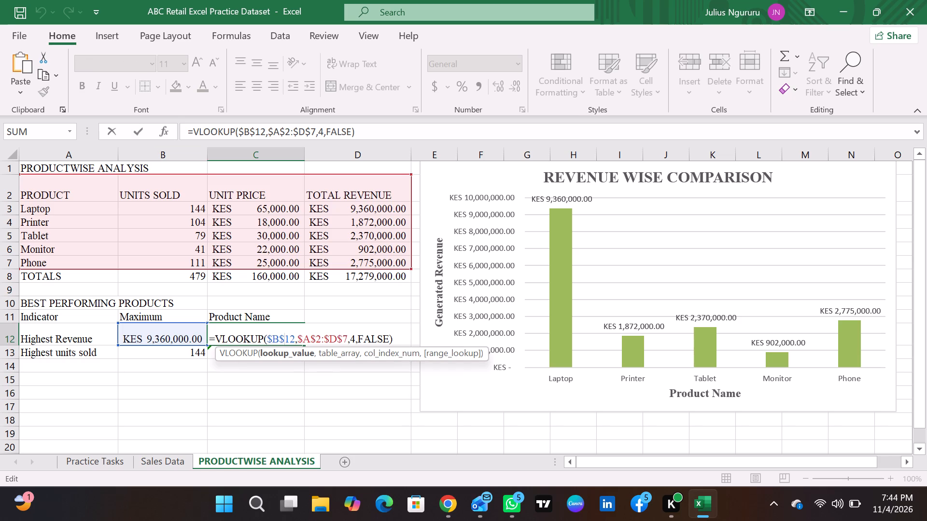
key(BackSpace)
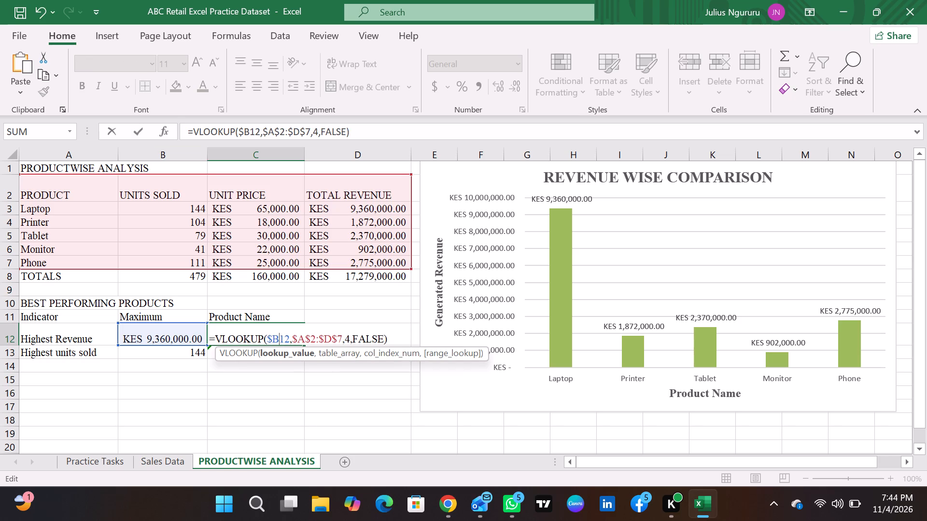
click(270, 336)
key(BackSpace)
key(Return)
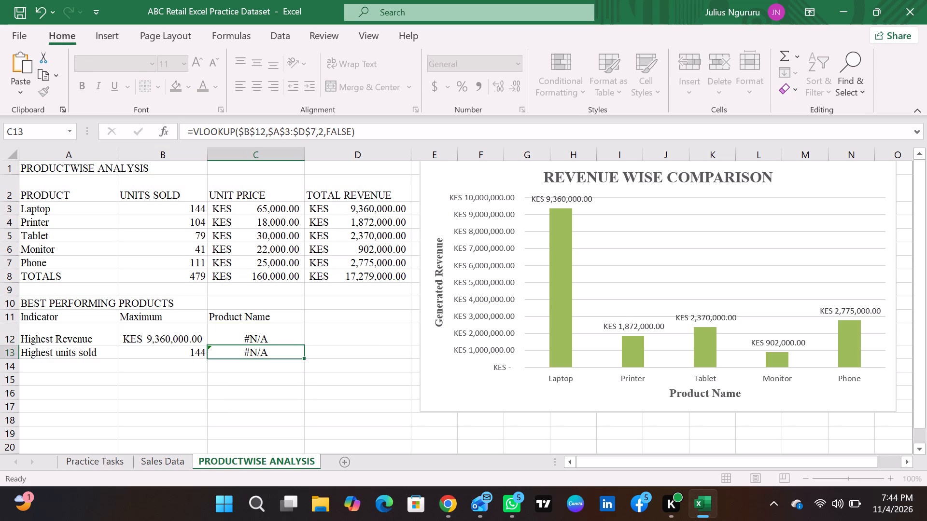
Fill the VLOOKUP formula from cell C12 down to C13, in the Highest units sold row.
click(269, 333)
drag(303, 343, 303, 353)
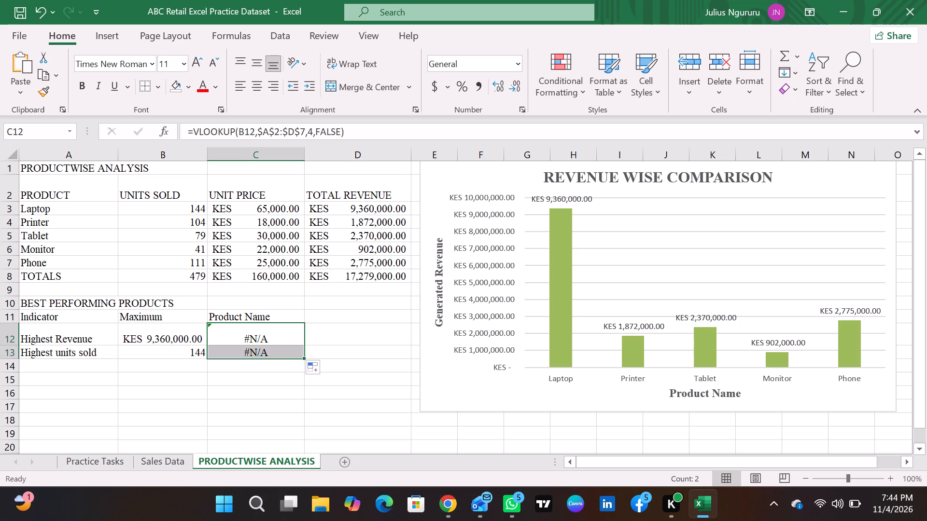
Change the lookup value in the C13 VLOOKUP formula to BL13.
double_click(274, 354)
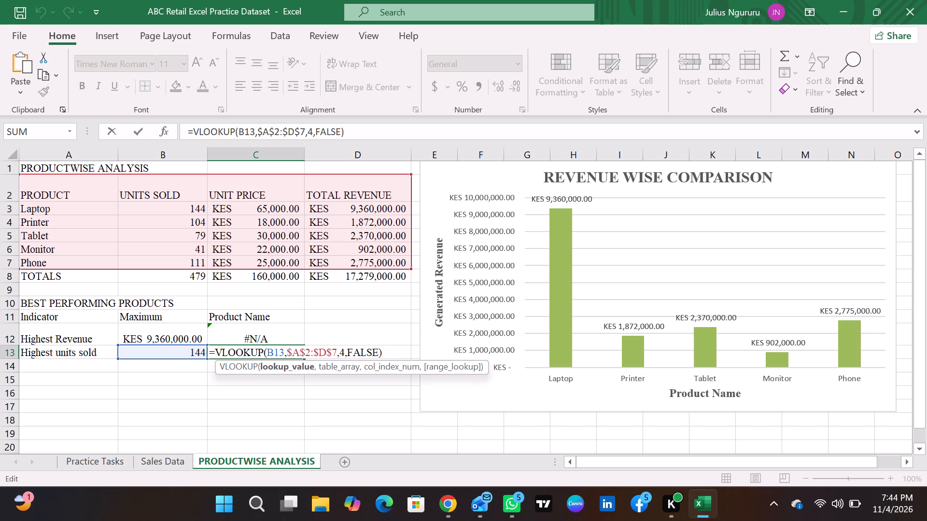
key(l)
key(Return)
Change the column index in the C12 VLOOKUP formula to 1.
double_click(267, 336)
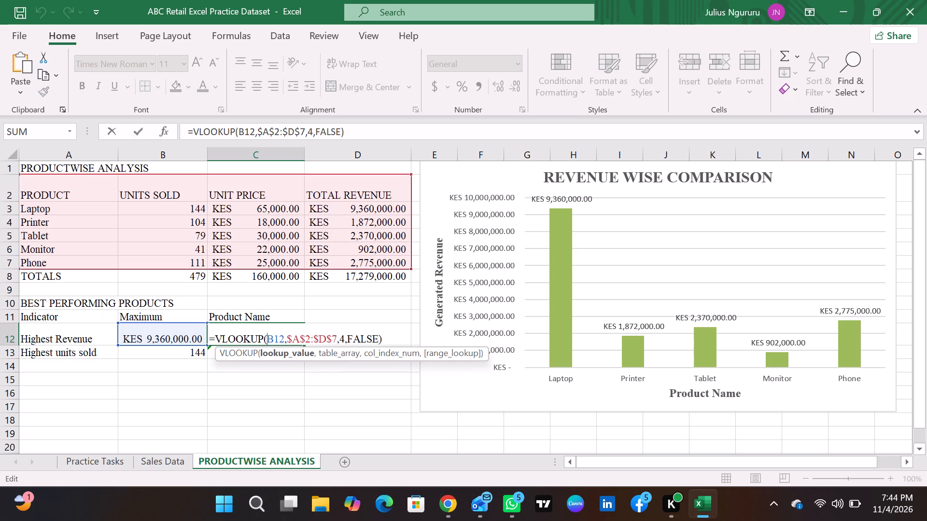
click(337, 341)
click(343, 338)
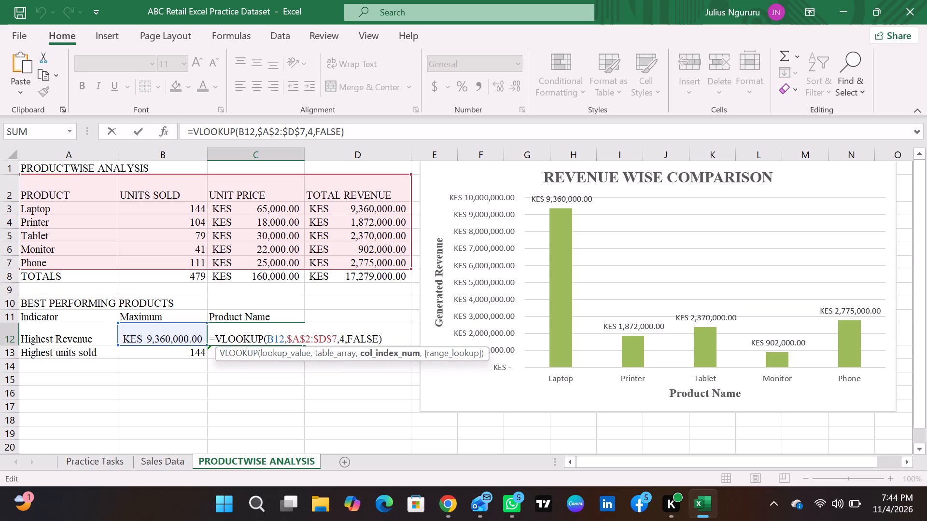
key(BackSpace)
key(1)
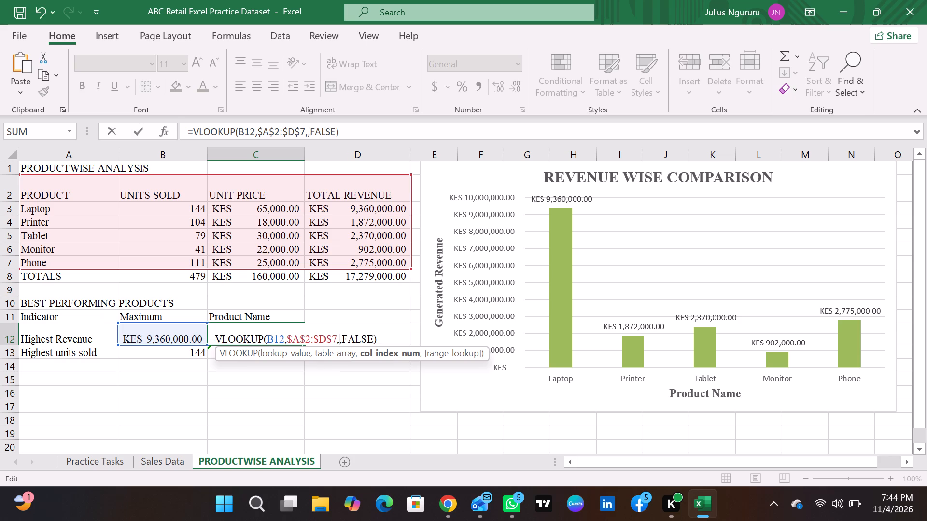
key(Return)
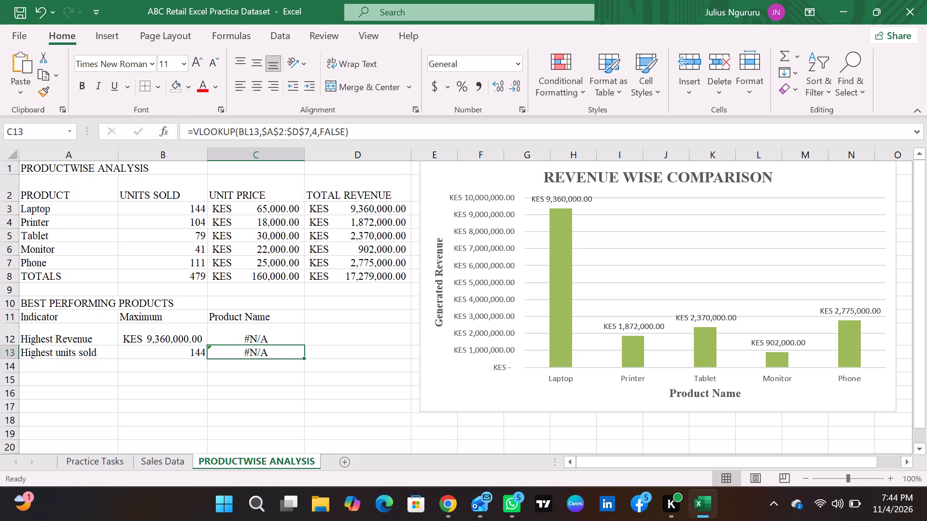
Examine the VLOOKUP arguments in cell C12 and compare them with the formulas in B3, C3 and C13.
triple_click(271, 339)
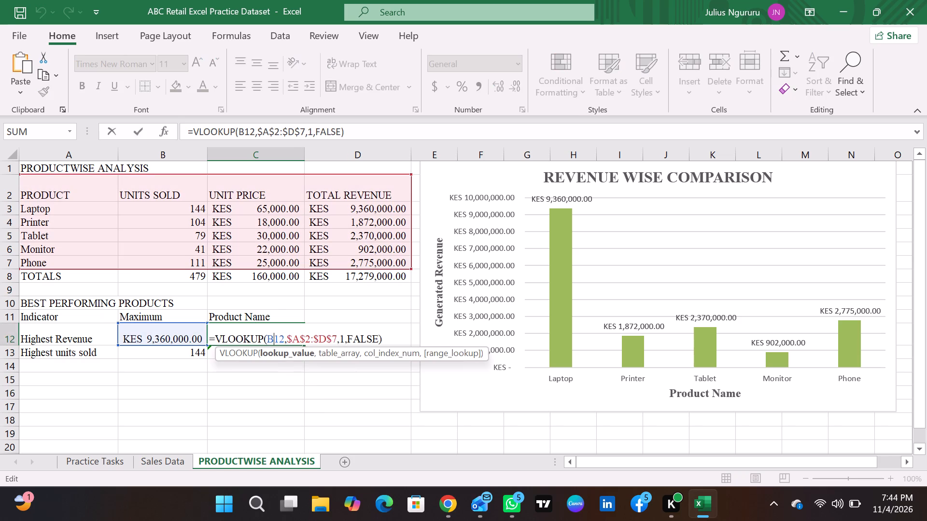
click(347, 338)
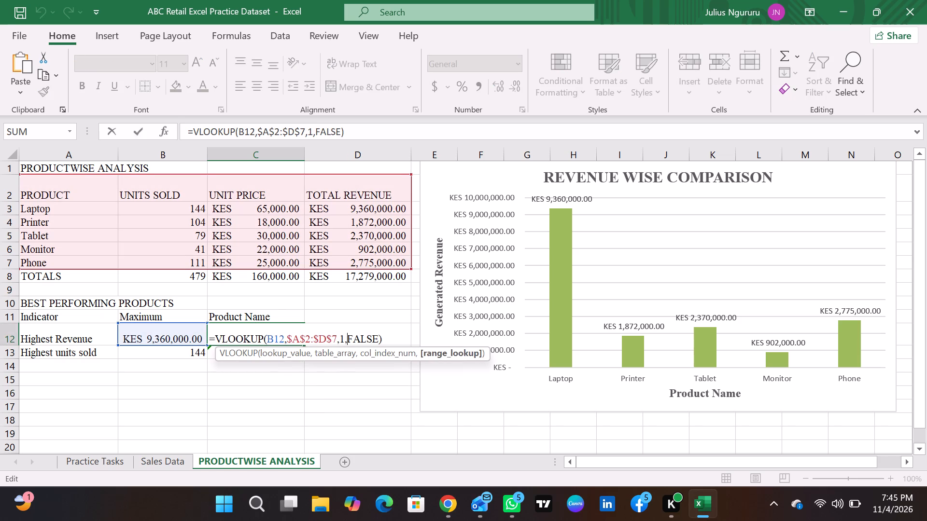
click(343, 337)
click(308, 339)
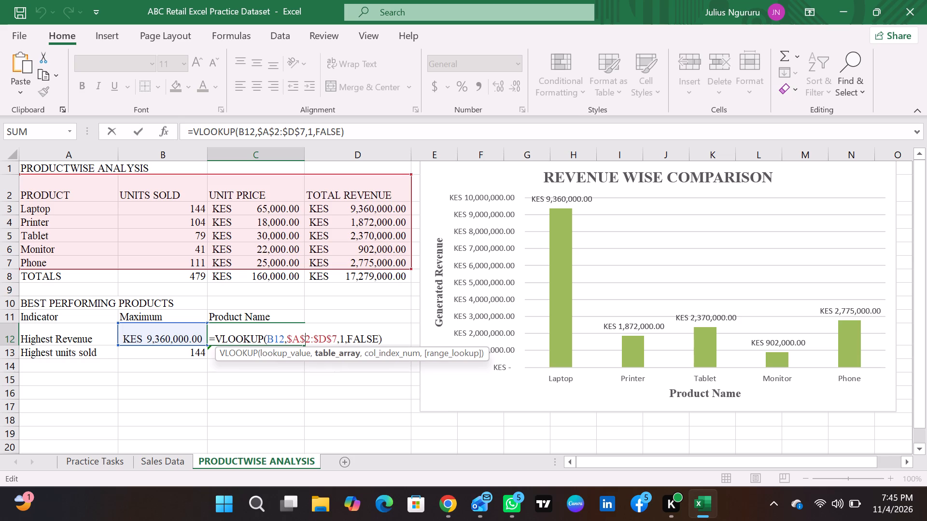
drag(288, 341, 304, 342)
drag(304, 342, 323, 340)
drag(323, 340, 337, 340)
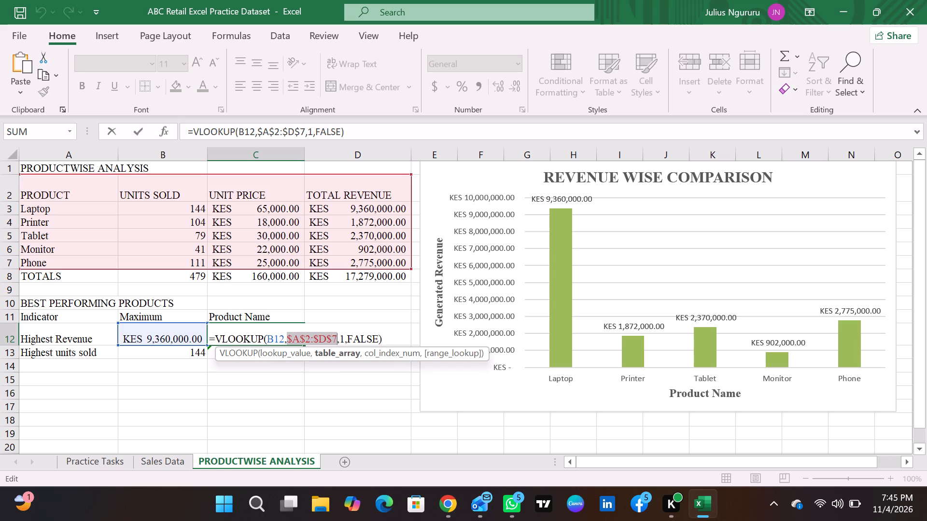
click(341, 337)
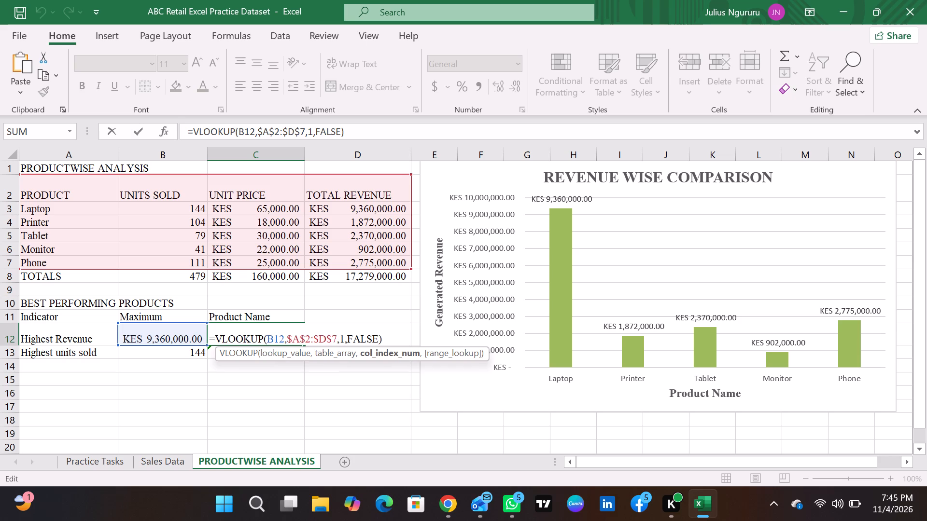
click(341, 337)
click(345, 340)
key(Return)
click(183, 207)
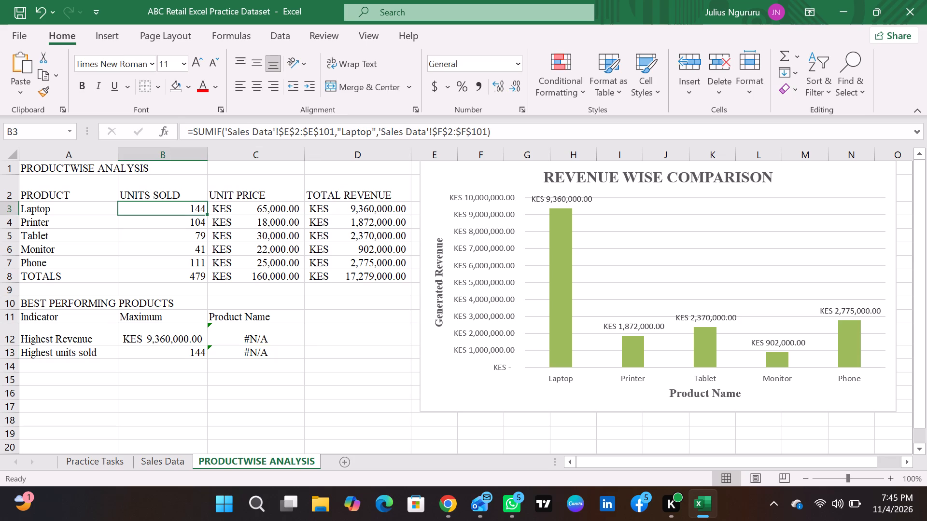
click(260, 208)
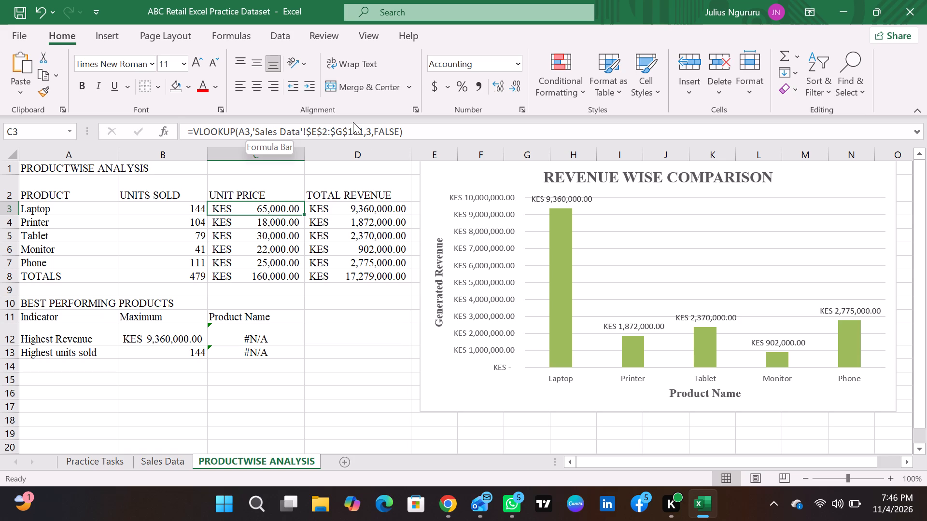
double_click(225, 352)
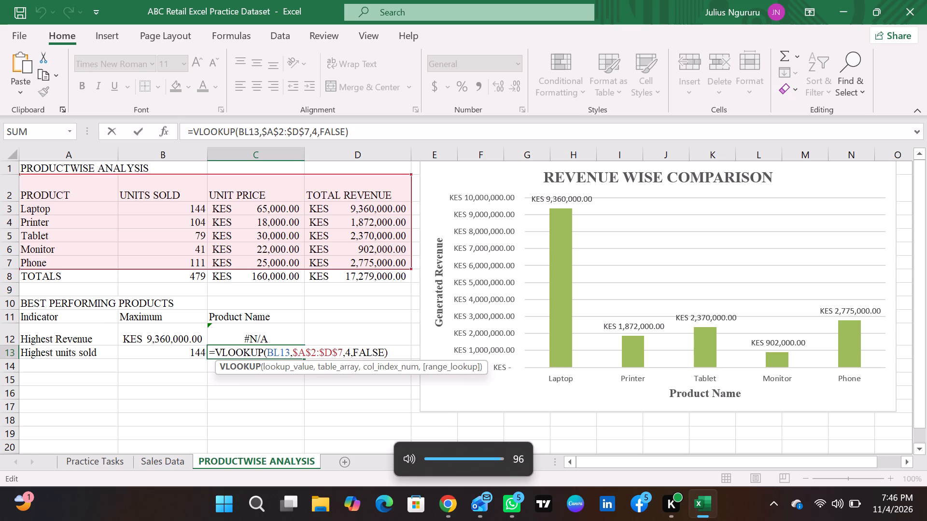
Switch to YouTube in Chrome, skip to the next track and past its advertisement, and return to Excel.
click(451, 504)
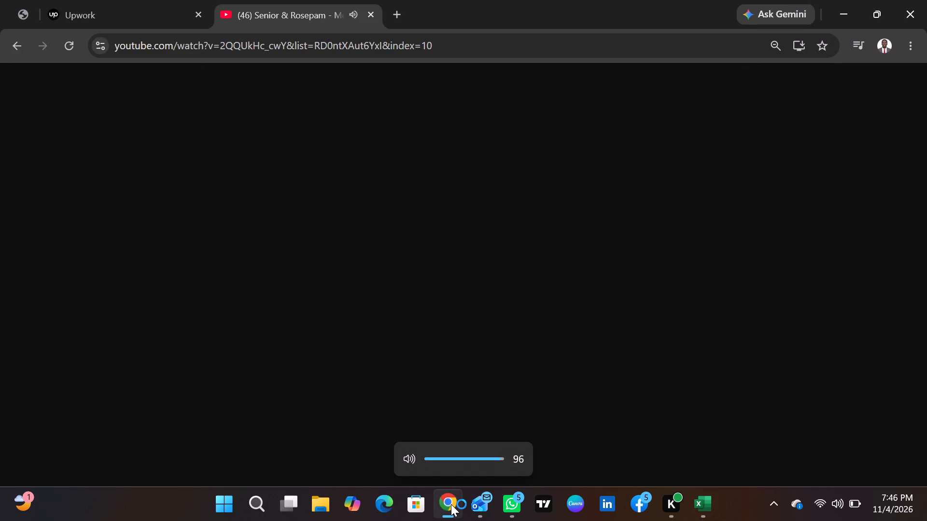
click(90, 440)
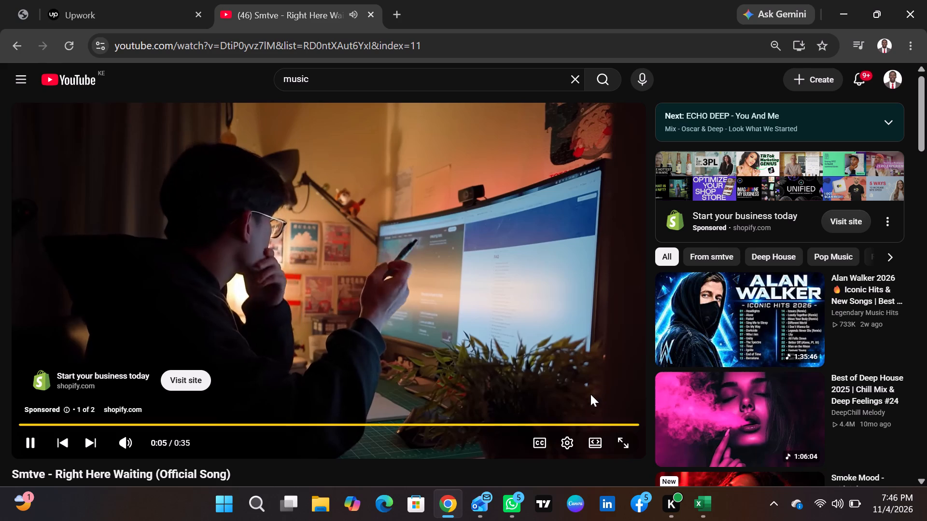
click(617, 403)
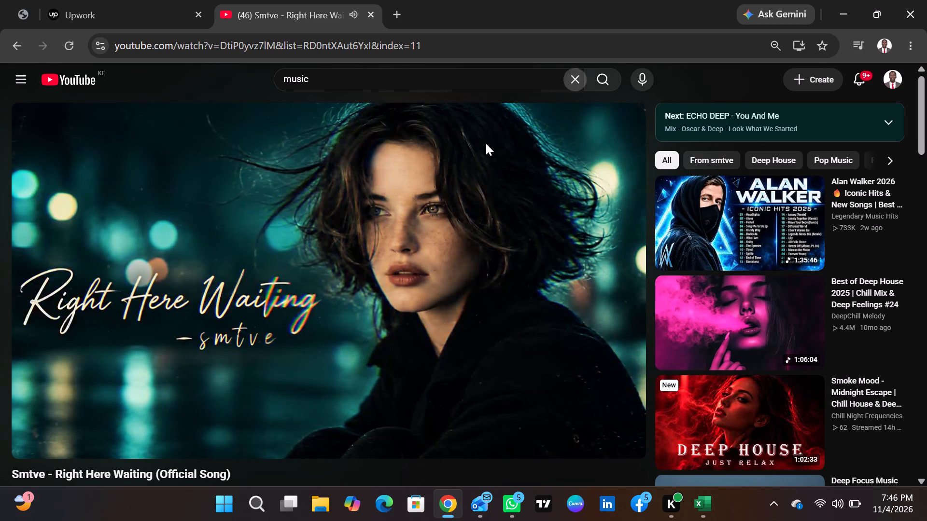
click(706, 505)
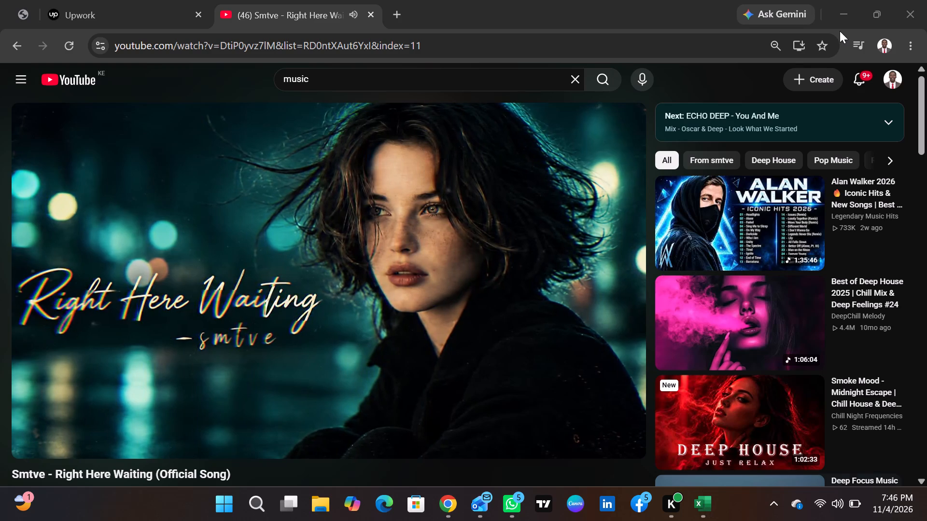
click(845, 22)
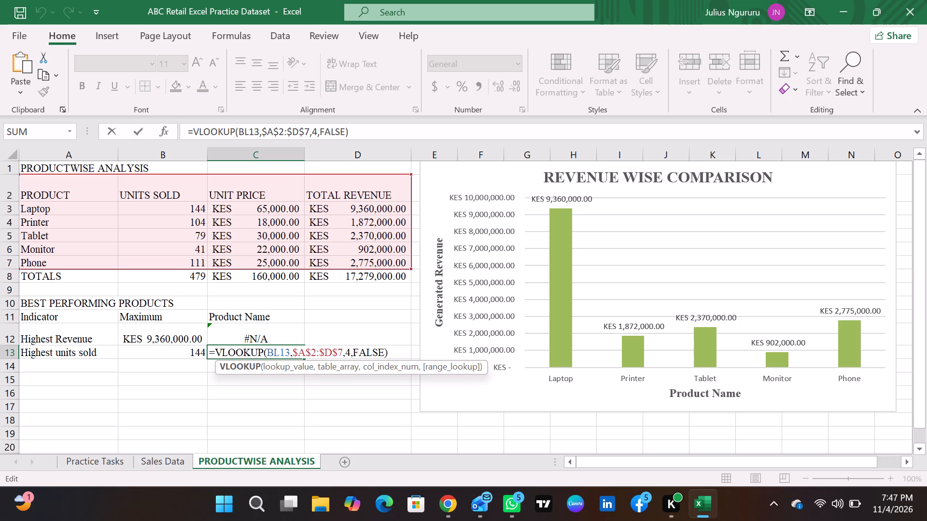
Change the table range in the C13 VLOOKUP formula to $A$2:$B$7.
click(326, 348)
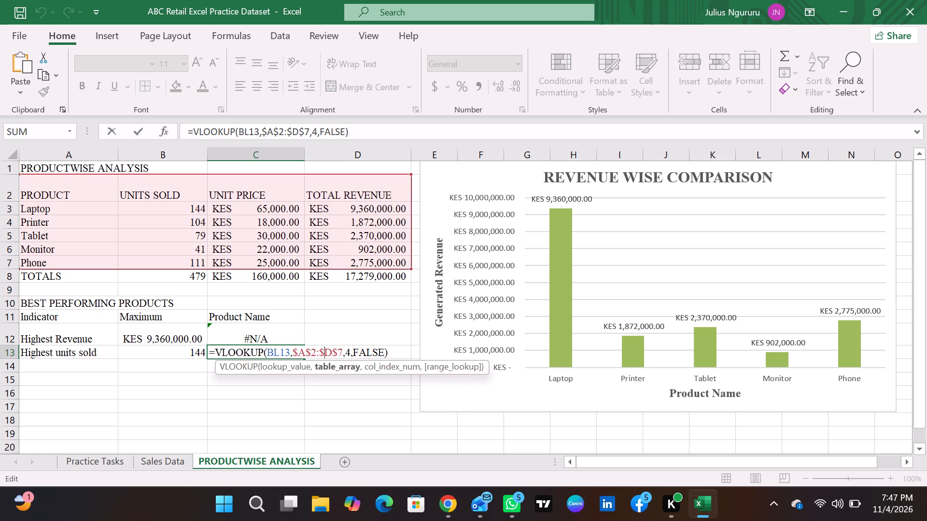
click(332, 353)
key(BackSpace)
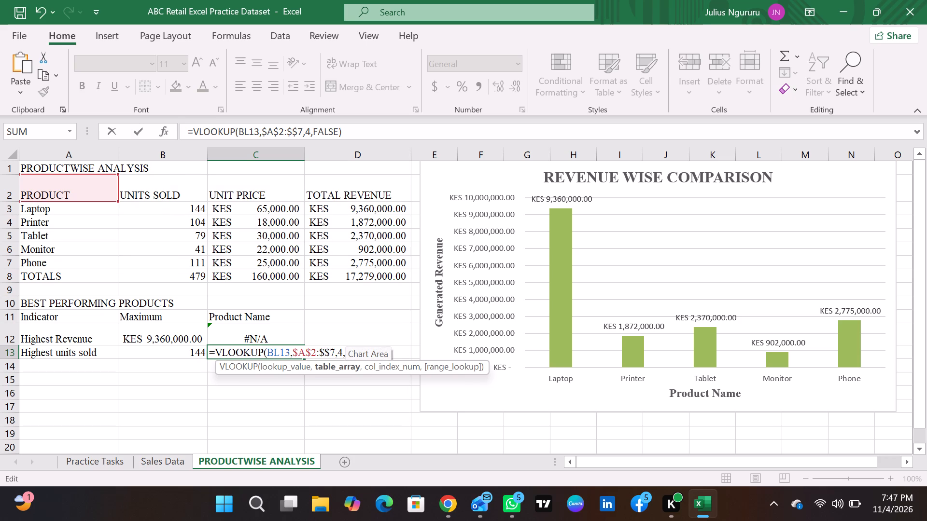
key(Return)
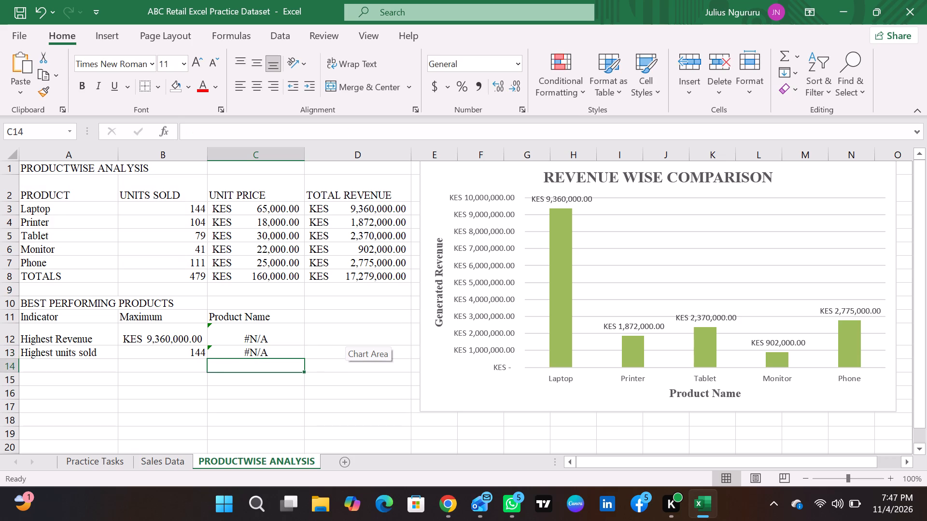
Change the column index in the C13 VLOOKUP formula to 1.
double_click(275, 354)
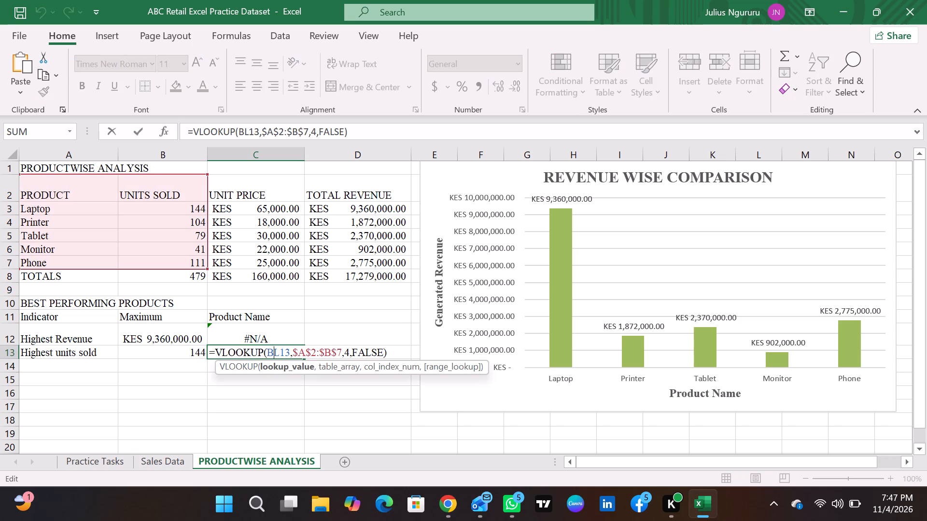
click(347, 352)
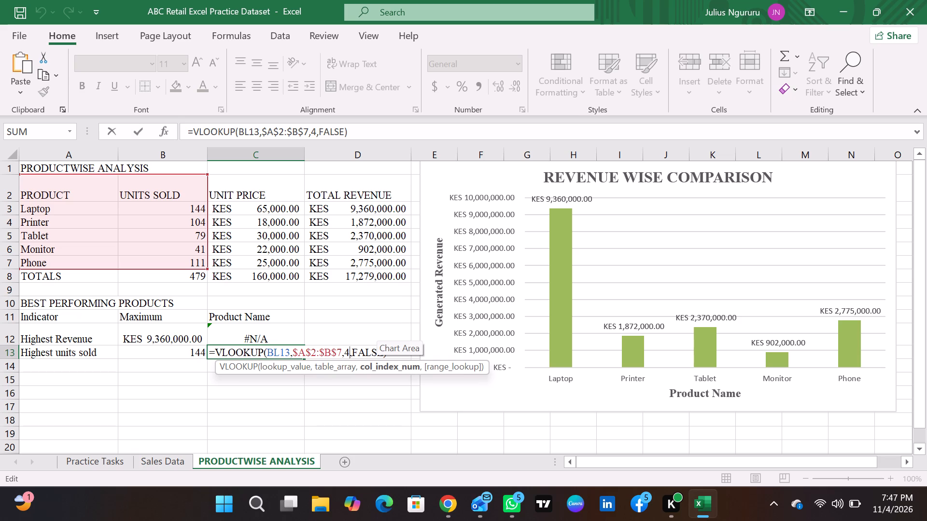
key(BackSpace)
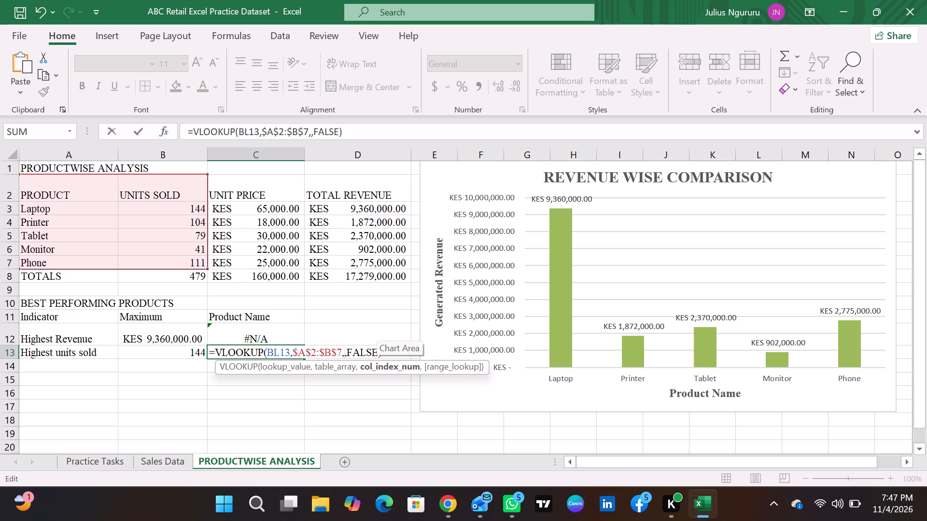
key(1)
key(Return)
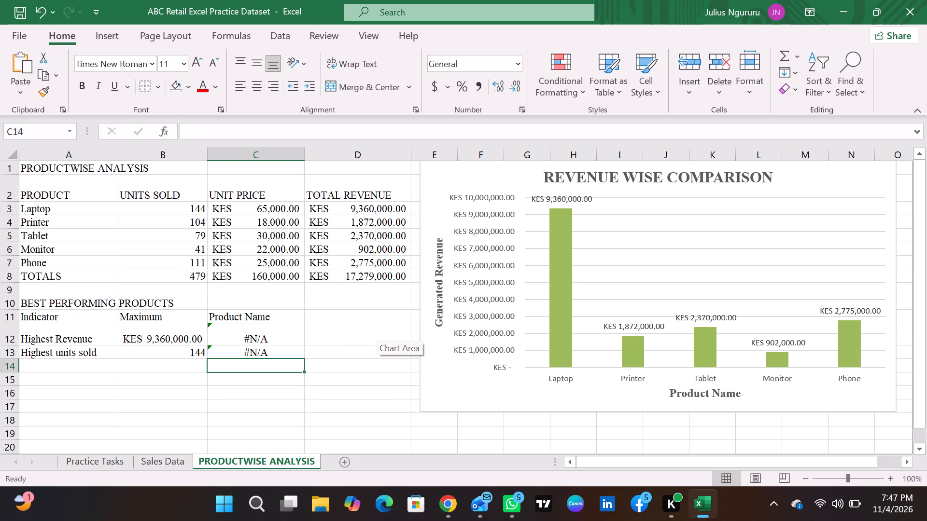
Change the lookup value in the C13 VLOOKUP formula to B13.
double_click(293, 354)
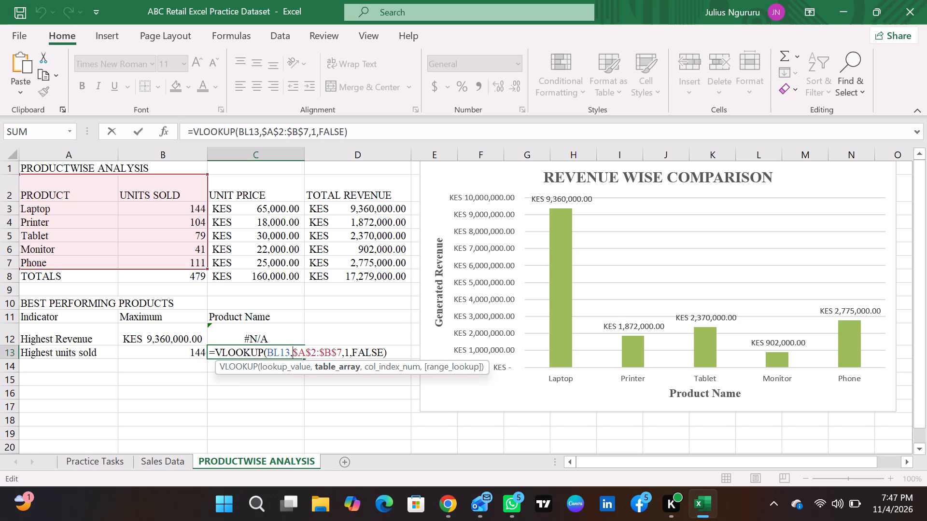
click(278, 348)
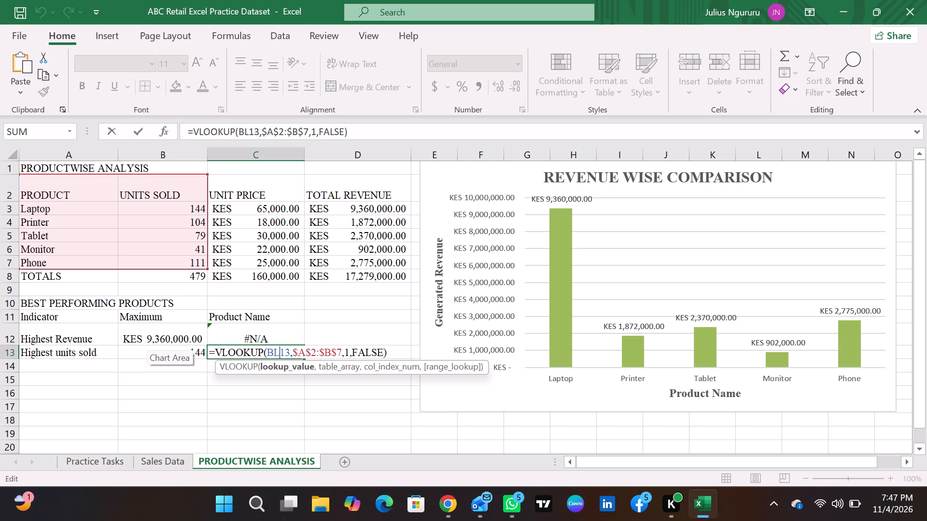
click(272, 349)
key(BackSpace)
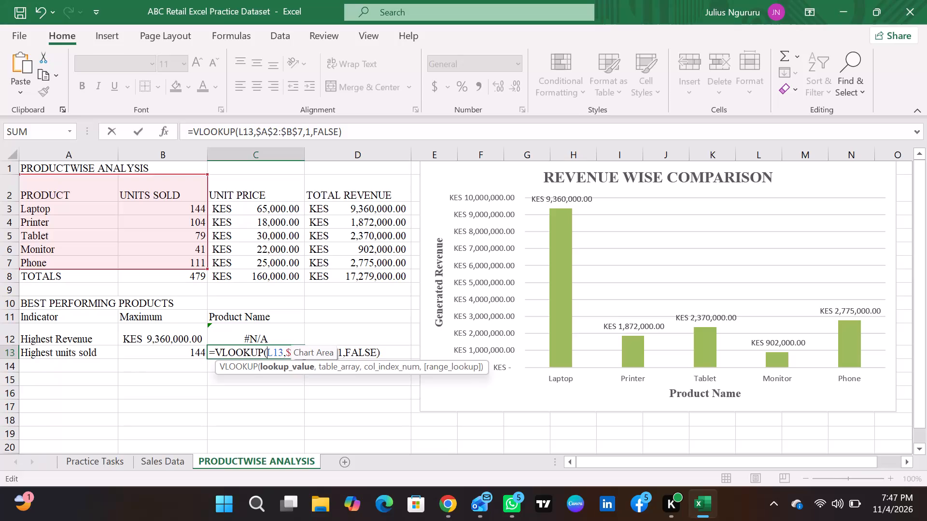
key(Delete)
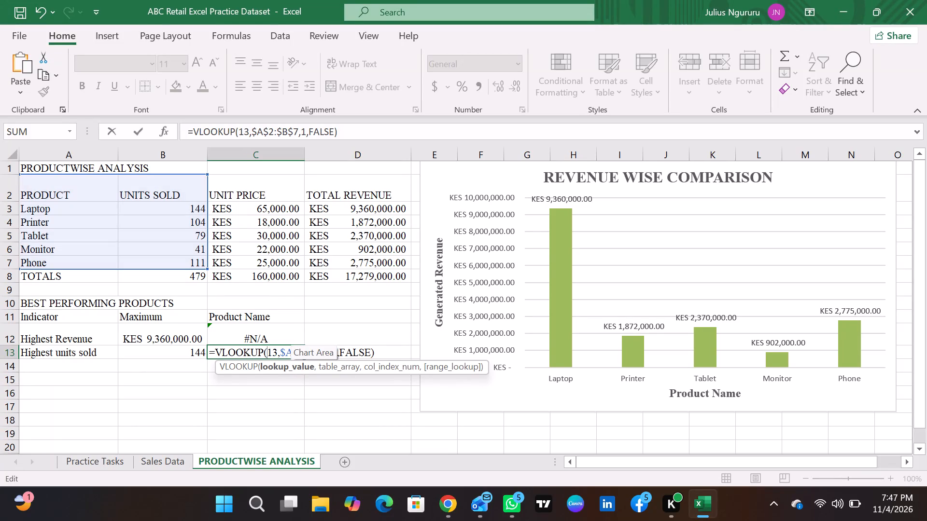
key(b)
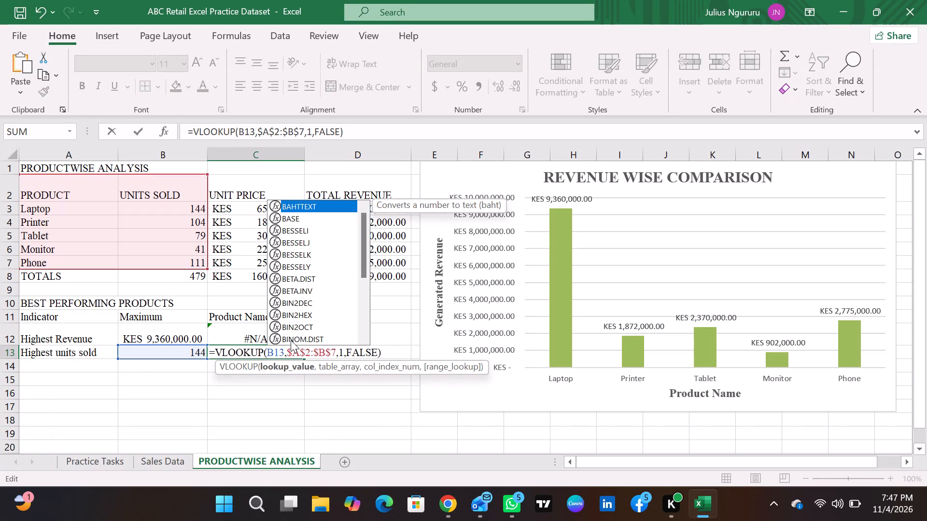
key(Return)
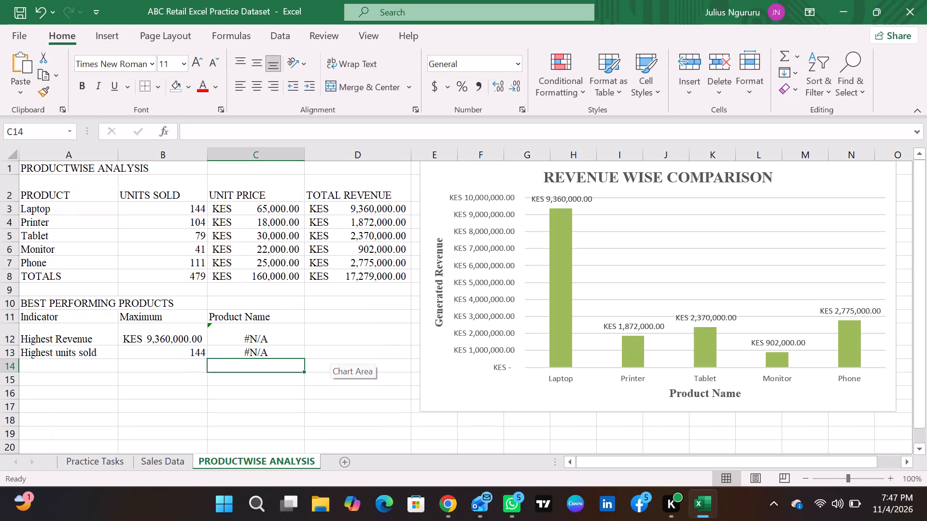
Change the column index in the C13 VLOOKUP formula to 2.
double_click(294, 355)
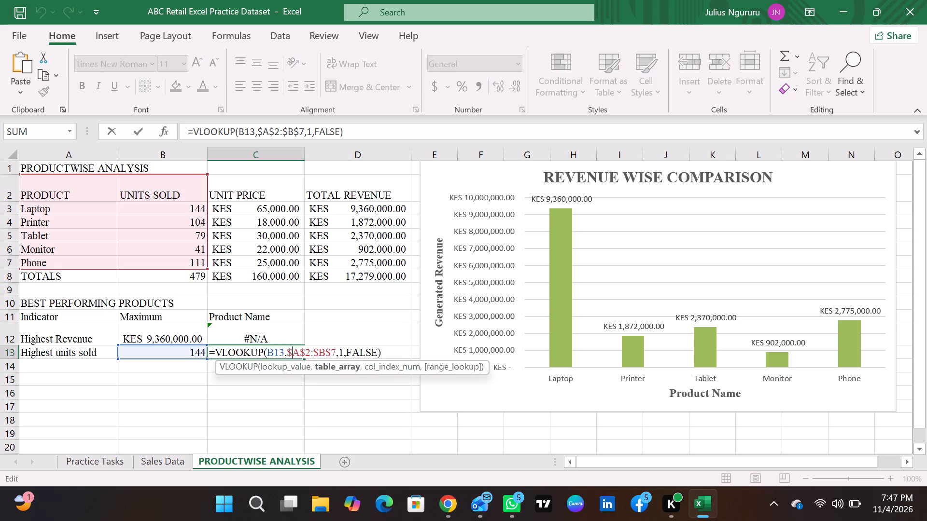
click(341, 356)
click(346, 352)
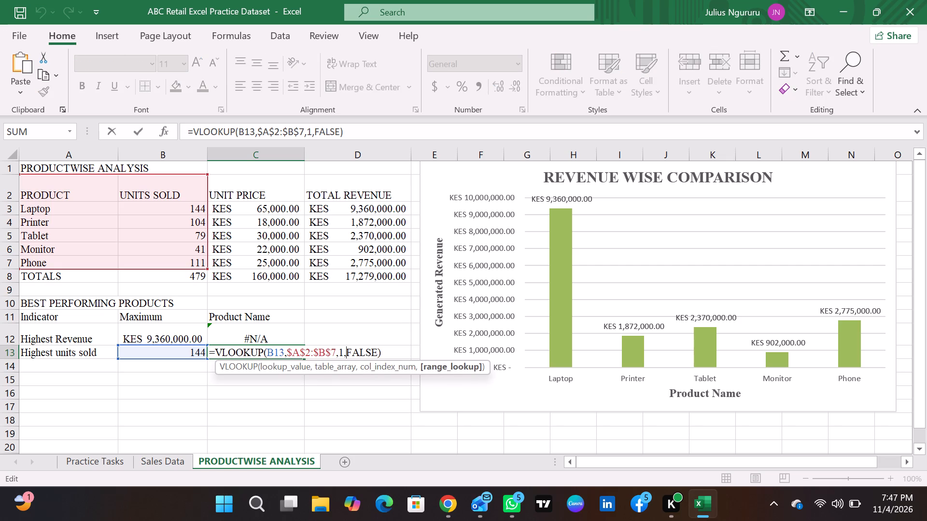
click(343, 352)
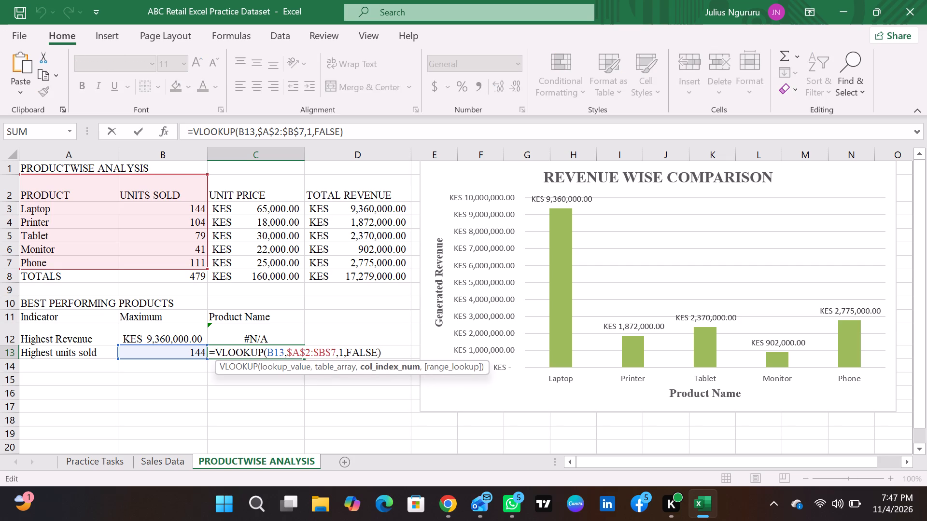
text(=2)
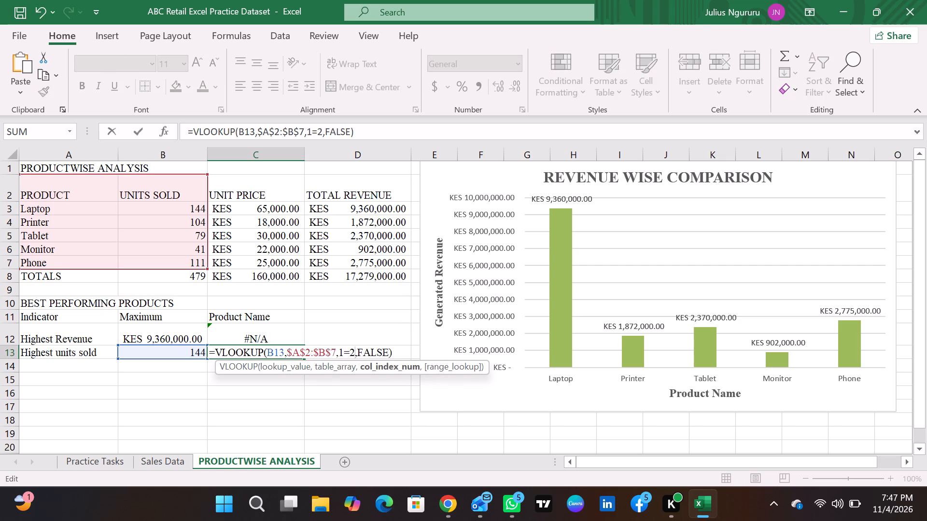
key(BackSpace)
key(BackSpace)
key(BackSpace)
key(2)
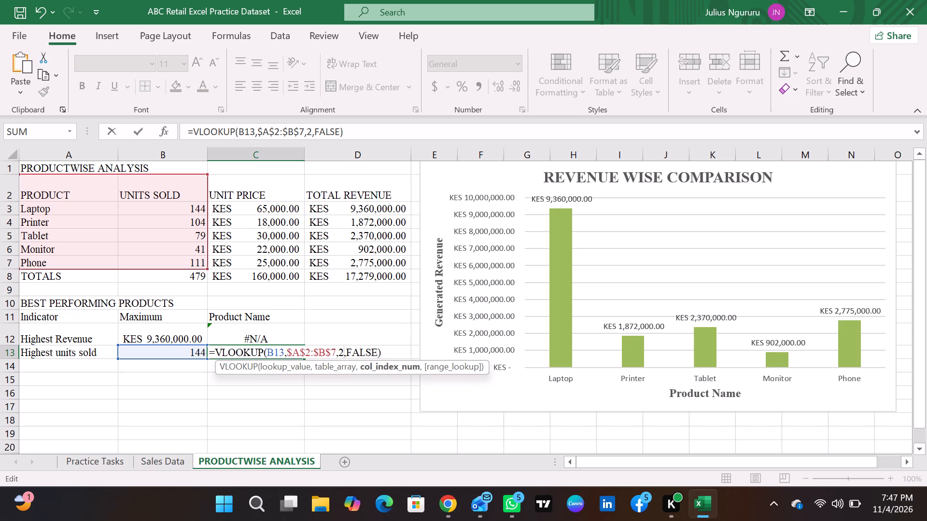
key(Return)
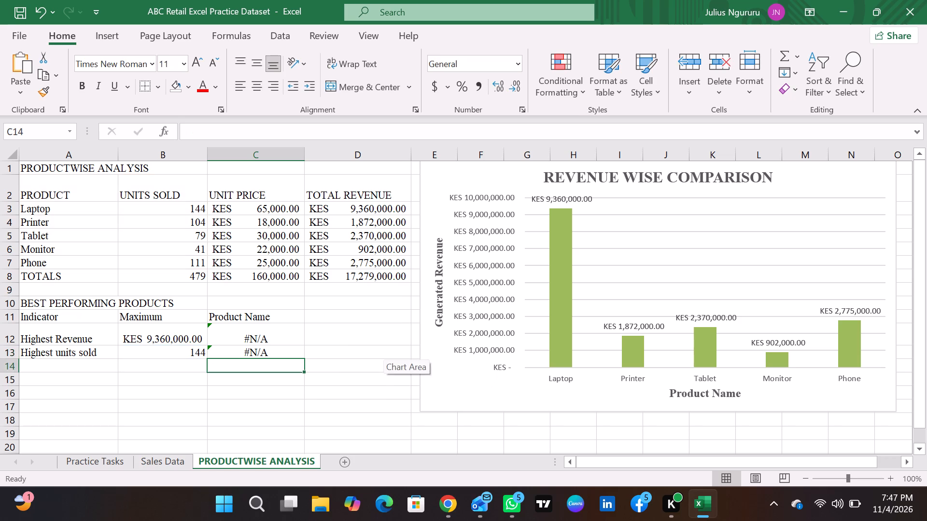
Check the C12 formula, then examine the lookup value, table range and column index of the C13 VLOOKUP formula.
click(278, 345)
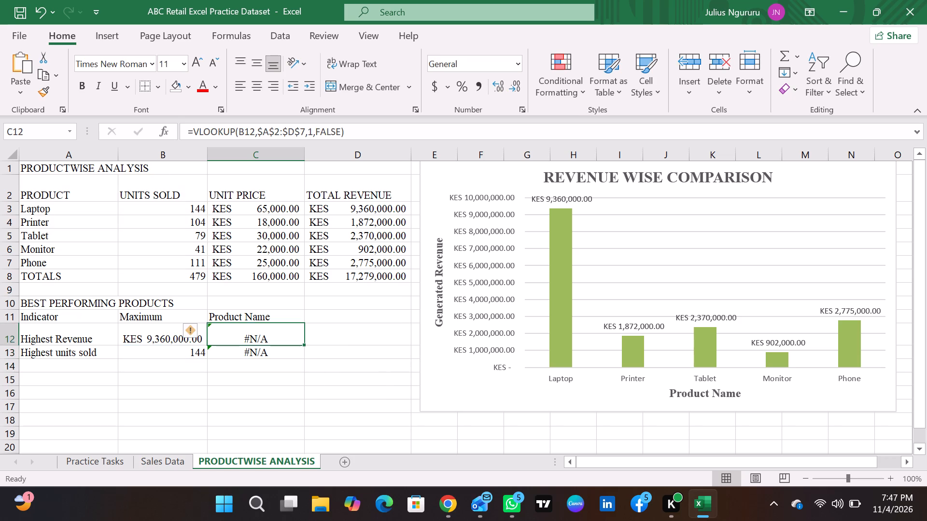
double_click(272, 355)
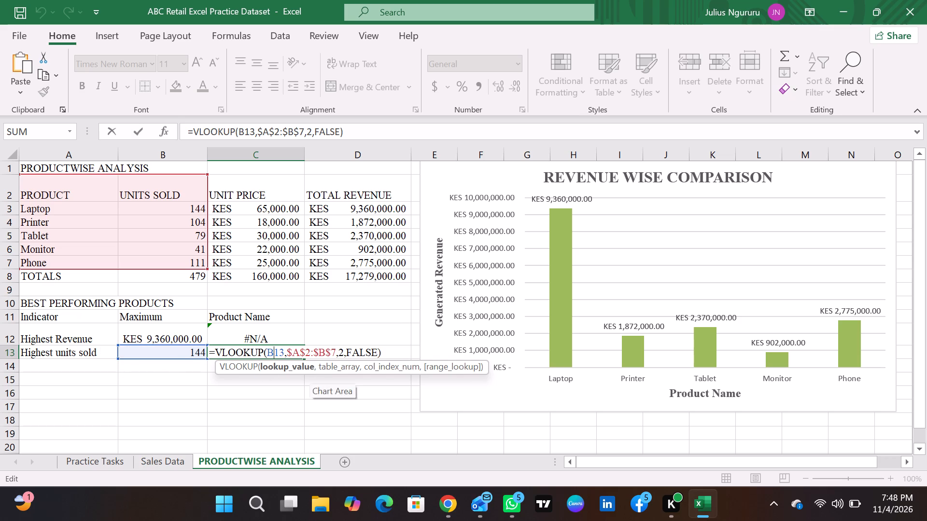
click(267, 352)
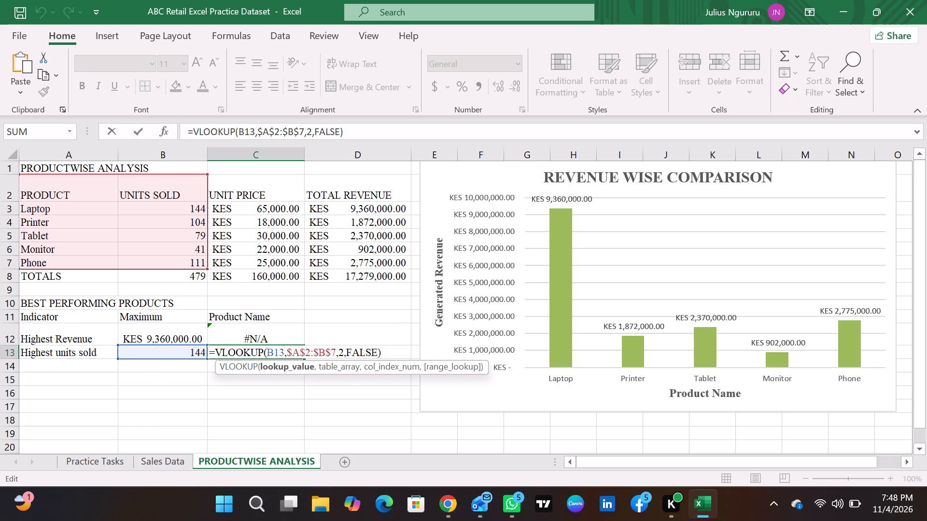
click(293, 351)
drag(290, 350, 301, 347)
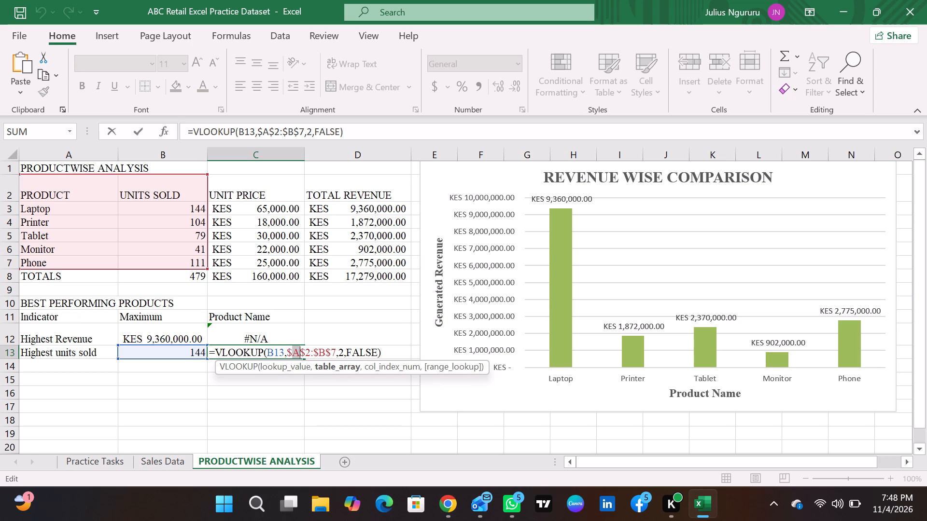
drag(286, 350, 311, 352)
drag(311, 352, 323, 357)
drag(323, 357, 337, 350)
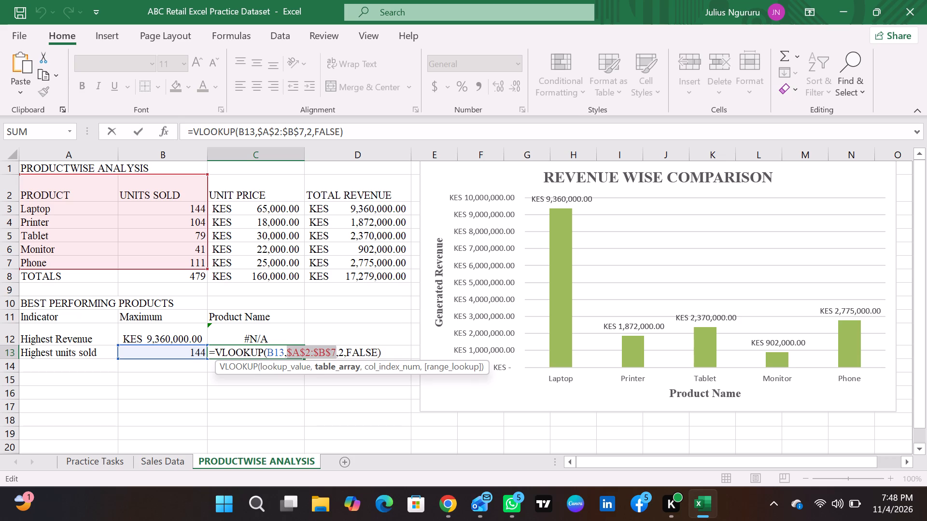
click(343, 350)
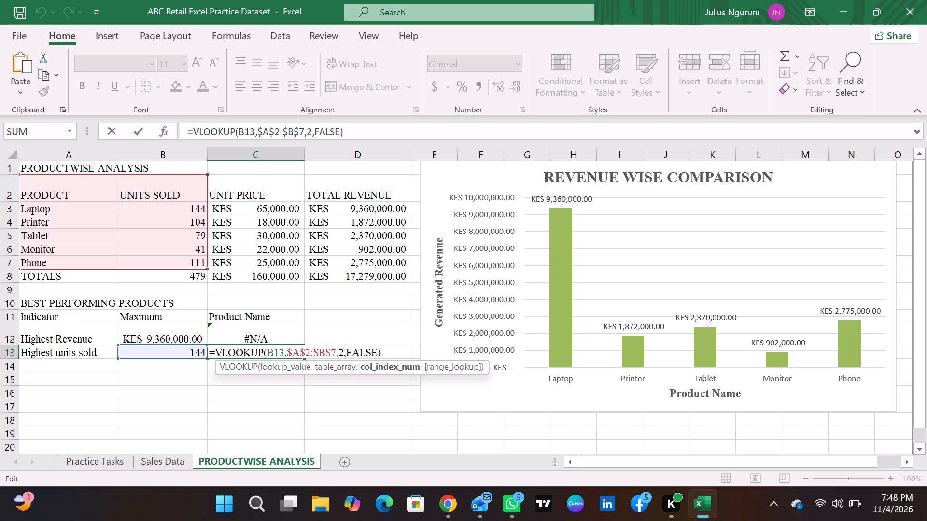
Change the start of the table range in the C13 VLOOKUP formula to $A$3, making the range $A$3:$B$7.
click(308, 351)
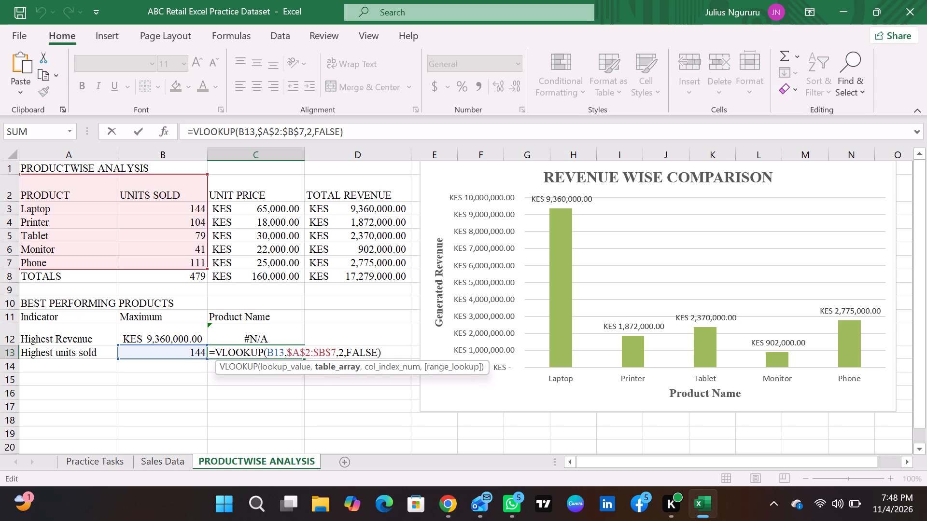
click(309, 350)
key(BackSpace)
key(3)
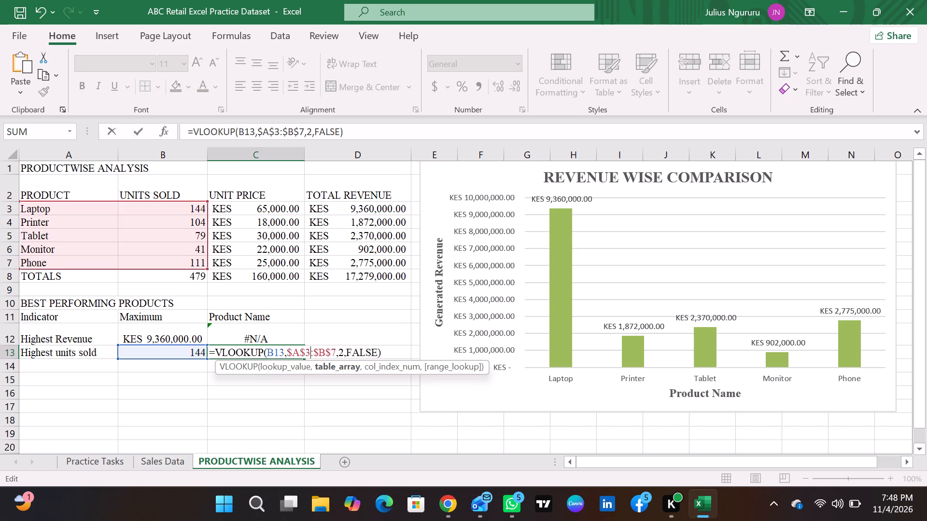
click(336, 349)
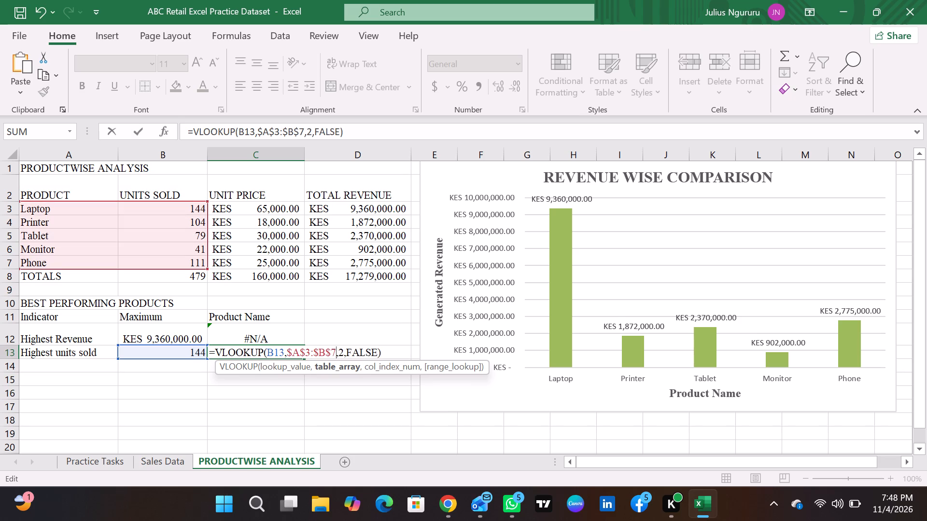
click(341, 349)
click(333, 354)
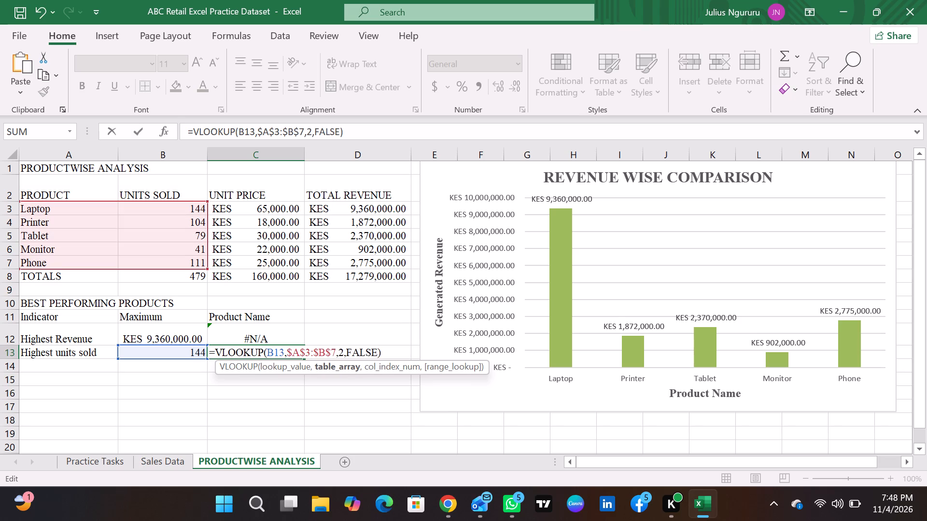
click(341, 351)
click(350, 351)
click(360, 351)
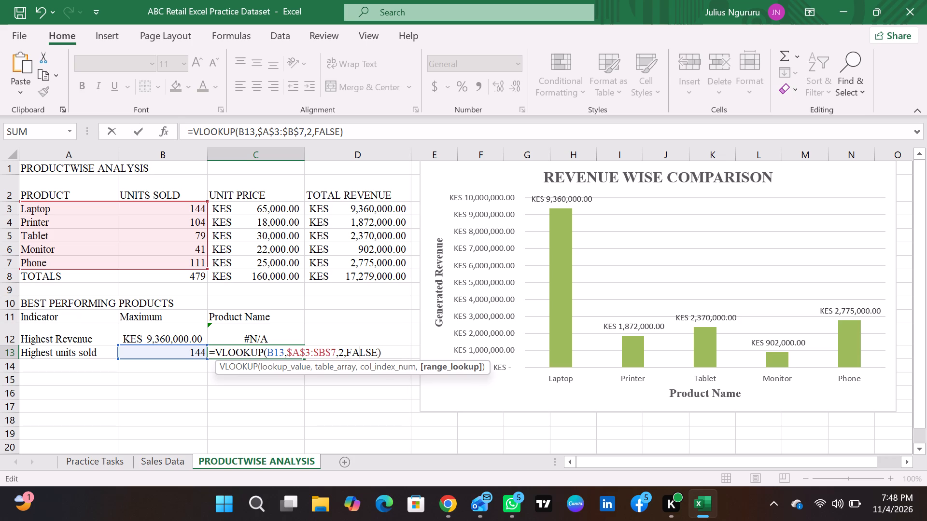
key(Return)
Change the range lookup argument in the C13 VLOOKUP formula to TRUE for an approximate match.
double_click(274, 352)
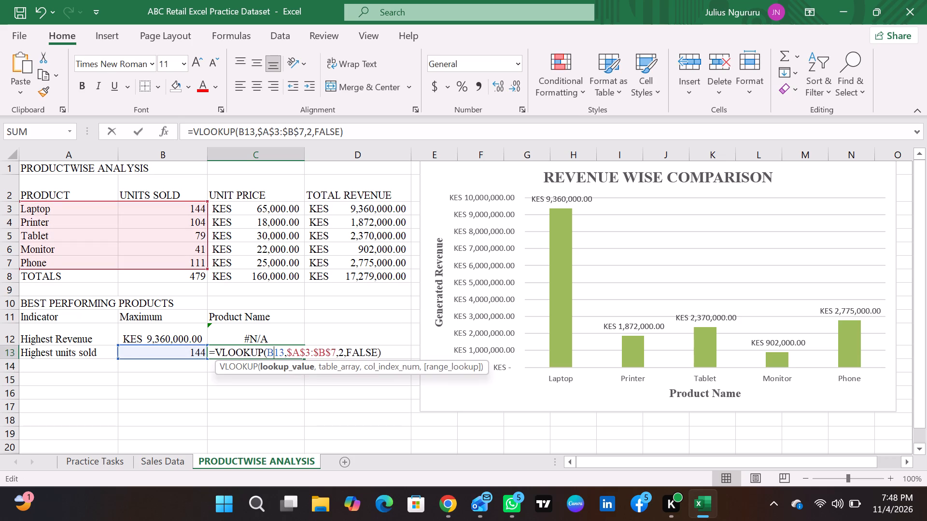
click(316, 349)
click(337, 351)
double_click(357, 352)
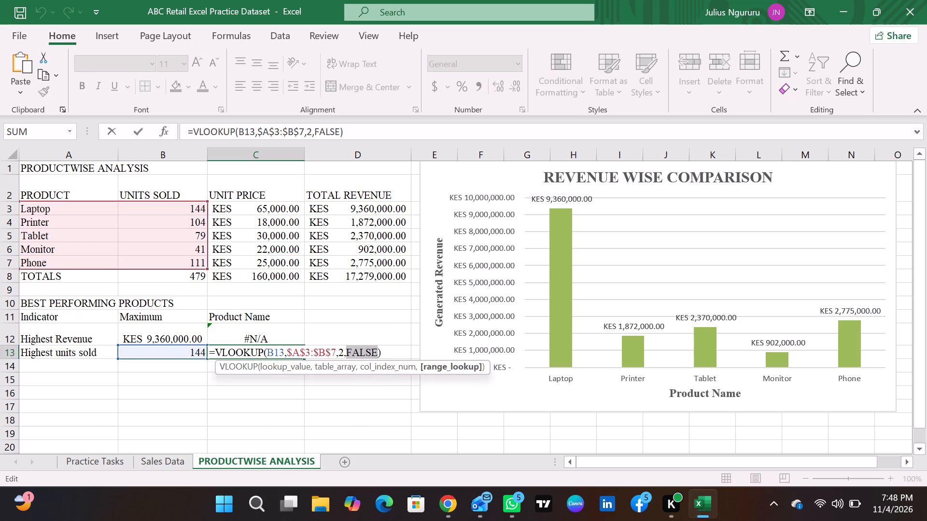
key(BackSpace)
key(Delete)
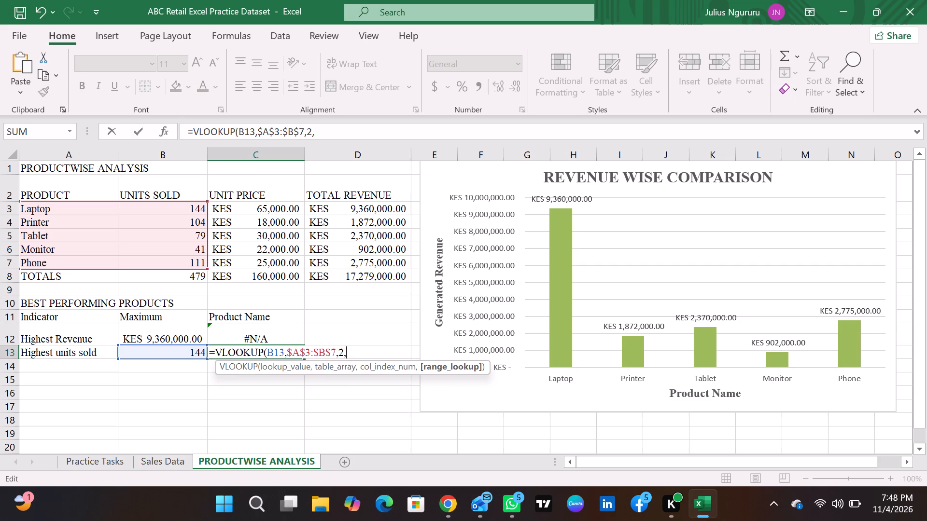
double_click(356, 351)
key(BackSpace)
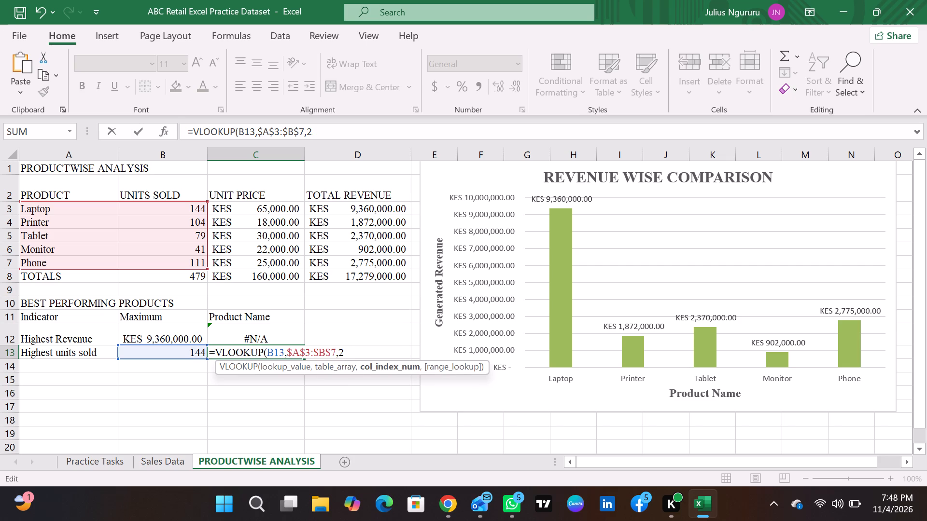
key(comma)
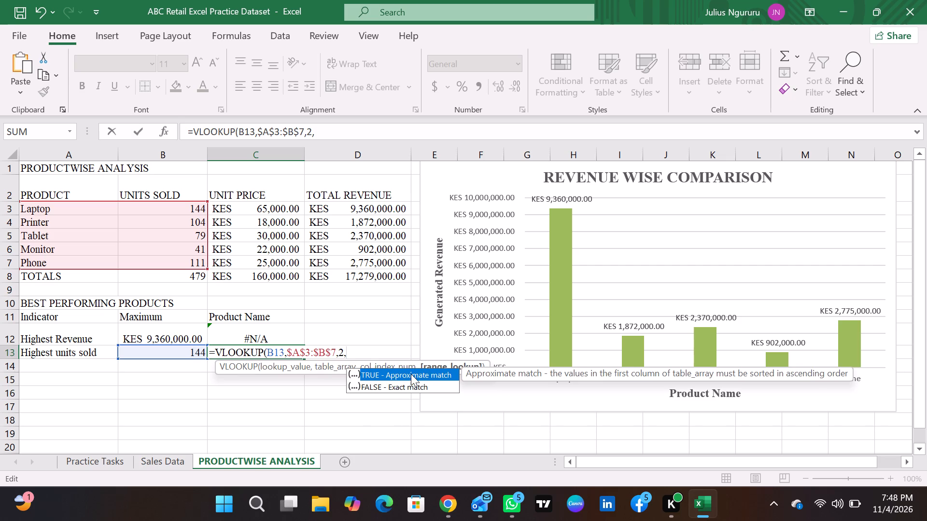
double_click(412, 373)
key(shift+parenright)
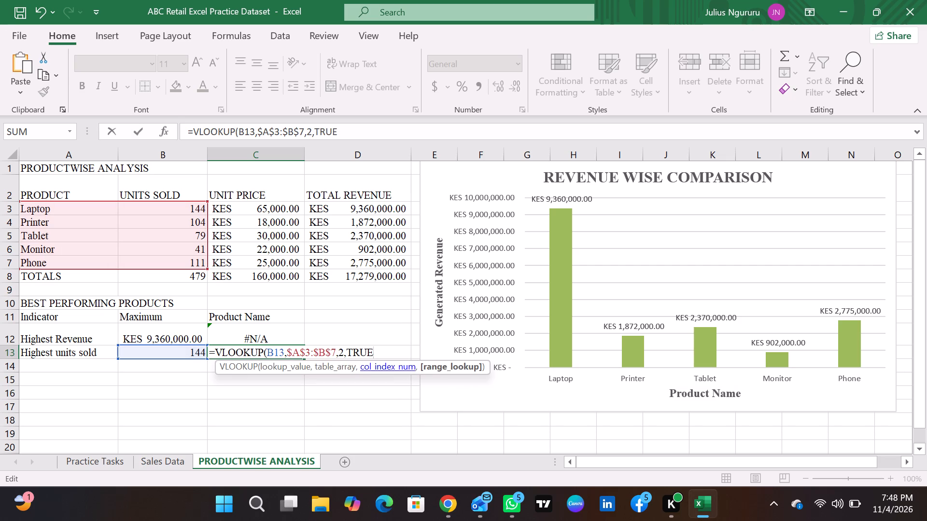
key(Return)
Change the column index in the C13 VLOOKUP formula to 1.
double_click(283, 356)
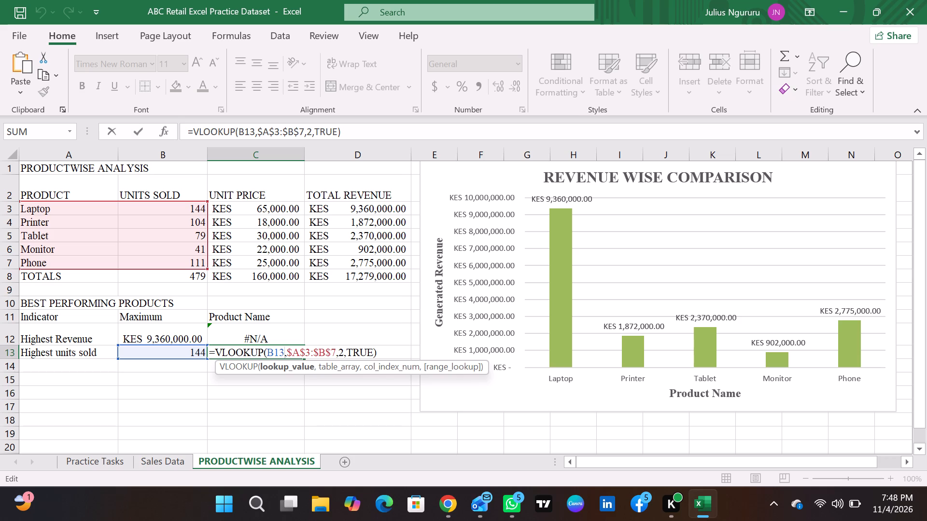
click(345, 352)
key(BackSpace)
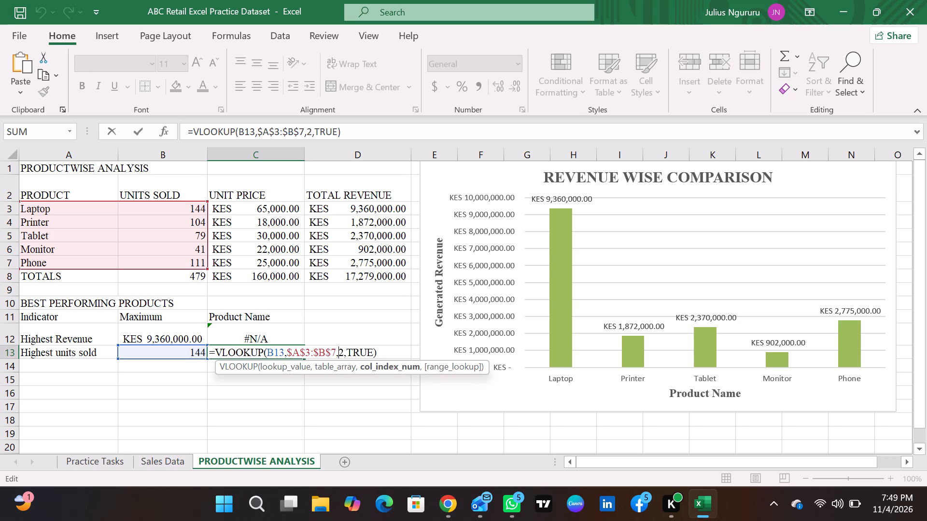
key(1)
key(Return)
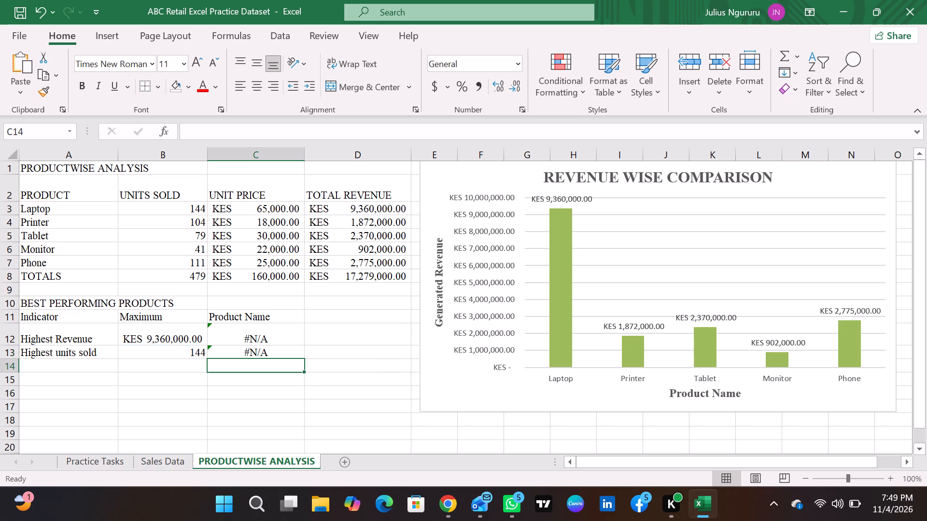
Change the range lookup argument in the C13 VLOOKUP formula to FALSE for an exact match.
double_click(266, 354)
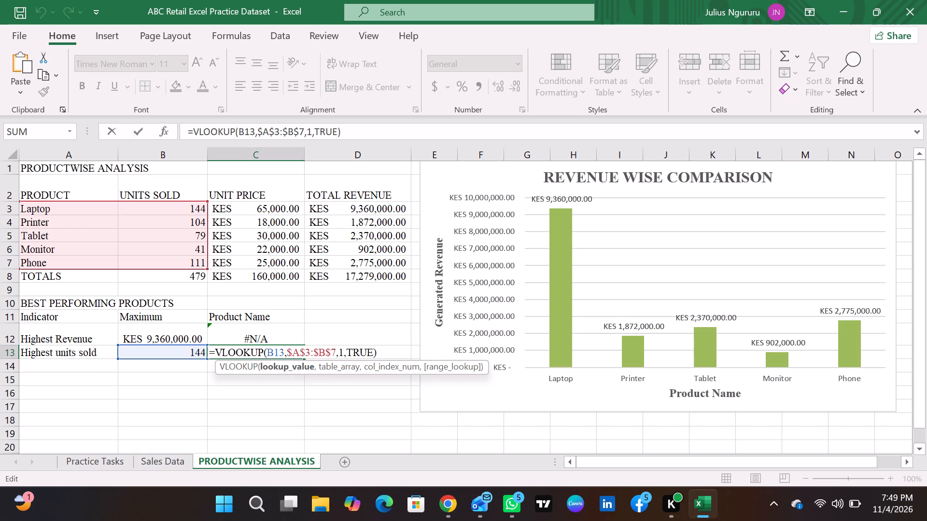
click(273, 356)
click(281, 356)
click(288, 354)
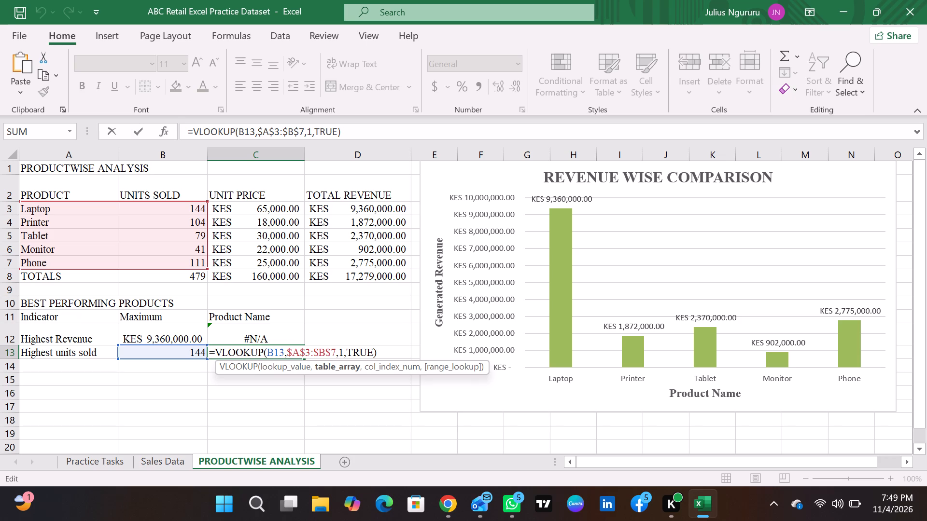
click(356, 350)
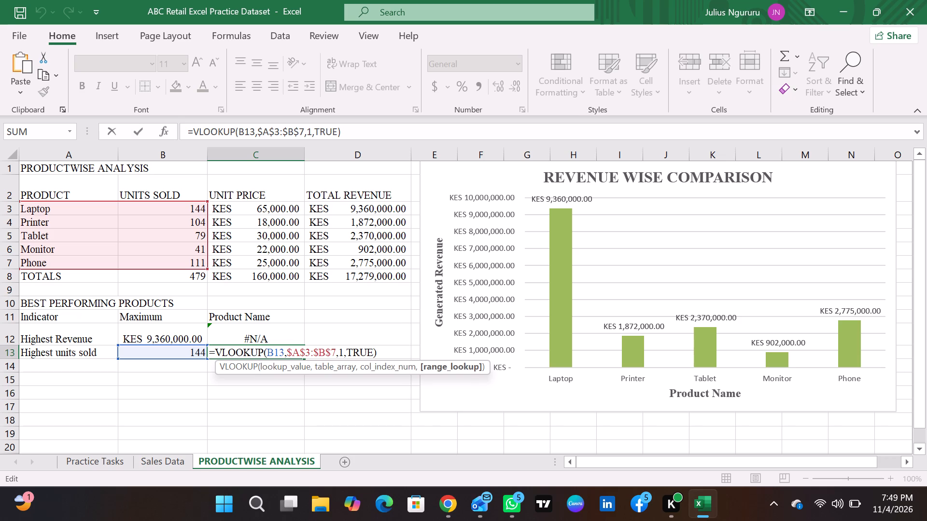
drag(349, 351, 358, 355)
drag(358, 355, 372, 359)
key(BackSpace)
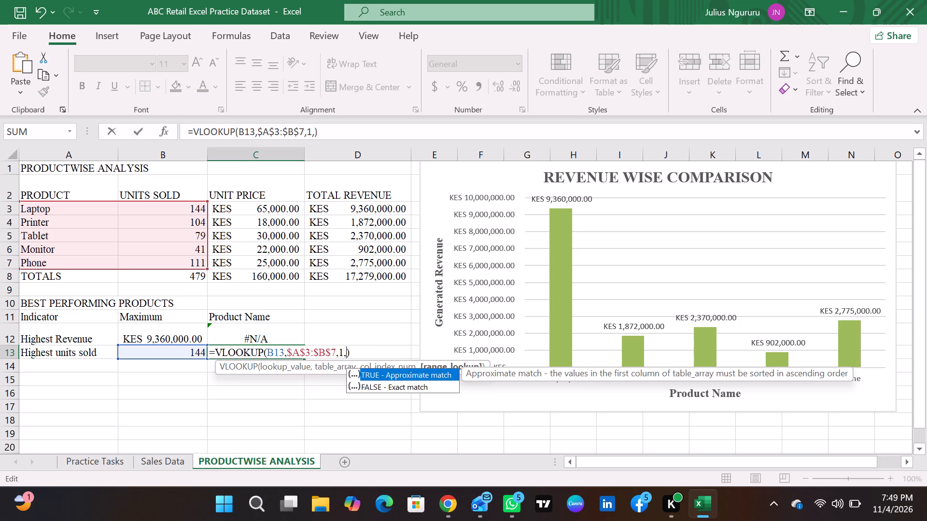
double_click(381, 390)
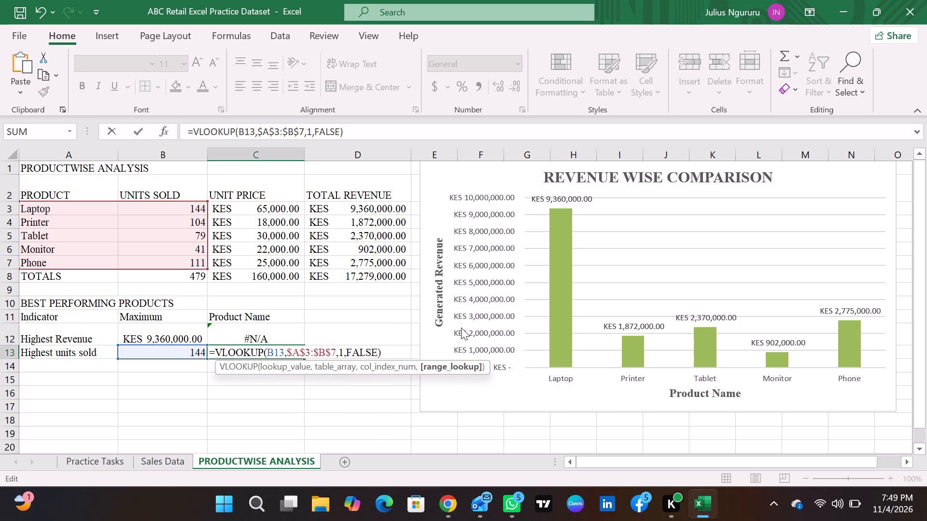
key(Return)
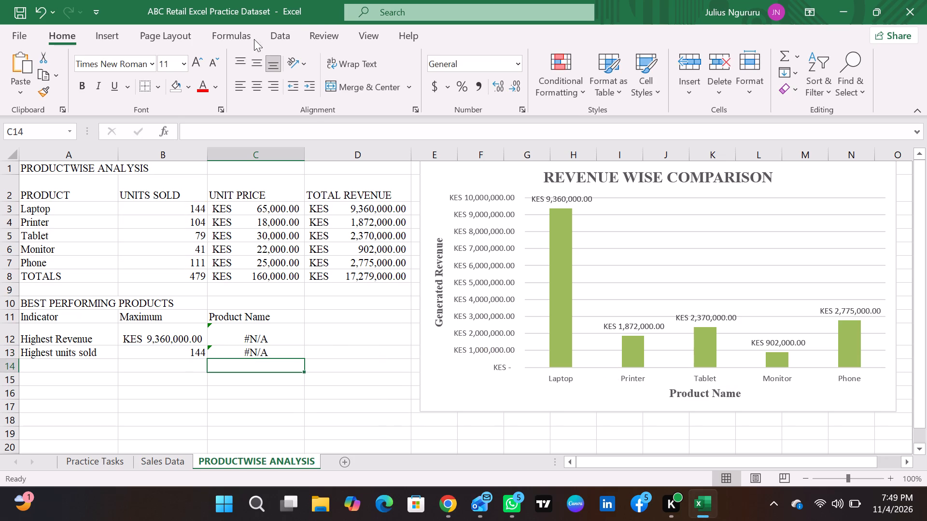
Examine the Maximum and Product Name cells for highest revenue and highest units sold in the Best Performing Products table.
drag(258, 334, 264, 350)
click(321, 342)
drag(231, 329, 239, 365)
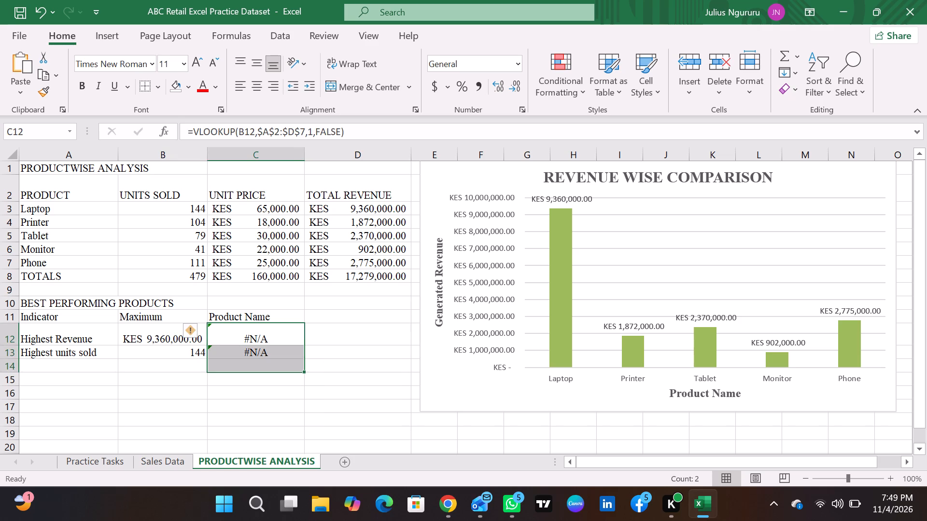
click(325, 316)
drag(269, 336, 278, 371)
click(365, 335)
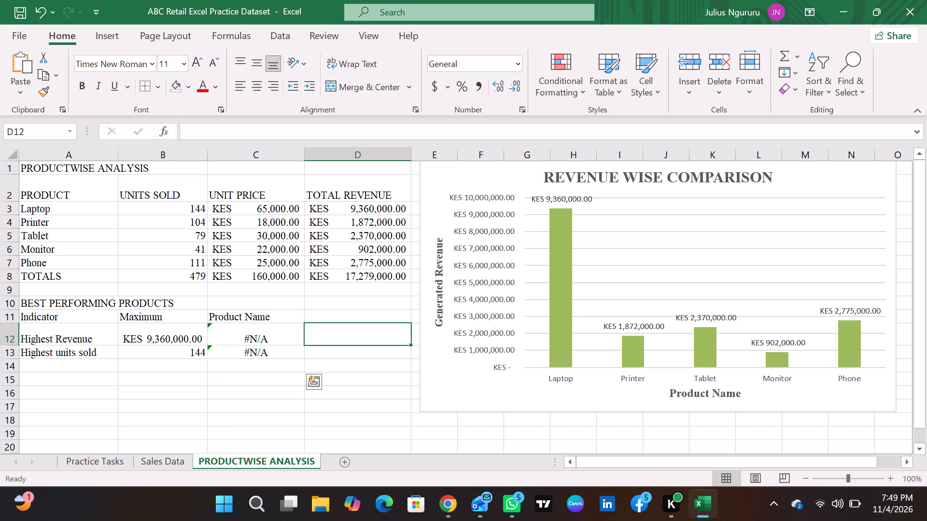
drag(261, 334, 250, 354)
click(197, 380)
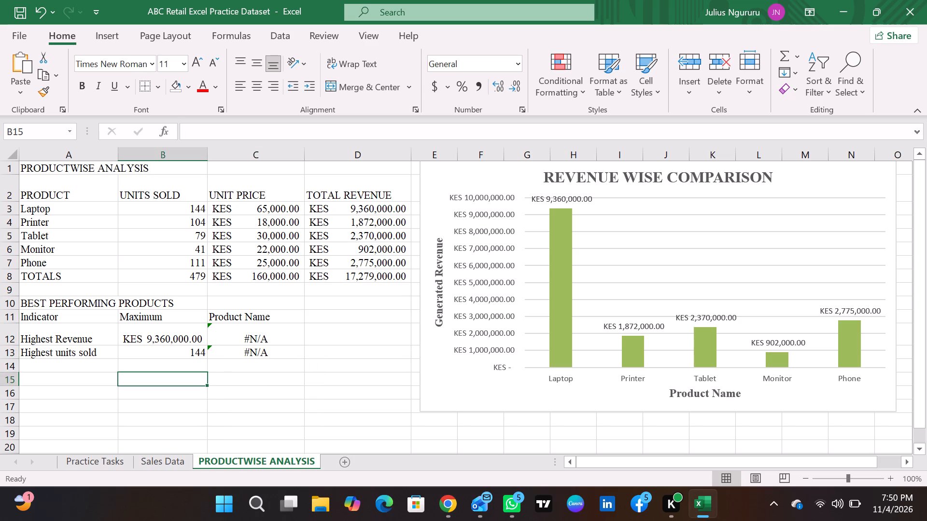
click(191, 351)
click(196, 337)
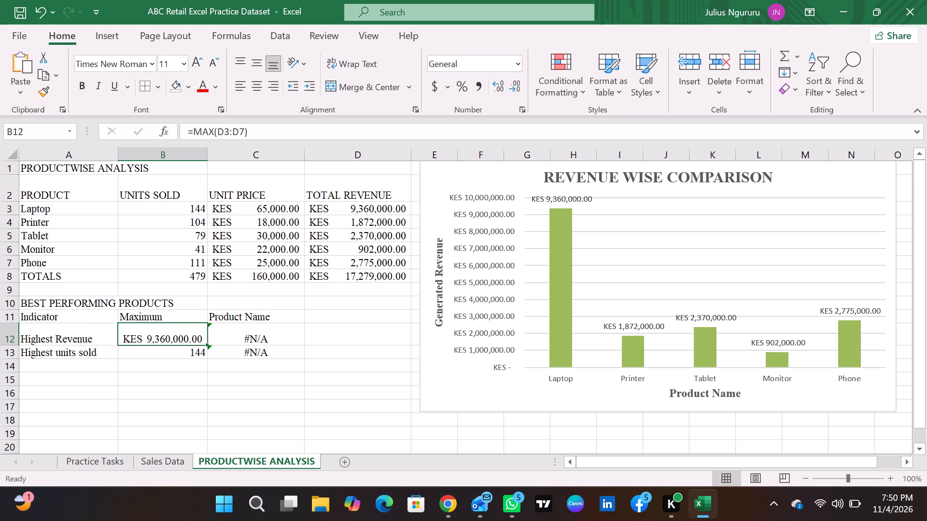
click(204, 352)
click(184, 396)
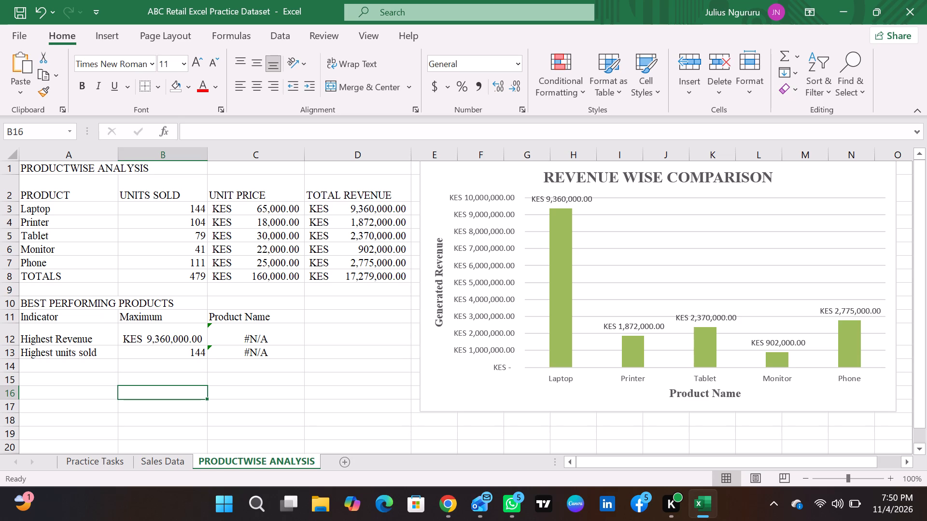
Change the start of the table range in the C12 VLOOKUP formula to $A$3, making the range $A$3:$D$7.
double_click(247, 330)
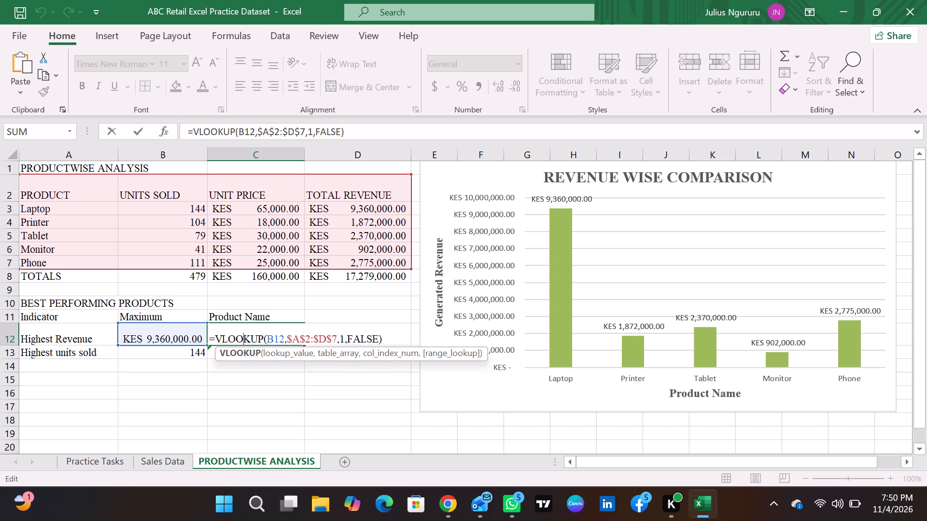
click(309, 338)
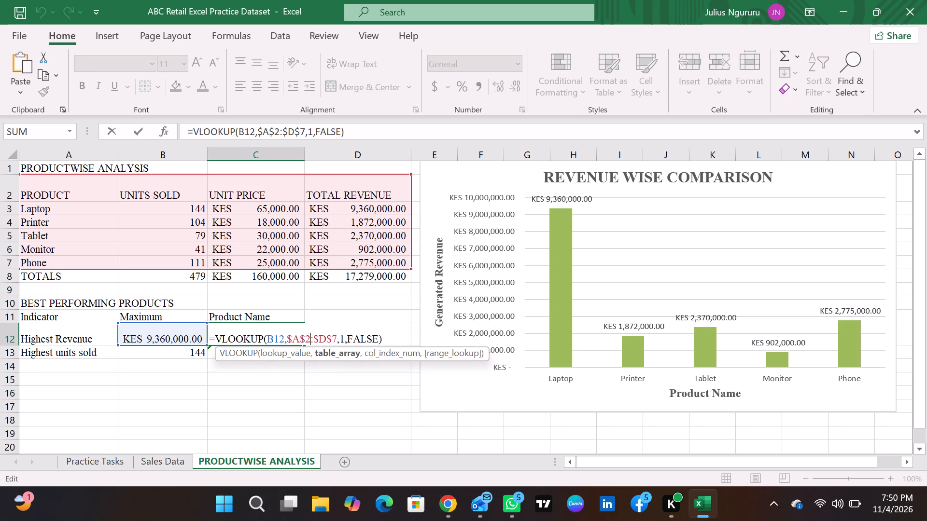
key(BackSpace)
key(3)
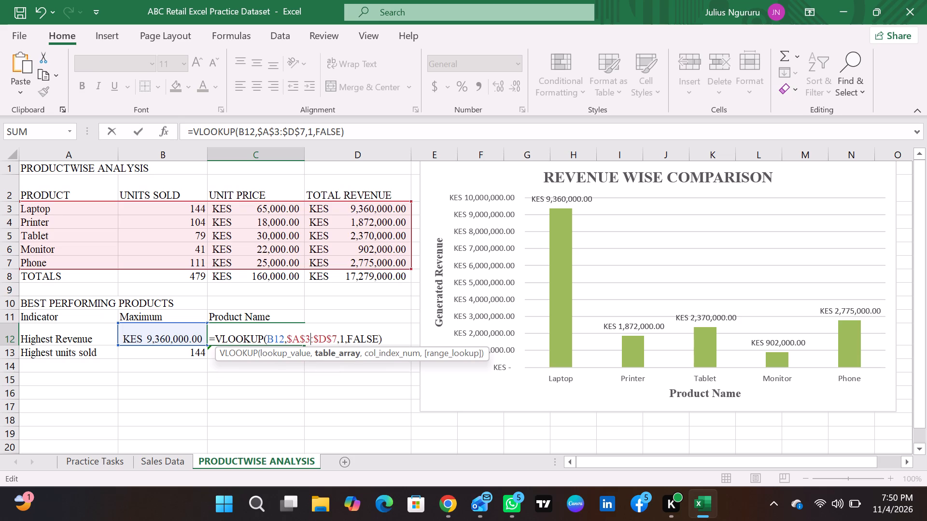
key(Return)
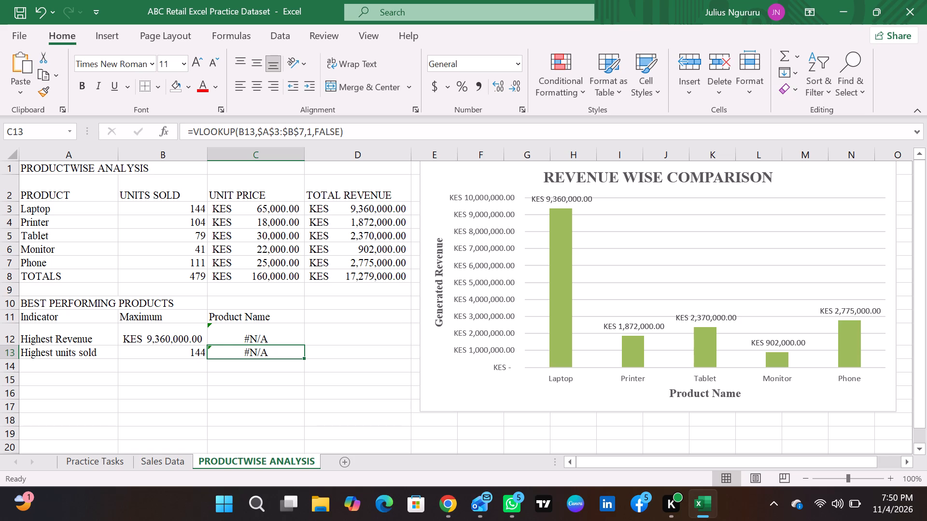
click(369, 364)
click(285, 410)
click(59, 399)
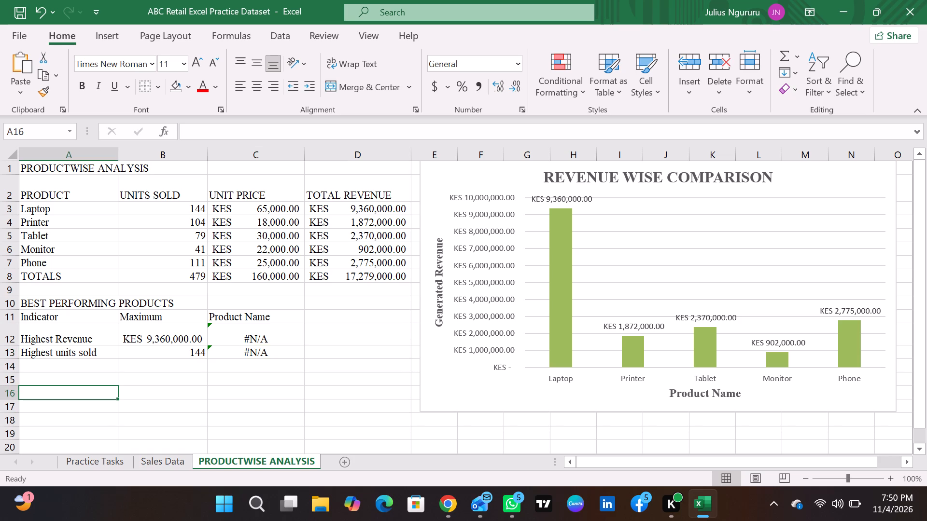
Switch to Chrome and search Google for "difference between Vlookup,hlookup and xlookup".
click(440, 501)
click(406, 17)
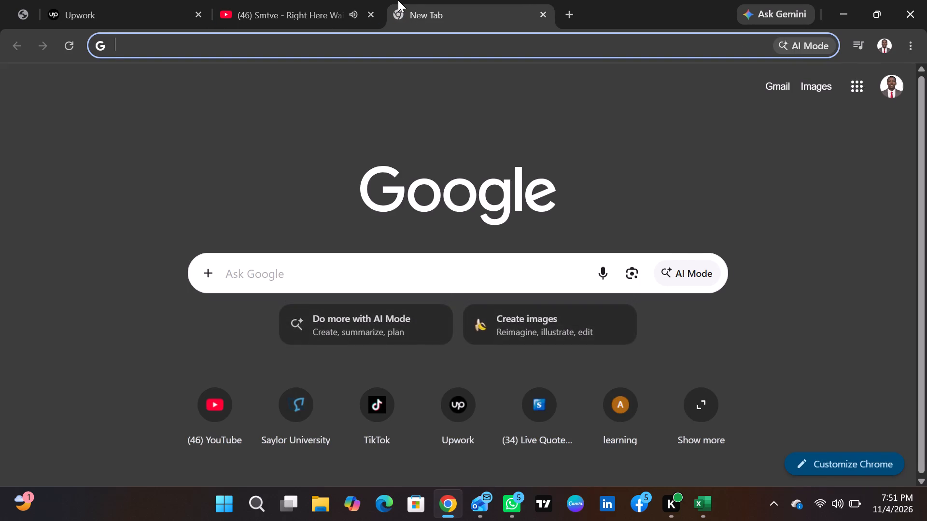
key(BackSpace)
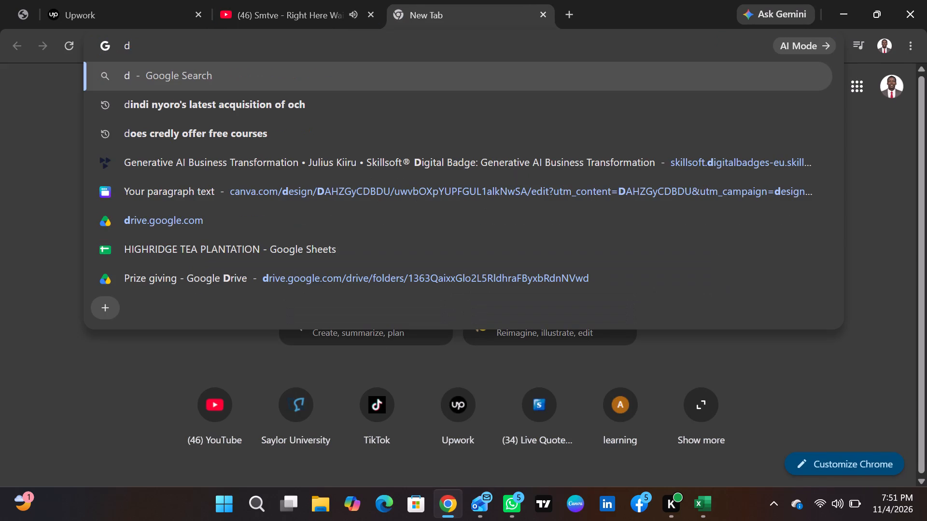
key(d)
key(BackSpace)
key(BackSpace)
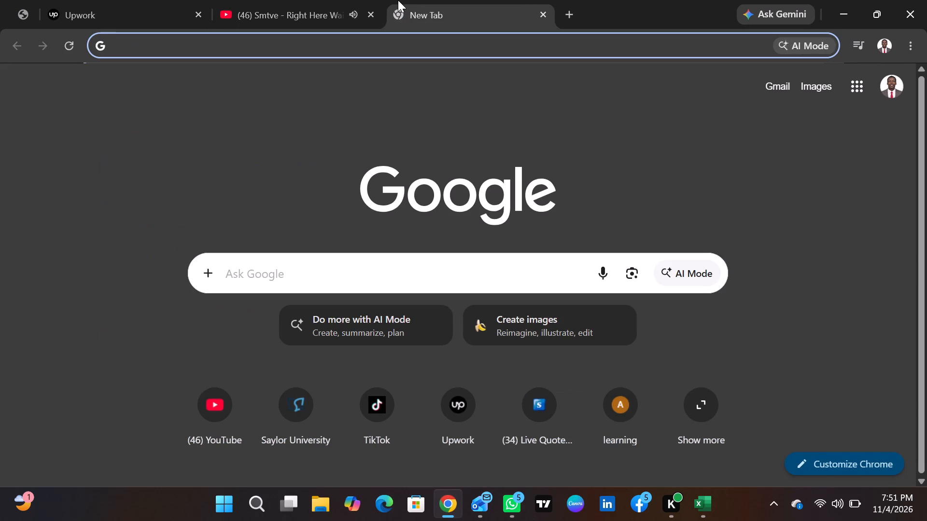
text(differe)
text(nce between)
key(space)
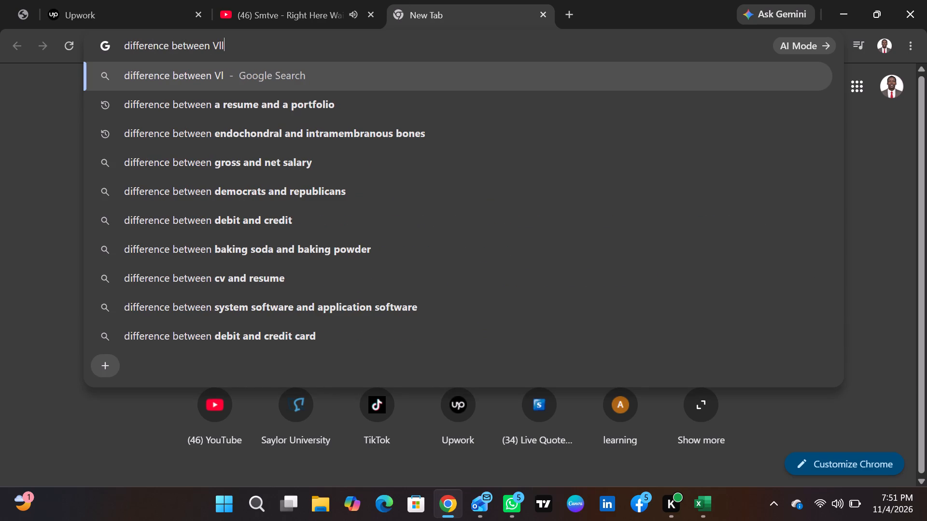
key(BackSpace)
text(ook)
text(up)
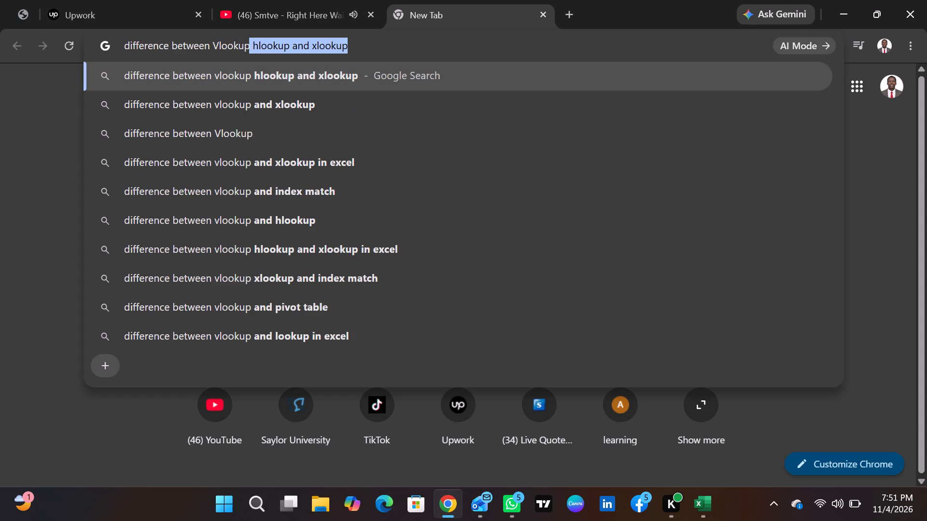
key(comma)
text(hloo)
text(kup ans)
key(BackSpace)
text(d xlookup)
key(Return)
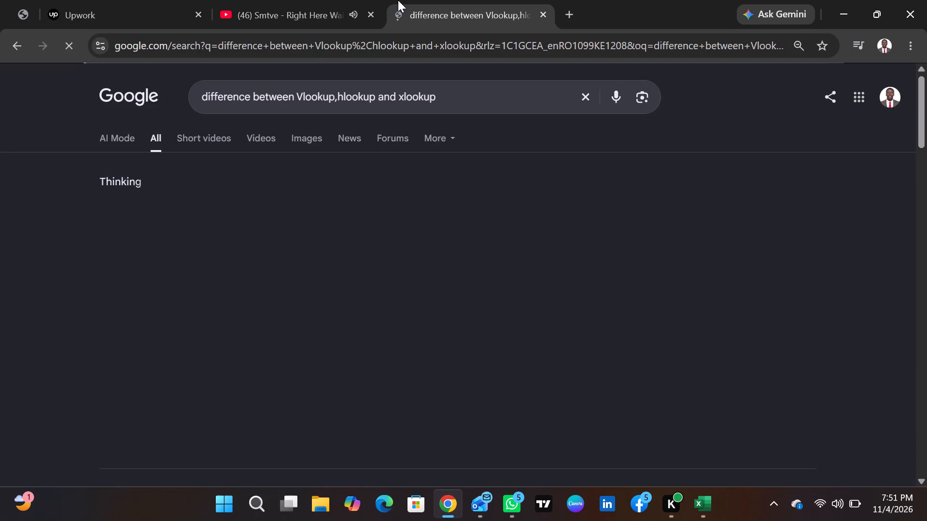
Read the AI Overview's summary of the main difference between the three lookup functions and its explanation of VLOOKUP.
drag(134, 203, 327, 208)
click(336, 205)
drag(307, 204, 473, 213)
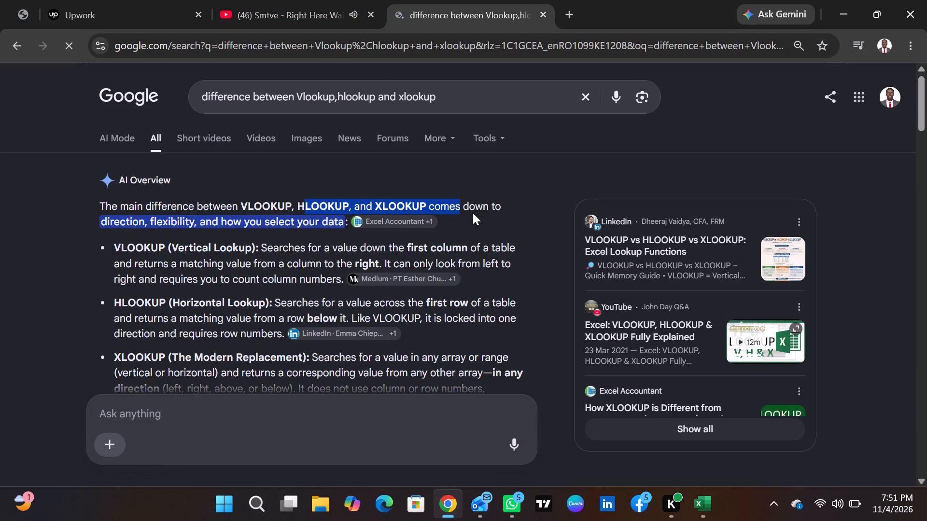
drag(473, 213, 487, 211)
click(495, 206)
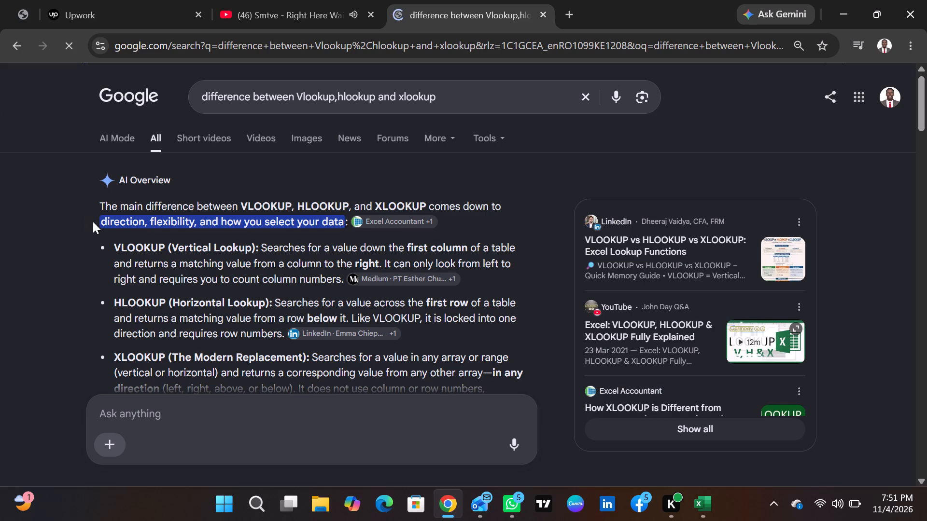
drag(95, 223, 289, 212)
click(195, 257)
drag(194, 246, 235, 246)
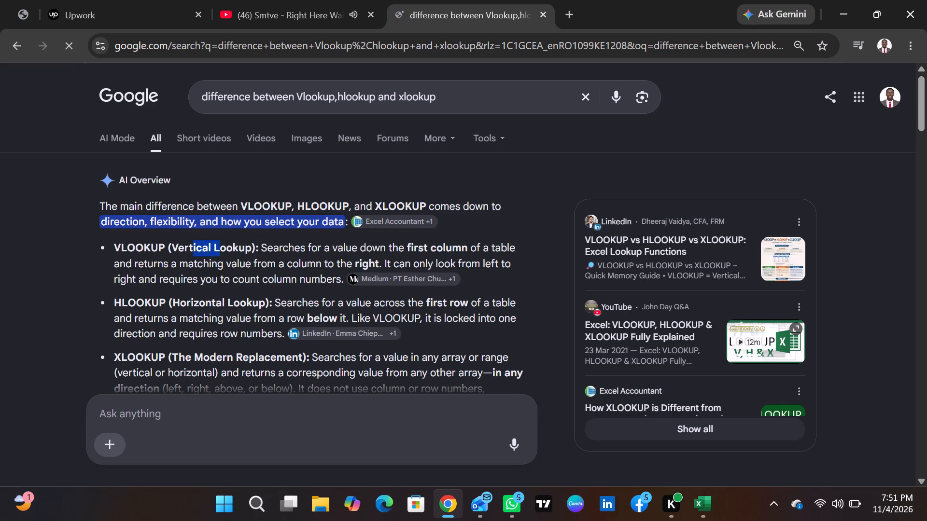
drag(235, 246, 301, 249)
click(248, 285)
drag(238, 246, 430, 243)
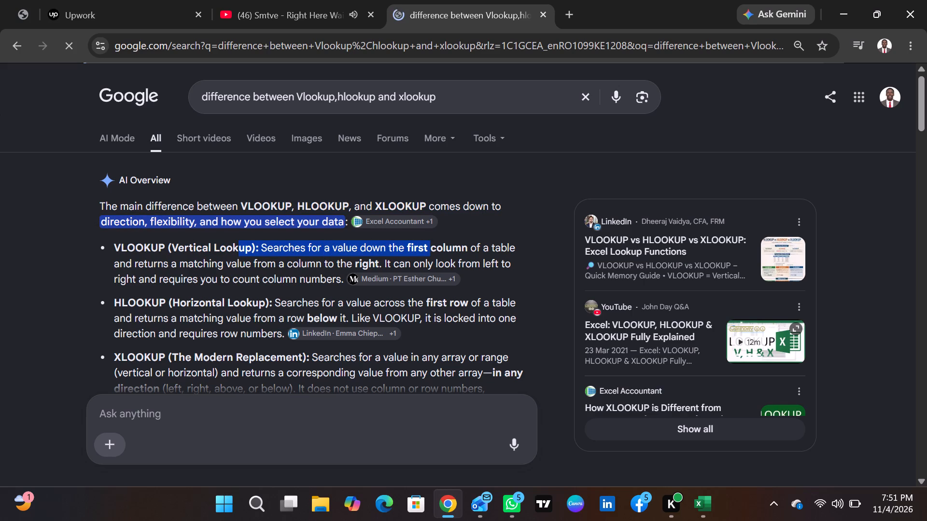
click(274, 247)
drag(282, 247, 472, 247)
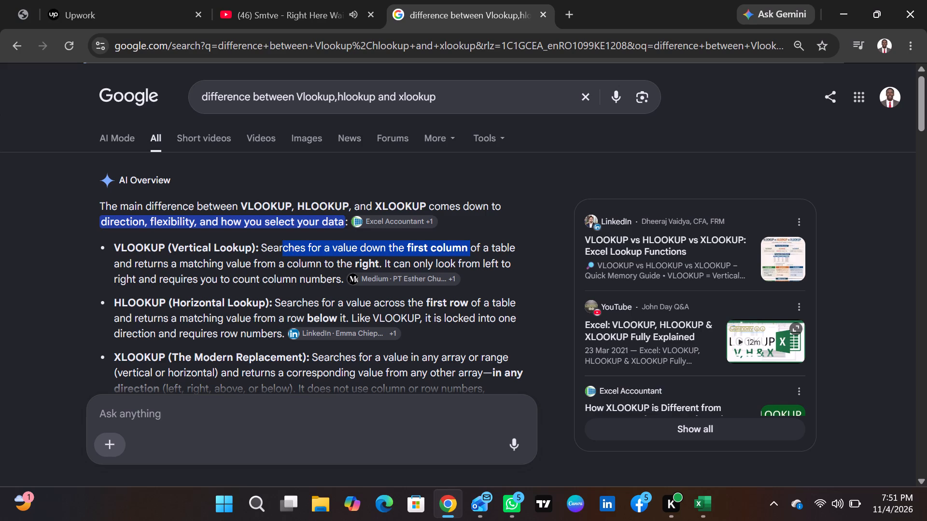
scroll(473, 247, down, 1)
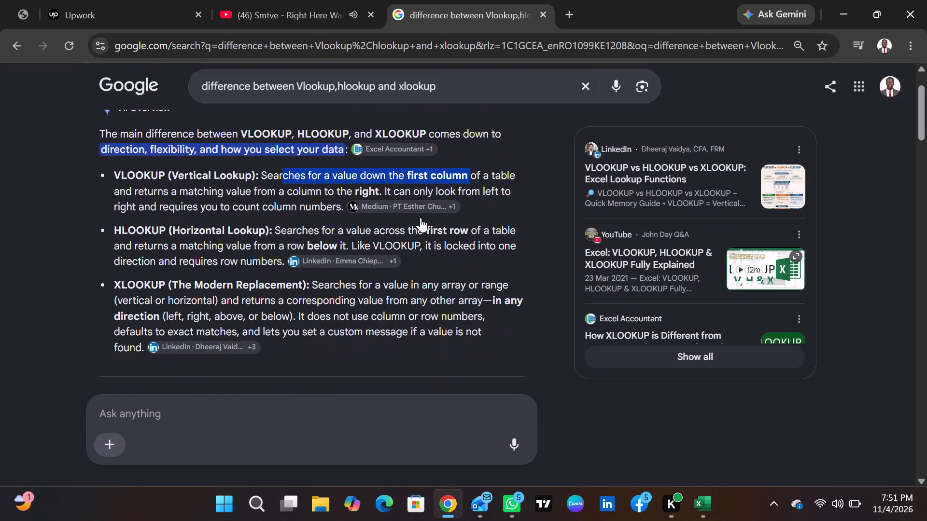
click(299, 198)
drag(367, 180, 488, 179)
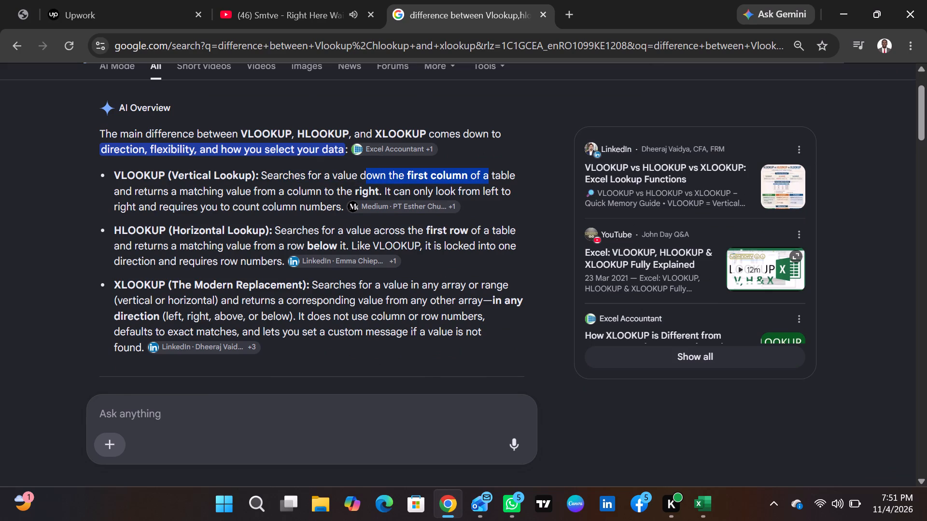
drag(488, 179, 520, 189)
click(151, 198)
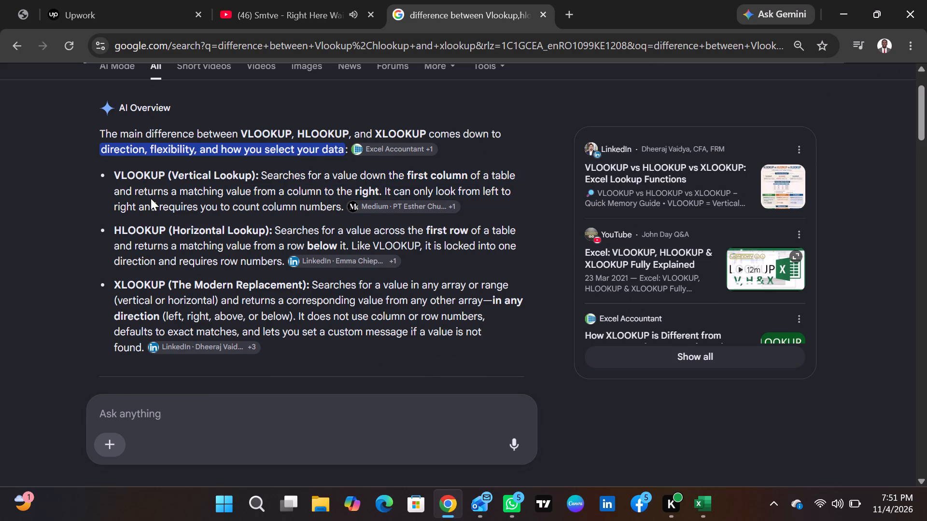
drag(138, 194, 331, 192)
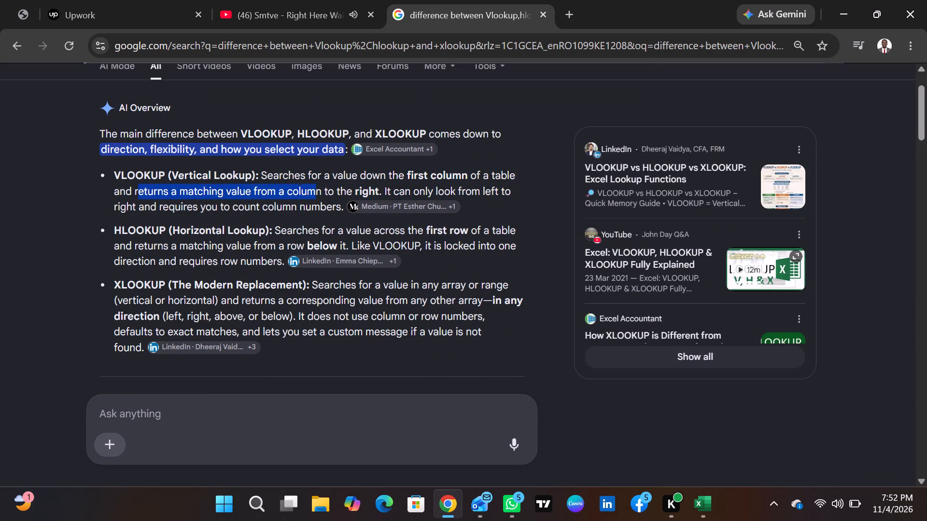
drag(331, 192, 464, 192)
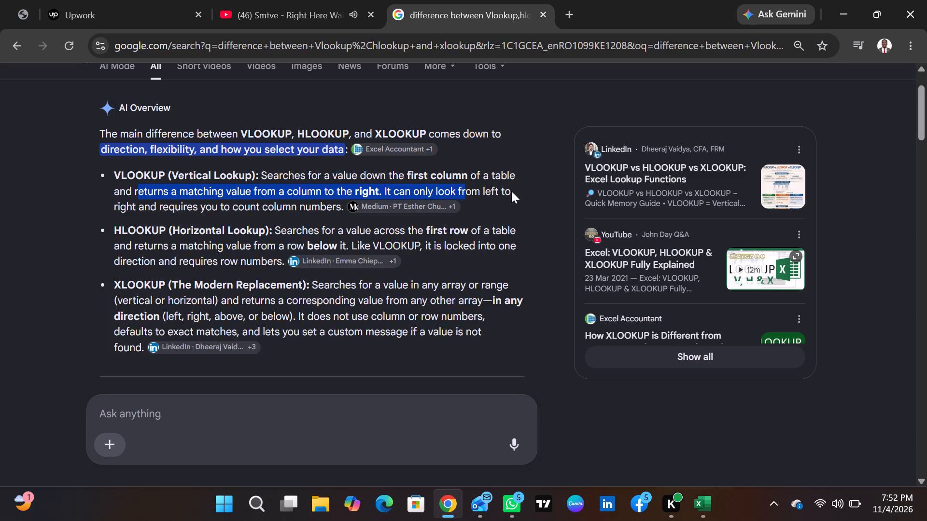
click(411, 191)
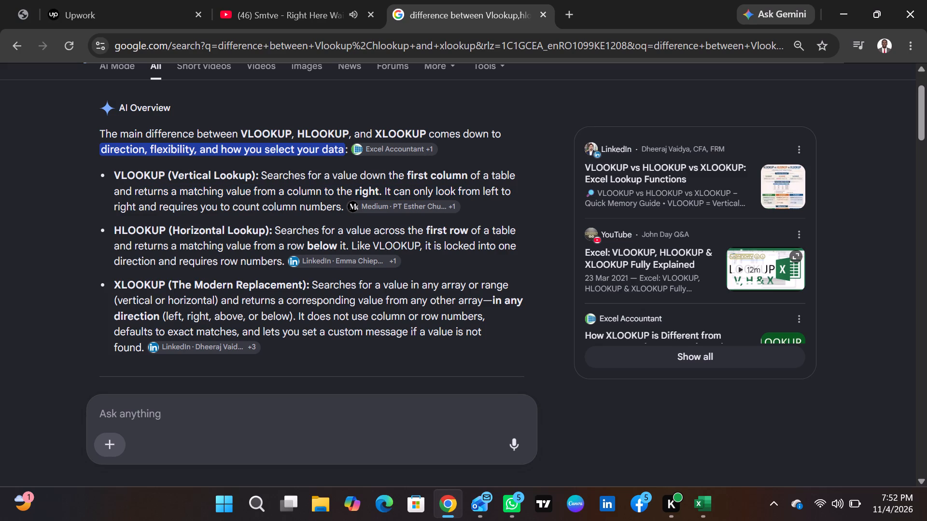
drag(111, 204, 303, 207)
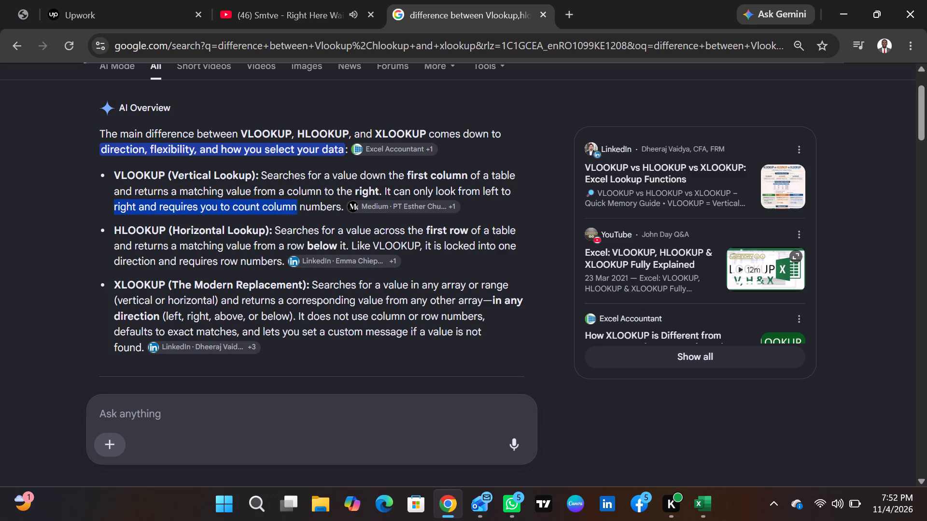
drag(303, 207, 341, 209)
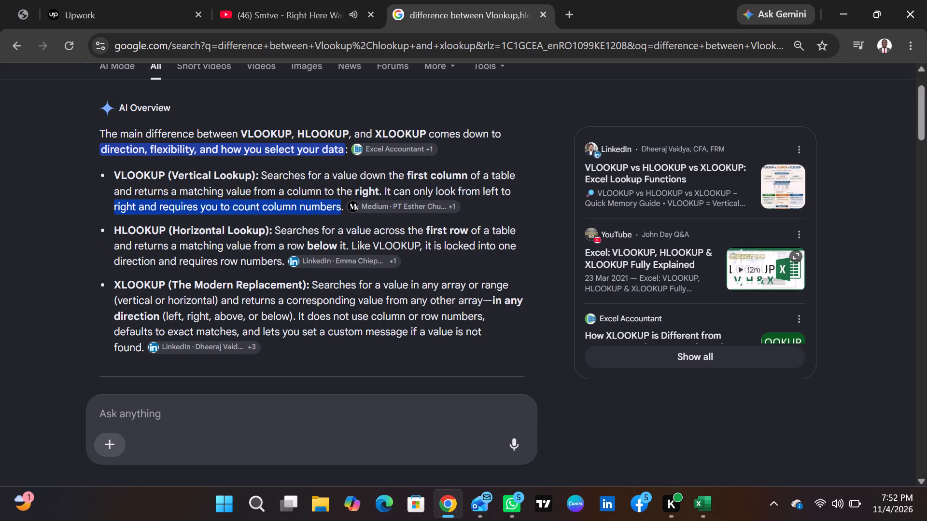
Read the AI Overview's explanation of HLOOKUP (Horizontal Lookup).
click(130, 241)
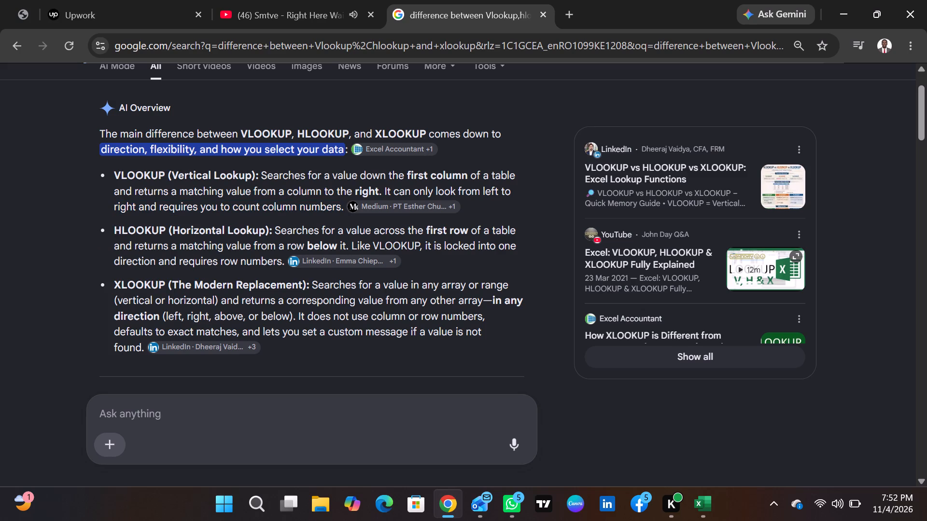
drag(116, 227, 174, 229)
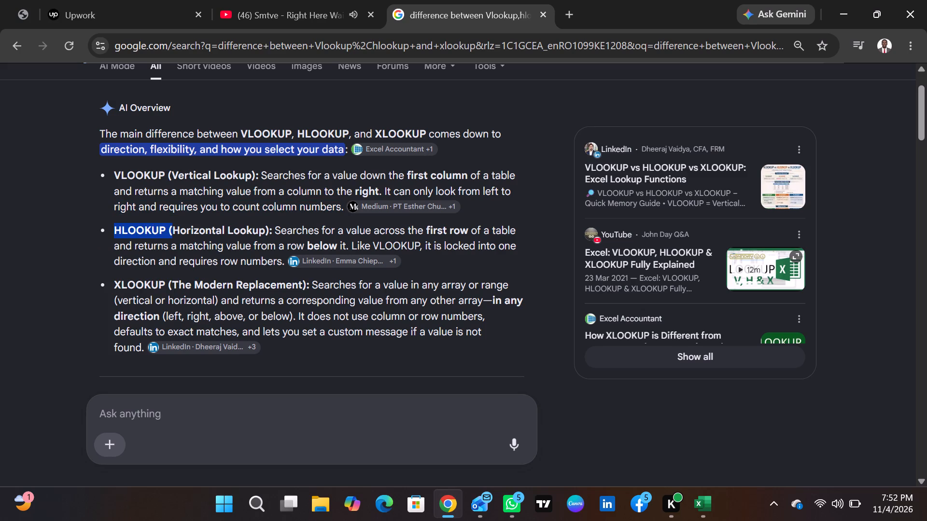
click(185, 233)
drag(223, 233, 267, 232)
drag(295, 232, 320, 227)
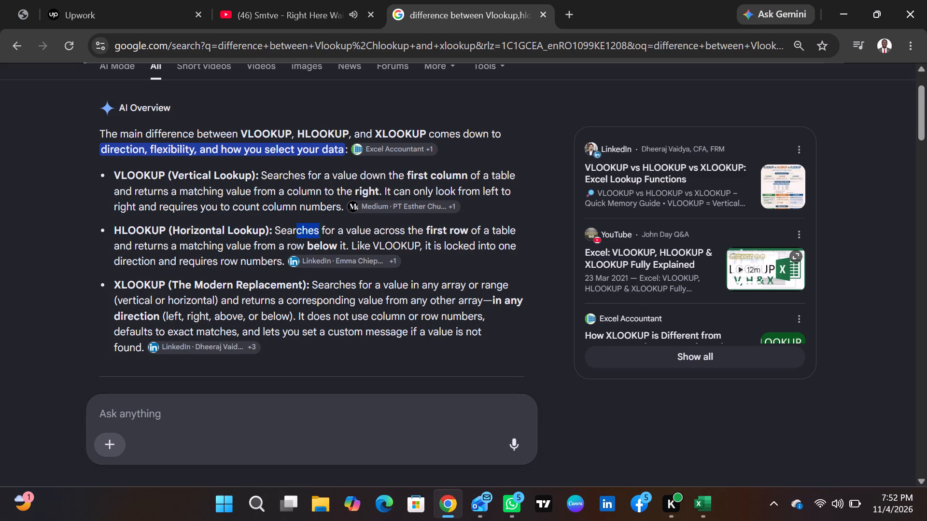
drag(320, 227, 491, 238)
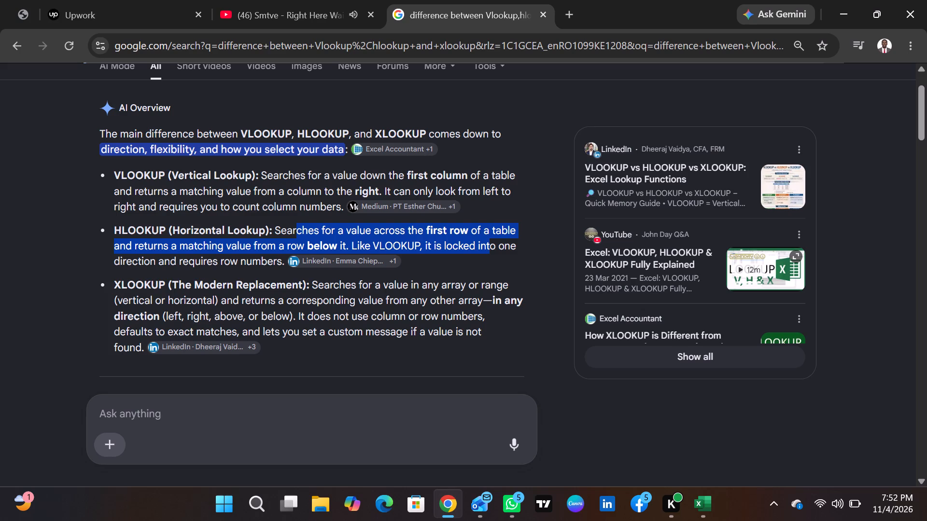
click(491, 247)
drag(147, 252, 200, 256)
click(201, 259)
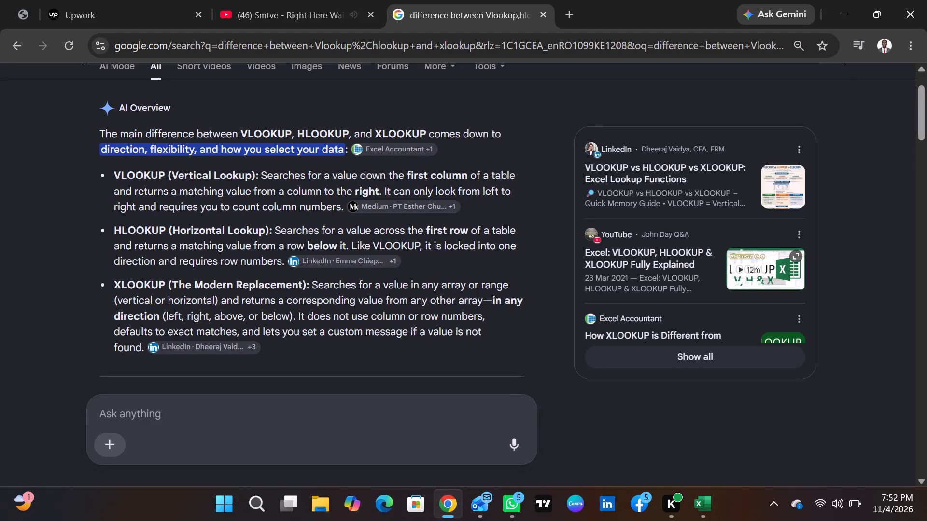
Read the AI Overview's explanation of XLOOKUP (The Modern Replacement), including how it searches and returns values.
drag(132, 285, 266, 280)
click(261, 289)
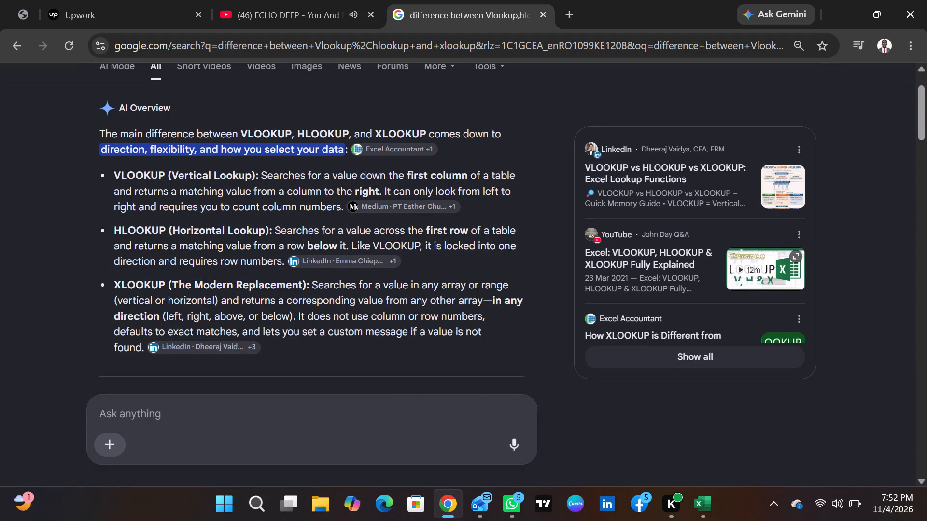
drag(223, 289, 303, 288)
click(305, 301)
drag(319, 286, 390, 282)
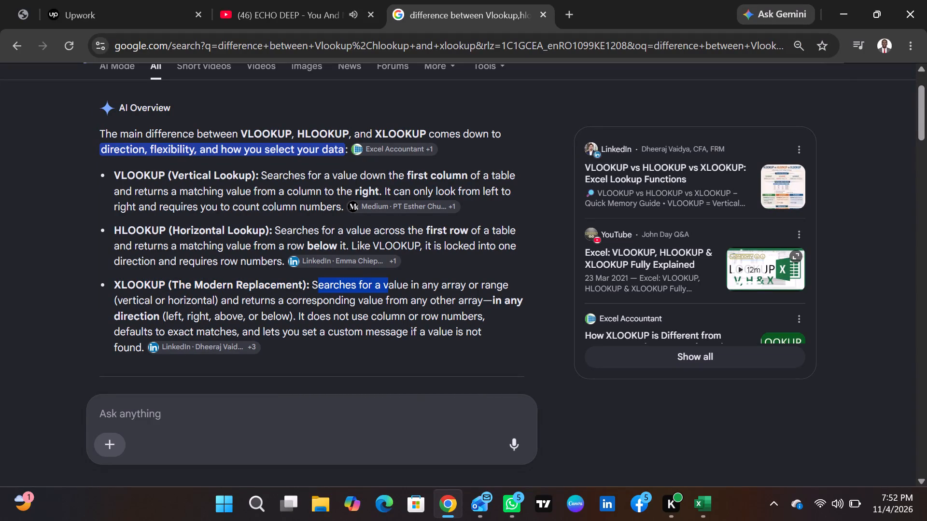
drag(390, 282, 495, 282)
click(308, 305)
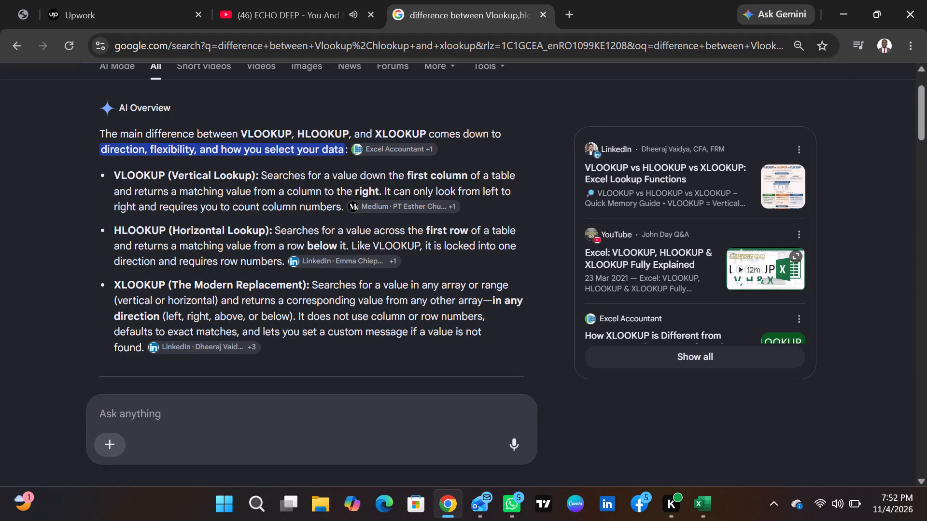
drag(116, 302, 234, 303)
click(246, 302)
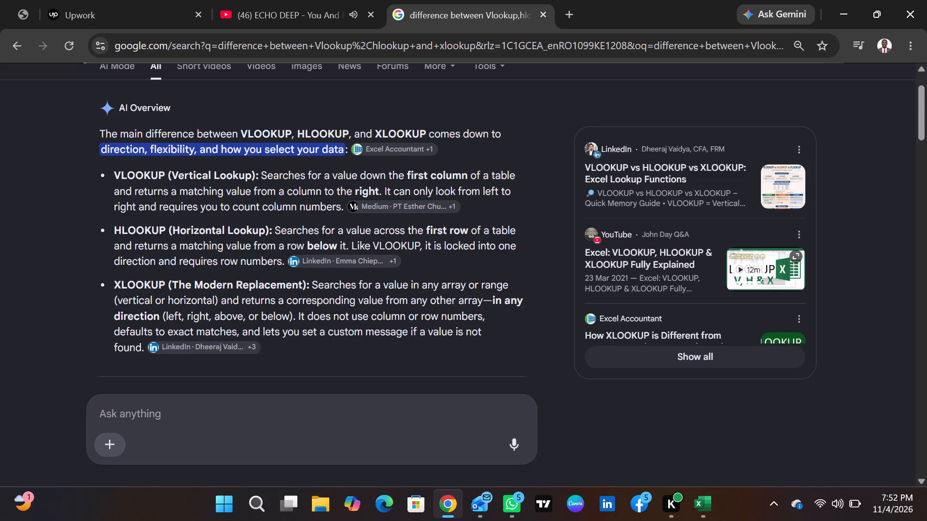
drag(238, 300, 421, 302)
click(424, 301)
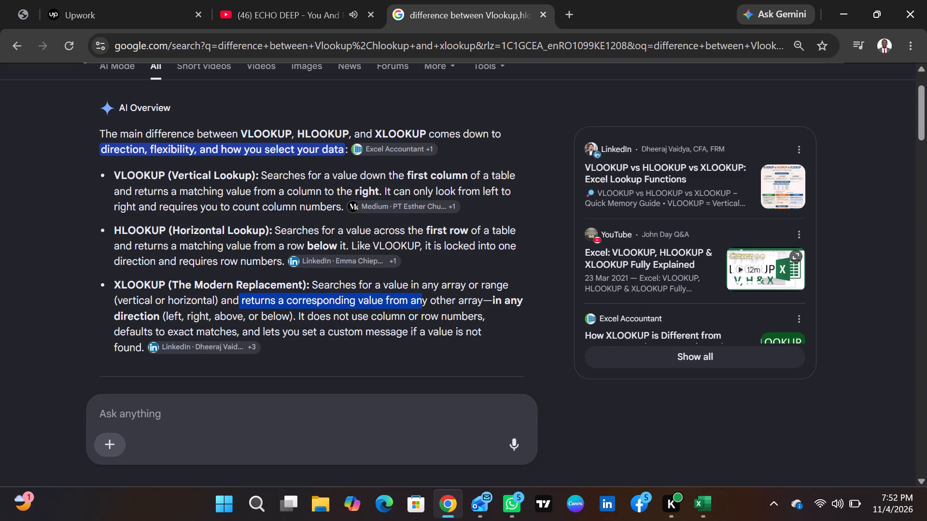
drag(436, 303, 527, 303)
click(467, 310)
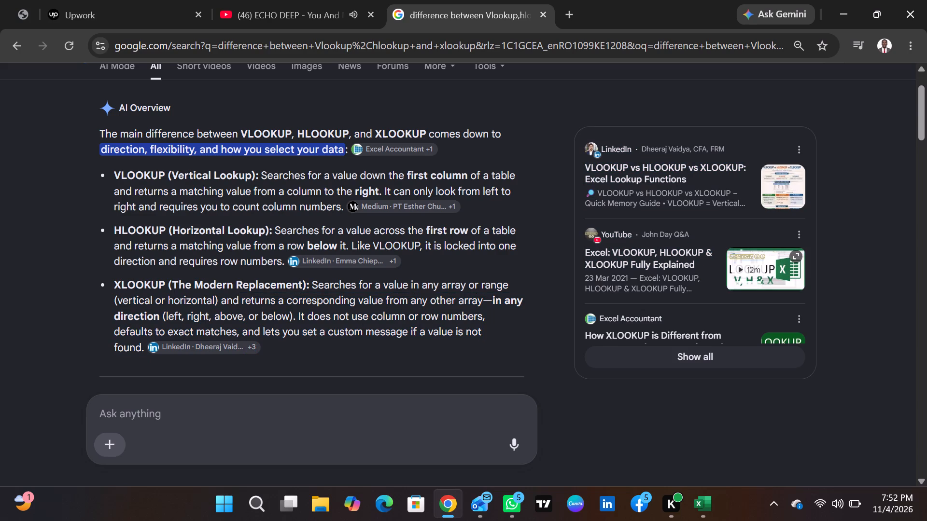
drag(141, 313, 388, 313)
click(399, 312)
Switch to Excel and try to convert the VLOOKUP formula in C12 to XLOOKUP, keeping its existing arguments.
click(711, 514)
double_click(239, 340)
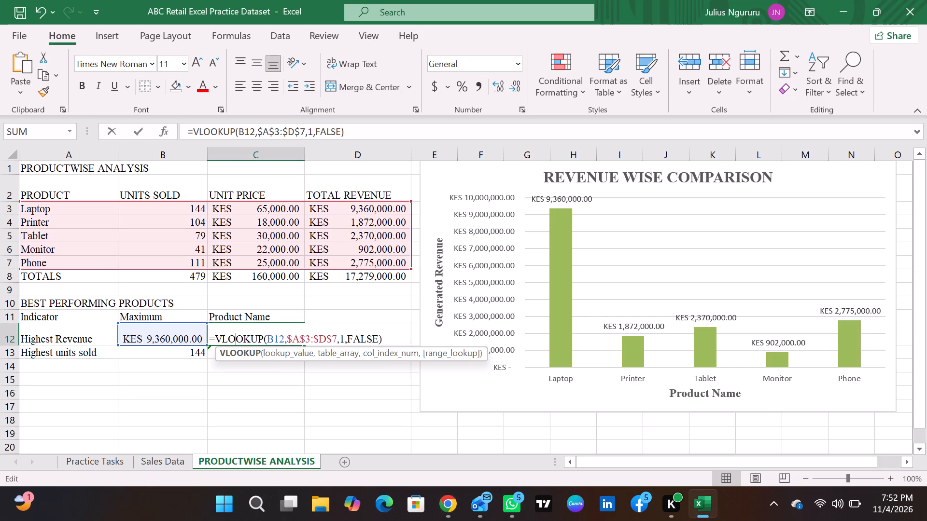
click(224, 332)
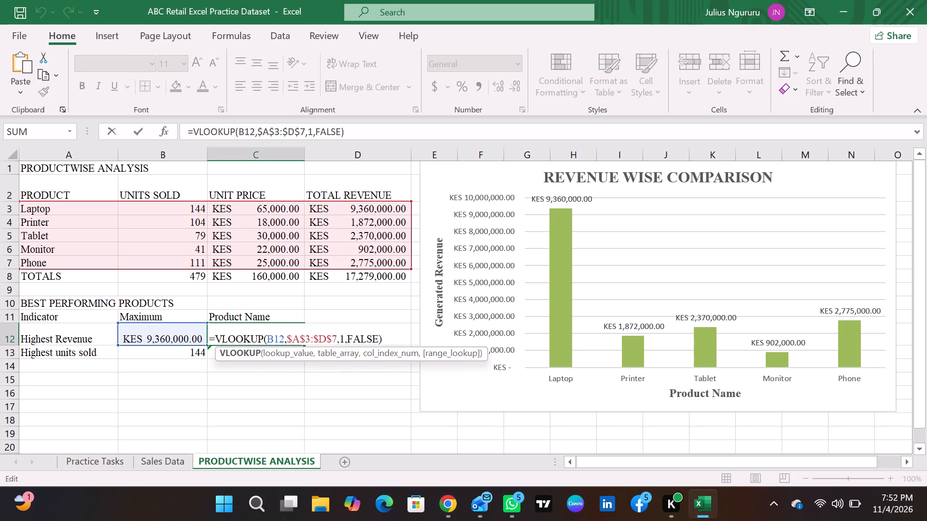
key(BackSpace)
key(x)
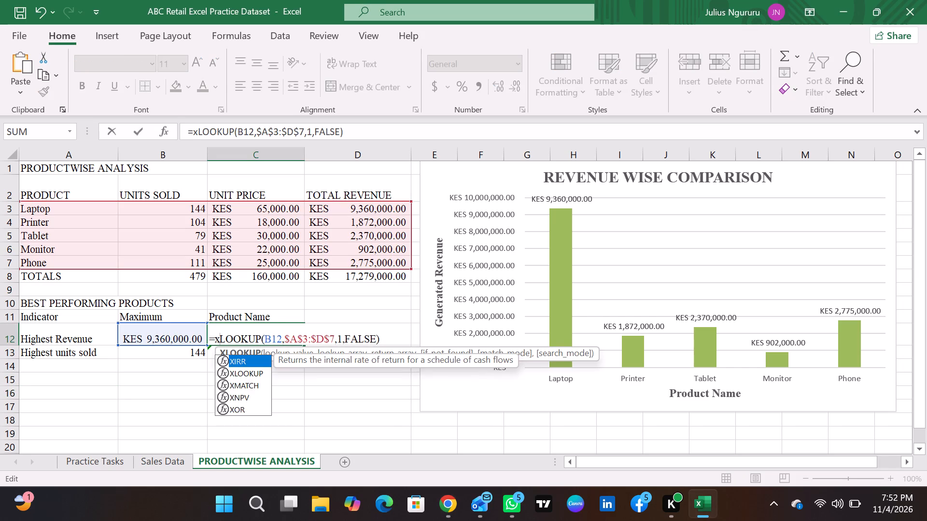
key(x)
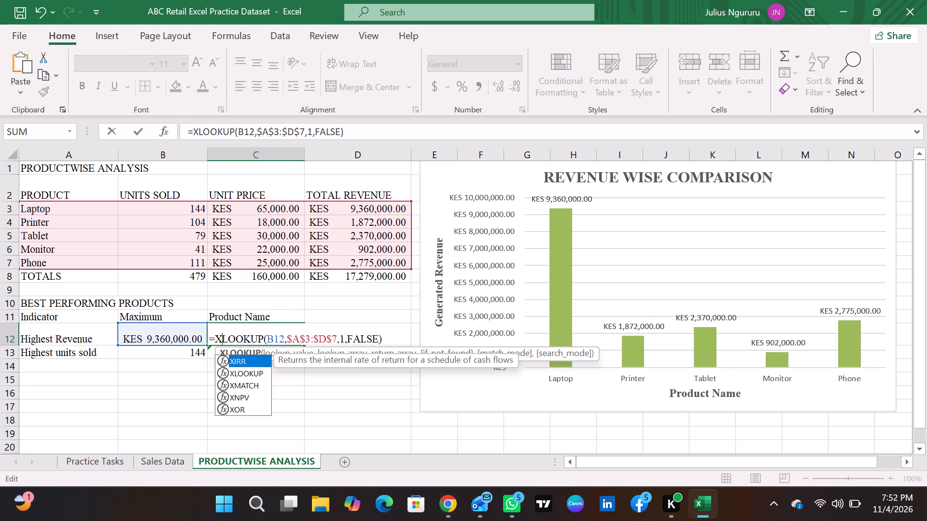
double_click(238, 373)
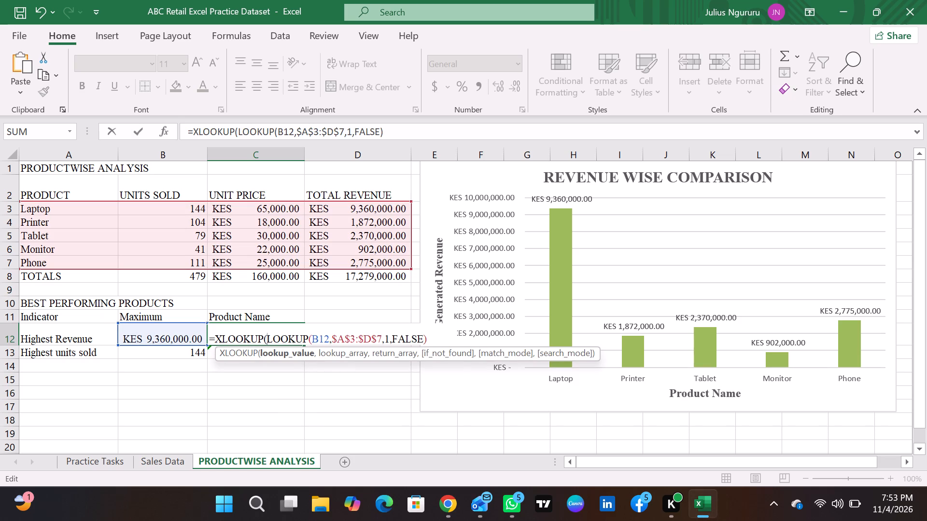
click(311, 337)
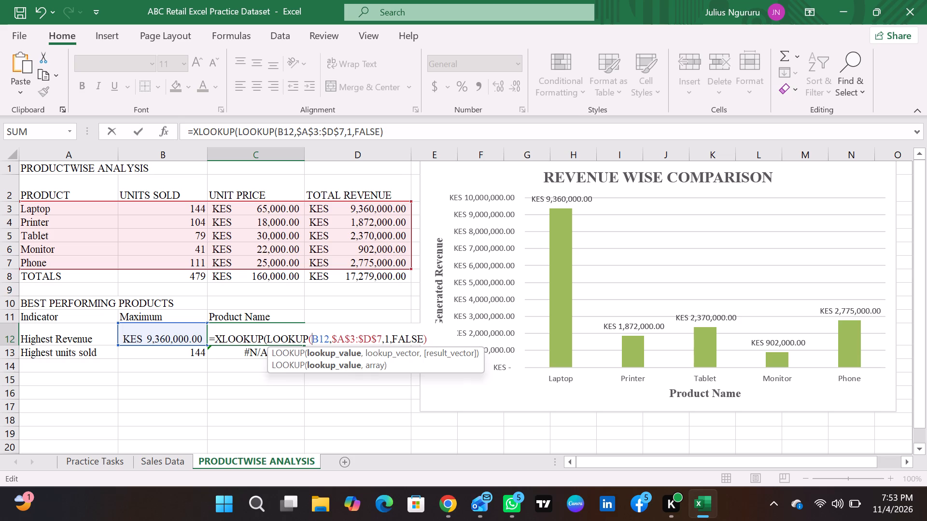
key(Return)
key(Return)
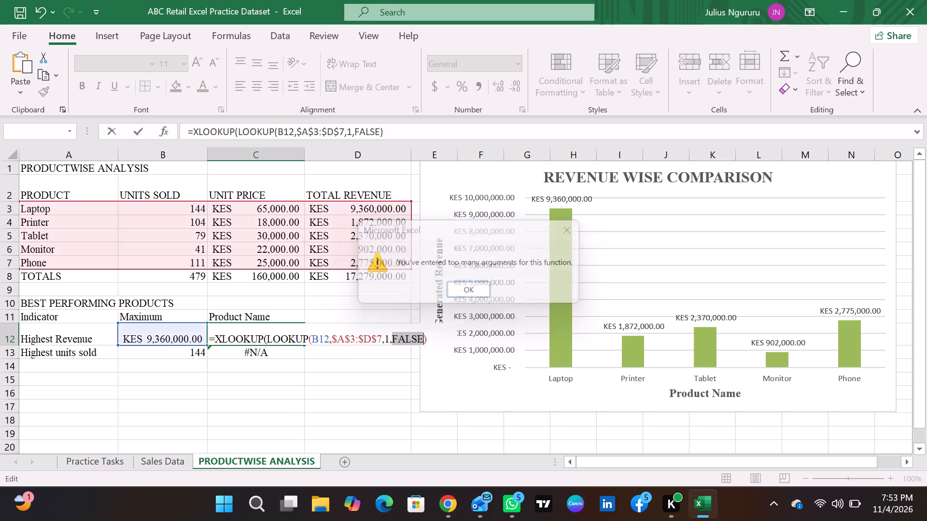
Clear the entire formula from C12, the Product Name cell for Highest Revenue.
click(422, 334)
click(430, 337)
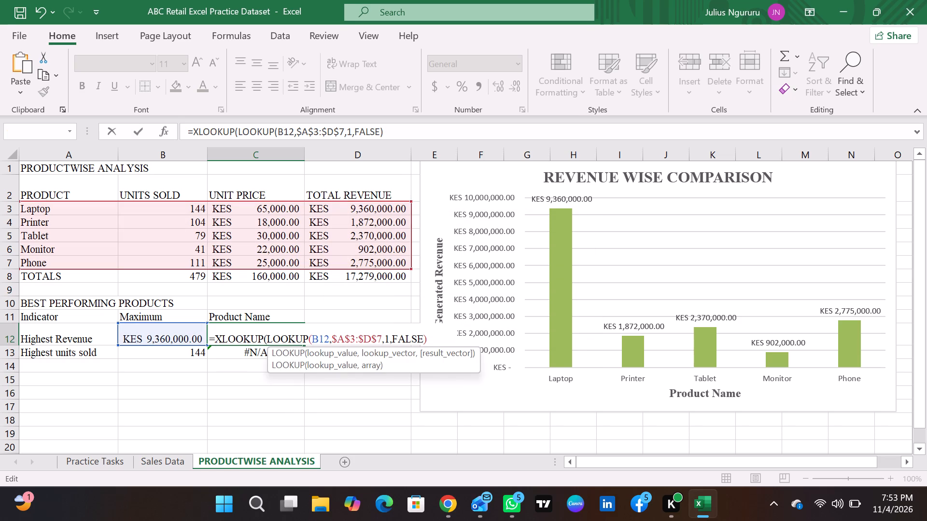
triple_click(420, 337)
key(BackSpace)
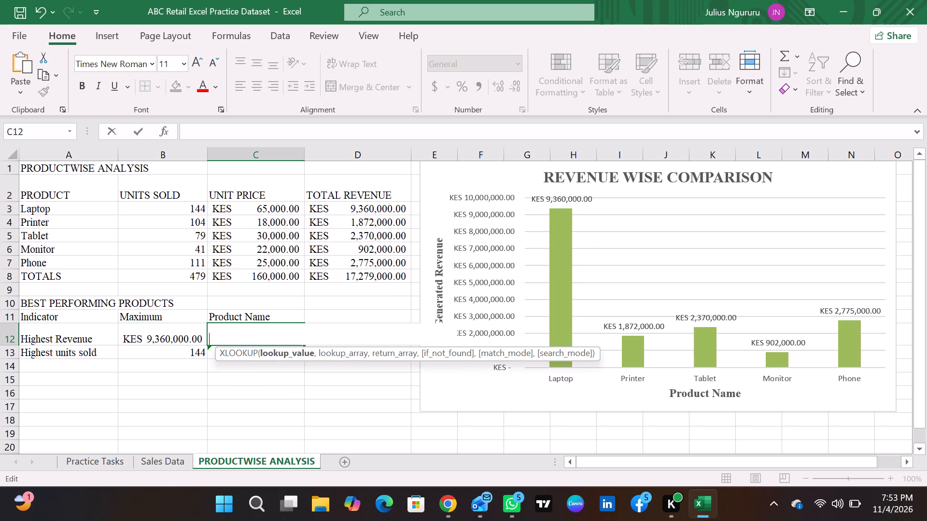
Start an XLOOKUP formula in C12 with B12 as lookup value, D3:D8 as lookup array and A3:A7 as return array.
text(=X)
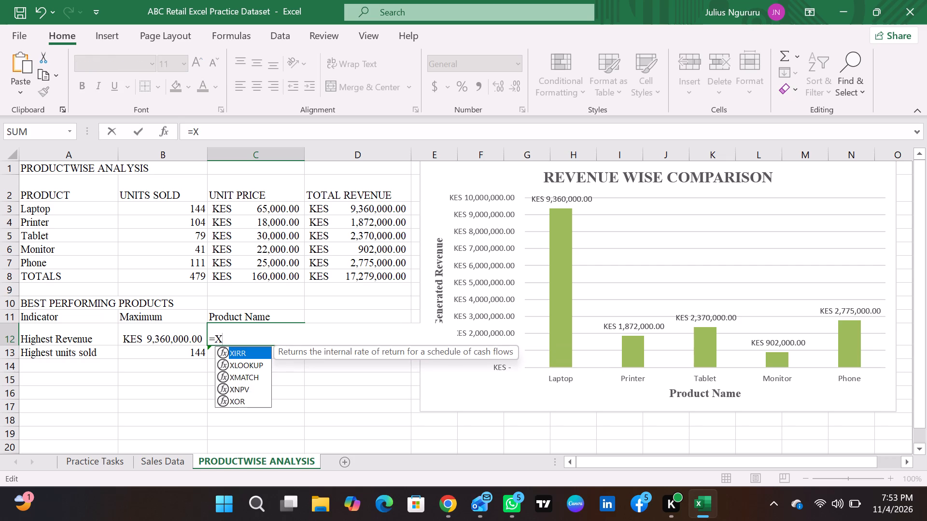
text(LOOK)
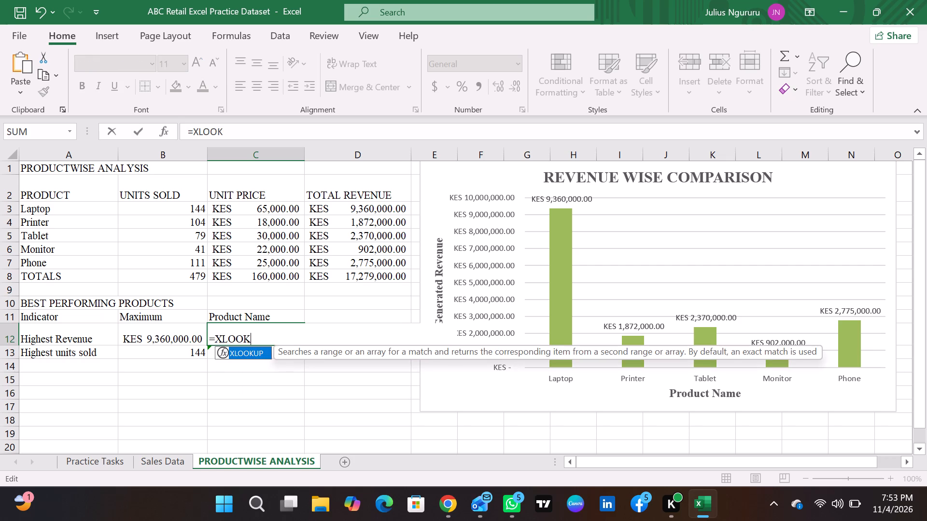
click(254, 356)
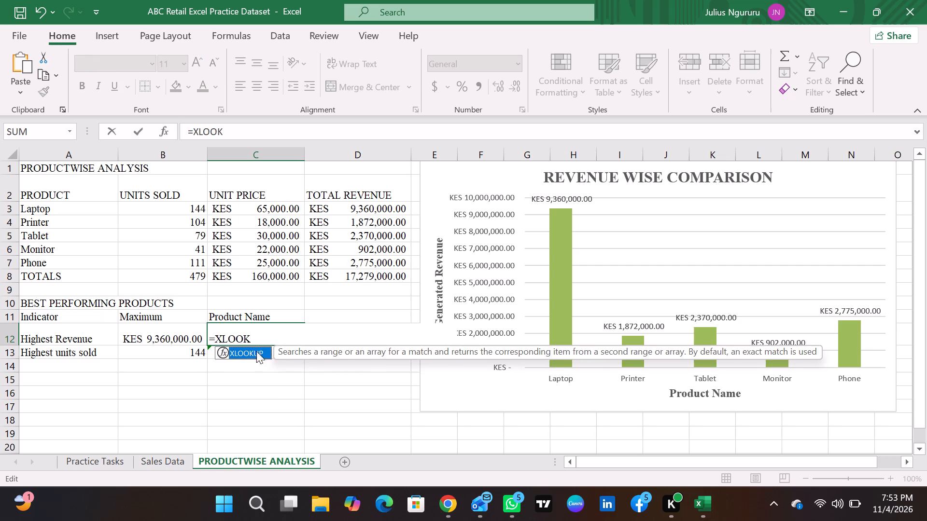
double_click(253, 353)
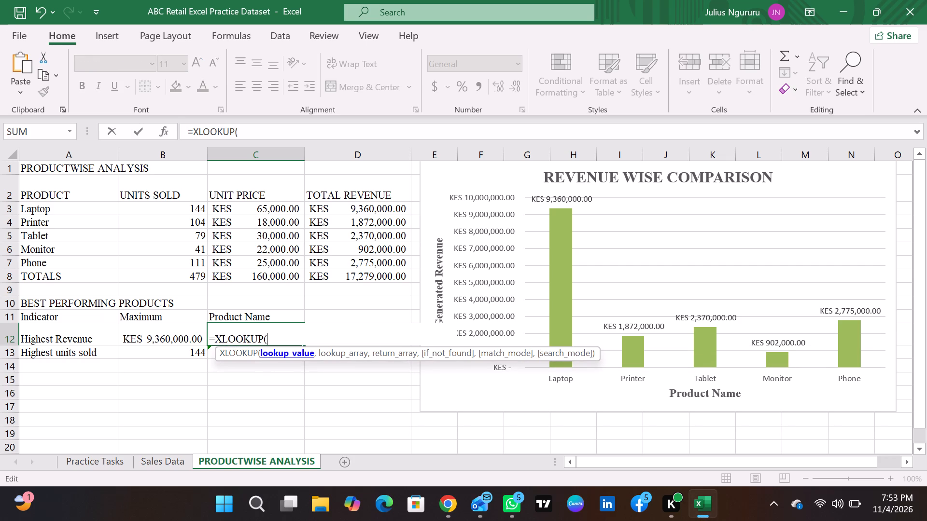
click(177, 337)
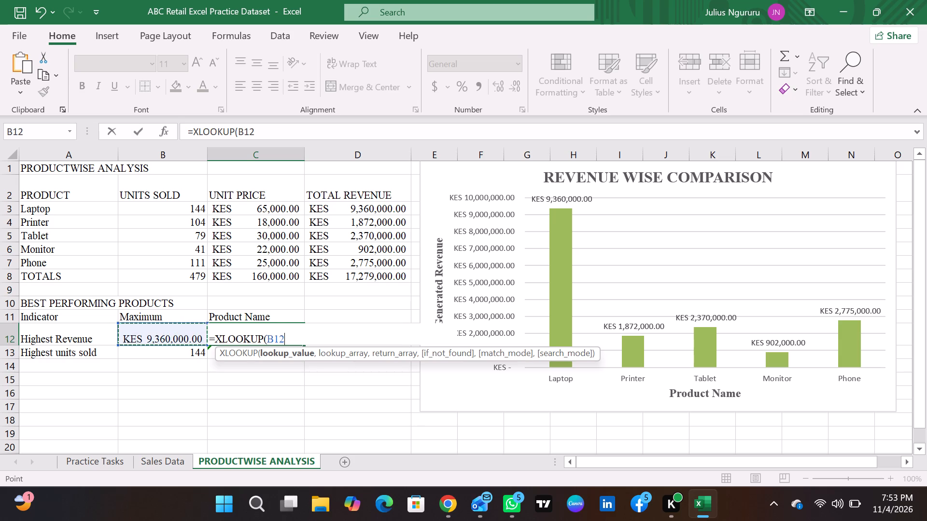
key(comma)
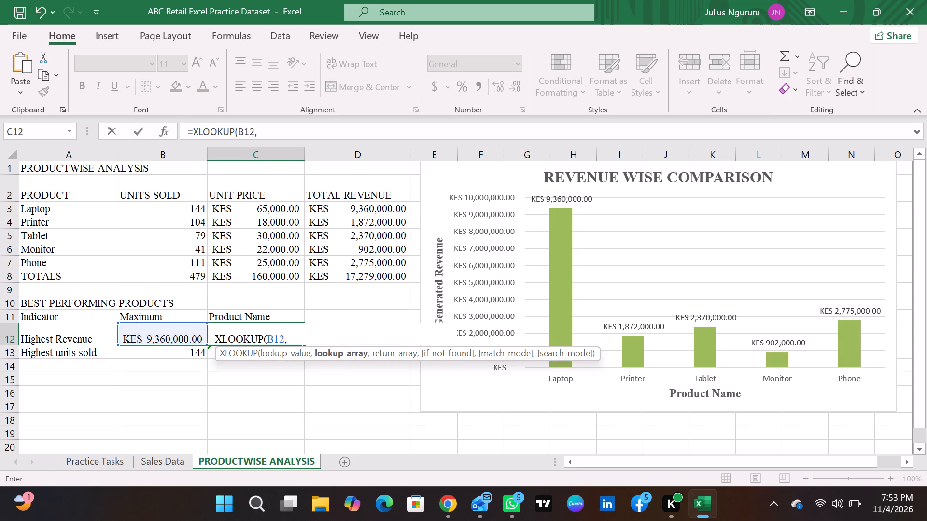
click(376, 208)
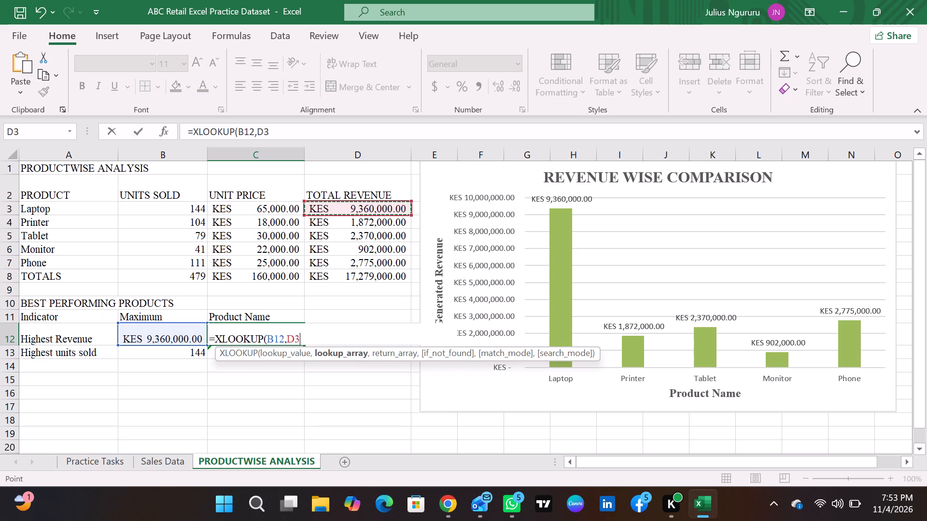
drag(411, 213, 408, 279)
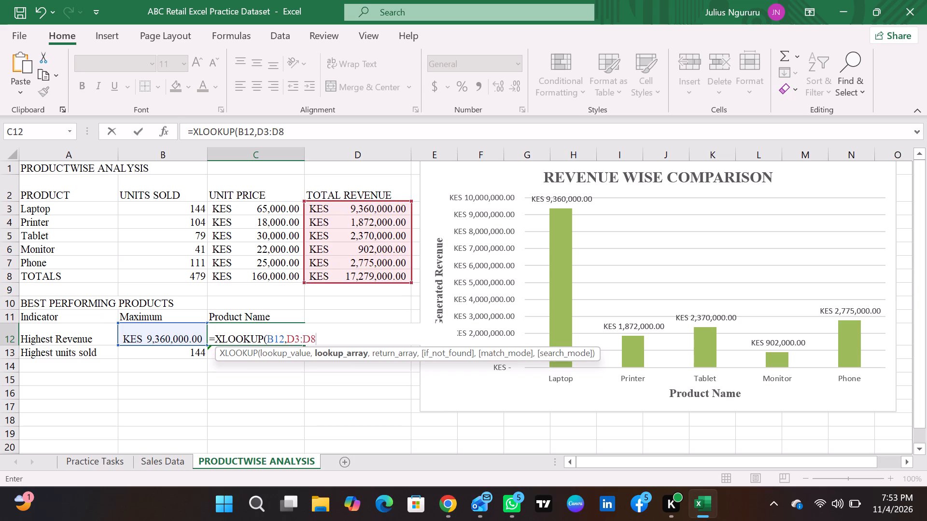
key(comma)
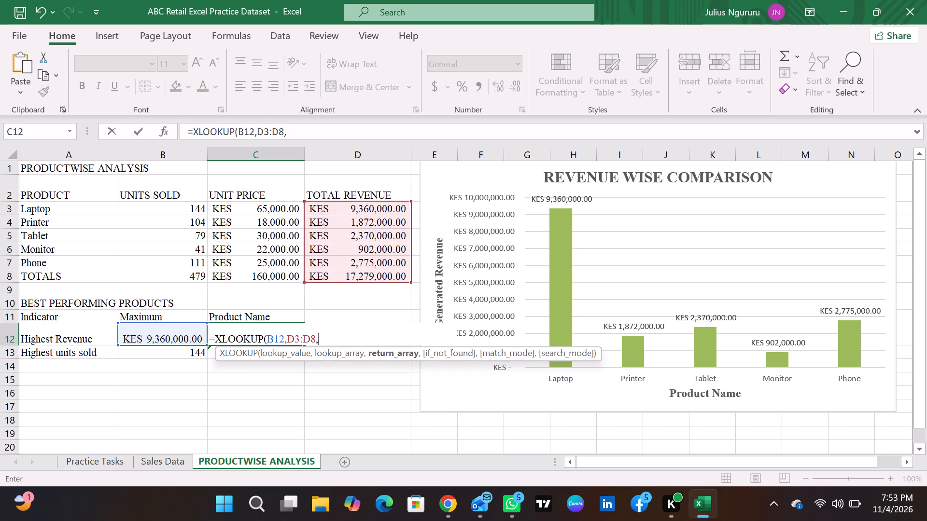
click(86, 207)
drag(118, 214, 109, 271)
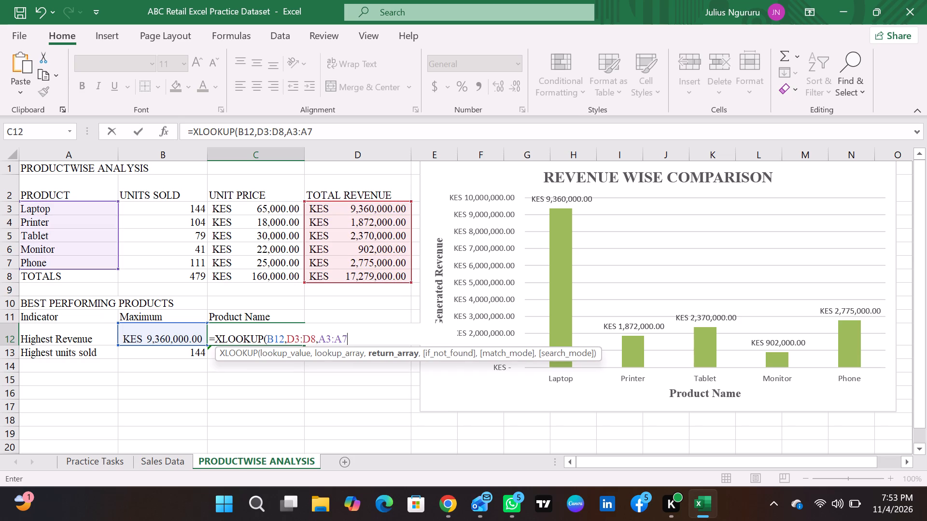
Add the optional XLOOKUP arguments: 0 for if_not_found, 0 for an exact match, and 0 for search_mode.
key(comma)
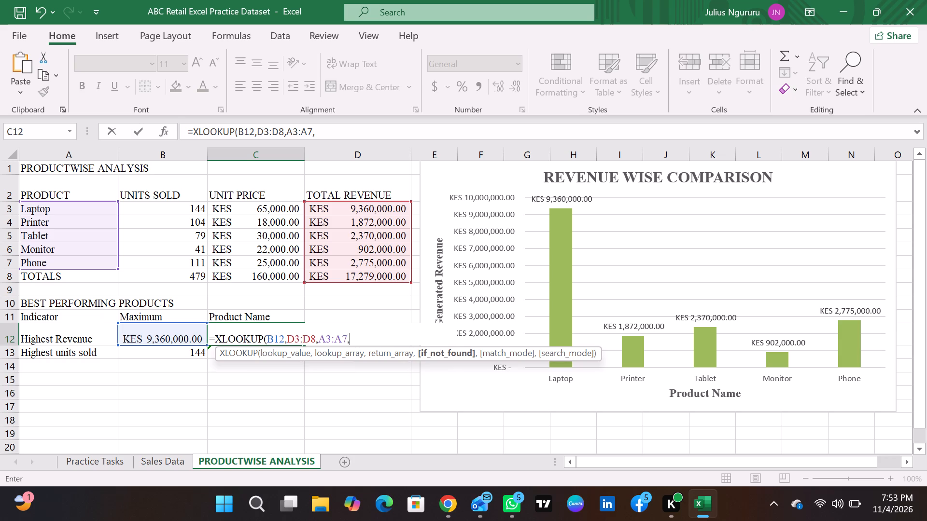
key(0)
key(comma)
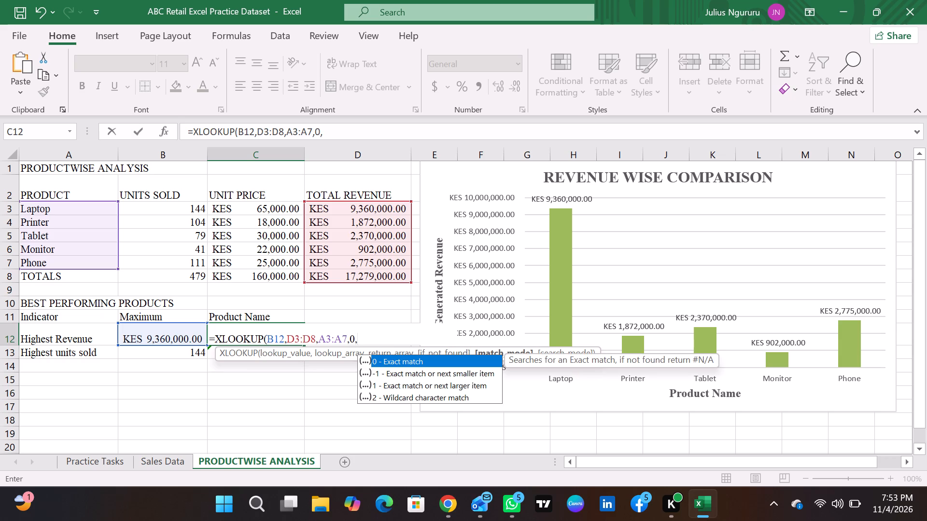
double_click(453, 359)
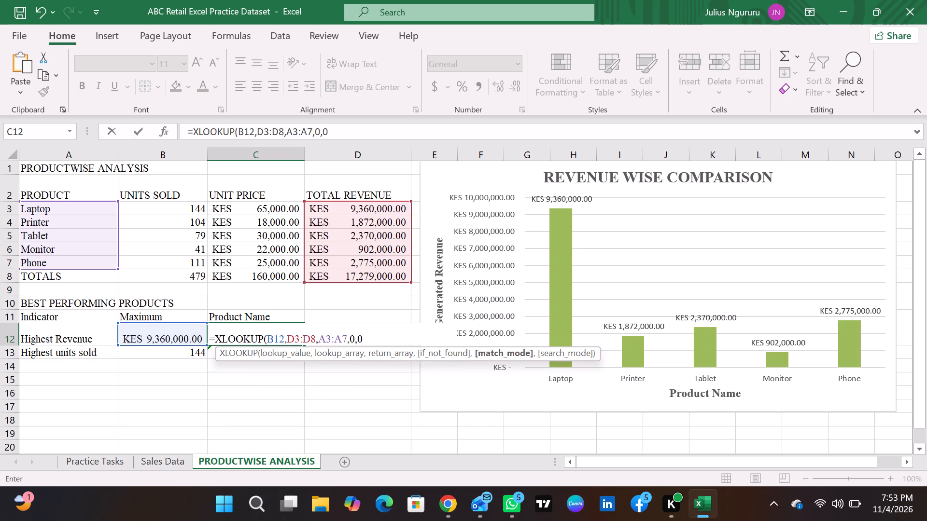
key(o)
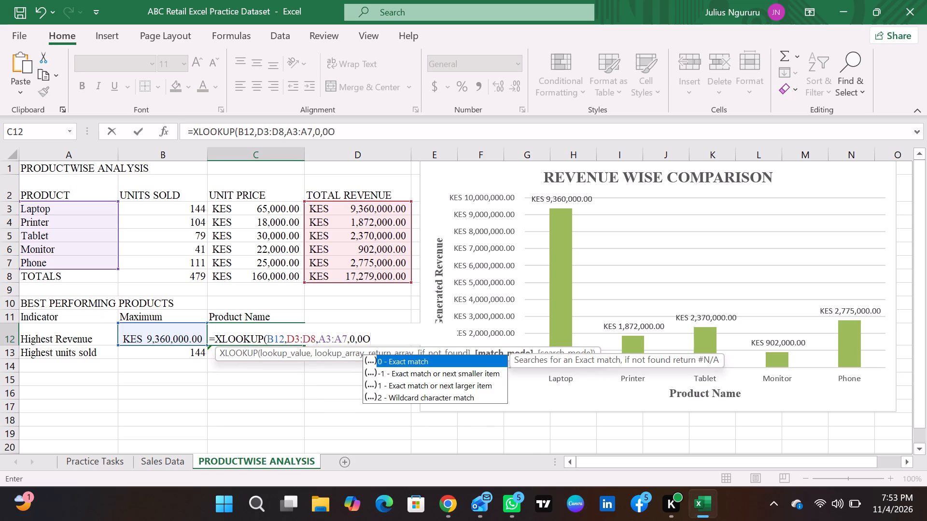
double_click(409, 359)
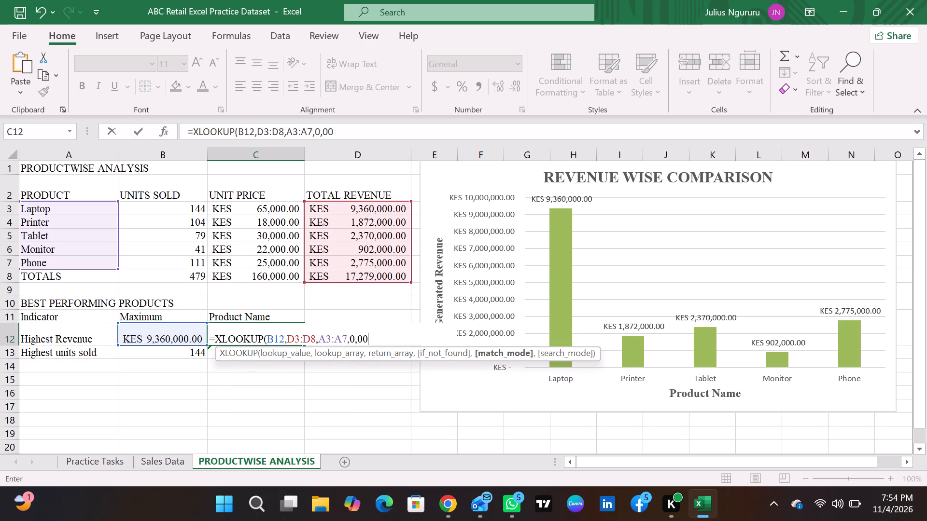
click(364, 337)
key(comma)
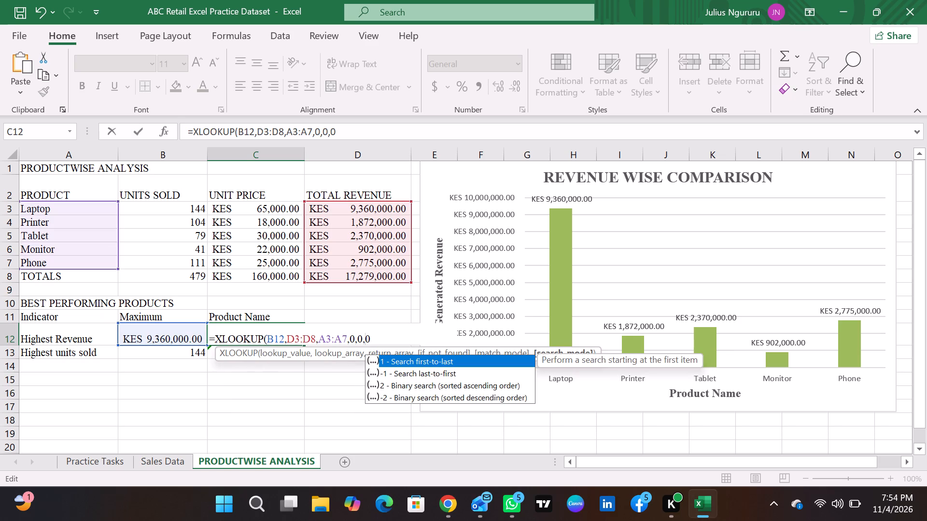
click(377, 342)
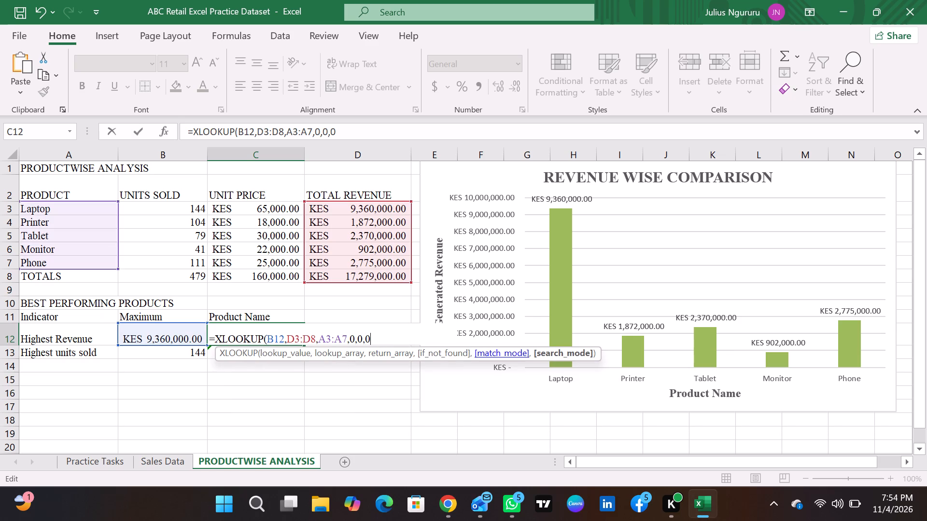
Check the formula's arguments, close it with a parenthesis and enter =XLOOKUP(B12,D3:D8,A3:A7,0,0,0) in C12.
key(comma)
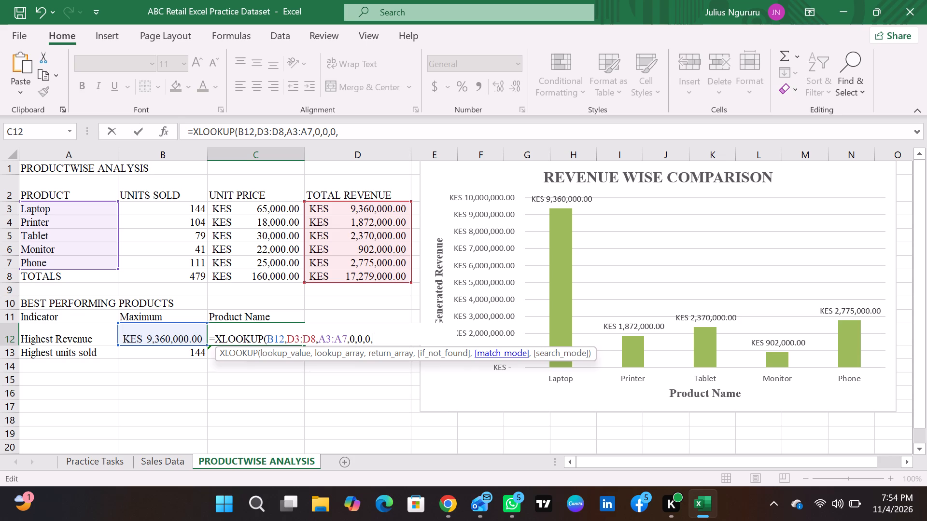
click(547, 352)
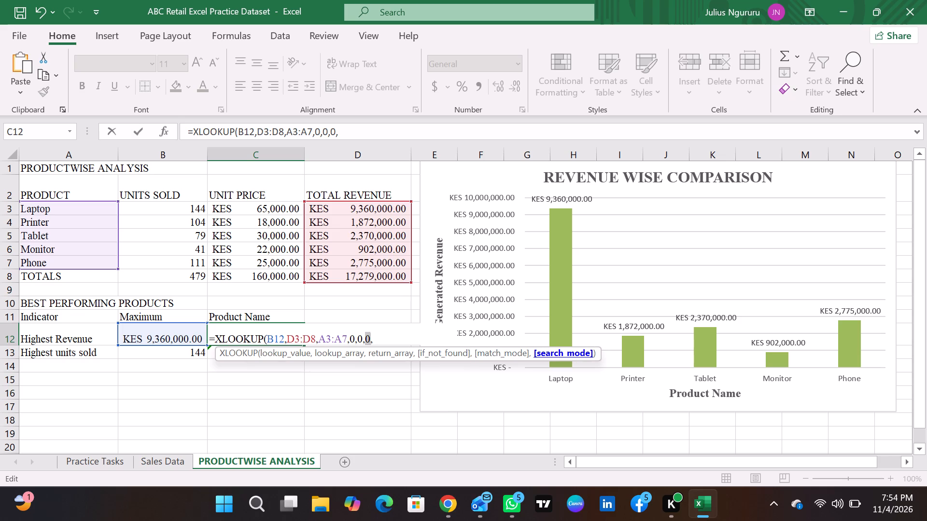
click(512, 352)
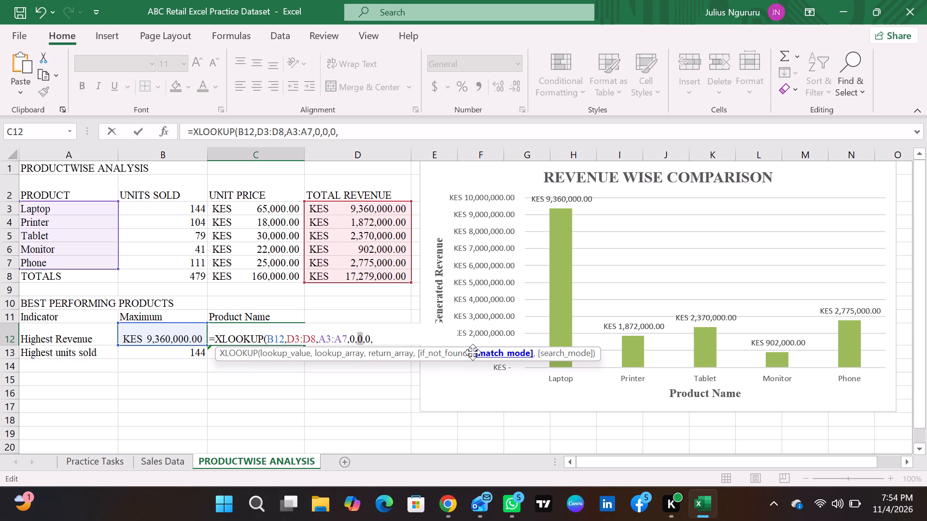
click(454, 353)
click(386, 353)
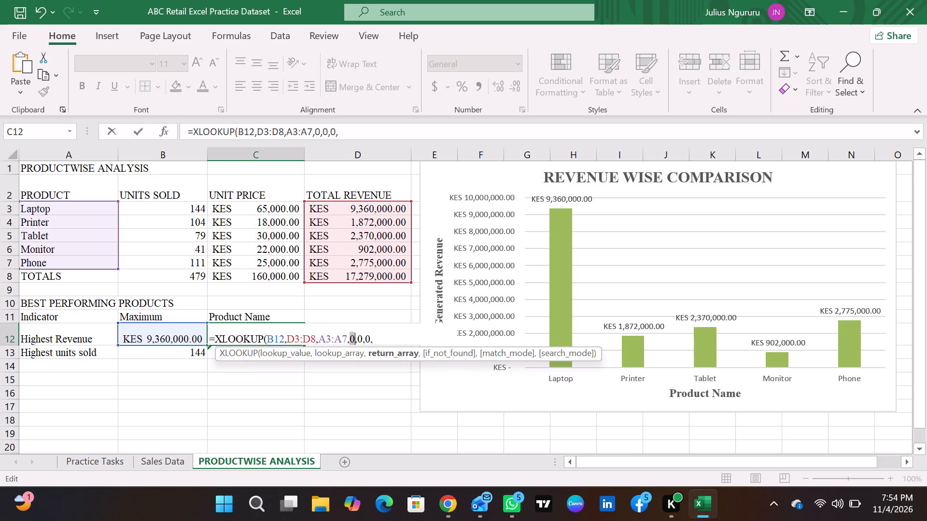
click(354, 356)
click(373, 332)
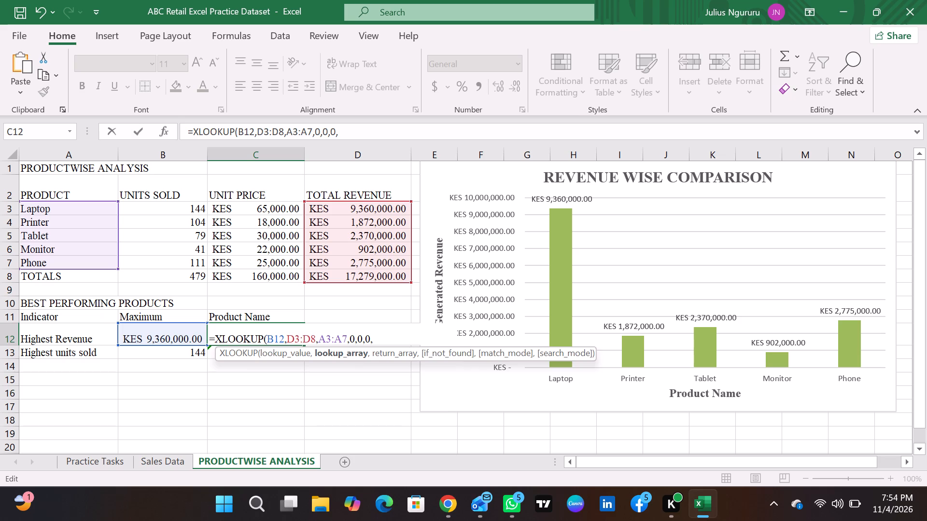
key(BackSpace)
key(shift+parenright)
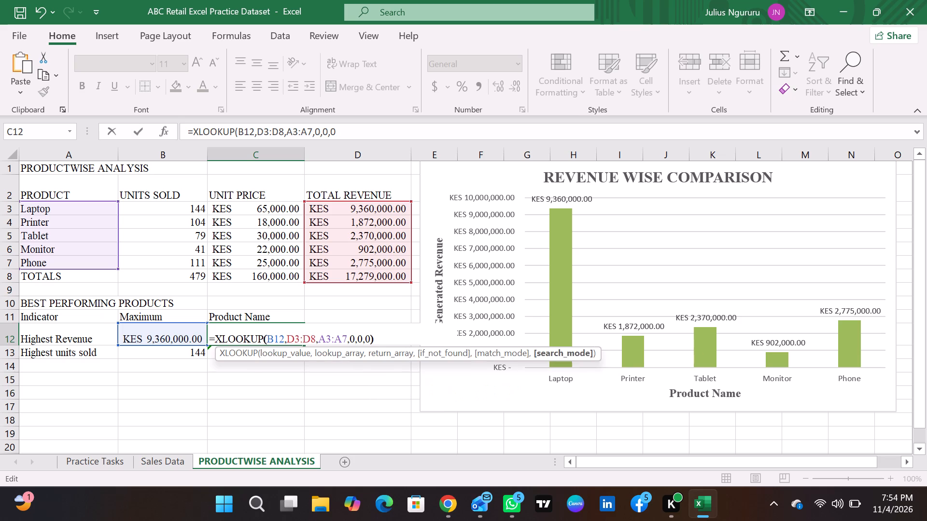
key(Return)
Review the lookup value, lookup array and return array arguments of the XLOOKUP formula in C12.
double_click(281, 338)
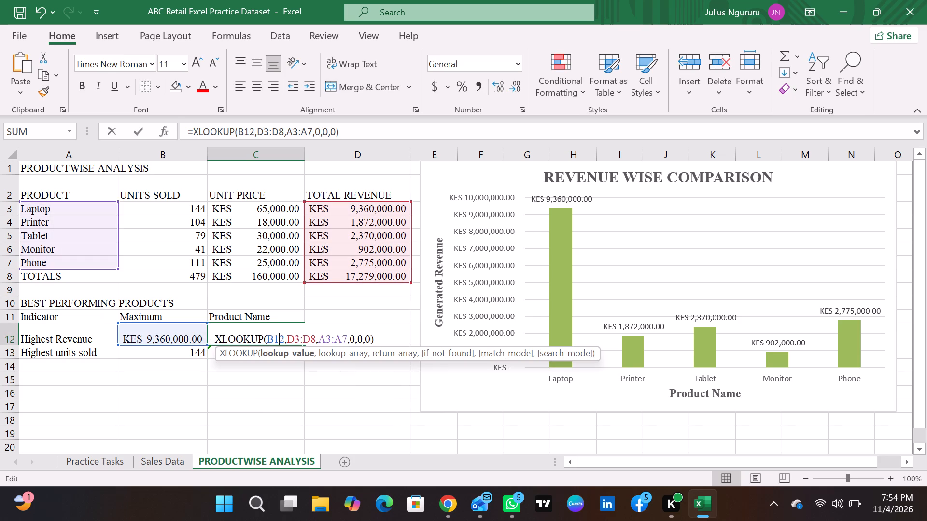
click(277, 339)
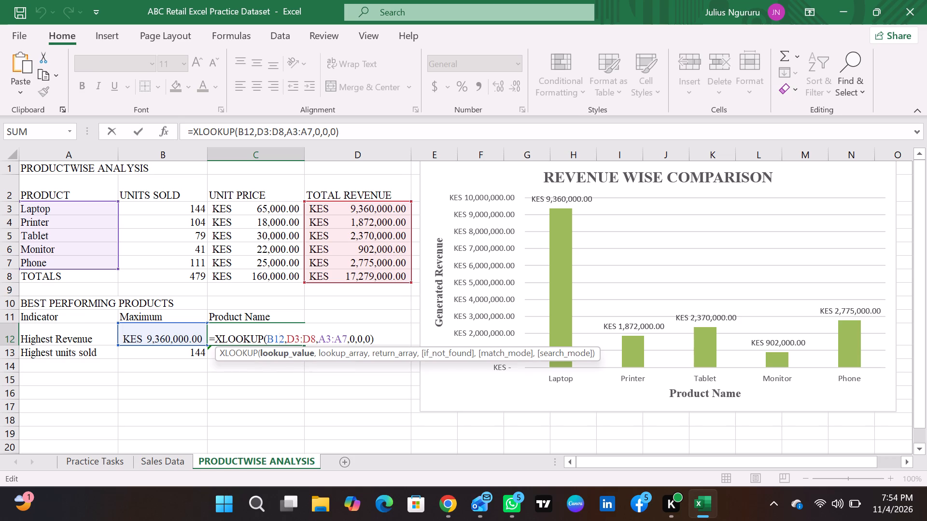
click(282, 338)
click(281, 337)
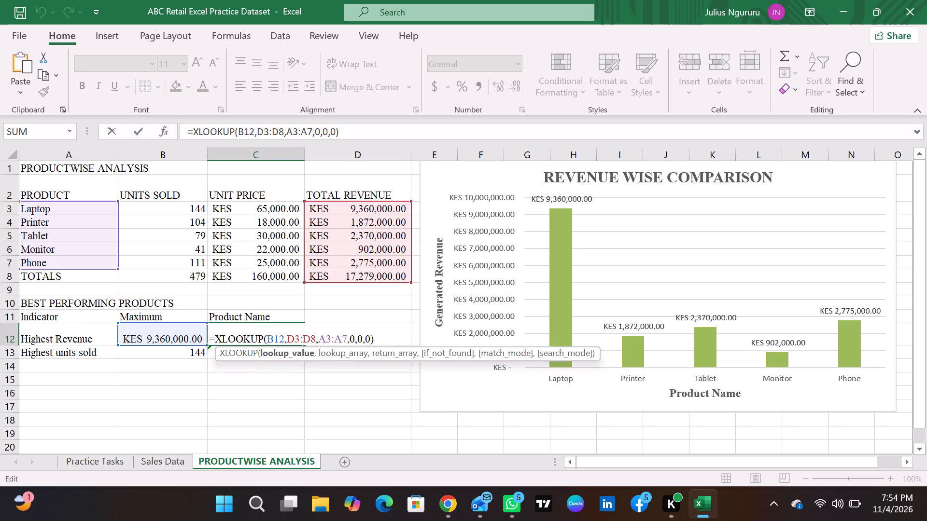
click(274, 335)
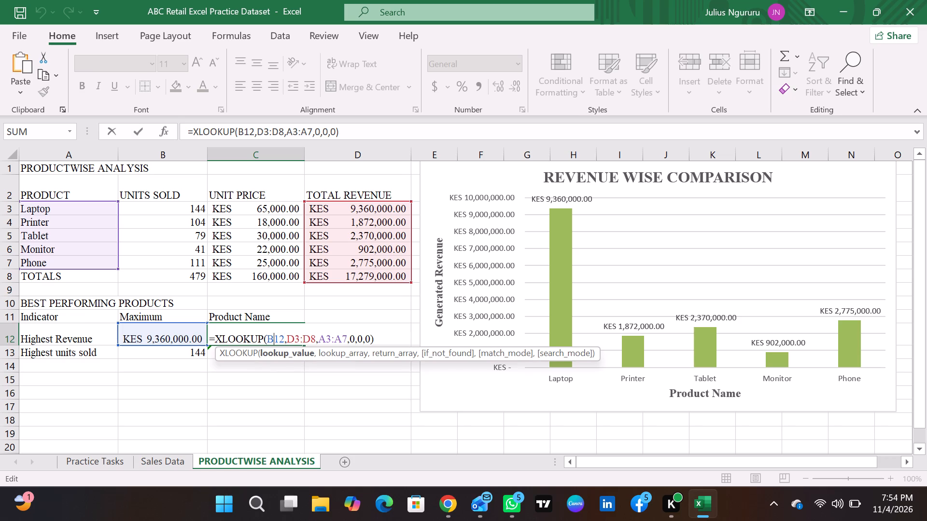
click(269, 341)
click(282, 335)
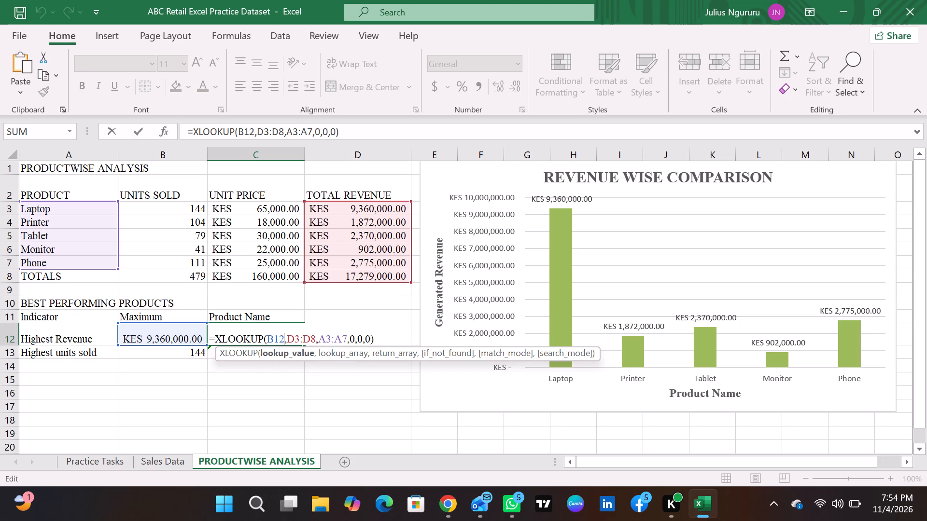
click(294, 340)
click(308, 340)
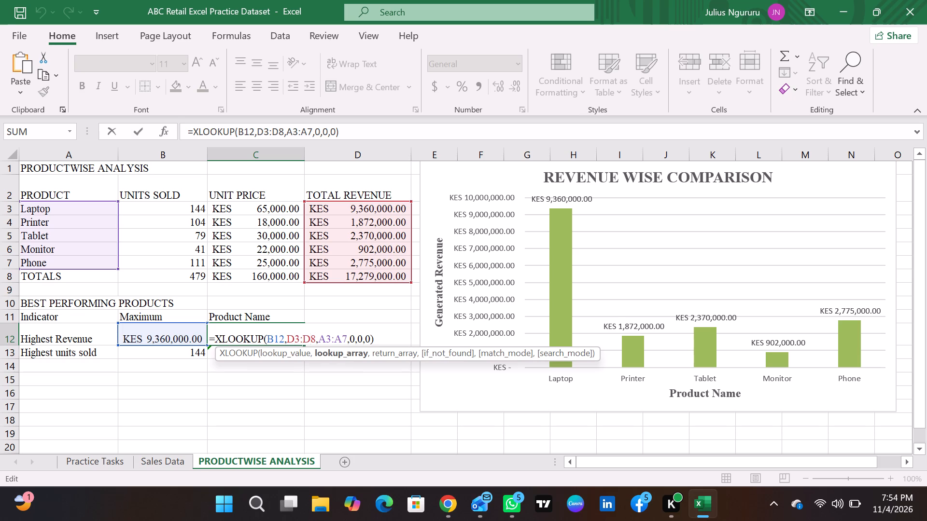
click(323, 341)
click(328, 341)
click(336, 339)
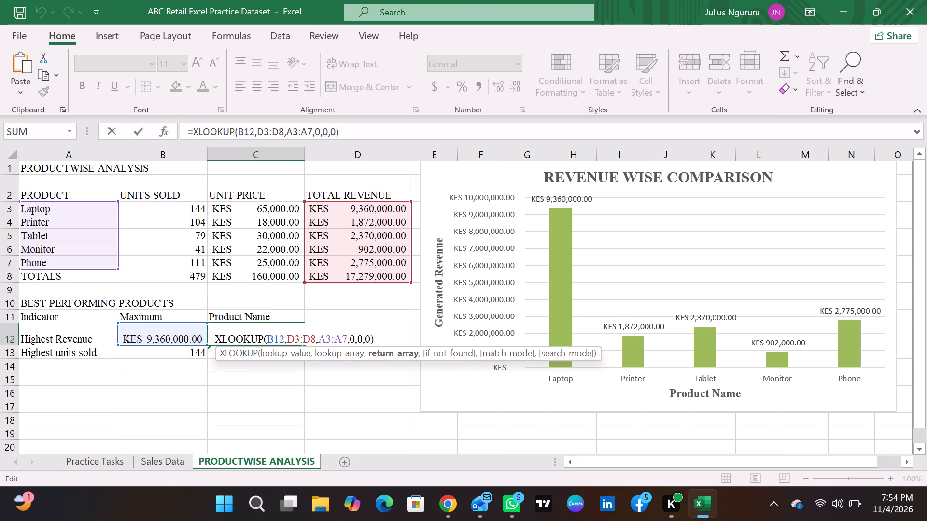
click(338, 339)
click(325, 339)
click(337, 339)
click(293, 337)
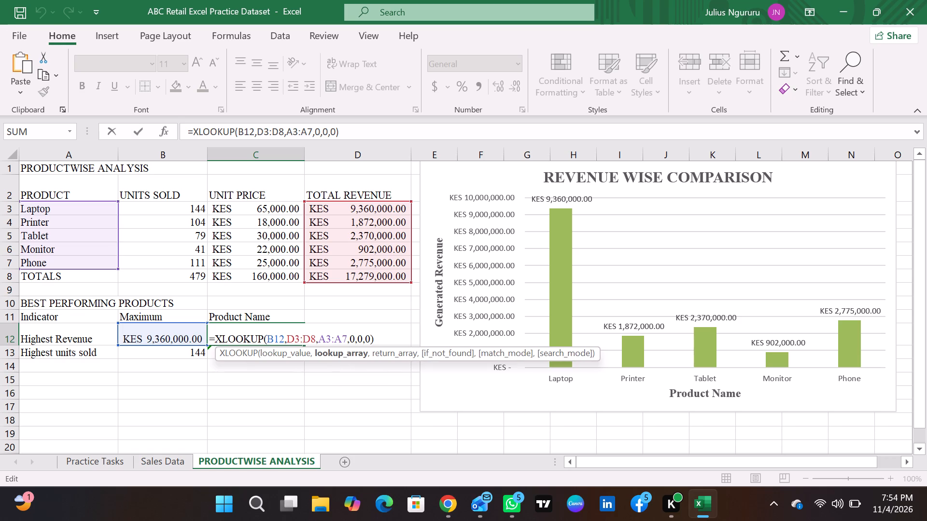
click(272, 336)
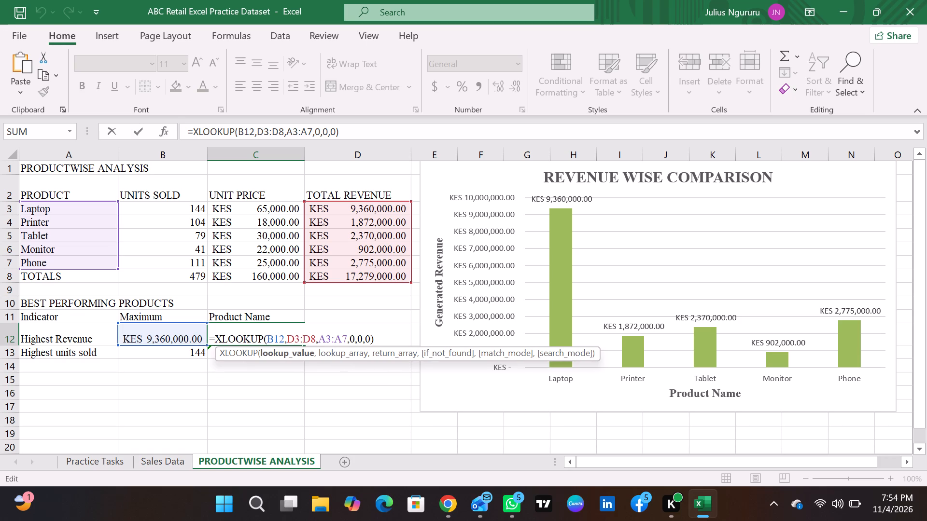
click(302, 338)
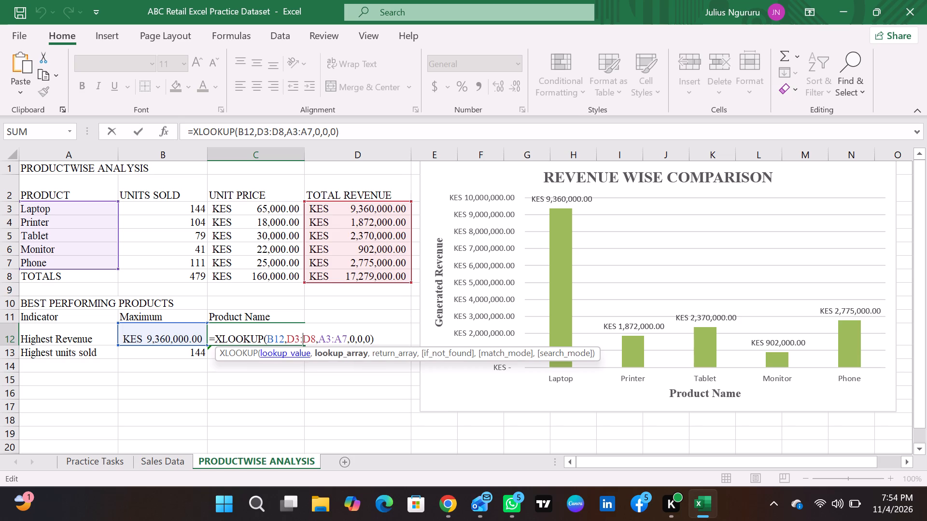
click(334, 343)
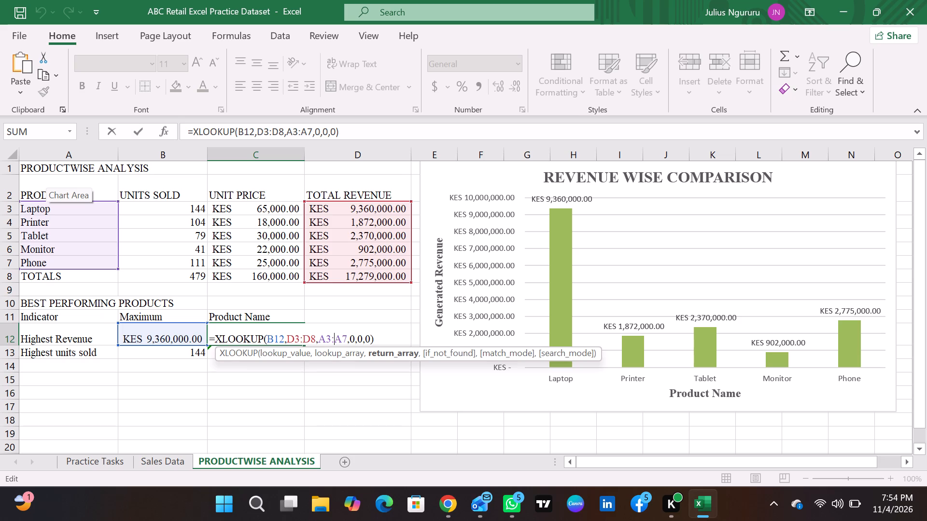
click(348, 340)
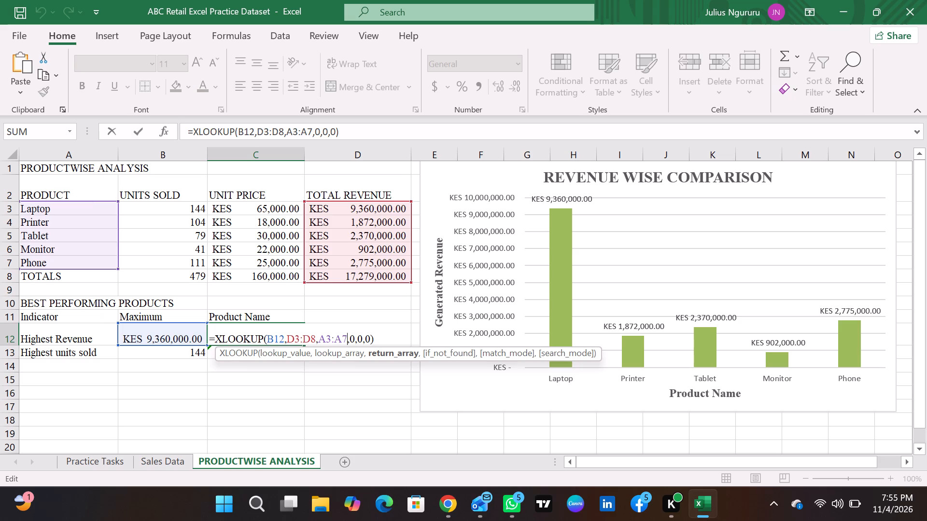
key(Return)
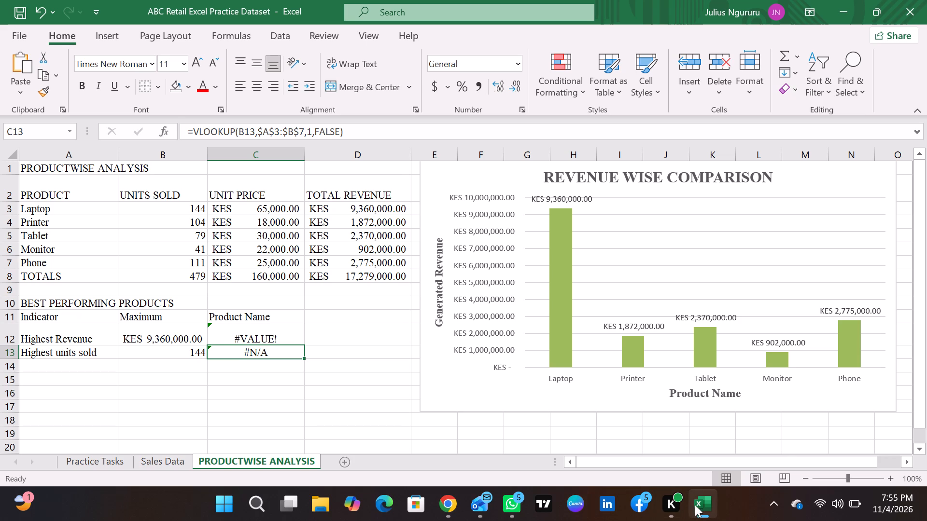
Switch to Chrome and search Google in a new tab for "what does #value mean in excel".
click(451, 505)
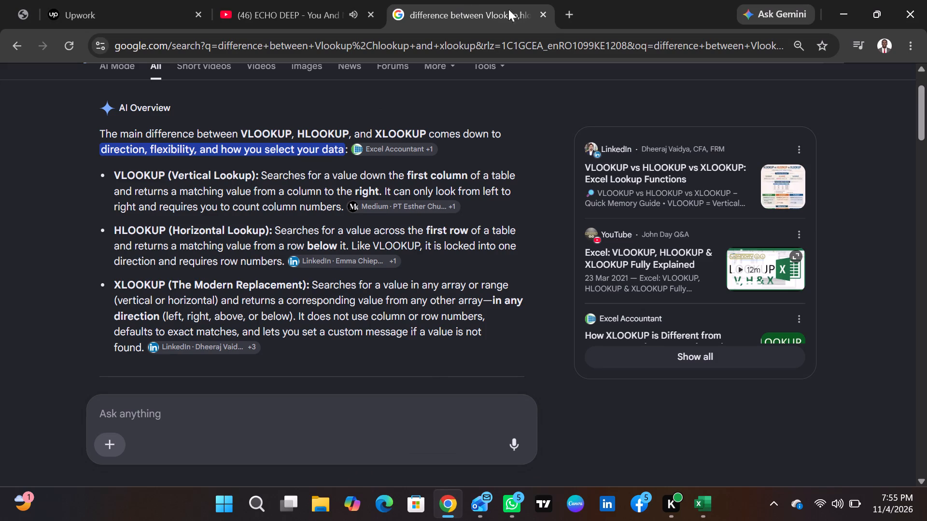
click(580, 13)
click(577, 13)
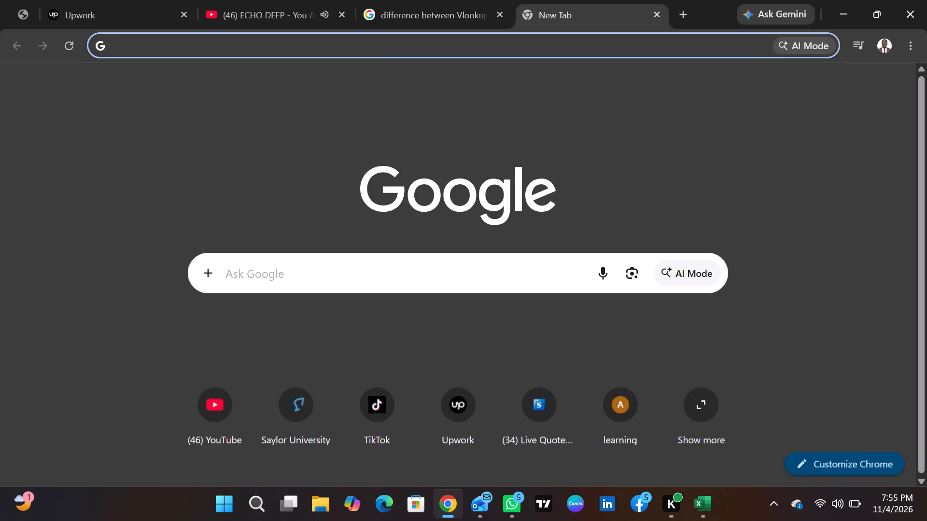
key(h)
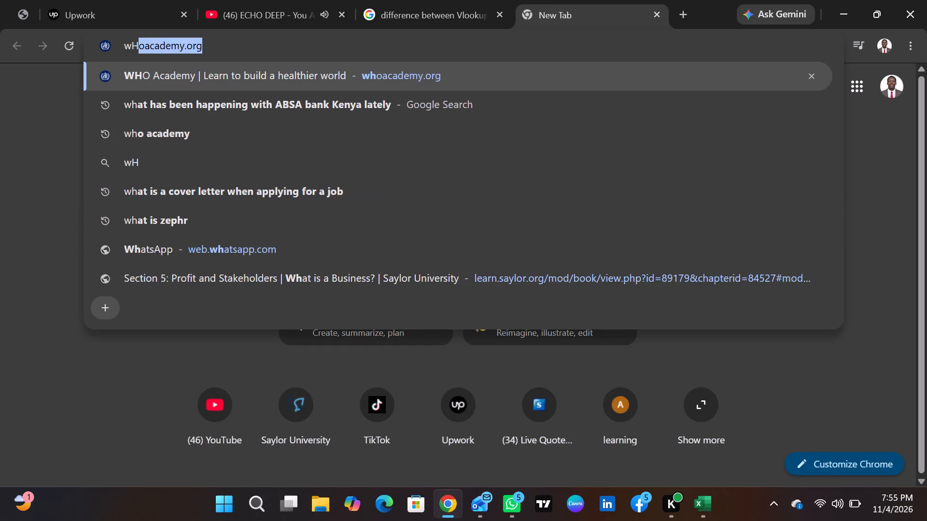
key(BackSpace)
key(BackSpace)
key(BackSpace)
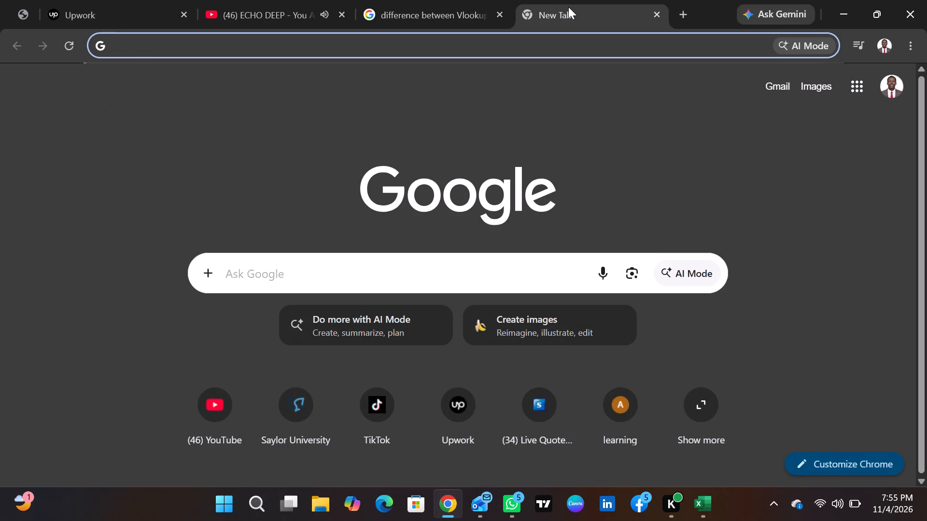
text(hat does)
key(space)
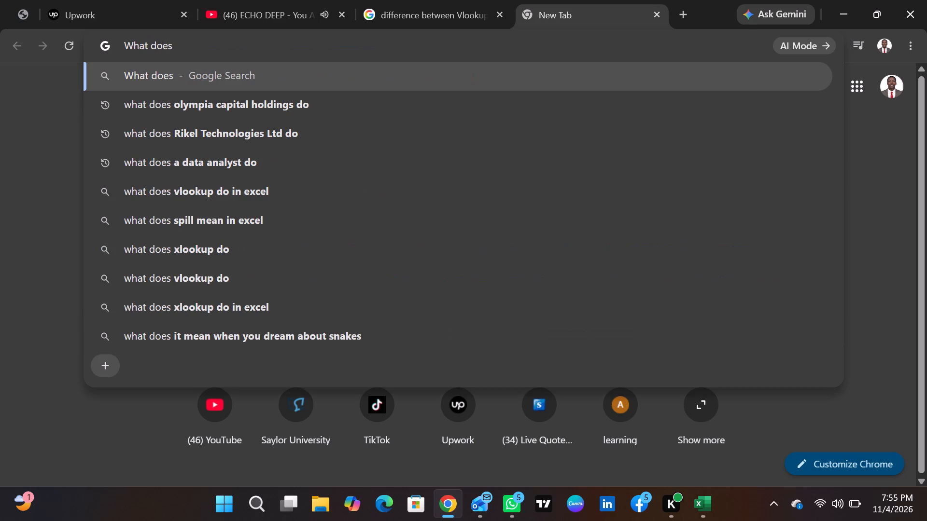
key(shift+numbersign)
text(VALU)
key(e)
key(Return)
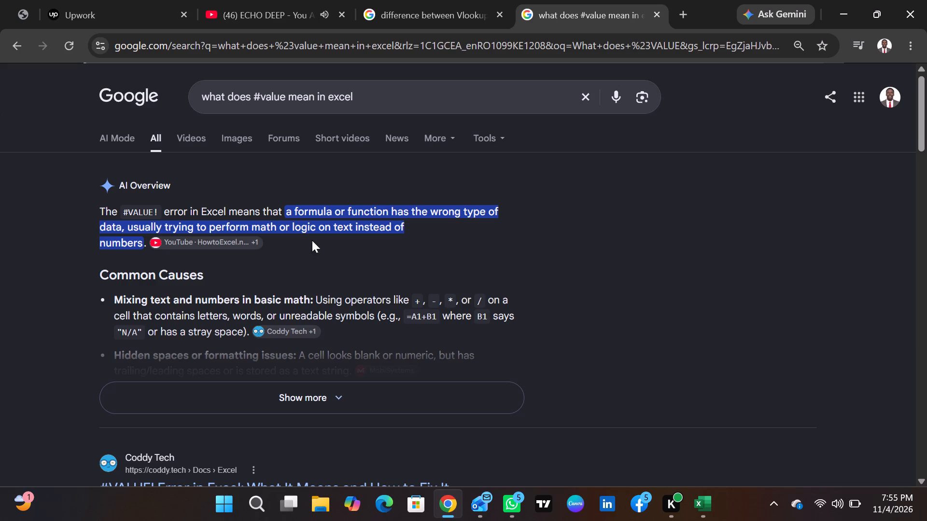
Return to Excel and cut the formula in C12 back to =XLOOKUP(B12, by deleting everything after the lookup value.
click(696, 507)
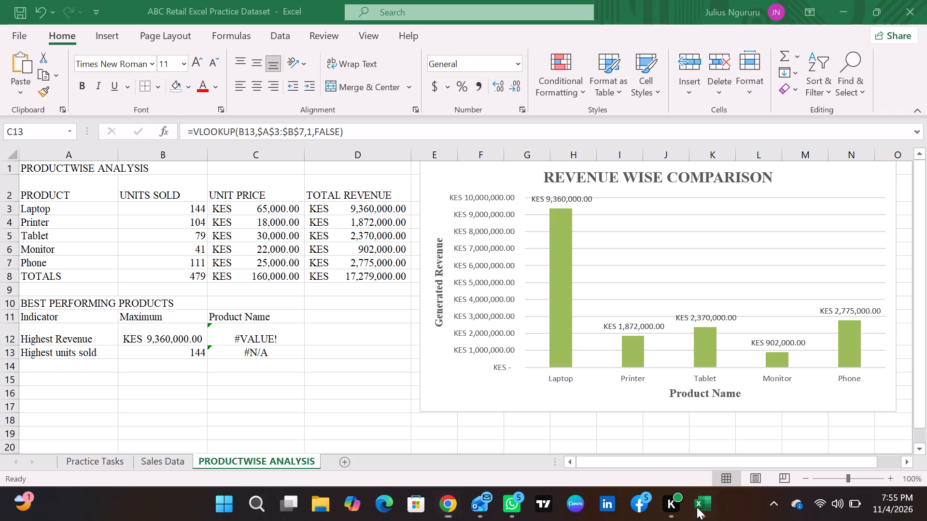
click(325, 275)
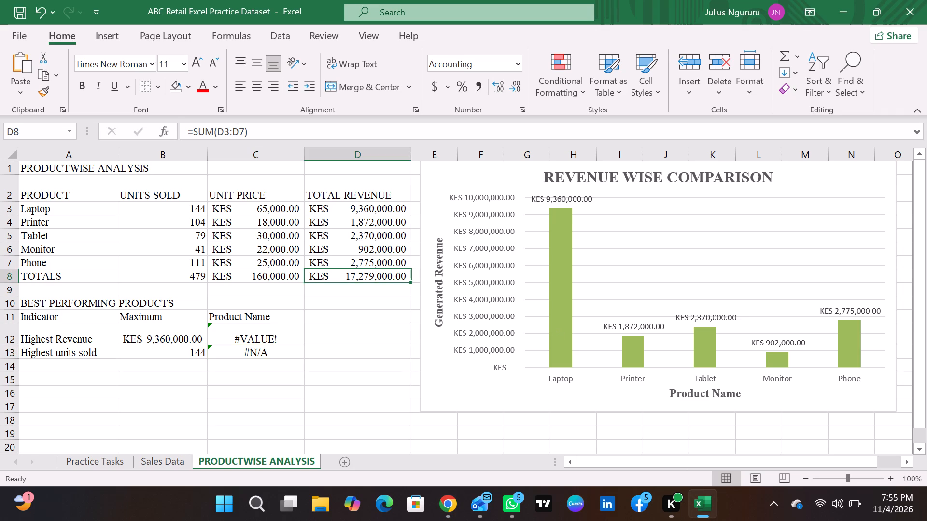
double_click(236, 337)
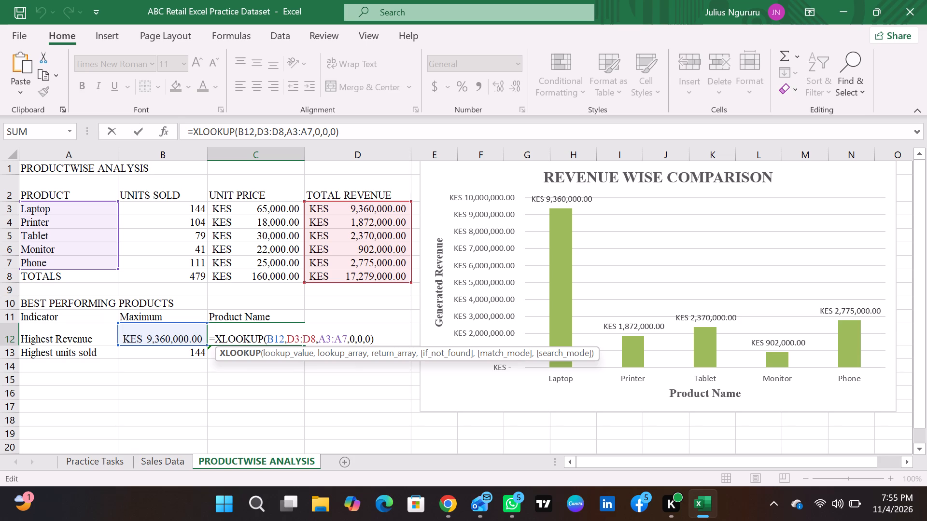
click(273, 340)
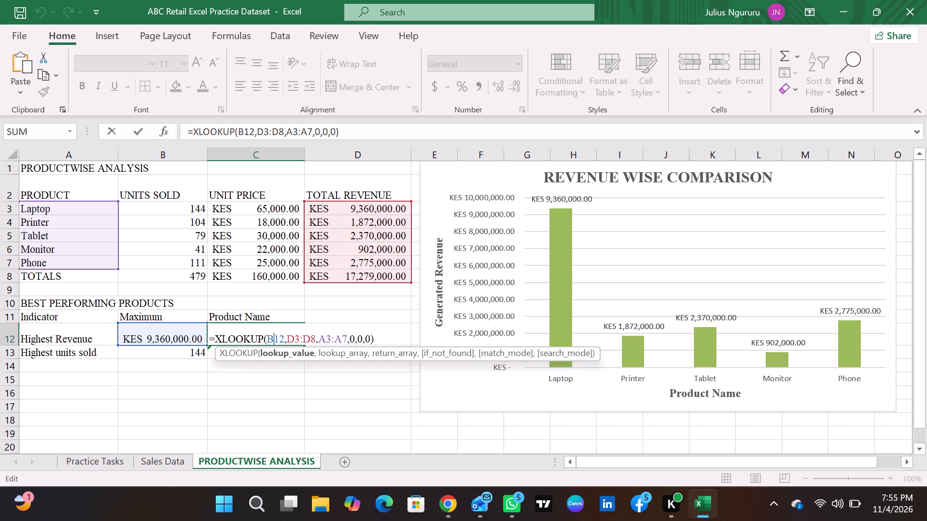
click(302, 340)
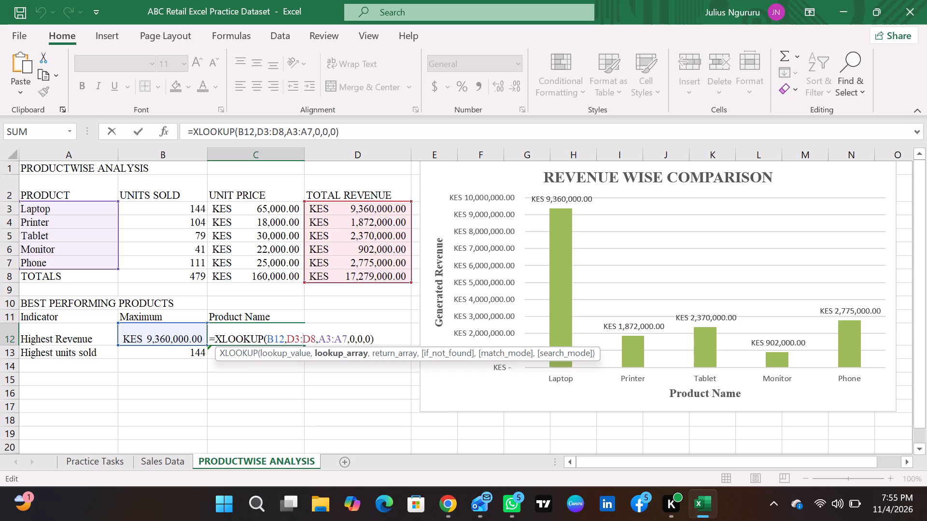
click(315, 339)
key(BackSpace)
key(BackSpace)
key(BackSpace)
key(BackSpace)
key(BackSpace)
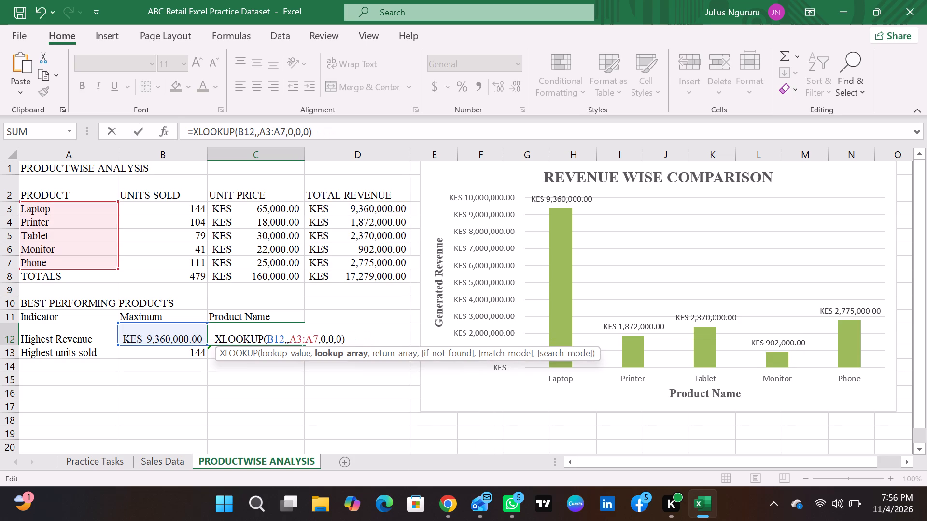
key(Delete)
key(Delete)
key(Delete)
key(Delete)
key(Delete)
key(Delete)
key(Delete)
key(Delete)
key(Delete)
key(Delete)
key(Delete)
key(Delete)
key(Delete)
key(Delete)
key(Delete)
key(Delete)
key(Delete)
key(Delete)
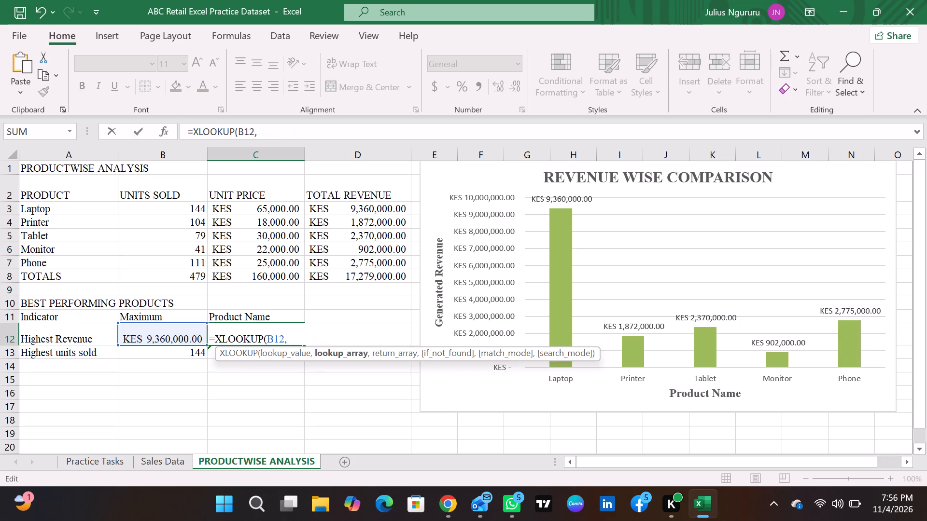
Set A3:A7 as the lookup array and D3:D7 as the return array in C12's XLOOKUP formula.
click(94, 205)
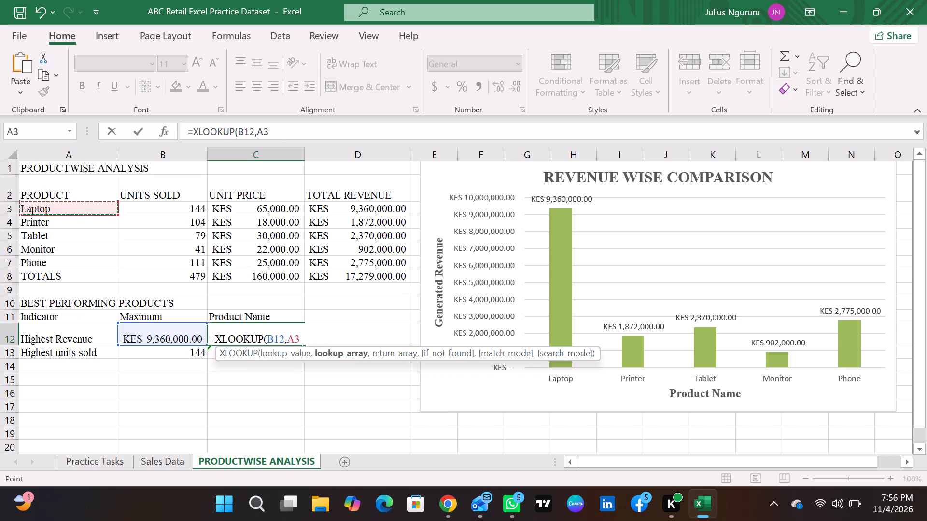
drag(118, 212, 113, 269)
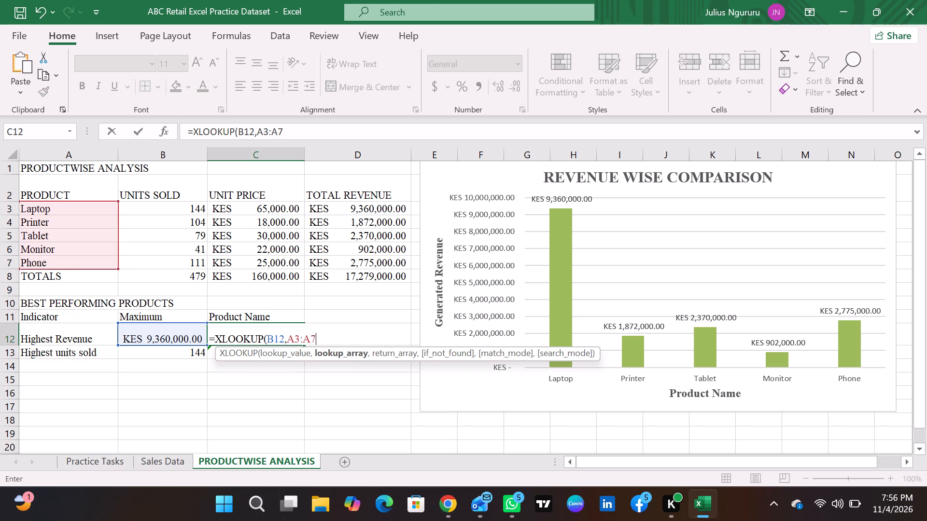
key(comma)
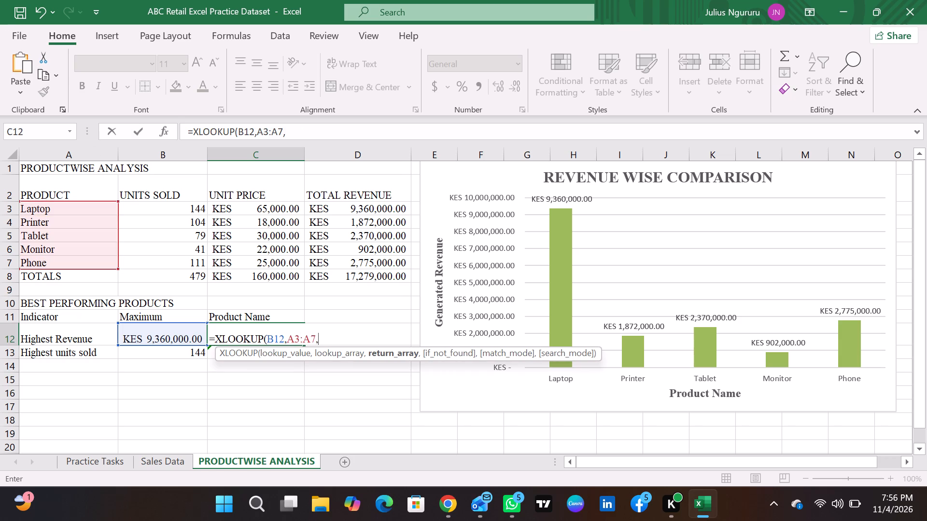
click(384, 210)
drag(413, 214, 413, 220)
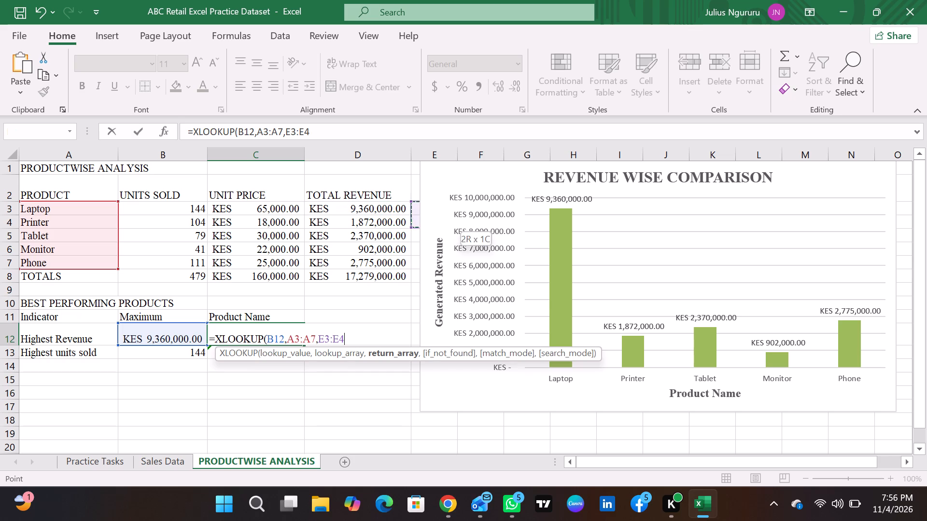
click(401, 212)
drag(408, 213, 402, 272)
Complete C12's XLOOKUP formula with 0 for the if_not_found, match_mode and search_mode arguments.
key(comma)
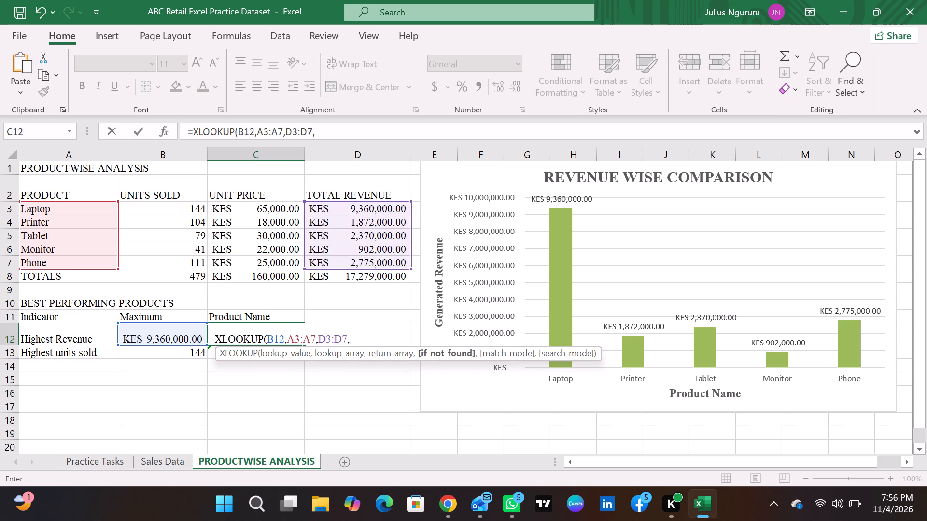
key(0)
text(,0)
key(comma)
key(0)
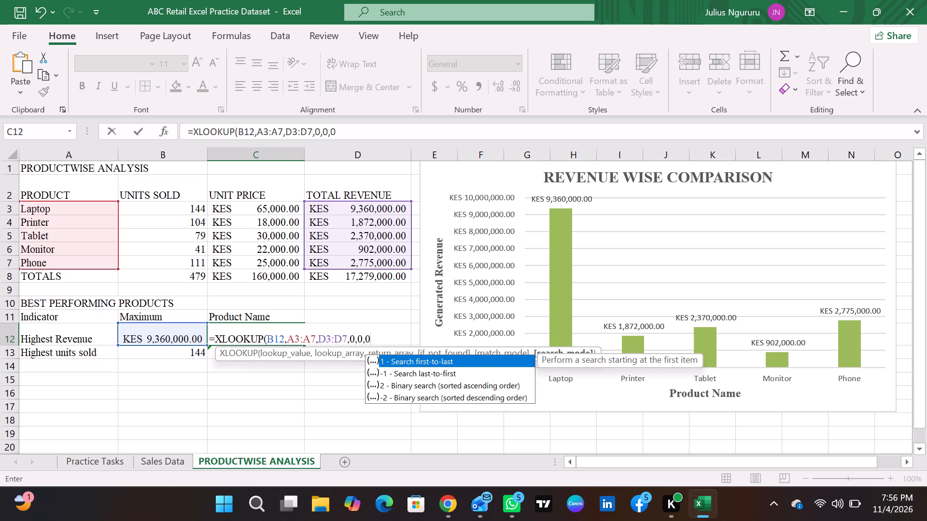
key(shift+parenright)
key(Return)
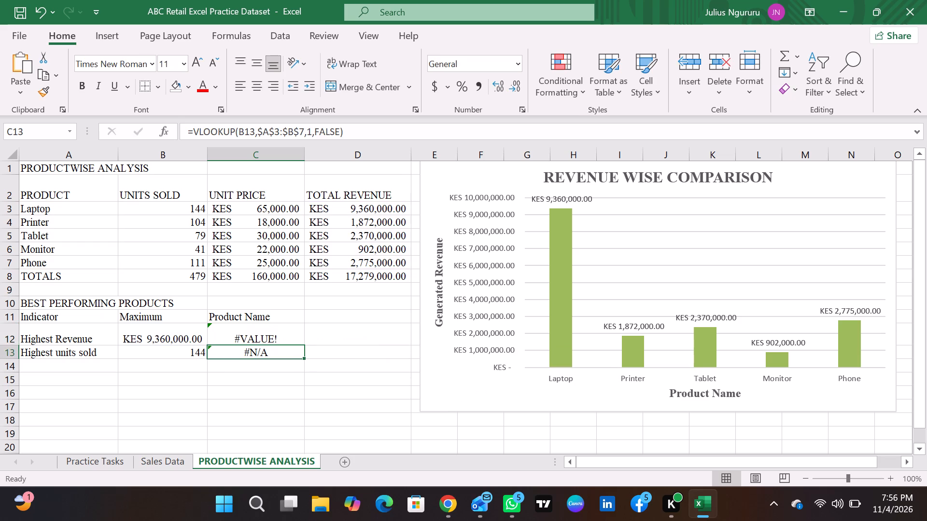
Delete the XLOOKUP formula from C12, leaving the Highest Revenue product name cell empty.
double_click(256, 334)
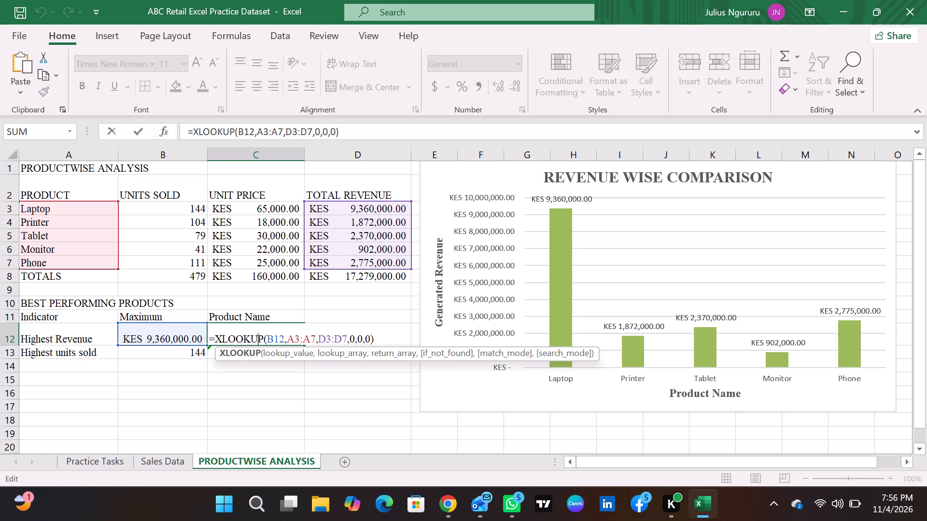
click(378, 339)
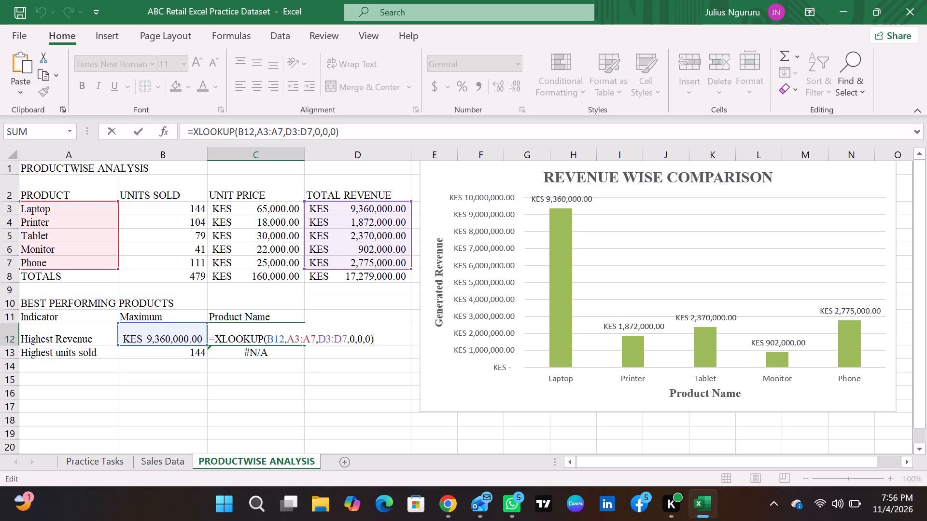
key(BackSpace)
key(BackSpace)
key(BackSpace)
key(BackSpace)
key(BackSpace)
key(BackSpace)
key(BackSpace)
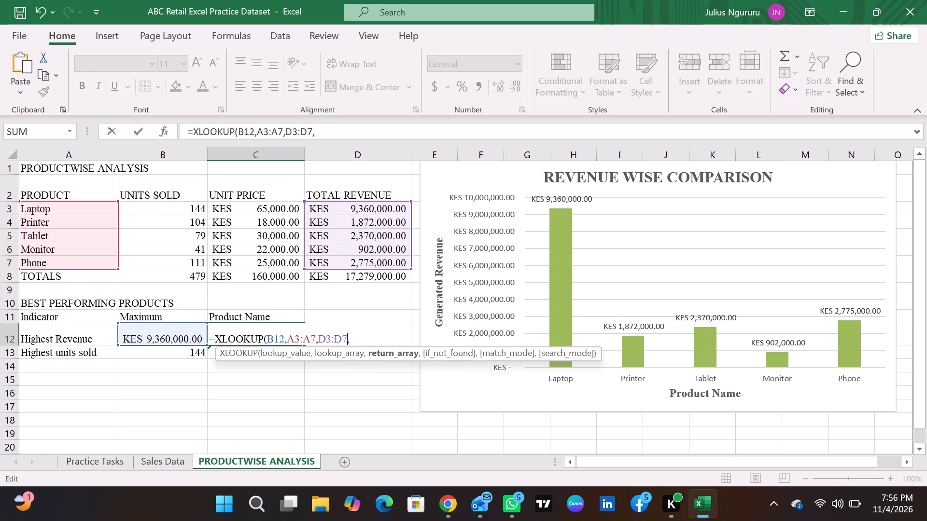
key(BackSpace)
key(BackSpace)
key(BackSpace)
key(BackSpace)
key(BackSpace)
key(BackSpace)
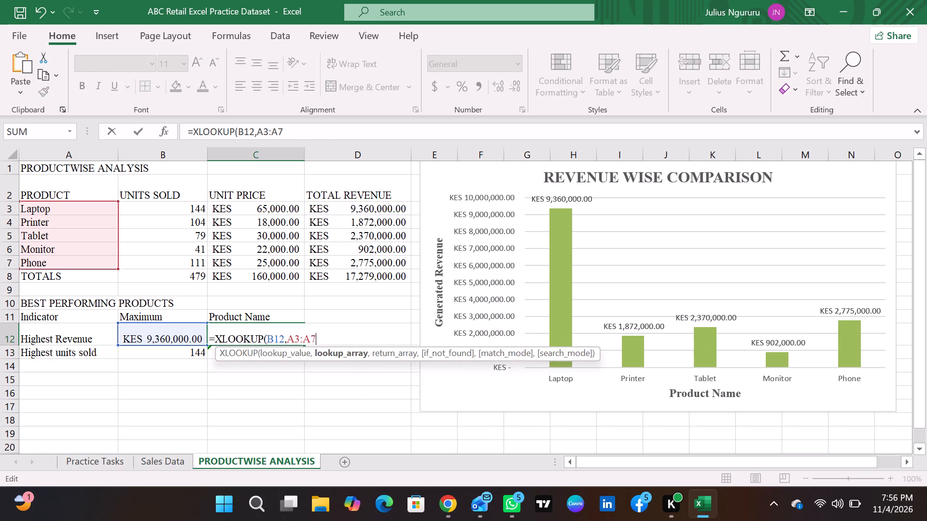
key(BackSpace)
key(BackSpace)
key(BackSpace)
key(BackSpace)
key(BackSpace)
key(BackSpace)
key(BackSpace)
key(BackSpace)
key(BackSpace)
key(BackSpace)
key(BackSpace)
key(BackSpace)
key(BackSpace)
key(BackSpace)
key(BackSpace)
key(BackSpace)
key(BackSpace)
key(BackSpace)
key(BackSpace)
key(BackSpace)
key(BackSpace)
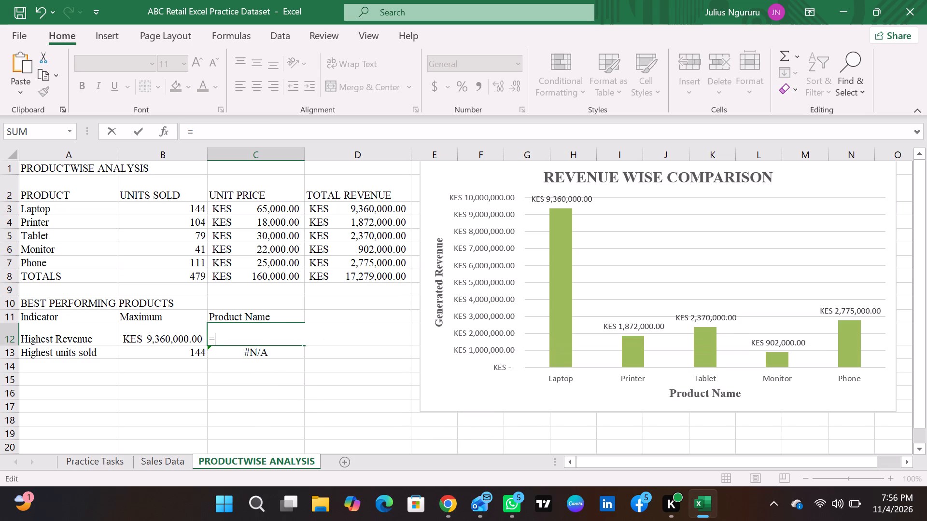
key(Return)
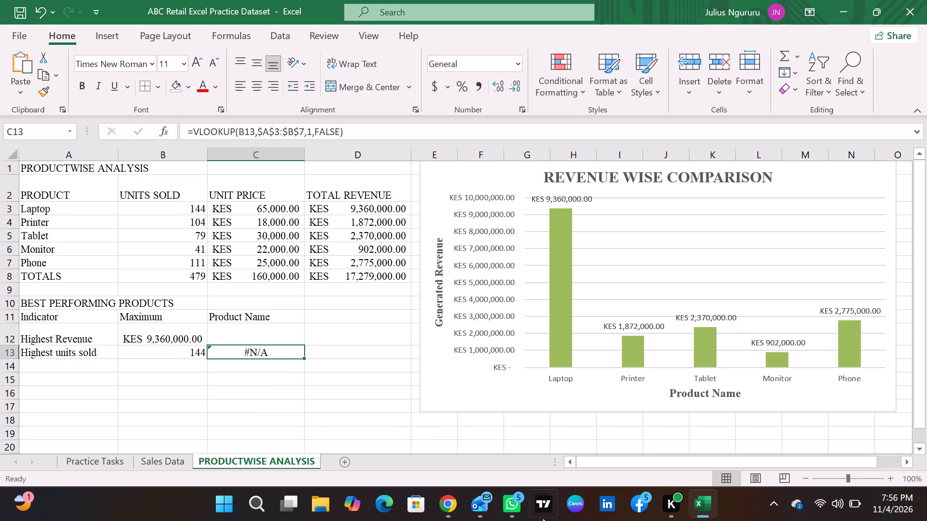
Clear the contents of C12:C15, including the VLOOKUP formula for Highest units sold in C13.
double_click(259, 350)
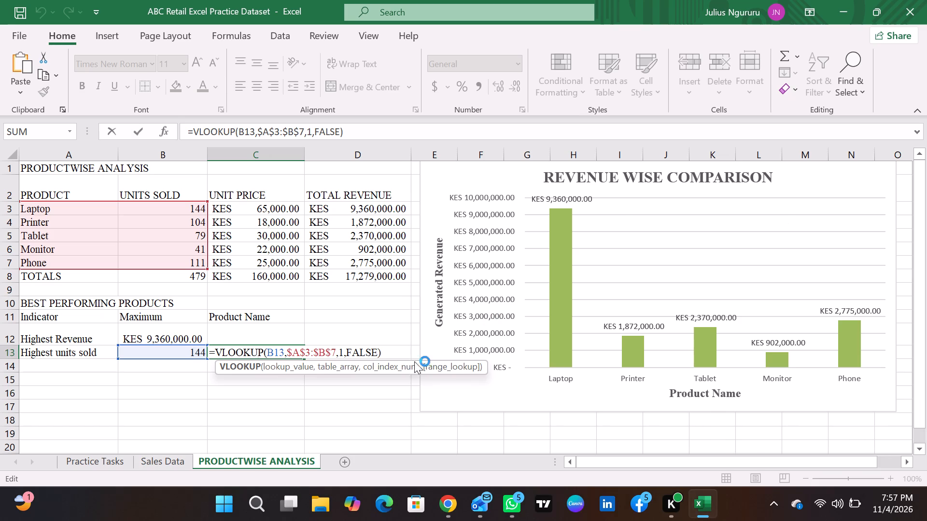
click(250, 397)
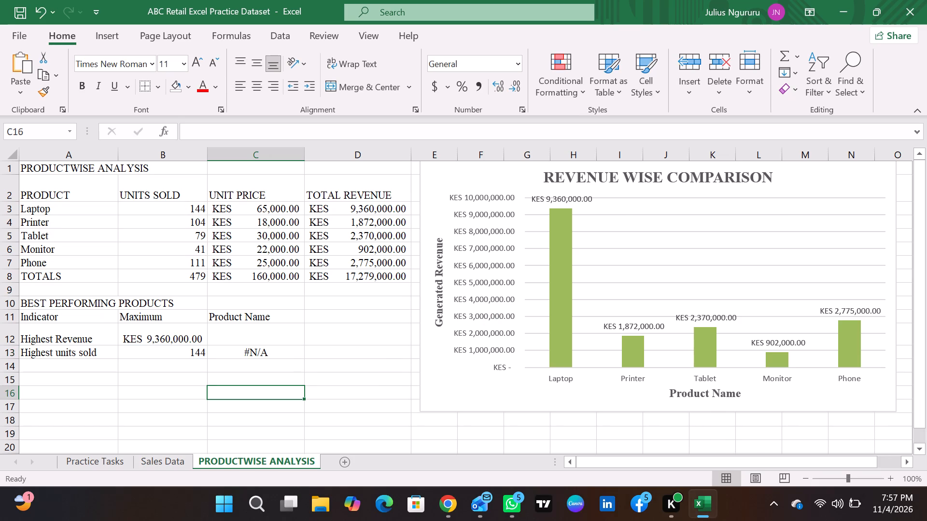
drag(263, 374, 258, 341)
right_click(258, 341)
click(312, 272)
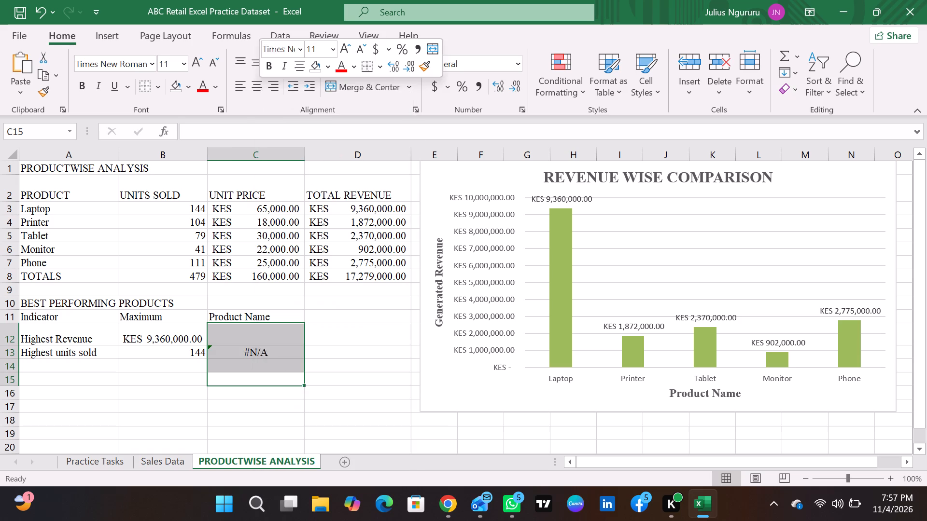
click(367, 357)
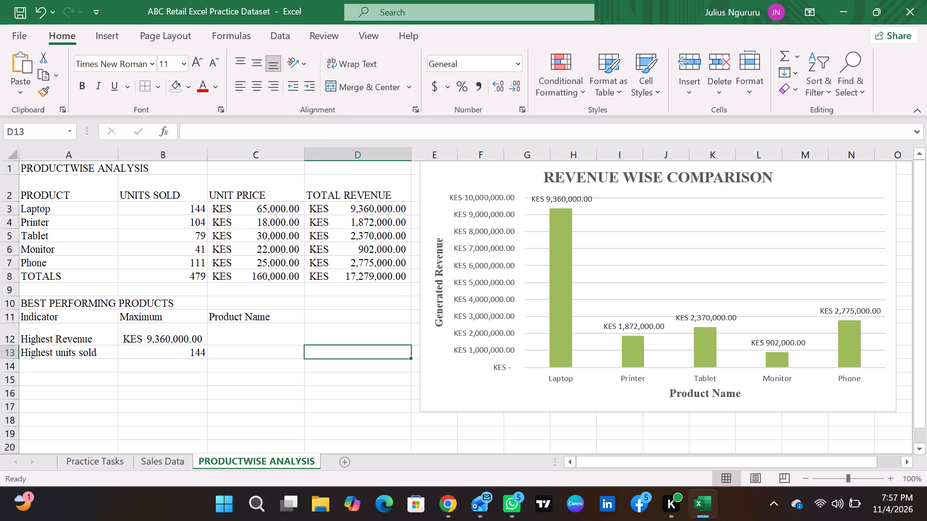
Insert a clustered column chart of units sold per product from A2:B7.
drag(382, 277, 213, 232)
click(348, 352)
drag(196, 258, 100, 189)
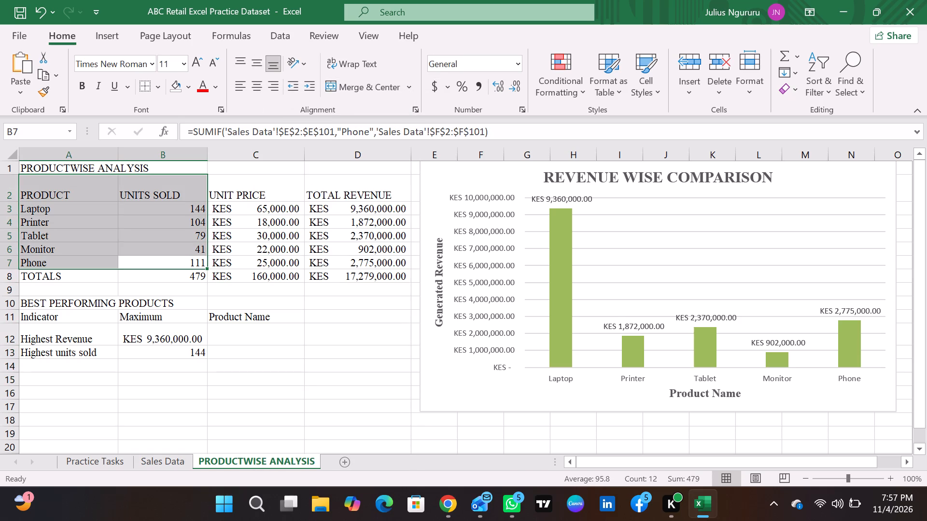
click(125, 40)
click(350, 78)
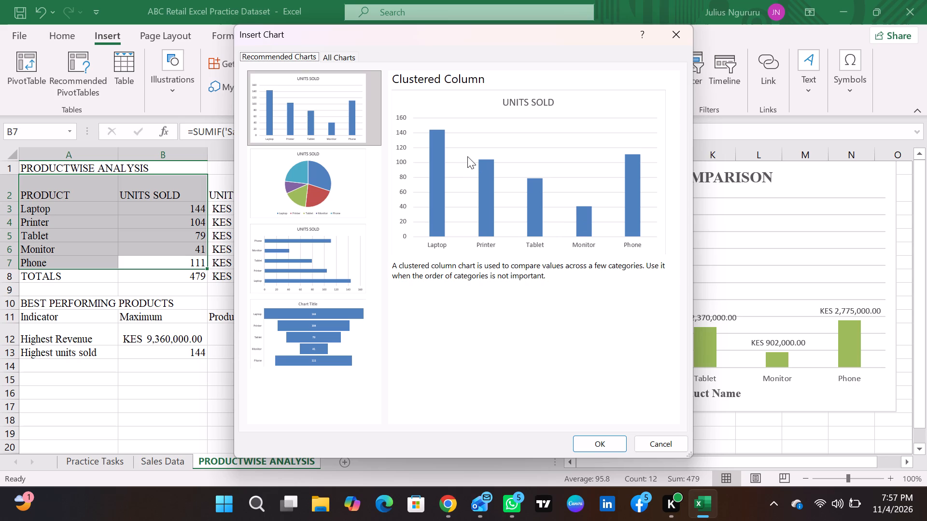
click(530, 183)
click(286, 122)
click(596, 445)
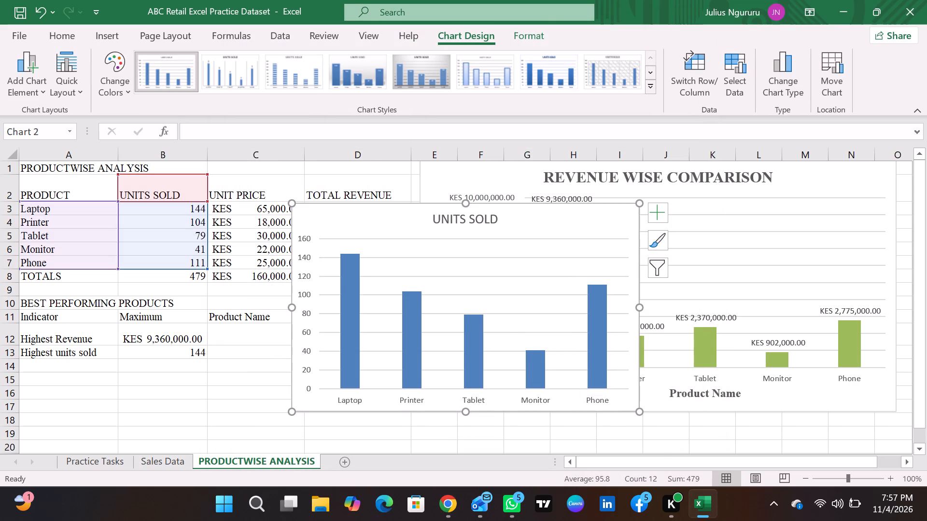
Move the UNITS SOLD chart below the Best Performing Products table, starting at A15, and widen it to just inside column E.
scroll(466, 273, down, 4)
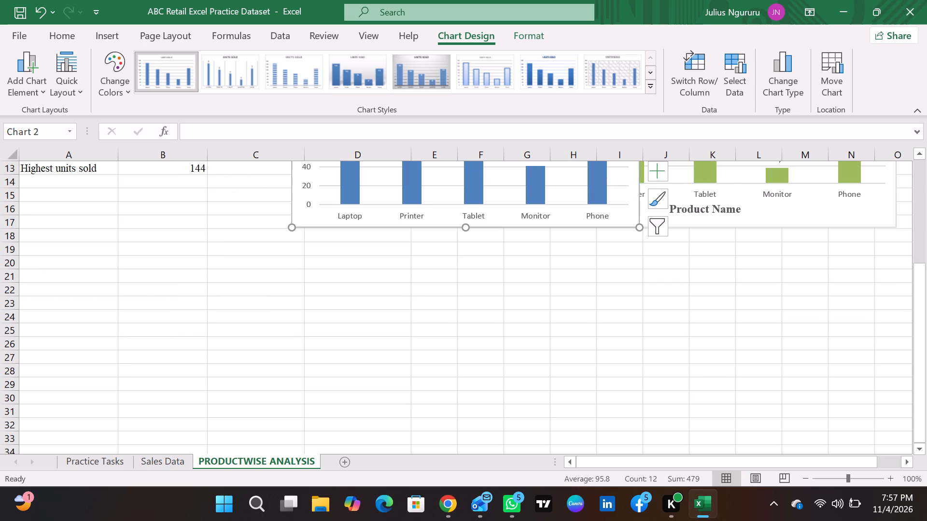
drag(438, 217, 220, 384)
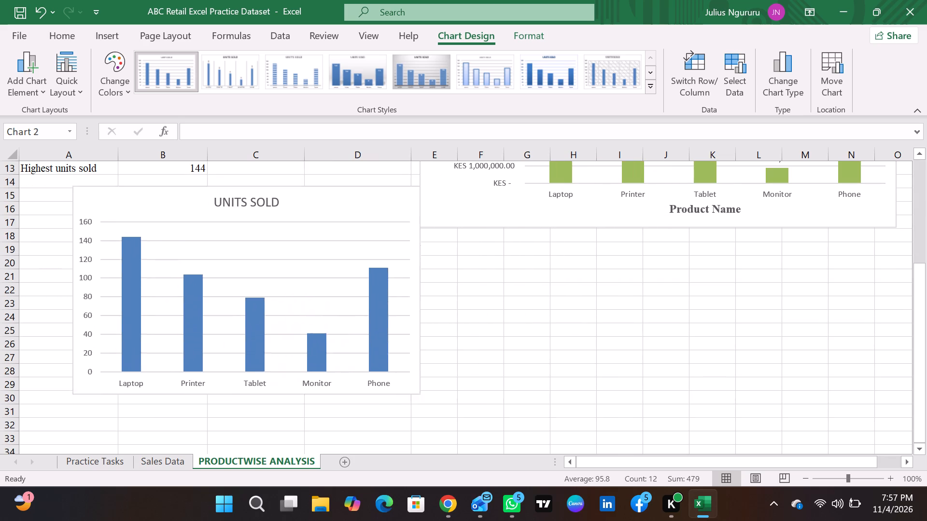
drag(220, 384, 166, 393)
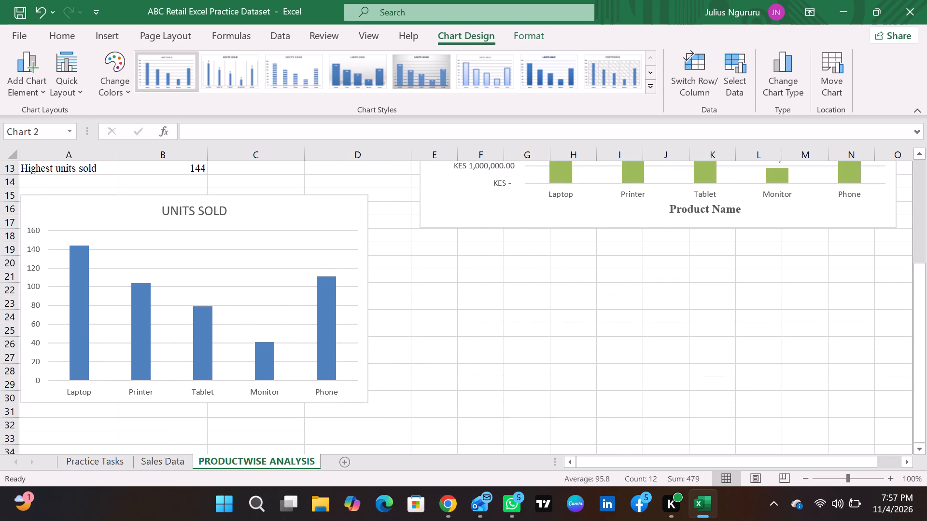
drag(370, 300, 428, 318)
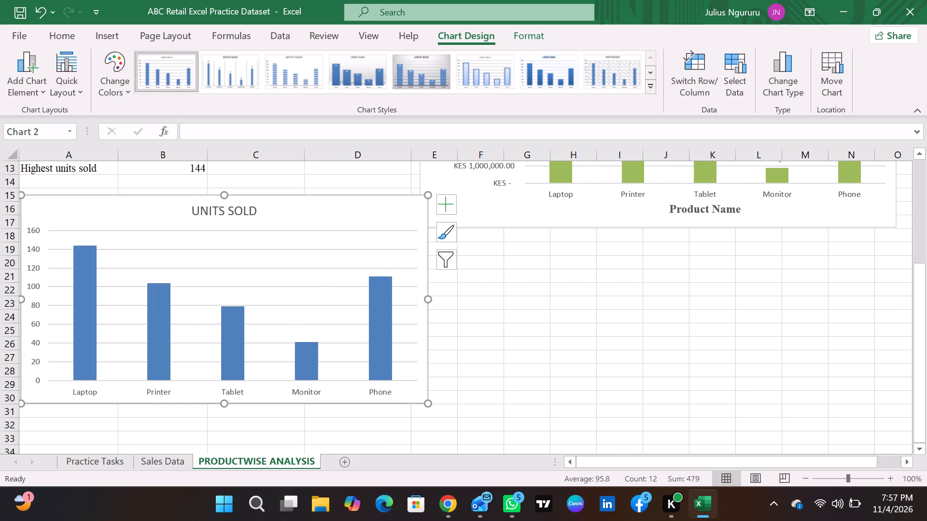
Change the UNITS SOLD chart's title to UNIT WISE COMPARISON.
click(244, 213)
double_click(241, 209)
triple_click(234, 208)
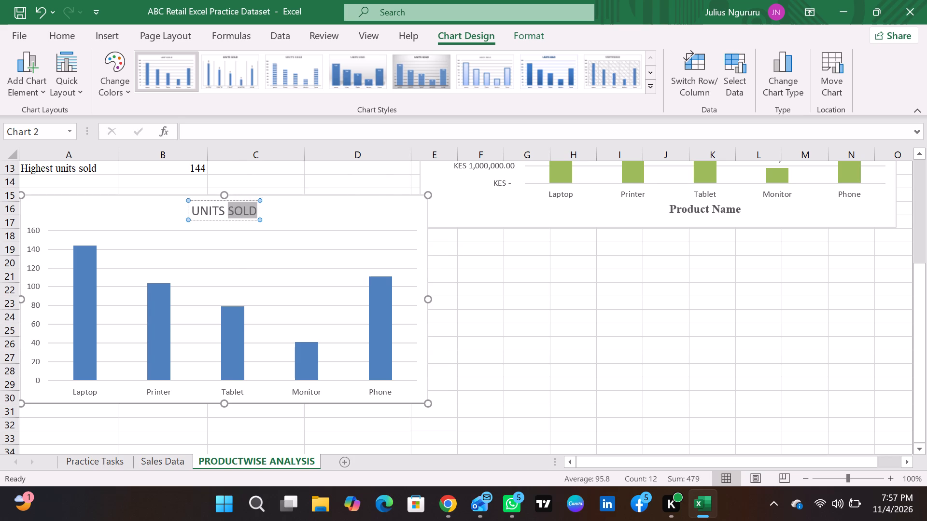
key(u)
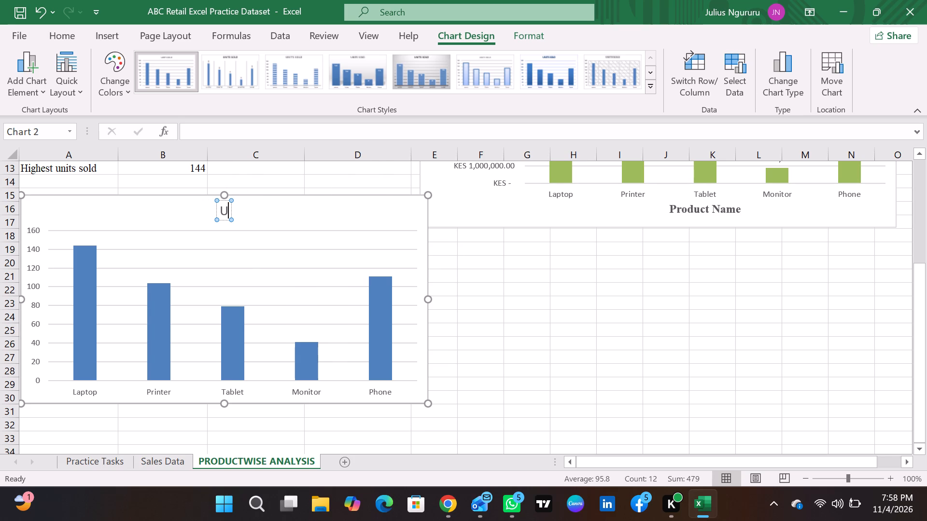
text(NIT)
key(space)
text(WISE)
key(space)
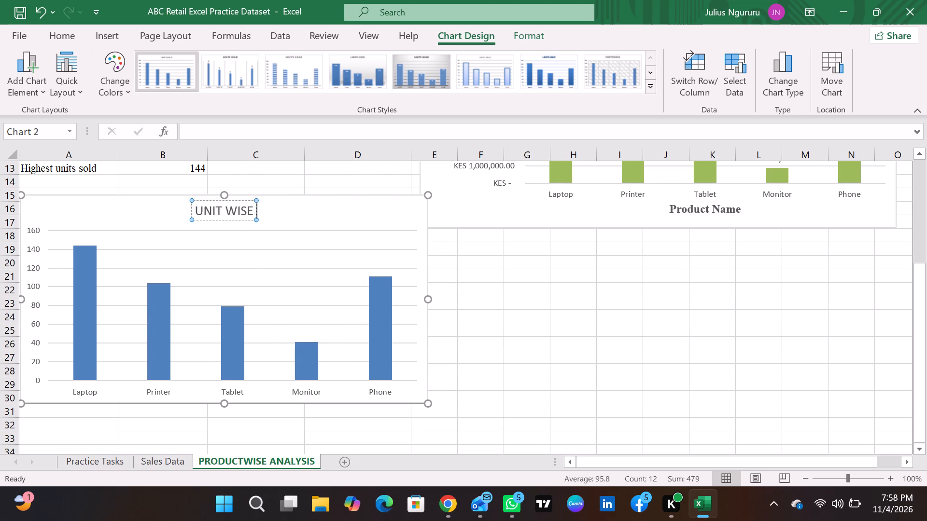
text(COMA)
key(BackSpace)
text(PARIS)
key(o)
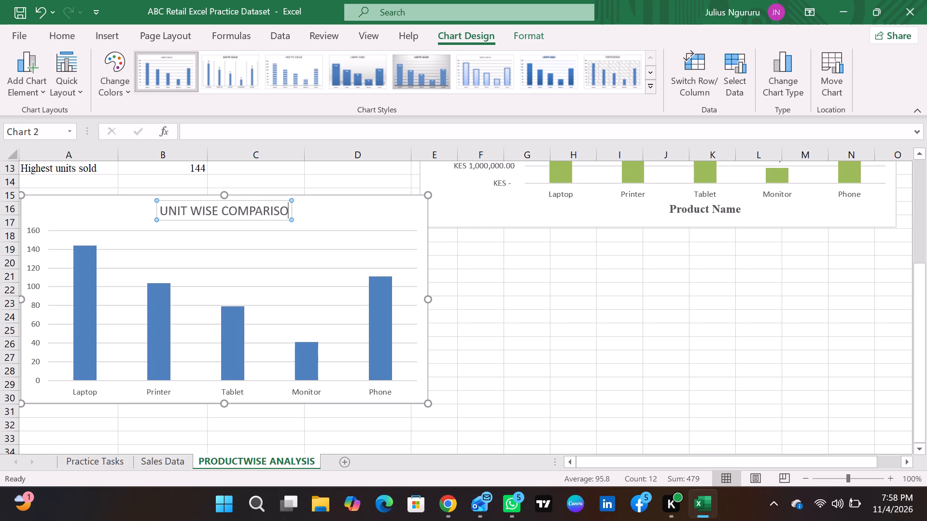
key(n)
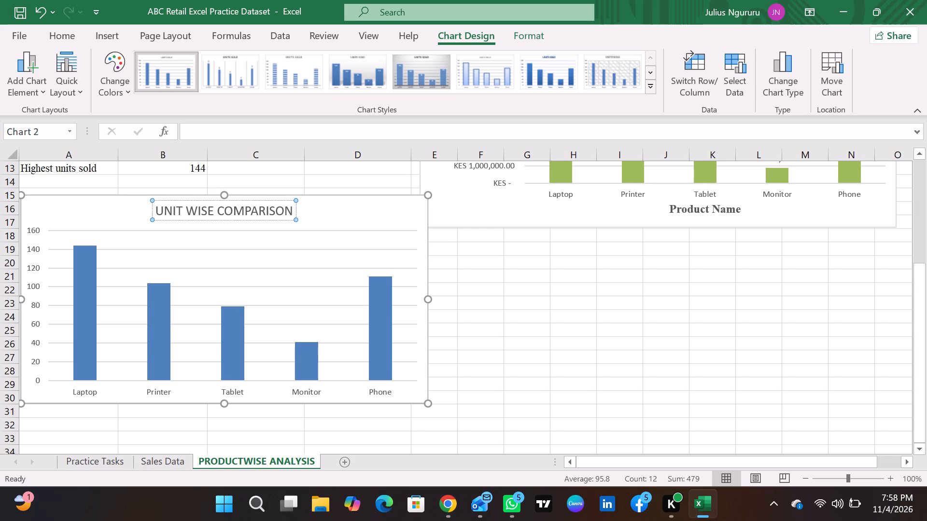
click(250, 241)
Format the UNIT WISE COMPARISON chart title as bold Times New Roman, size 16.
click(250, 219)
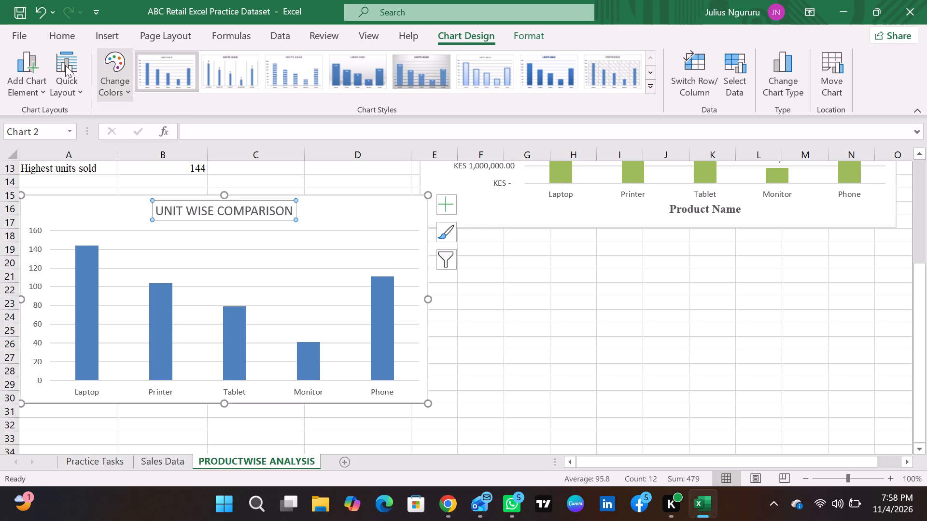
click(76, 40)
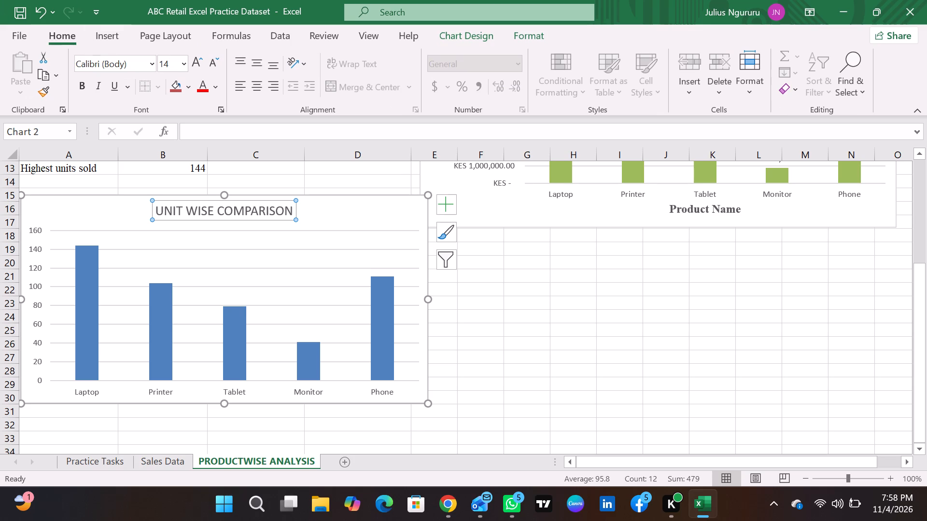
click(82, 81)
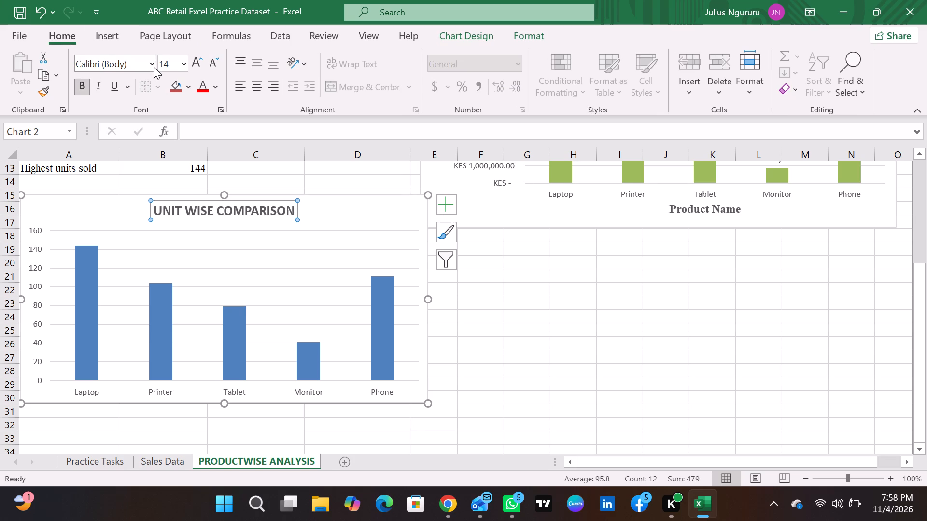
click(156, 62)
click(152, 63)
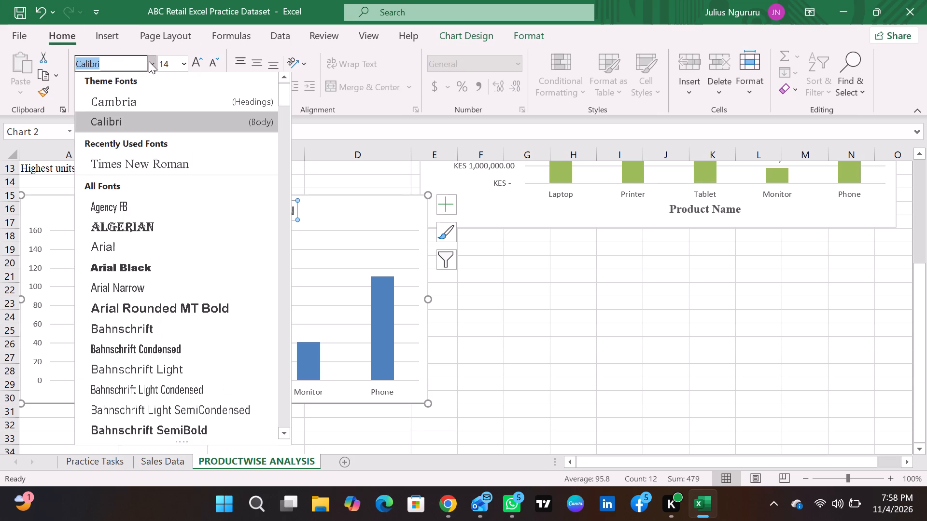
text(TIM)
key(Return)
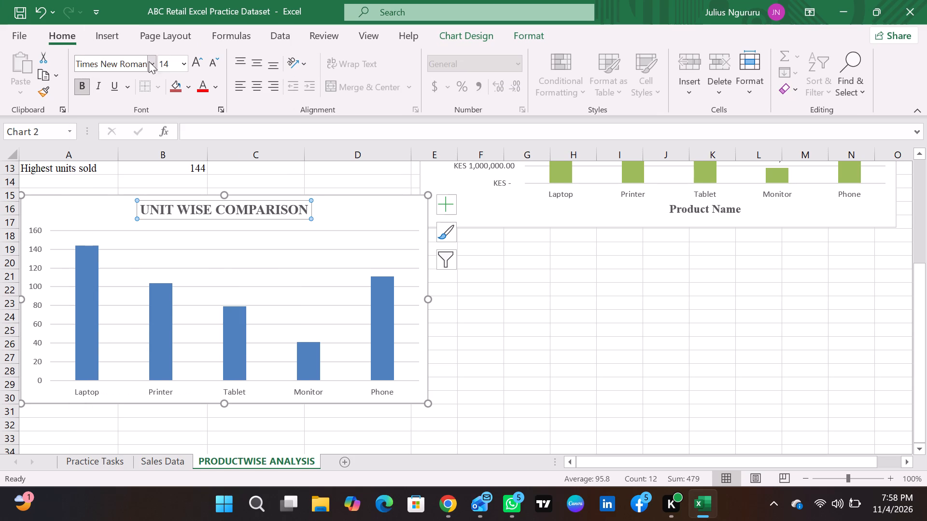
click(196, 69)
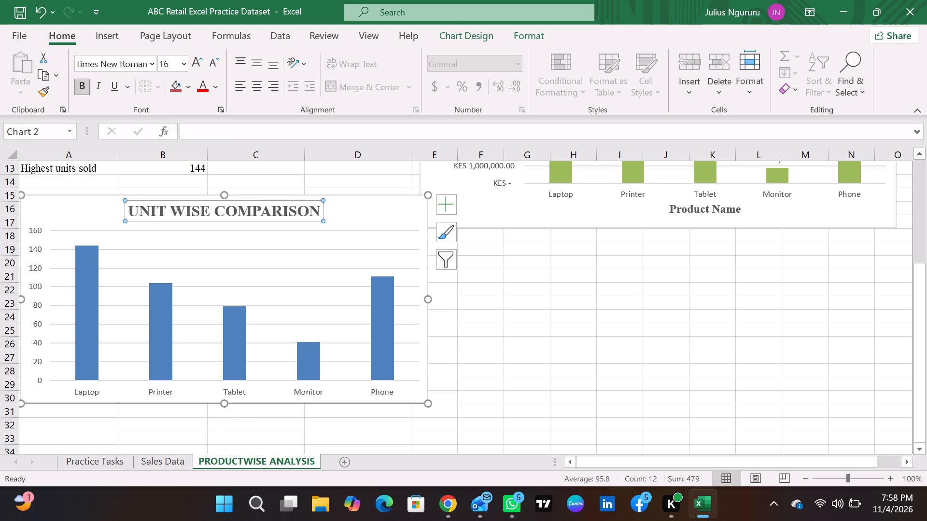
Add axis titles and data labels to the UNIT WISE COMPARISON chart.
click(444, 206)
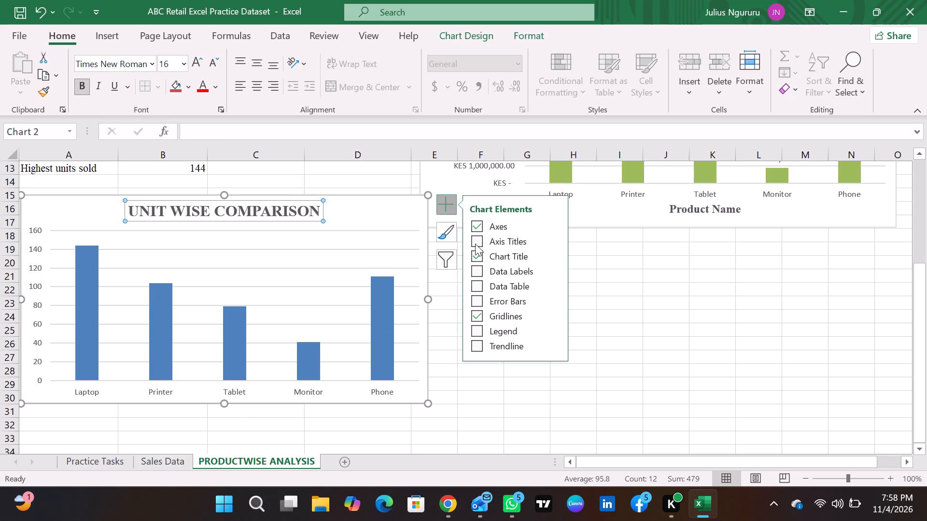
click(475, 244)
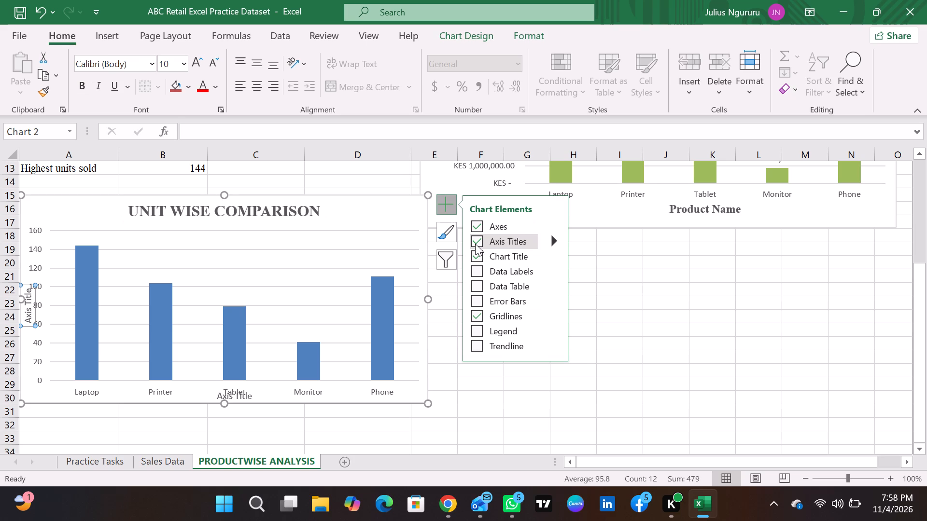
click(472, 272)
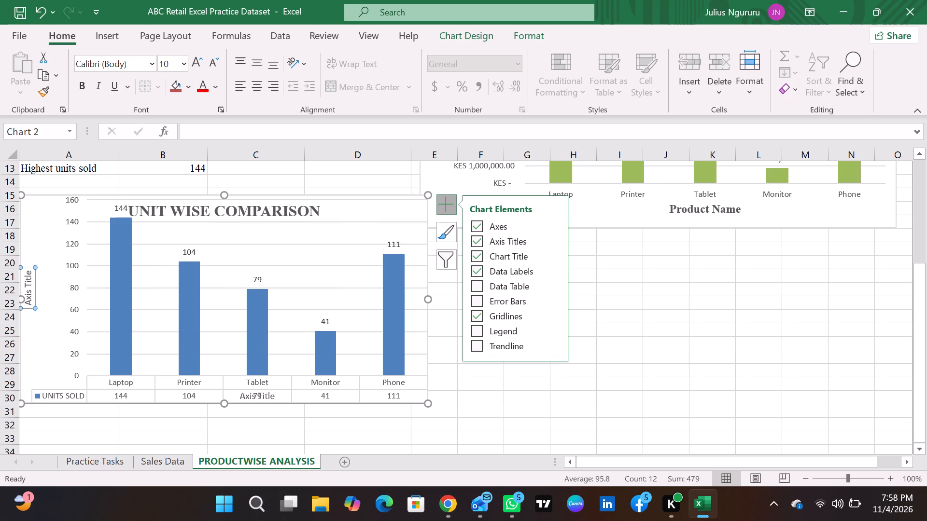
Change the chart's vertical axis title to Units Sold.
triple_click(28, 311)
click(28, 311)
double_click(28, 311)
triple_click(28, 311)
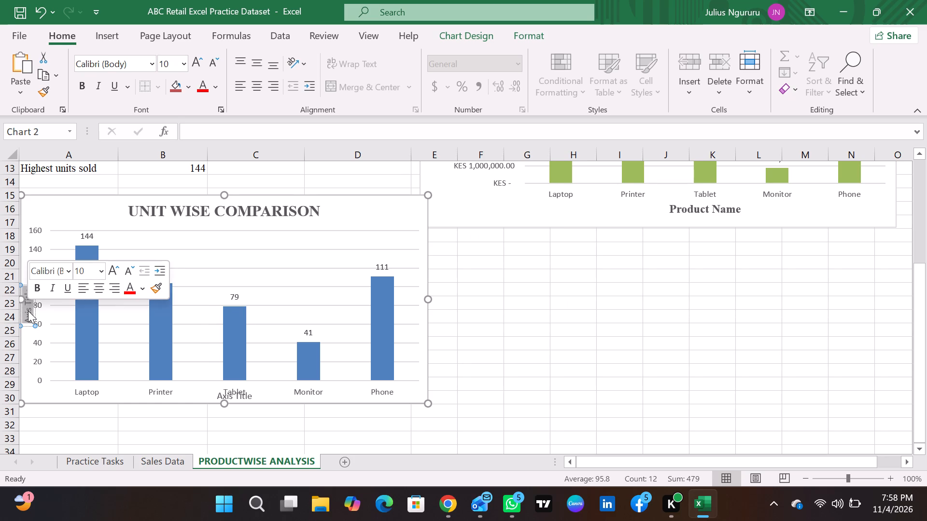
key(u)
text(its)
key(space)
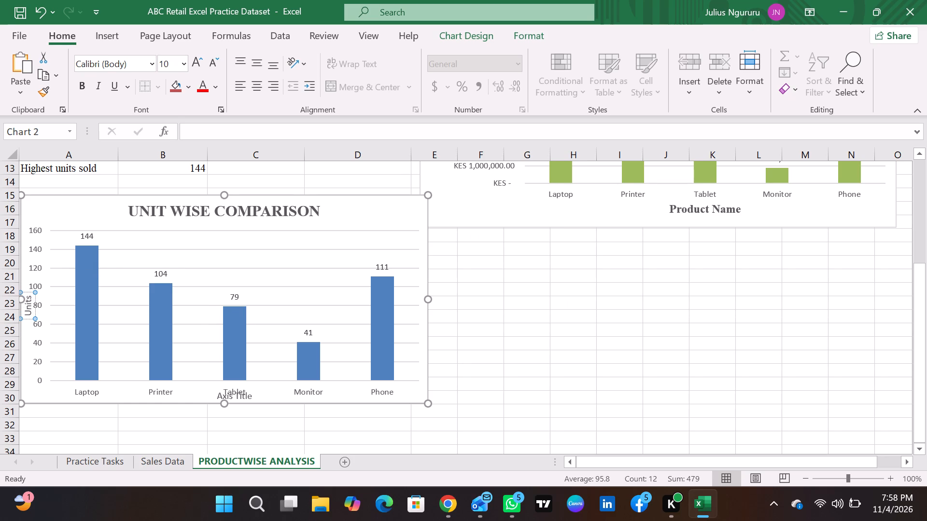
text(ol)
key(d)
Change the chart's horizontal axis title to Product Name.
click(237, 395)
triple_click(236, 396)
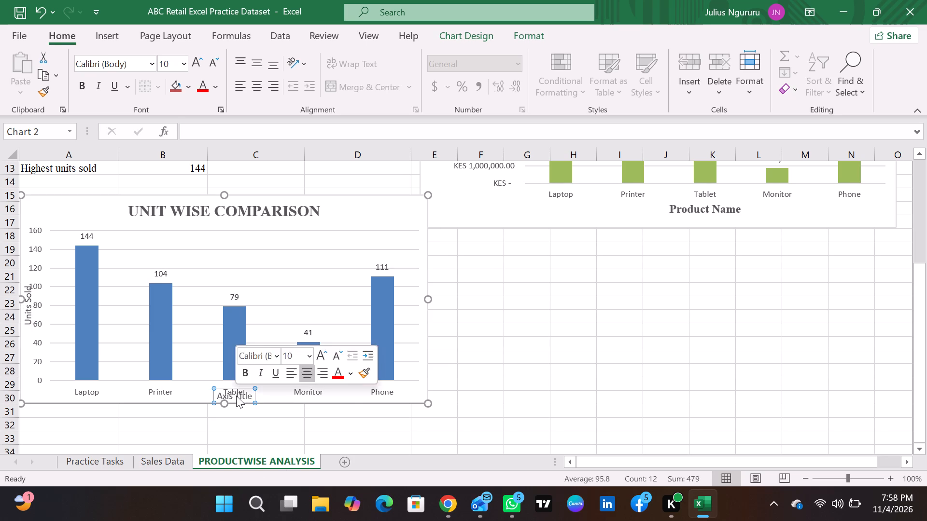
click(236, 396)
double_click(236, 396)
click(236, 396)
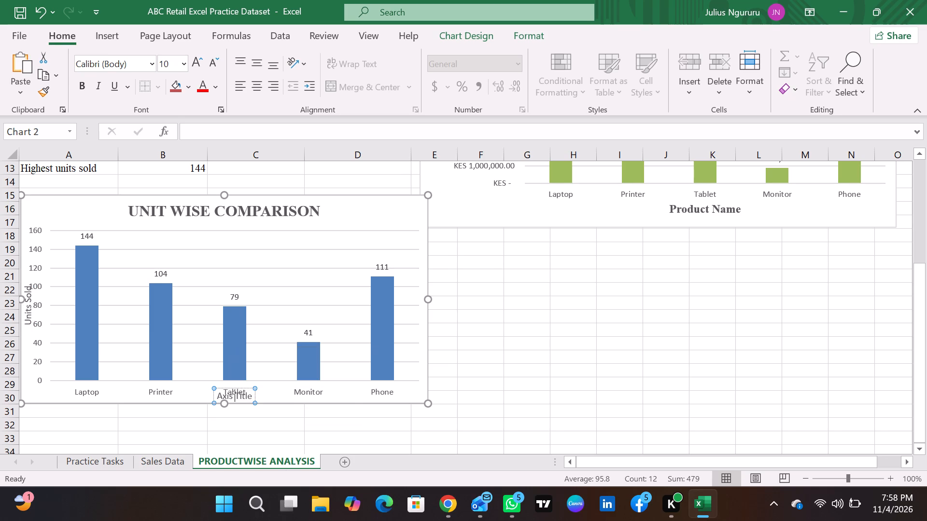
double_click(236, 396)
text(roduc)
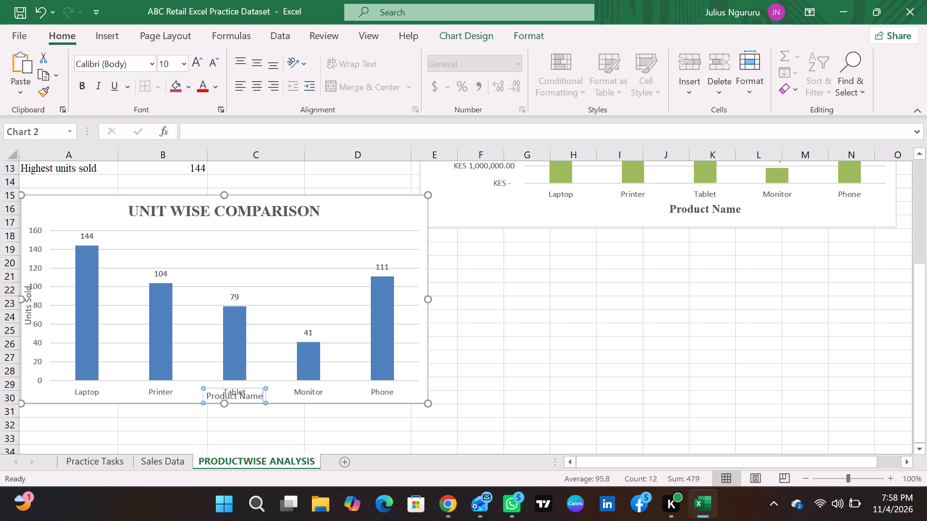
Enlarge the UNIT WISE COMPARISON chart to extend into column F and down to about row 38.
drag(426, 403, 435, 410)
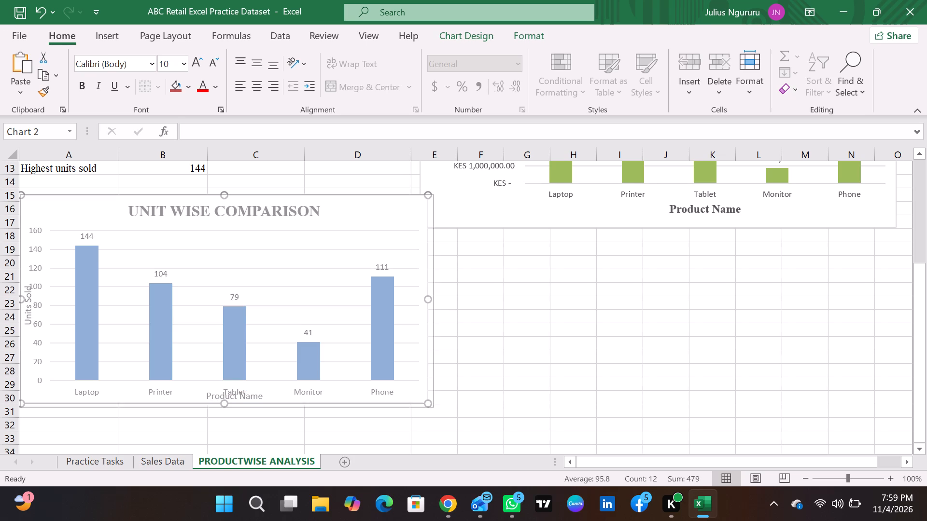
drag(435, 410, 442, 418)
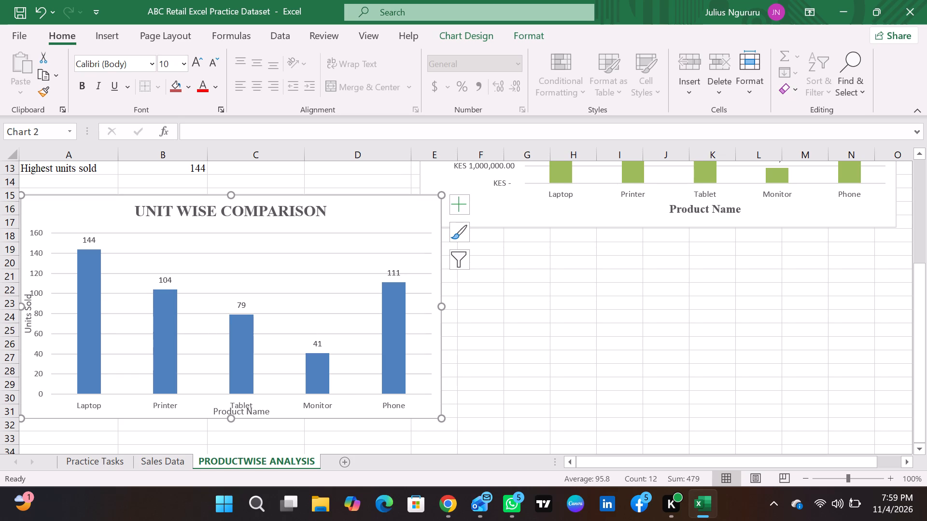
drag(230, 417, 229, 439)
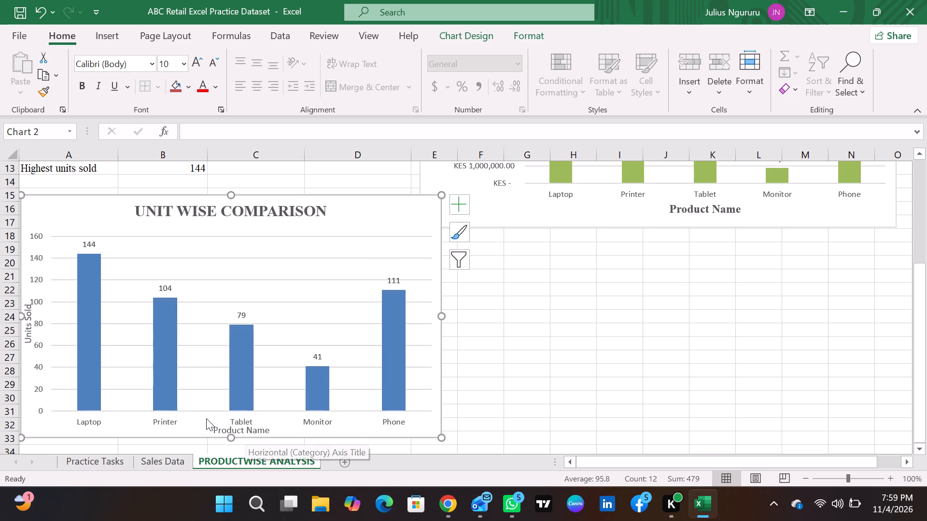
drag(444, 315, 465, 318)
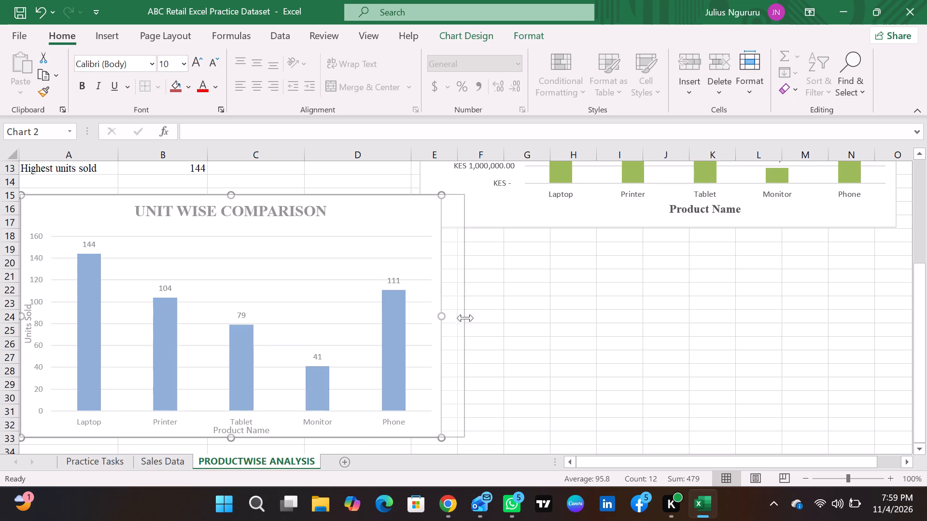
drag(258, 429, 259, 433)
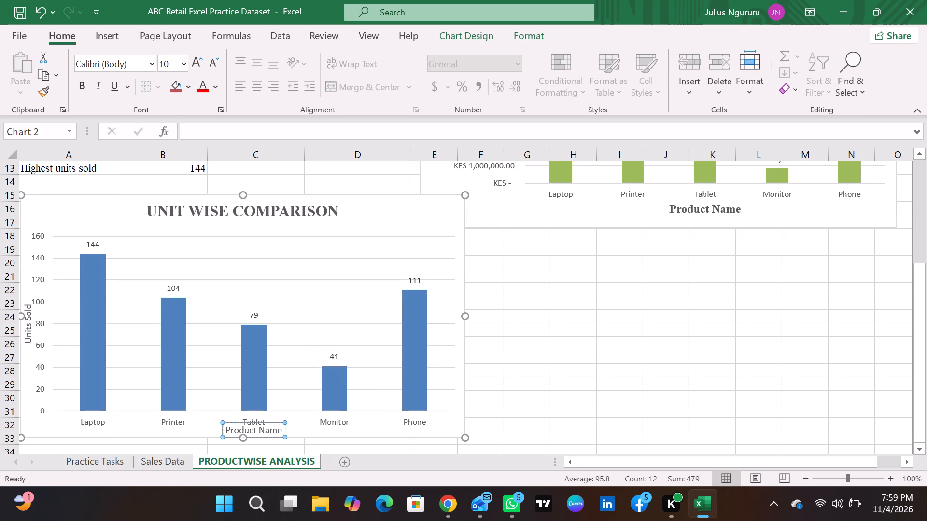
drag(259, 433, 259, 436)
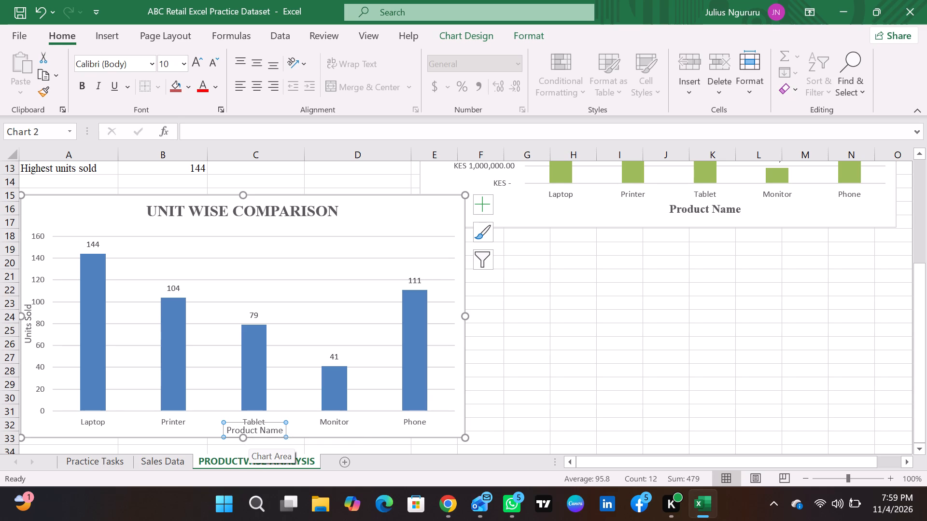
click(246, 437)
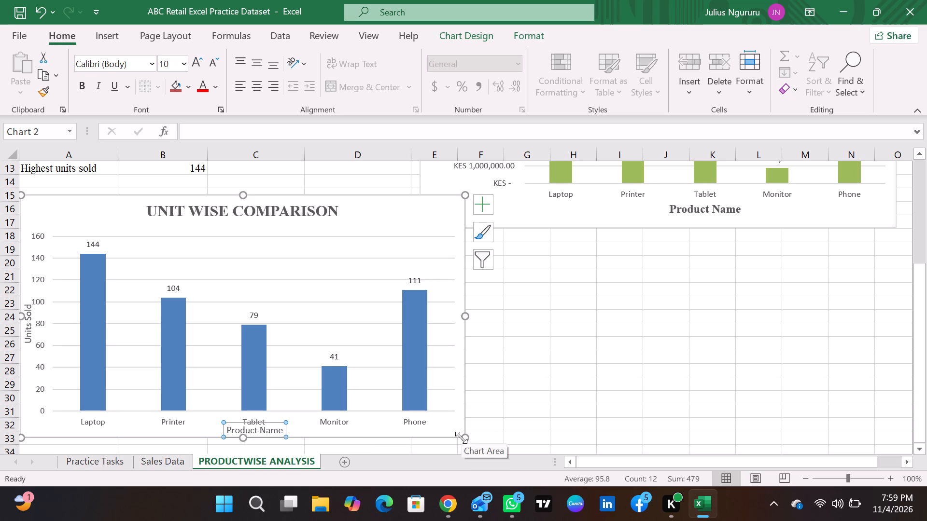
drag(463, 438, 491, 452)
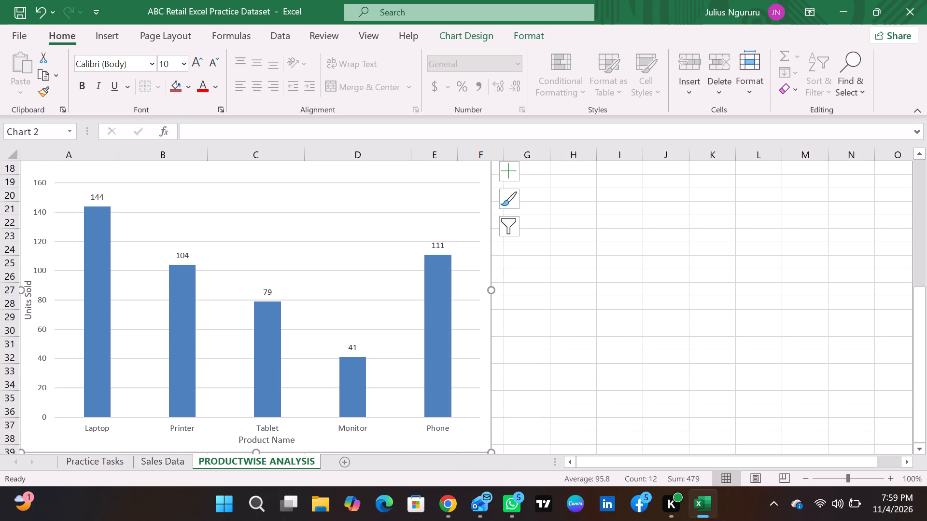
Move the UNIT WISE COMPARISON chart down to start at about row 19 and widen it to just inside column J.
scroll(469, 371, up, 5)
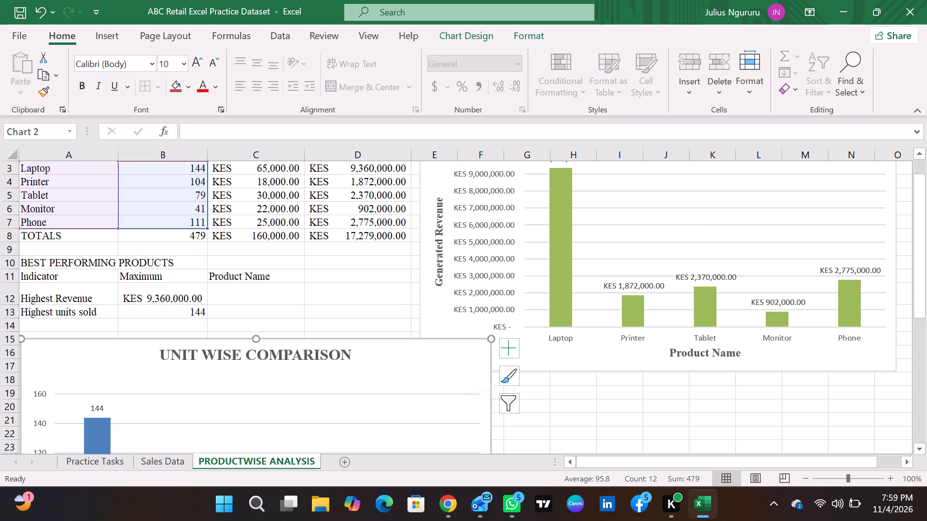
drag(450, 346, 428, 394)
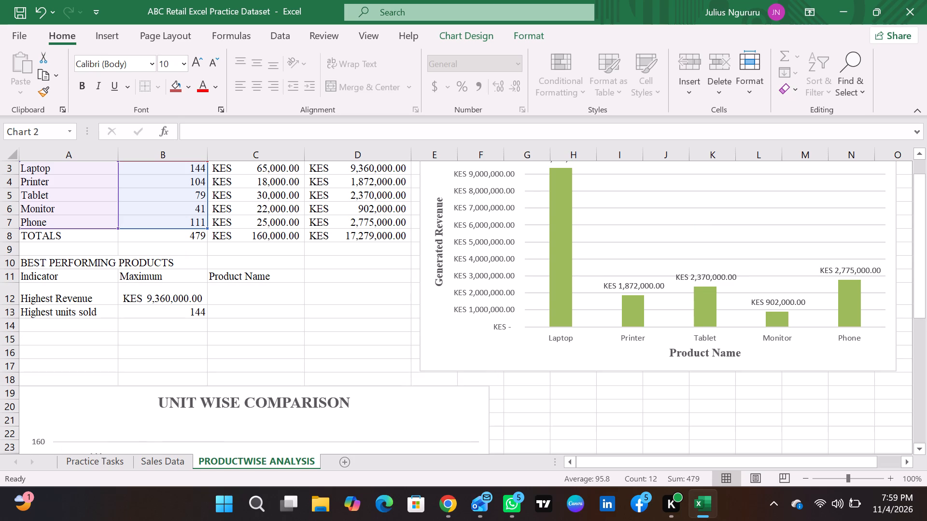
drag(428, 394, 427, 393)
scroll(389, 322, down, 11)
scroll(411, 289, up, 5)
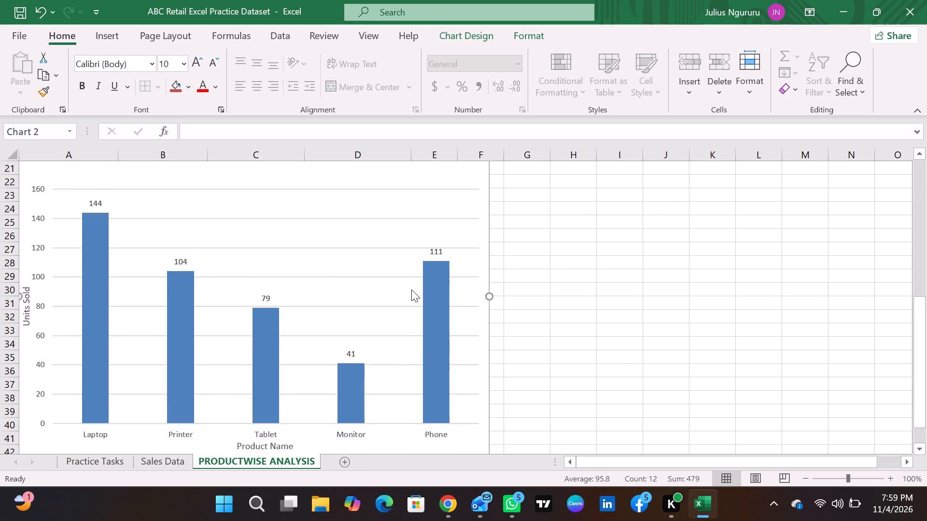
scroll(411, 289, up, 2)
drag(491, 379, 646, 366)
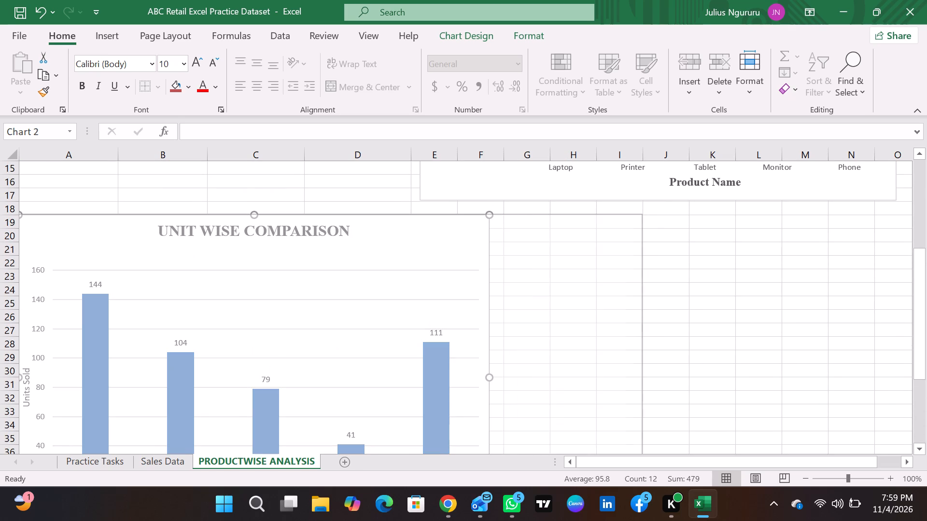
drag(646, 366, 655, 364)
Format the Product Name axis title of the UNIT WISE COMPARISON chart as bold Times New Roman, size 14.
scroll(419, 368, down, 6)
click(340, 290)
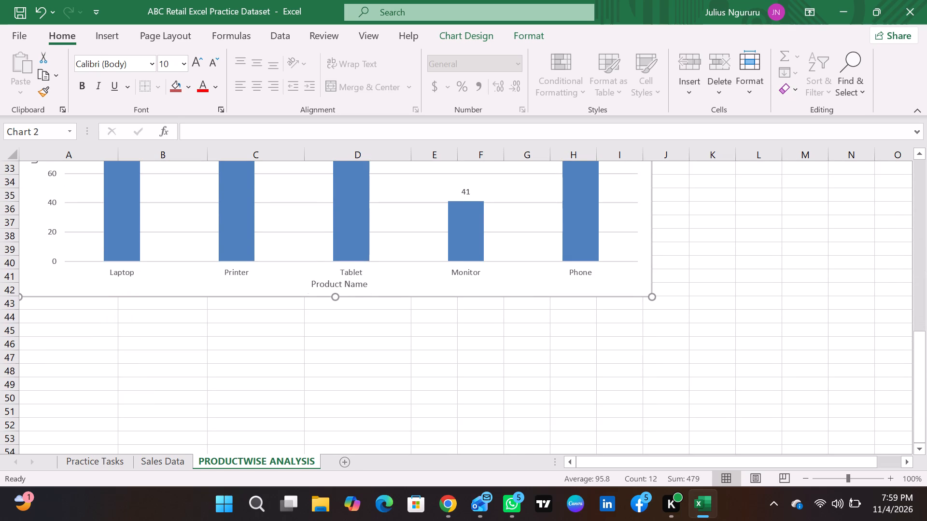
click(150, 66)
text(tim)
key(Return)
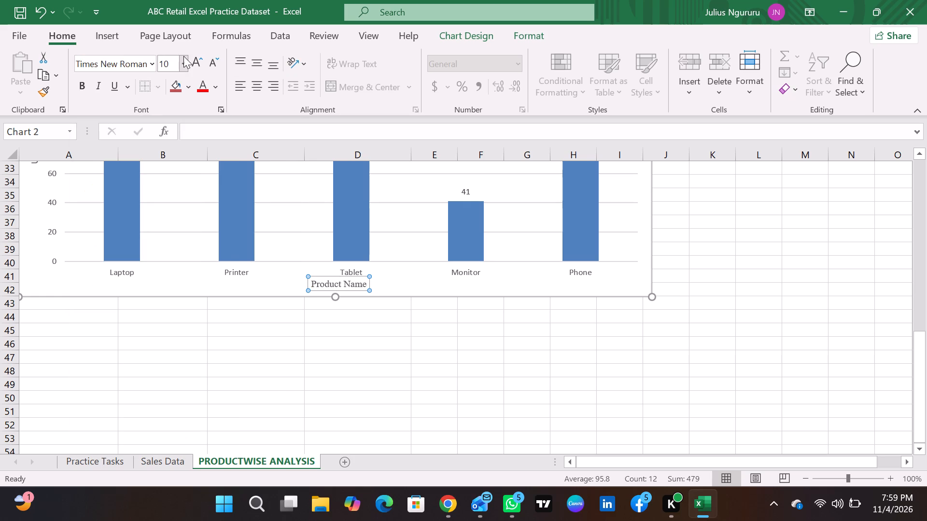
click(193, 63)
triple_click(193, 63)
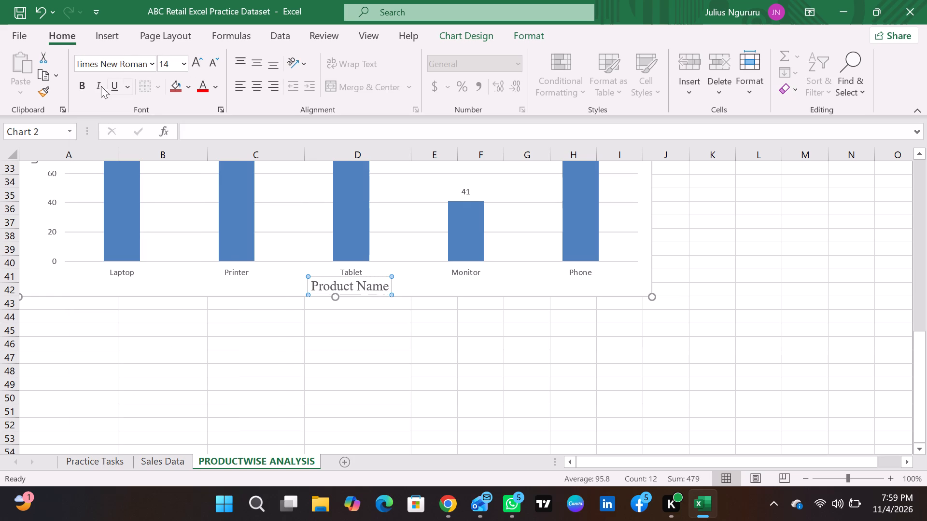
click(85, 86)
Format the Units Sold axis title as bold Times New Roman, size 16.
scroll(142, 238, up, 3)
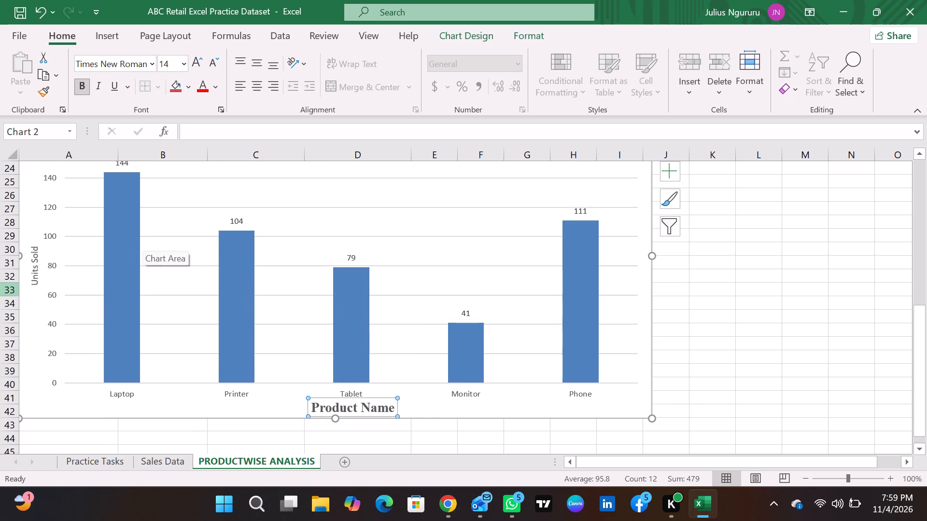
click(30, 278)
click(150, 61)
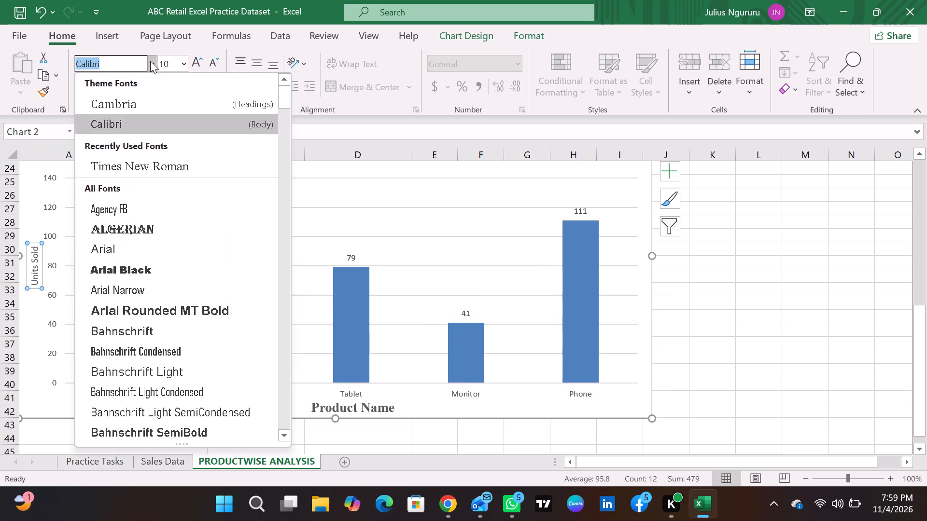
text(tim)
key(Return)
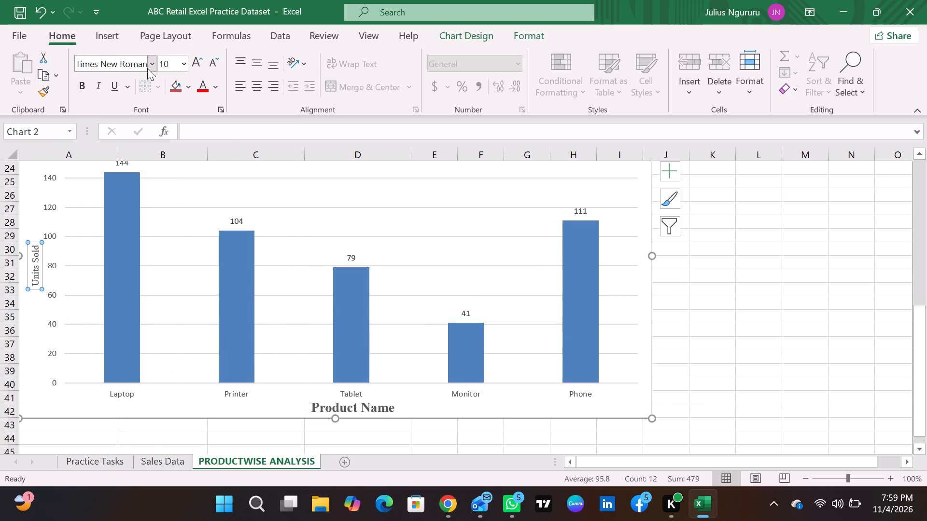
click(76, 89)
click(204, 58)
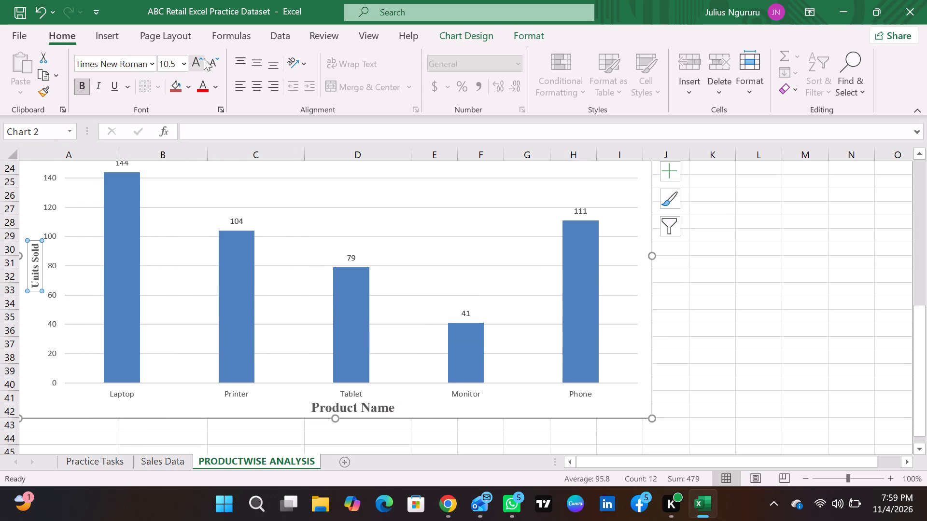
triple_click(204, 58)
click(204, 58)
Fill the UNIT WISE COMPARISON chart's background with the standard light green colour.
click(147, 391)
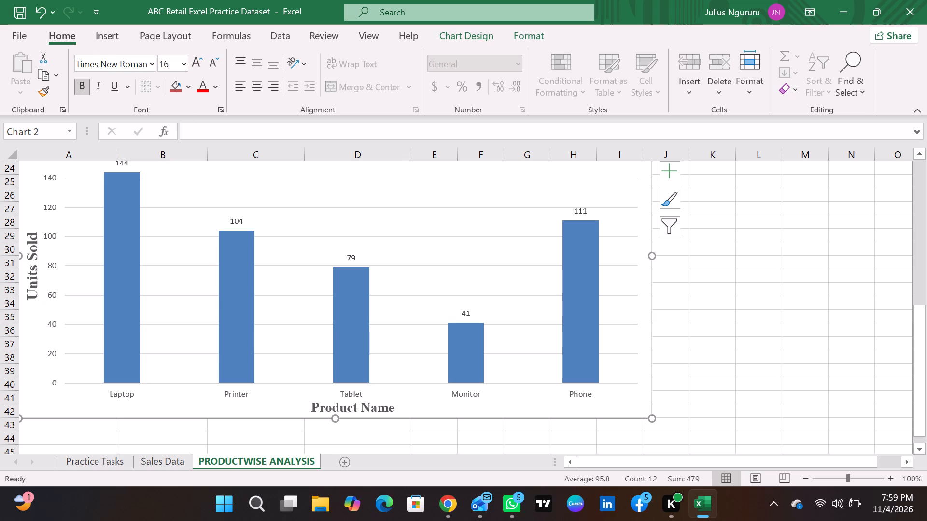
scroll(440, 367, up, 8)
scroll(431, 372, down, 4)
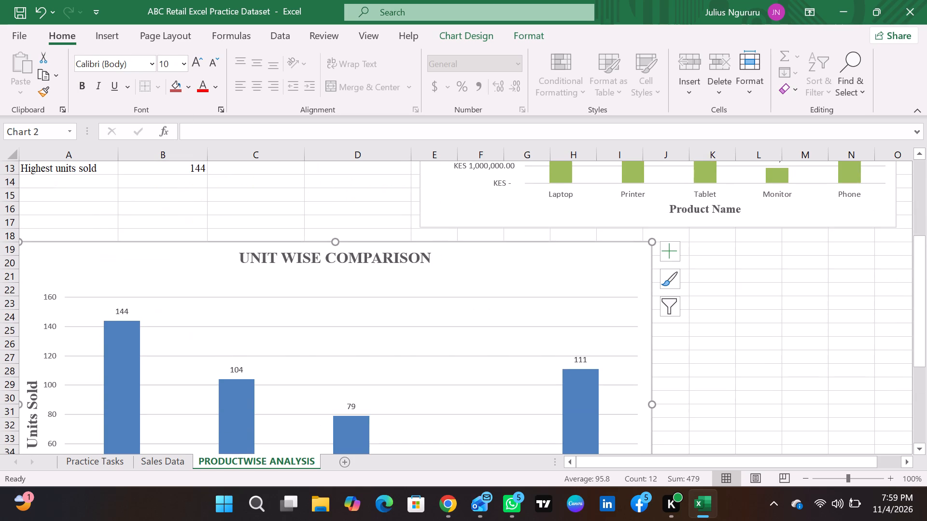
click(543, 254)
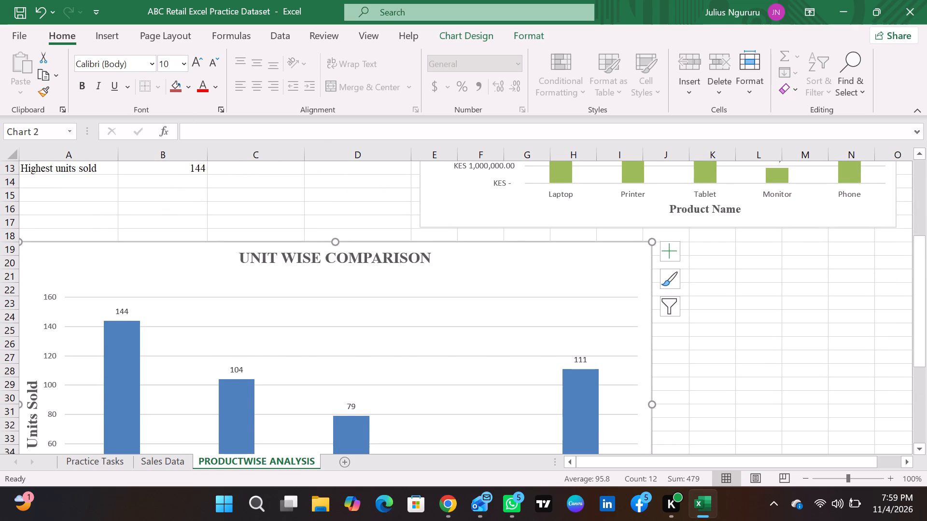
click(189, 253)
click(182, 93)
click(187, 89)
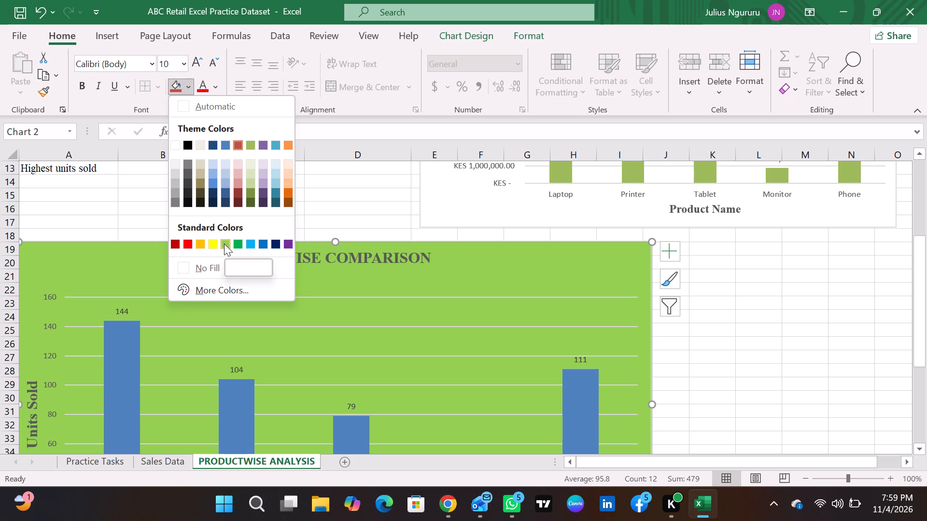
click(224, 244)
Fill the REVENUE WISE COMPARISON chart's background with the standard yellow colour.
click(524, 208)
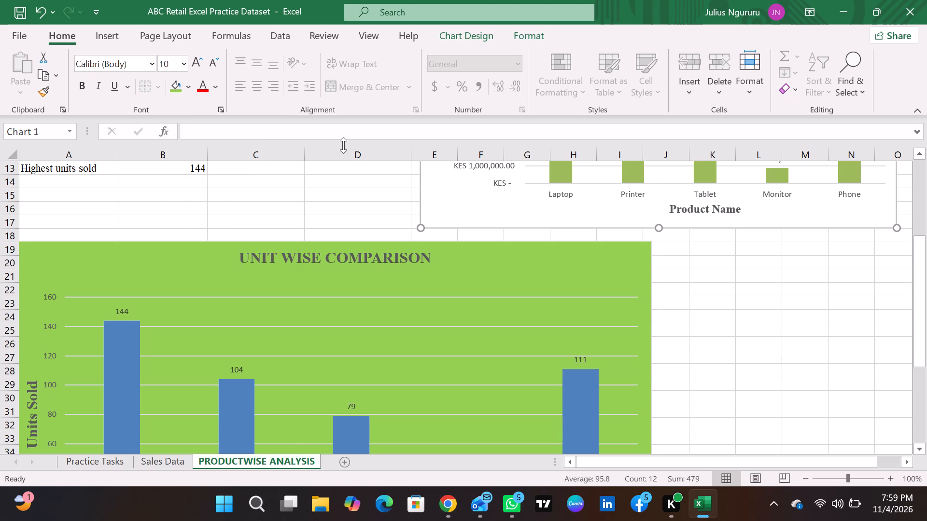
click(190, 85)
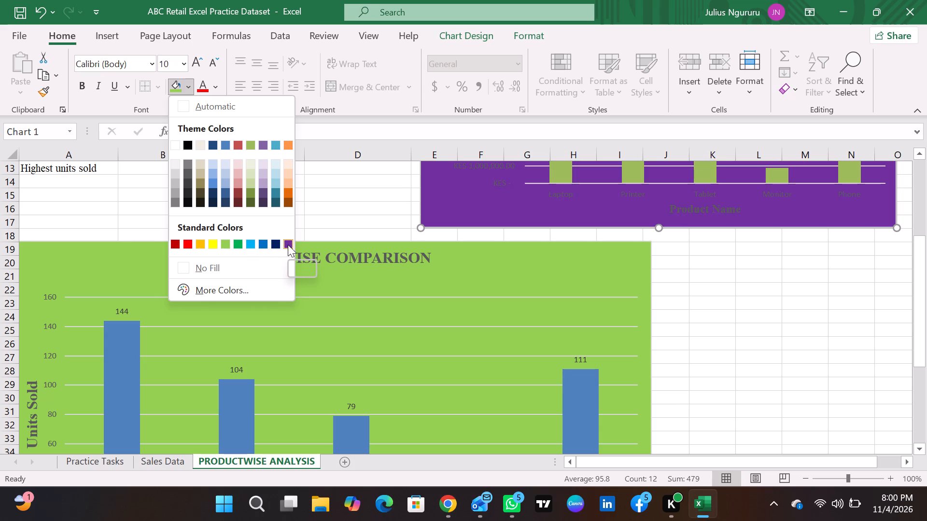
click(210, 246)
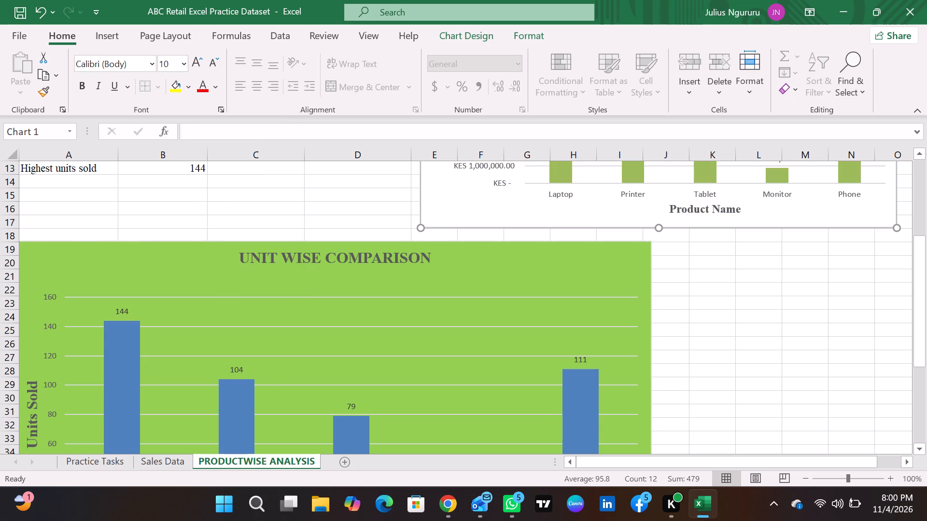
scroll(768, 346, up, 7)
click(366, 366)
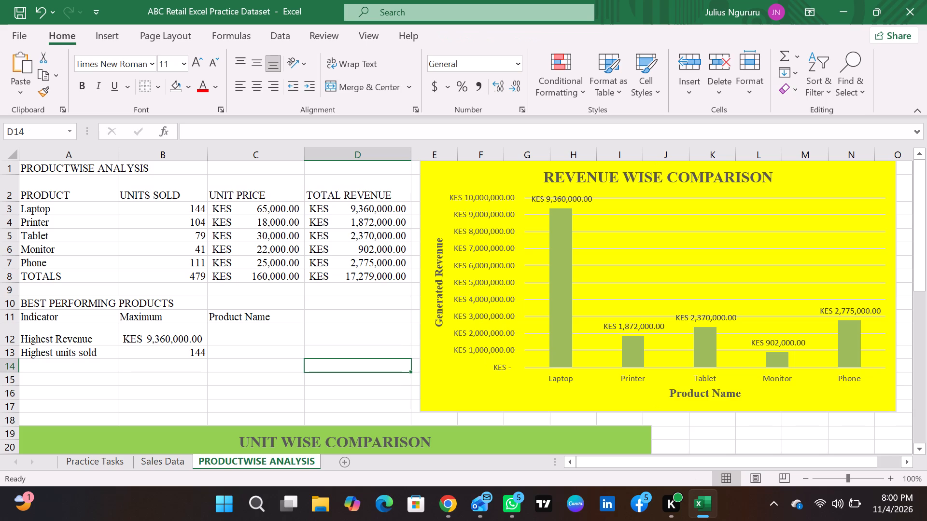
Zoom the sheet out to 70% and look over both coloured charts and the summary tables.
scroll(286, 336, down, 10)
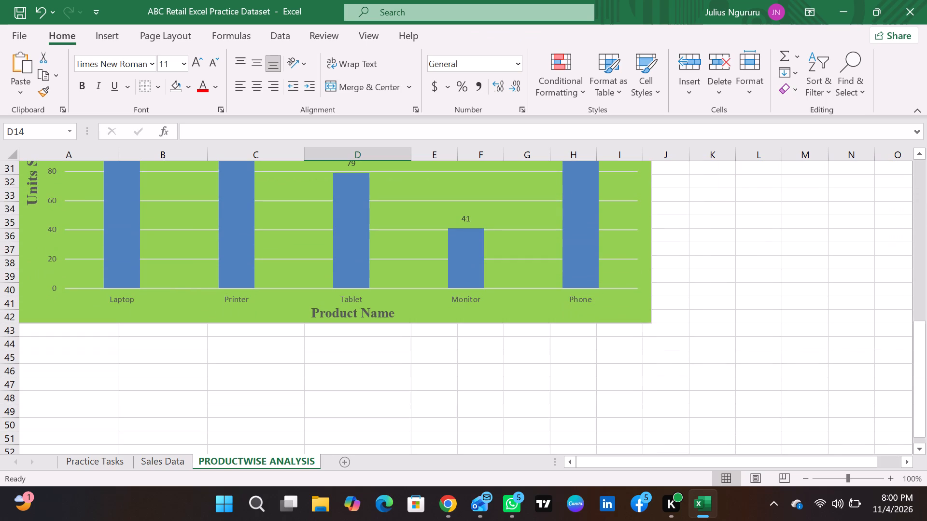
scroll(325, 356, down, 1)
ctrl+scroll(325, 356, down, 1)
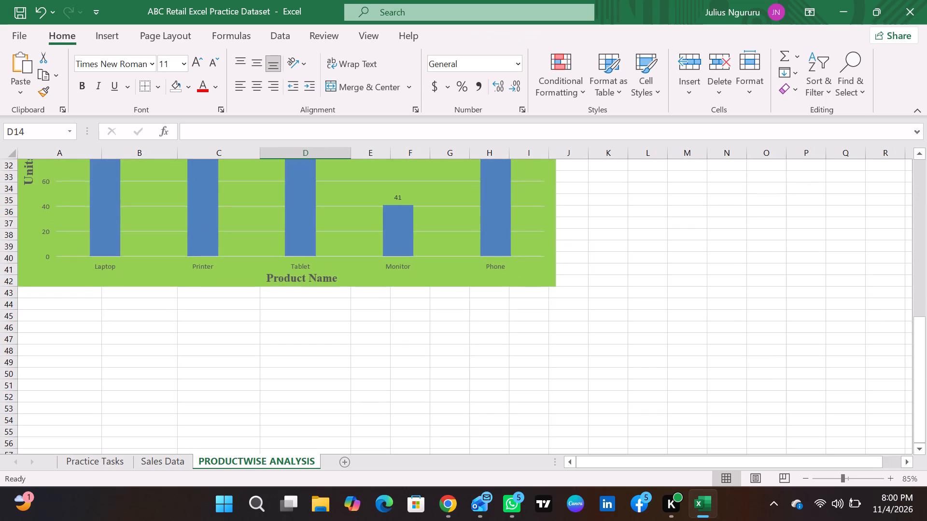
scroll(325, 356, up, 12)
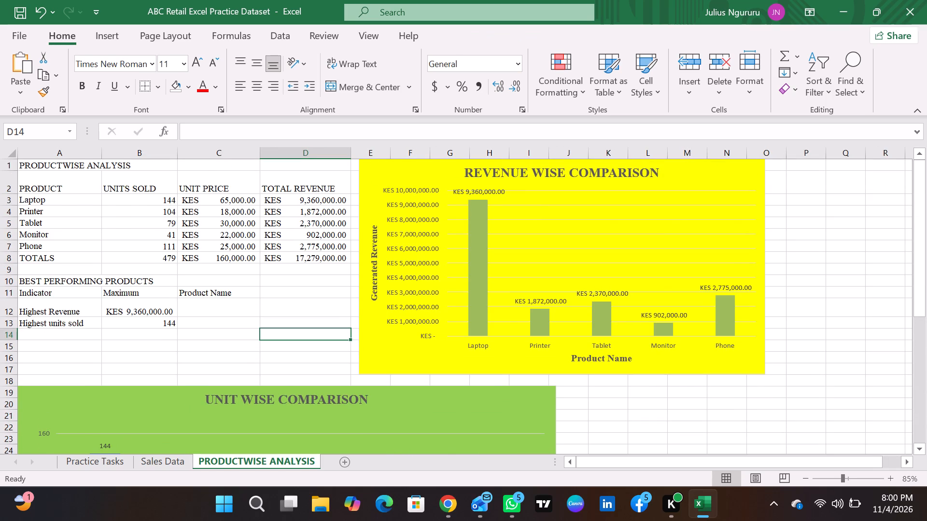
ctrl+scroll(252, 335, down, 1)
click(596, 392)
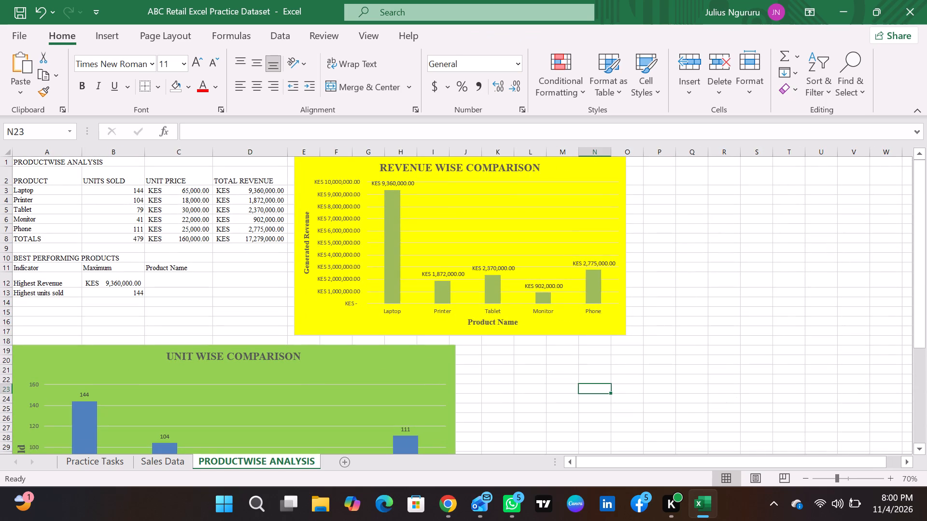
Reposition the REVENUE WISE COMPARISON chart beside the product table, starting in row 1 just inside column E.
drag(594, 171, 801, 245)
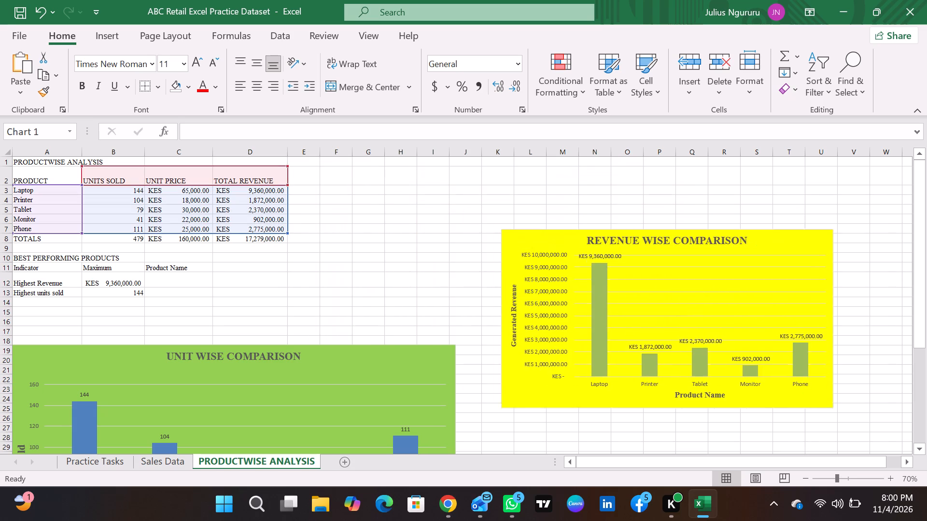
drag(801, 245, 688, 162)
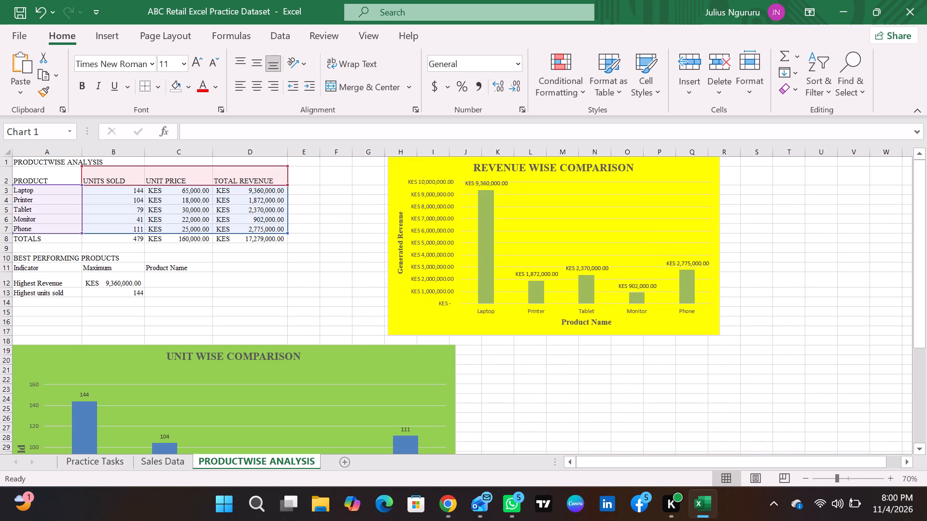
drag(688, 162, 616, 169)
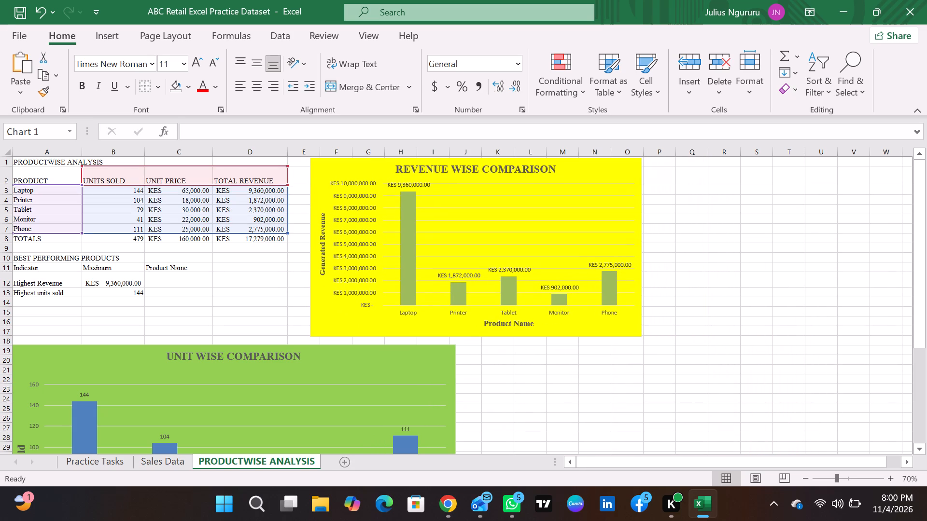
drag(616, 169, 599, 172)
Move the UNIT WISE COMPARISON chart down to start at about row 23, keeping it aligned with column A.
scroll(439, 280, down, 3)
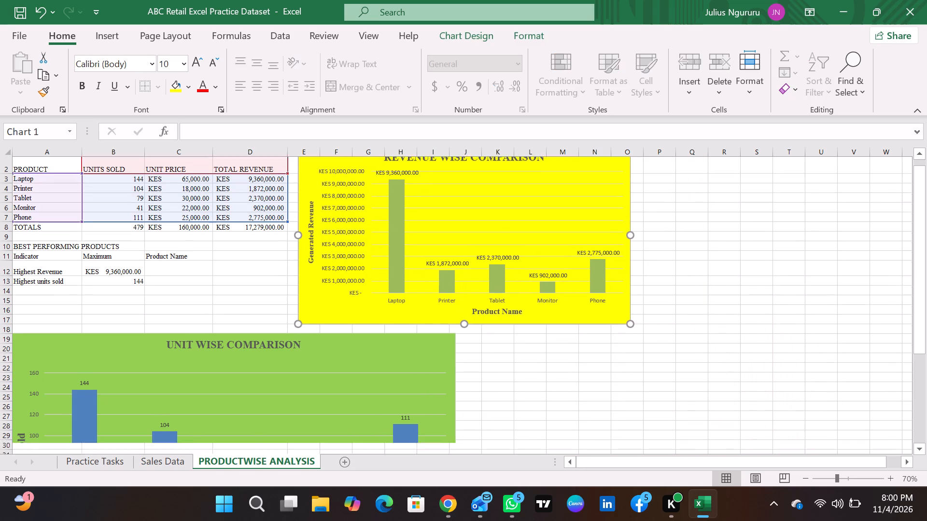
scroll(433, 288, down, 3)
drag(352, 179, 344, 216)
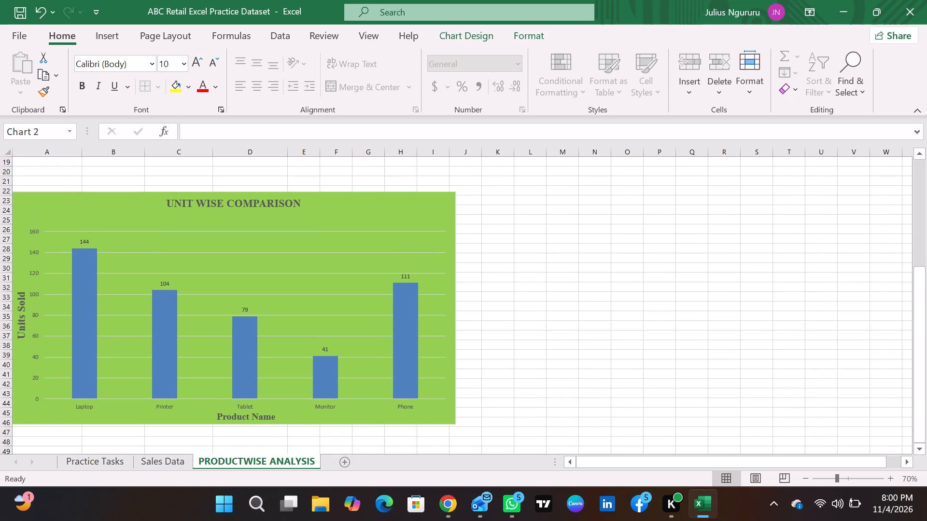
drag(344, 216, 344, 222)
Enlarge the REVENUE WISE COMPARISON chart by extending it down to about row 20 and across to the end of column S.
scroll(380, 197, up, 4)
click(445, 267)
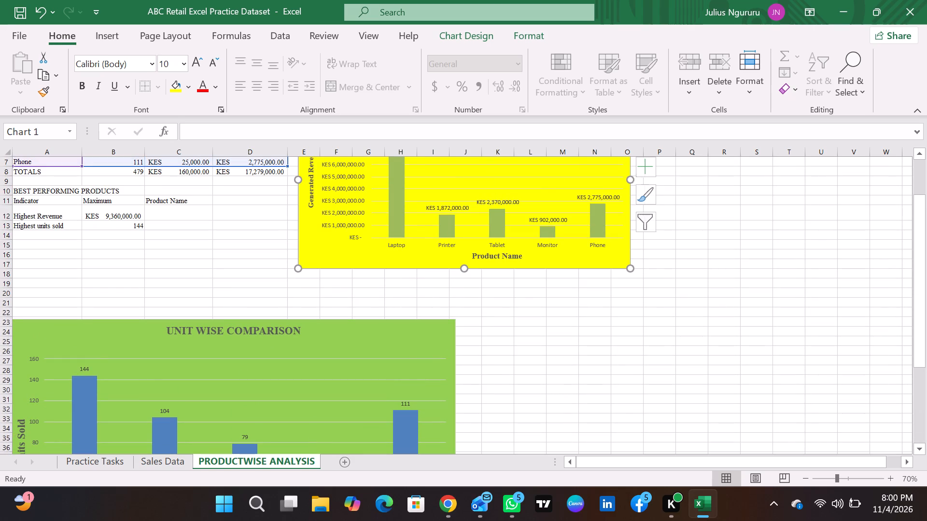
drag(460, 271, 465, 285)
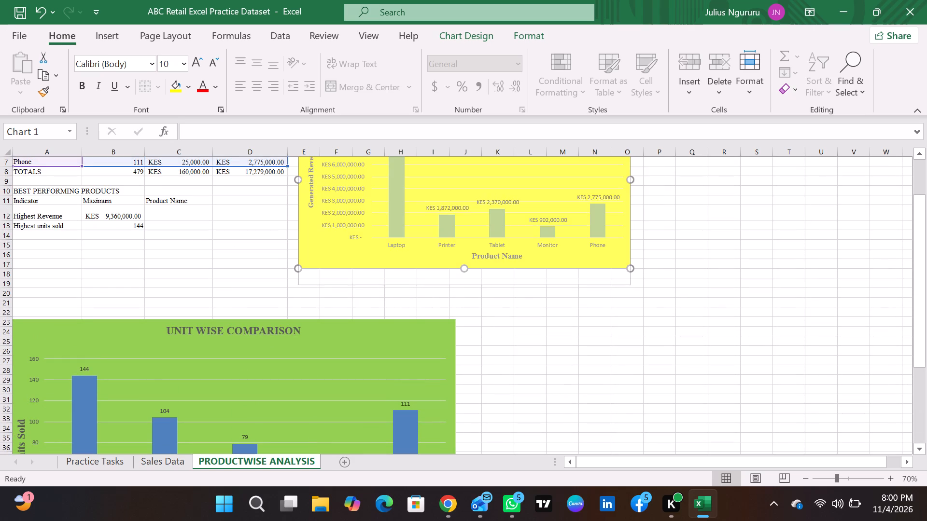
drag(465, 285, 467, 294)
scroll(563, 318, up, 3)
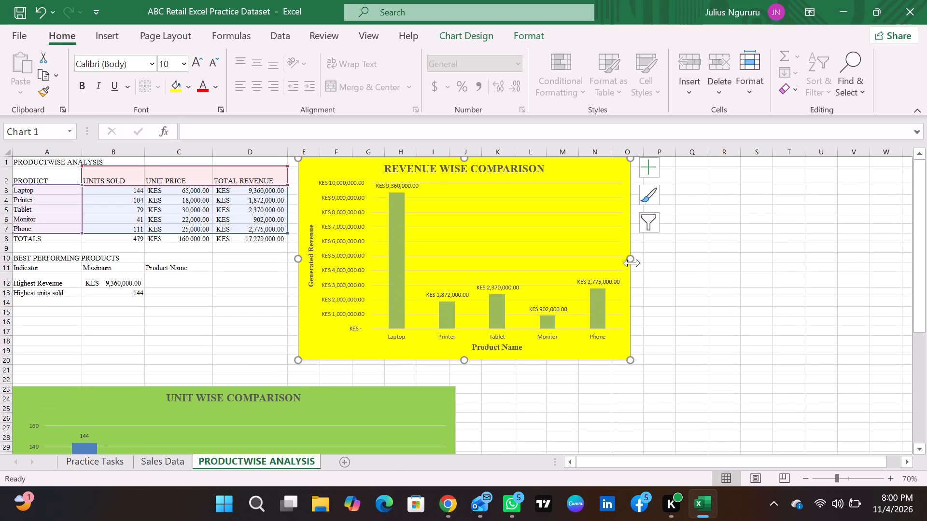
drag(631, 261, 774, 258)
click(715, 383)
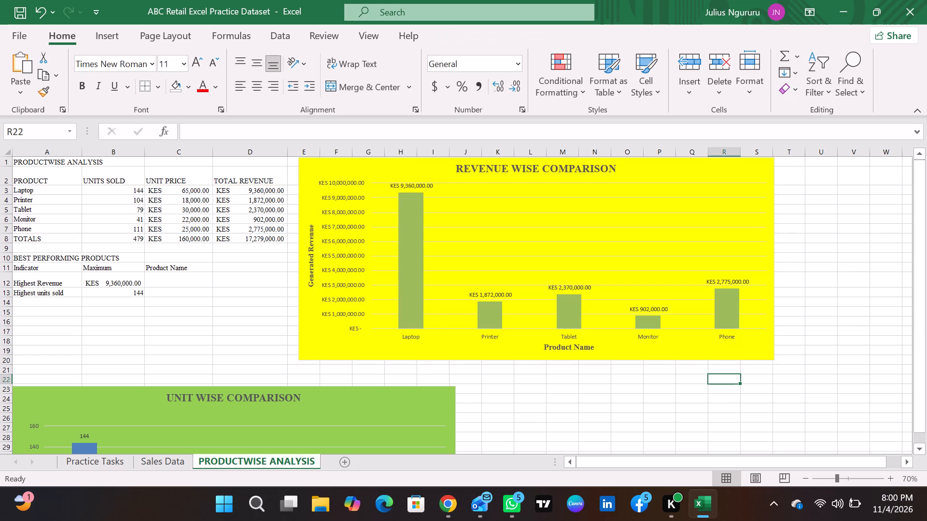
Return the sheet zoom to 100% and review the product tables and both comparison charts down past the UNIT WISE COMPARISON chart.
scroll(168, 293, up, 7)
drag(723, 464, 644, 451)
ctrl+scroll(185, 306, up, 2)
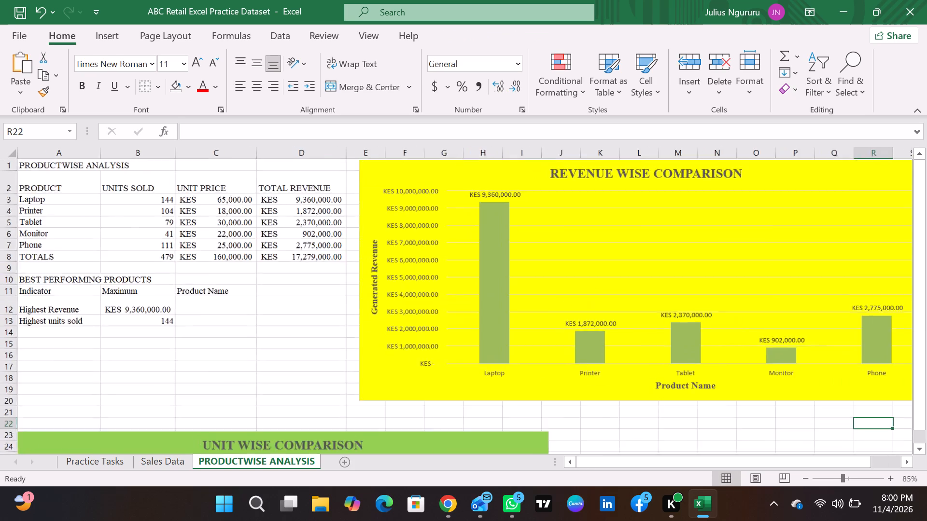
drag(654, 463, 530, 450)
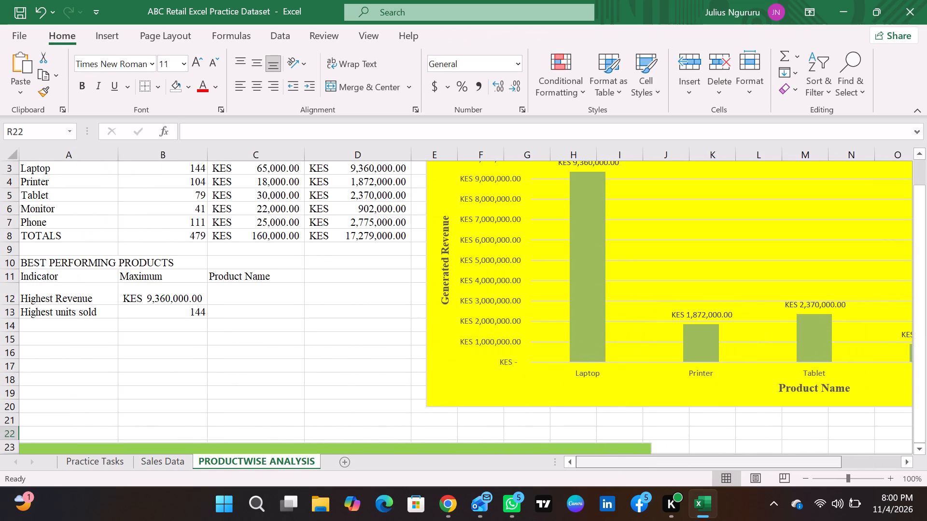
scroll(273, 356, up, 18)
scroll(364, 385, down, 6)
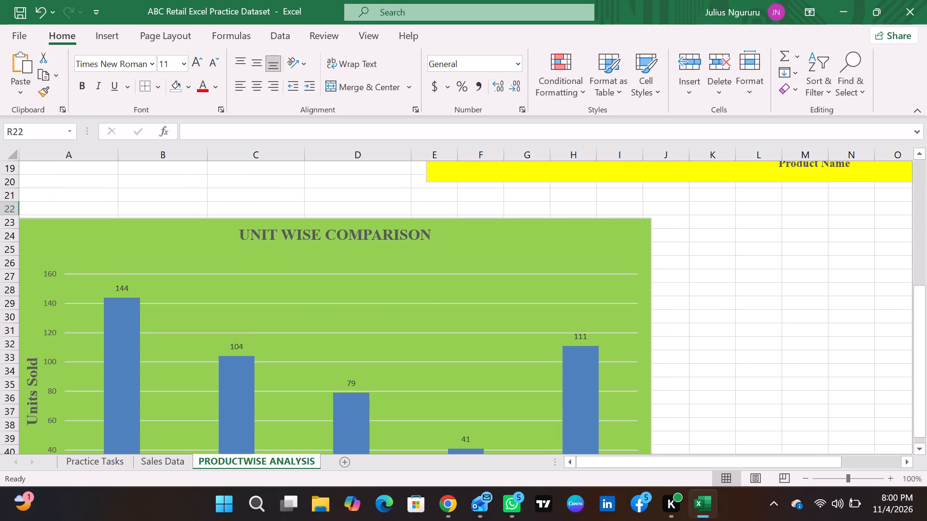
scroll(429, 315, down, 5)
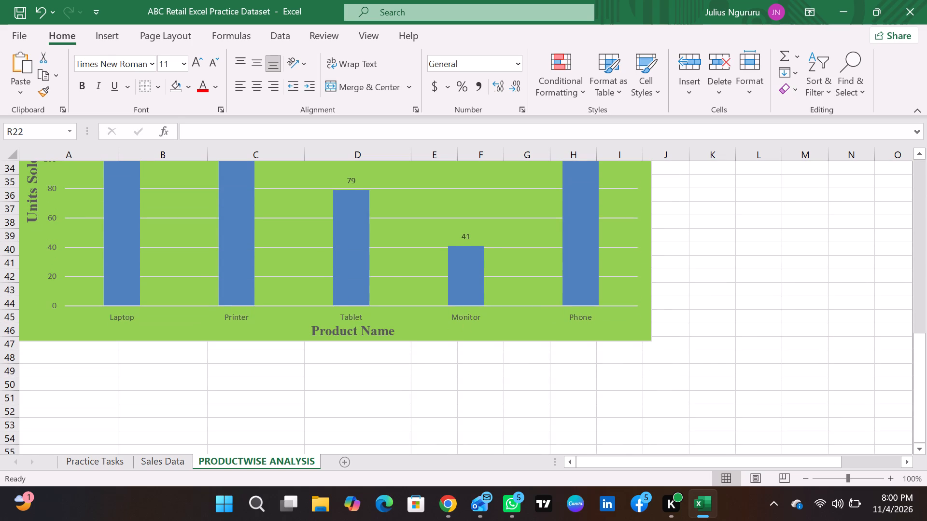
scroll(483, 343, up, 4)
scroll(486, 355, down, 6)
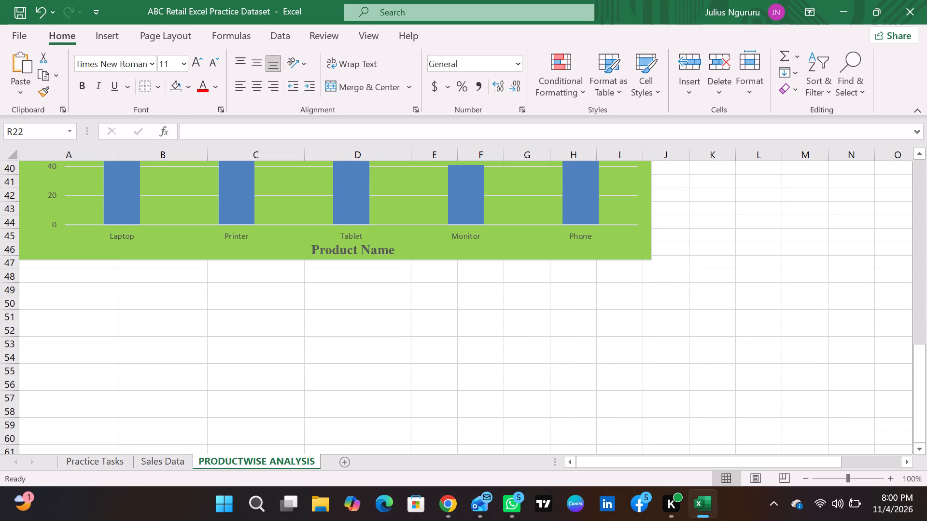
Switch to the Sales Data sheet.
click(141, 462)
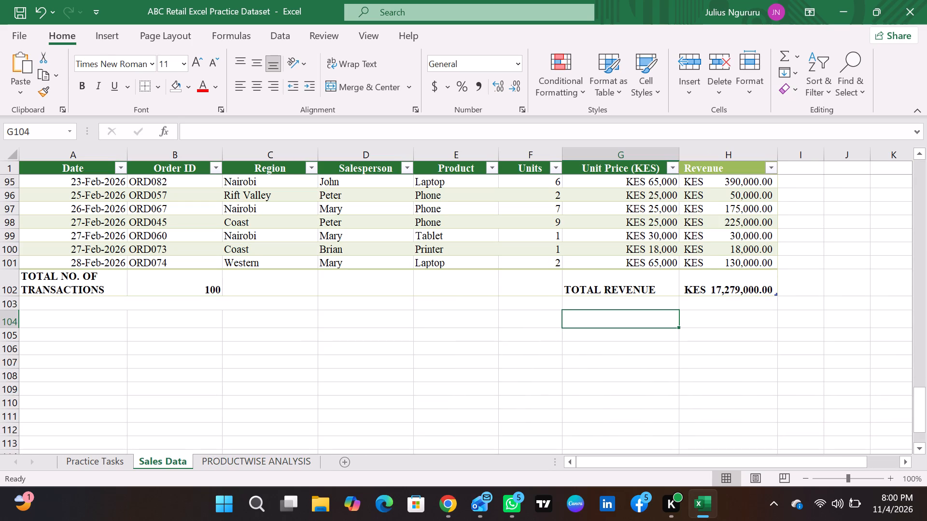